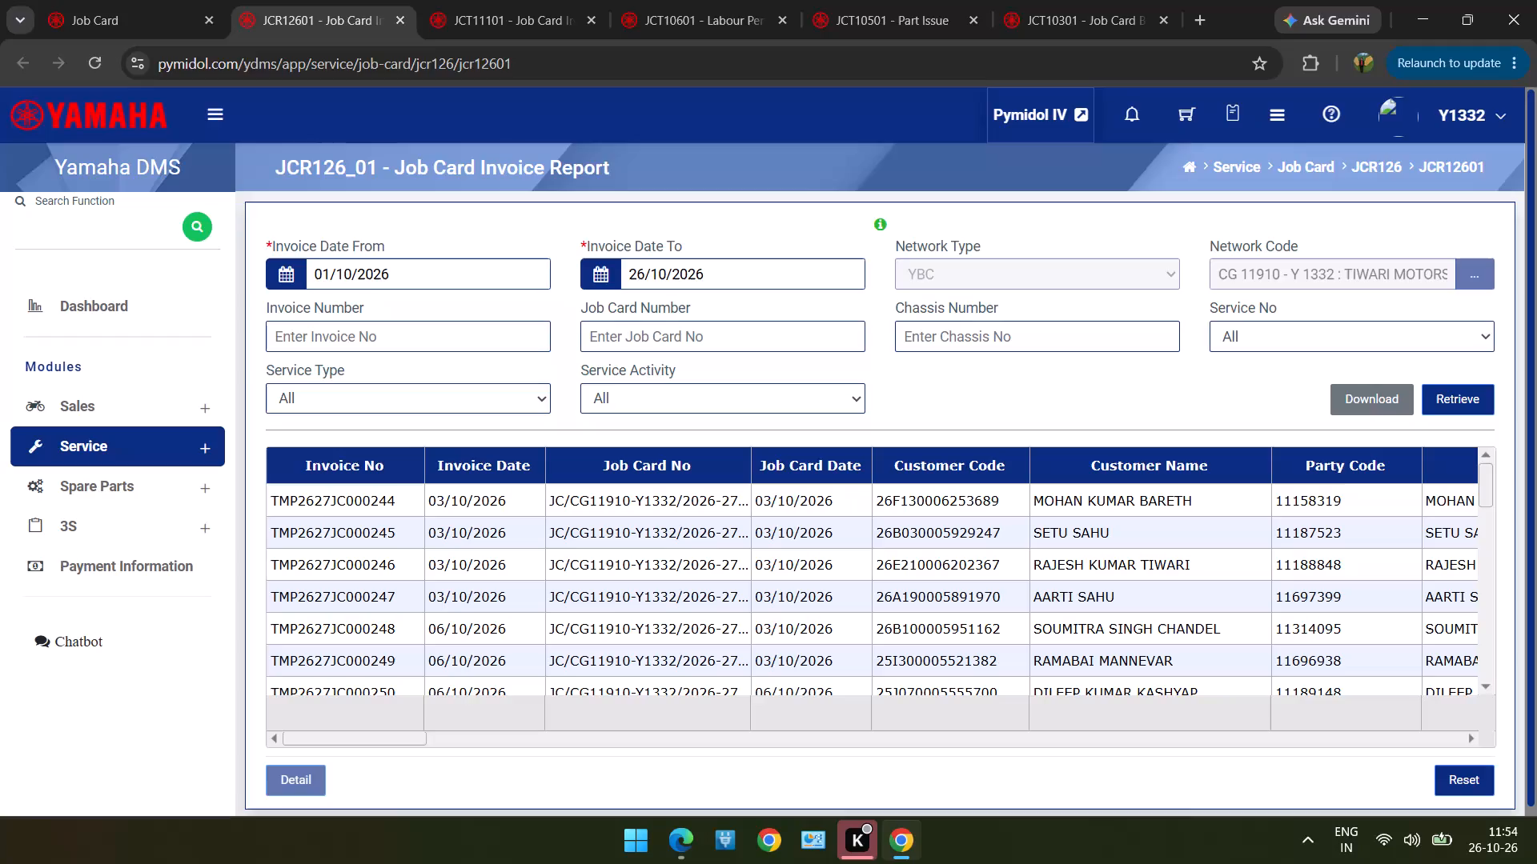
Bring up the Job Card Booking form to view its fields.
left_click(1094, 21)
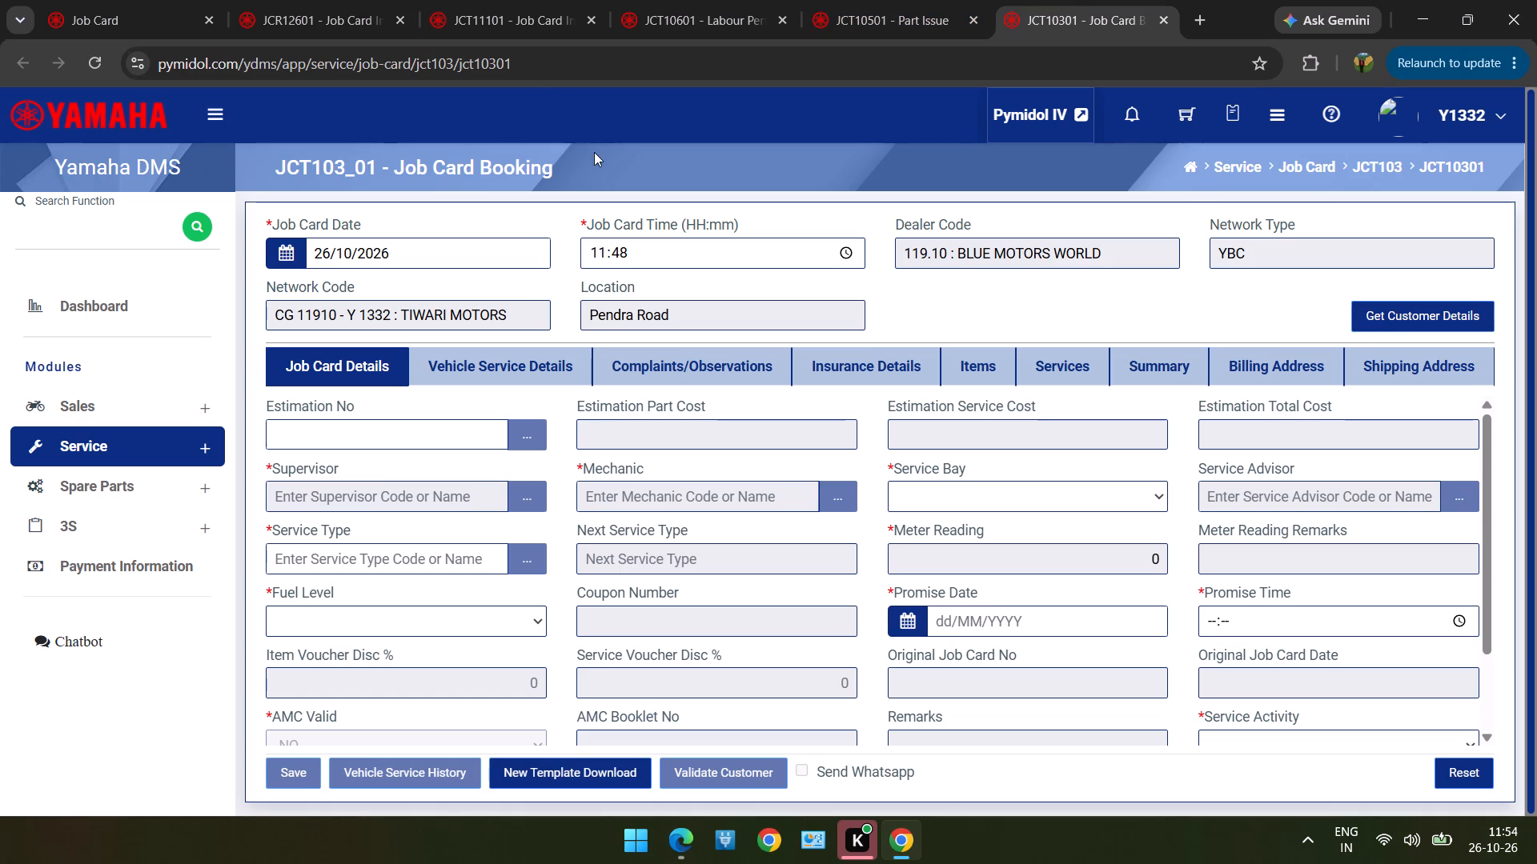
Open the job card number lookup on the Job Card Invoice form and examine the listed job cards' vehicle, customer, date and mechanic details.
left_click(541, 16)
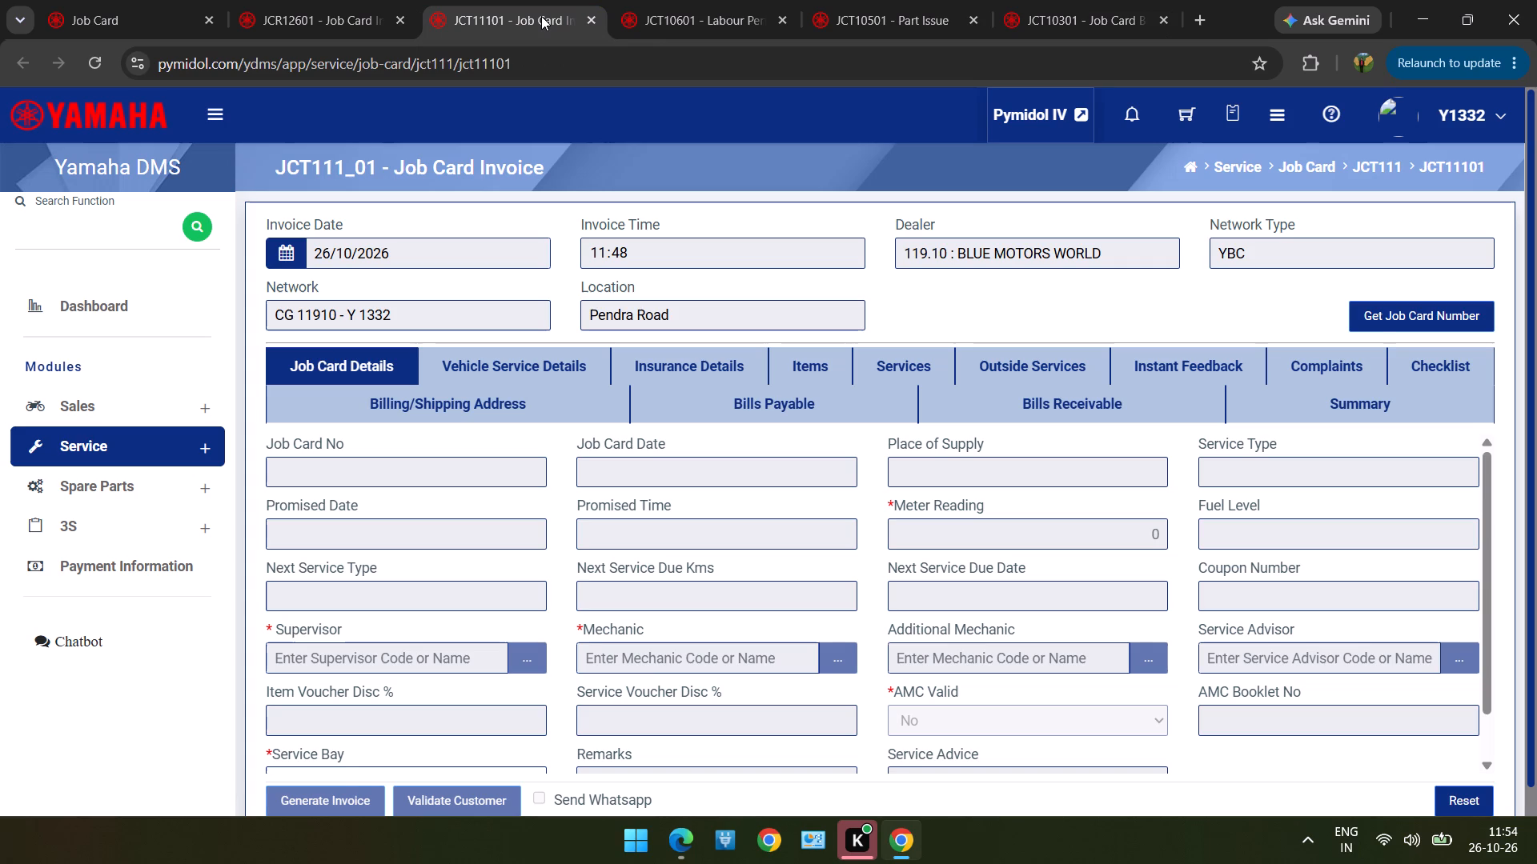
left_click(1432, 322)
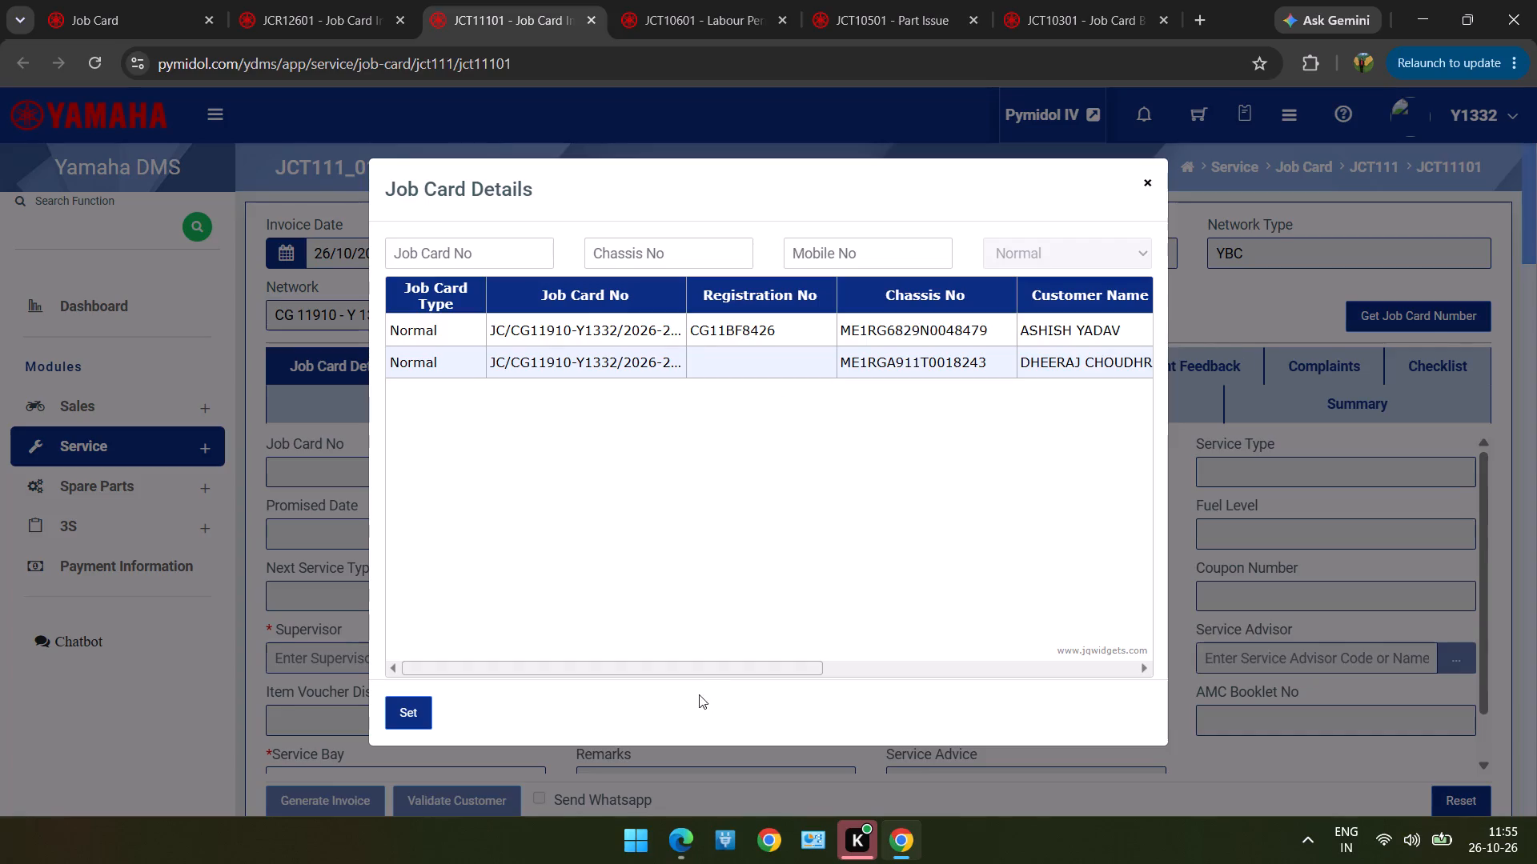
scroll(706, 664, "right", 1)
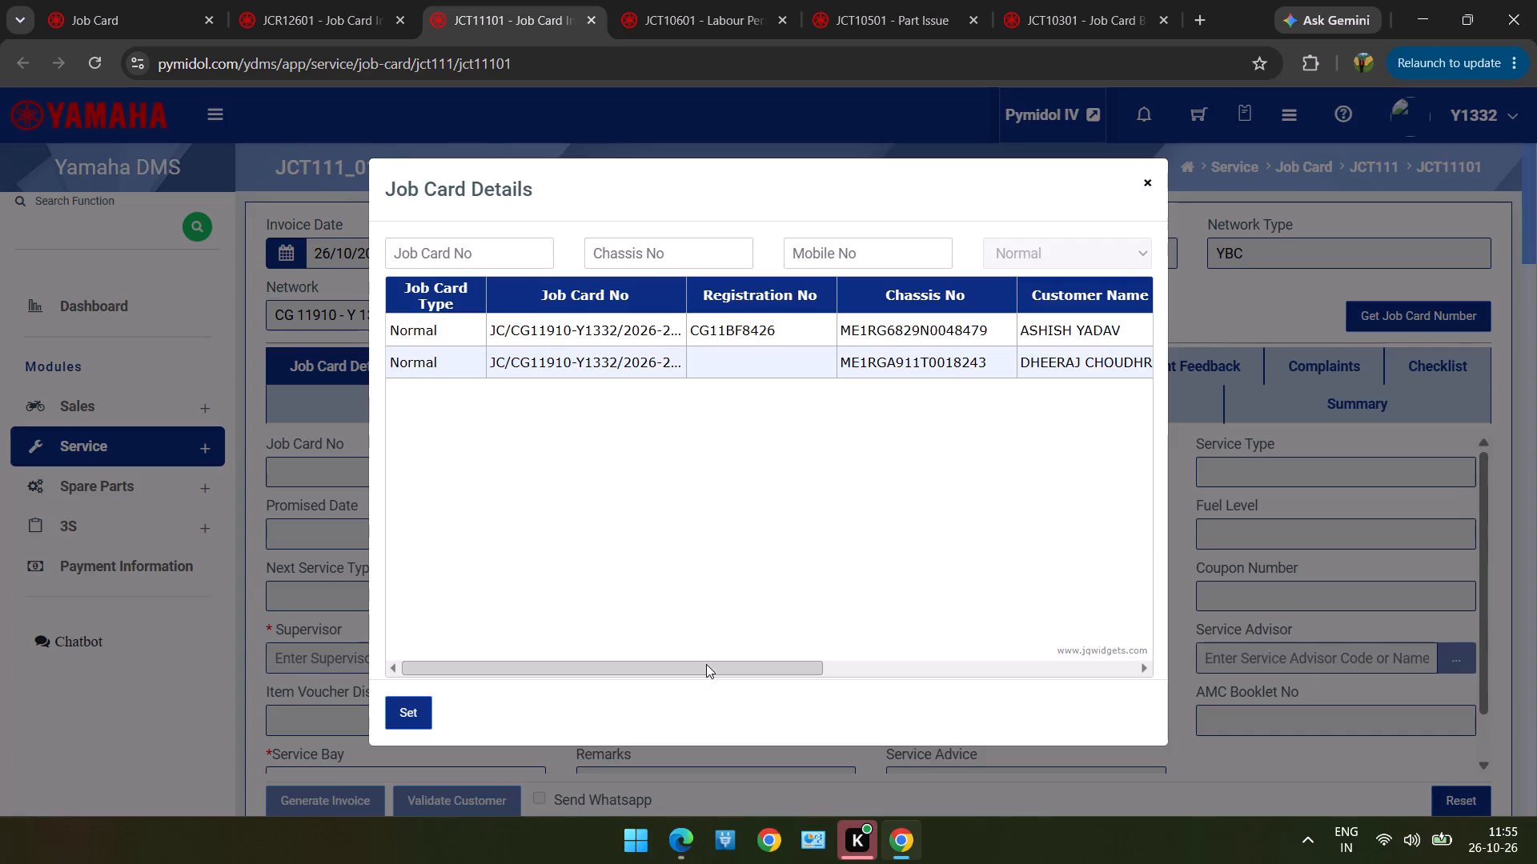
scroll(706, 664, "left", 1)
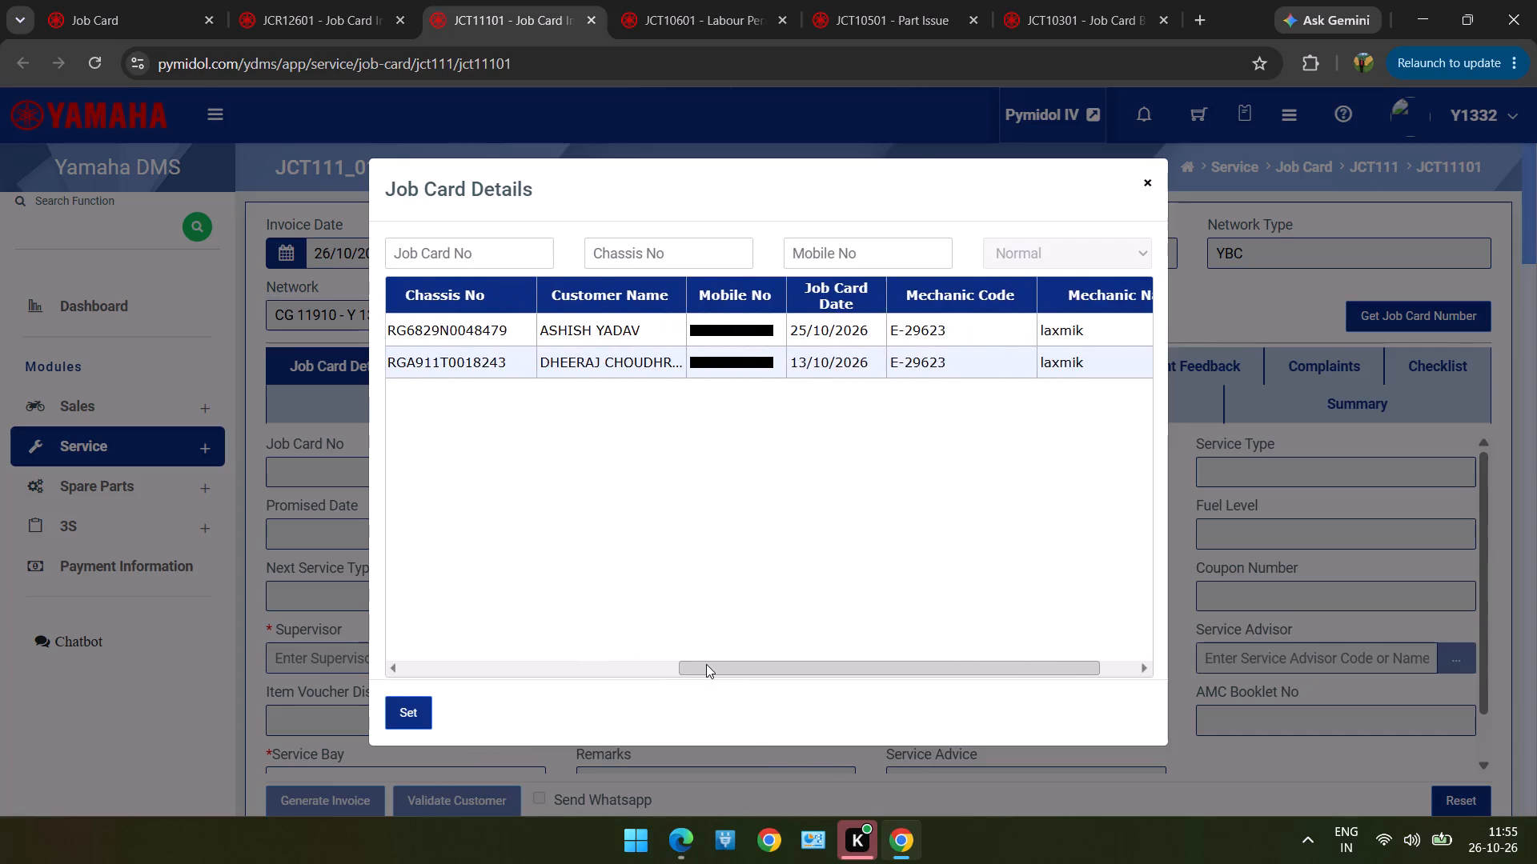
scroll(706, 664, "left", 1)
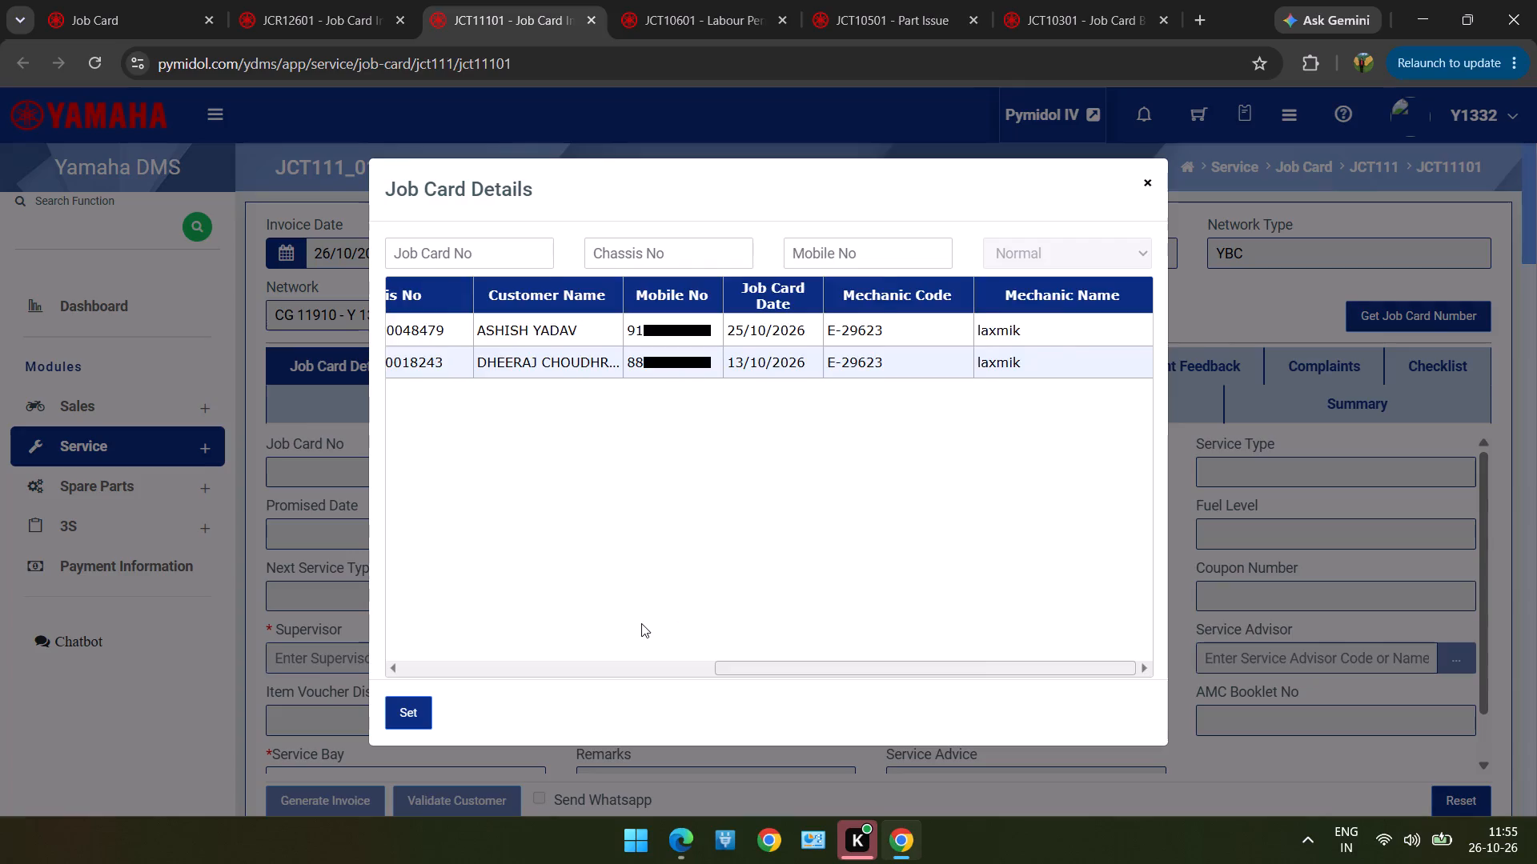
scroll(641, 623, "right", 4)
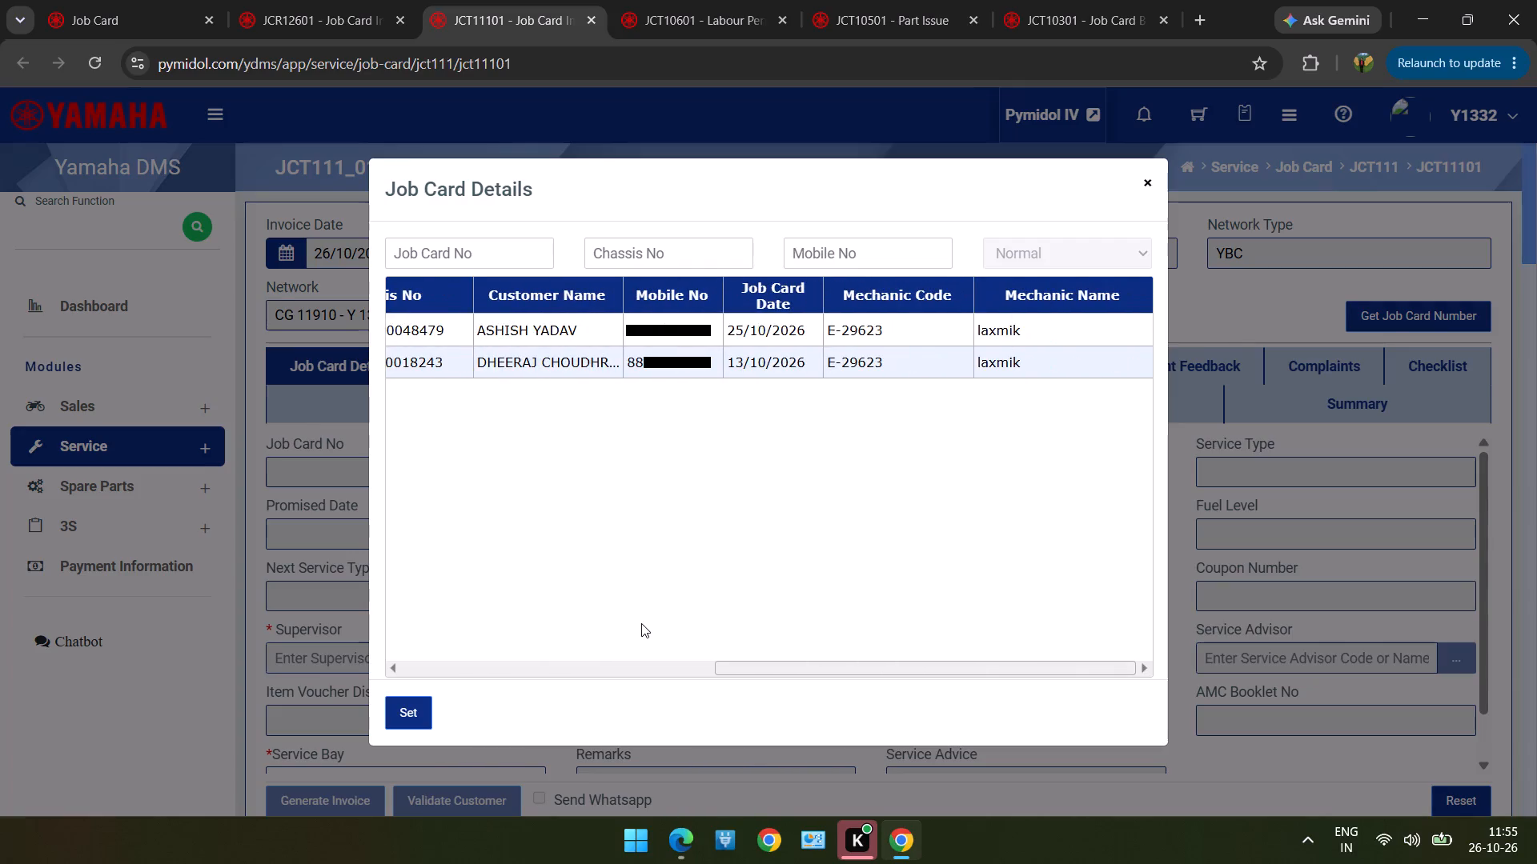
scroll(641, 623, "right", 4)
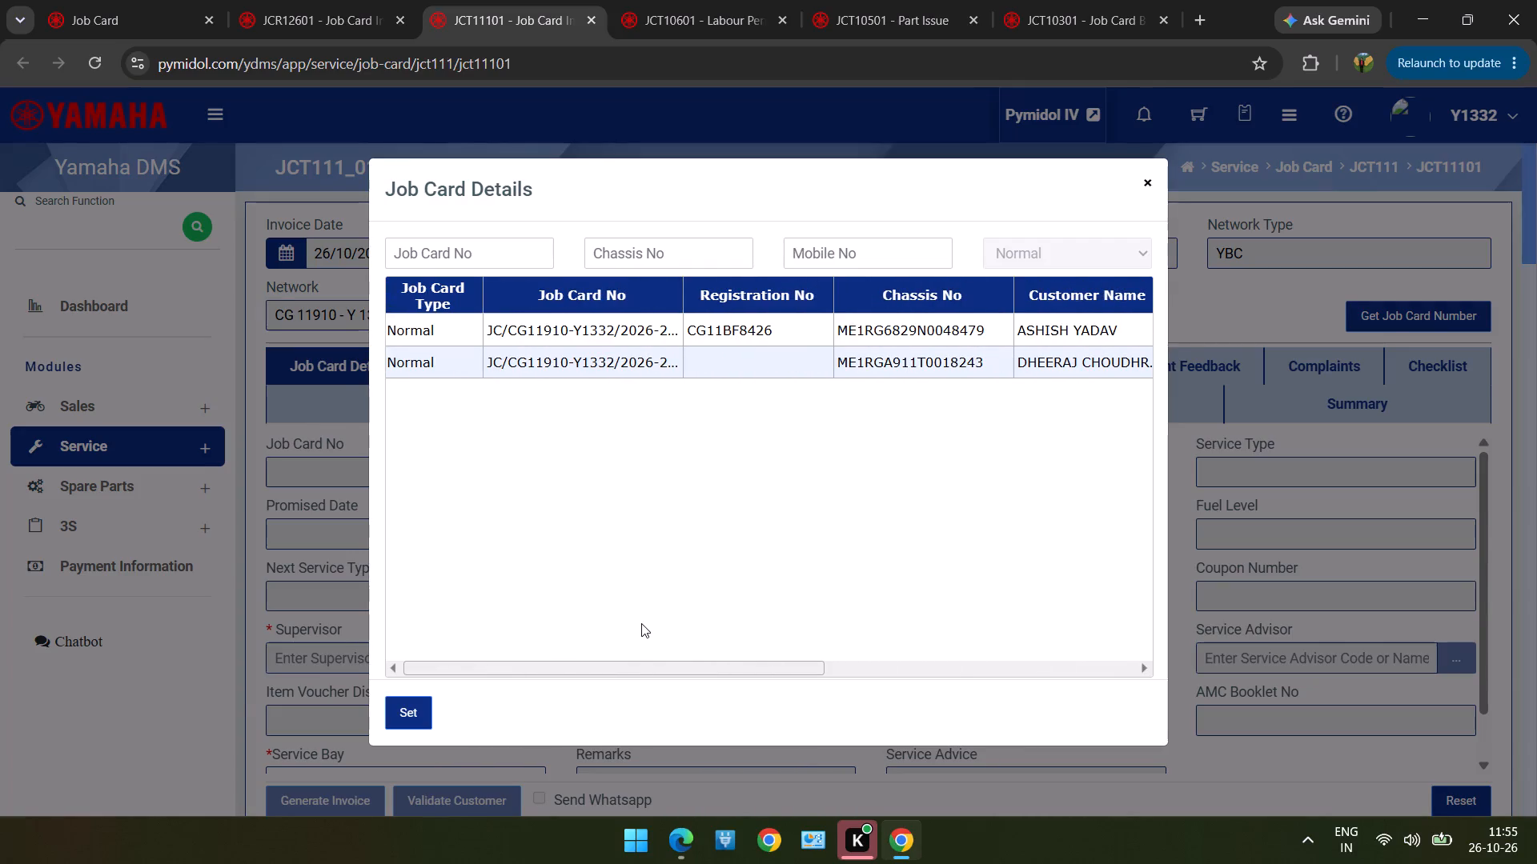
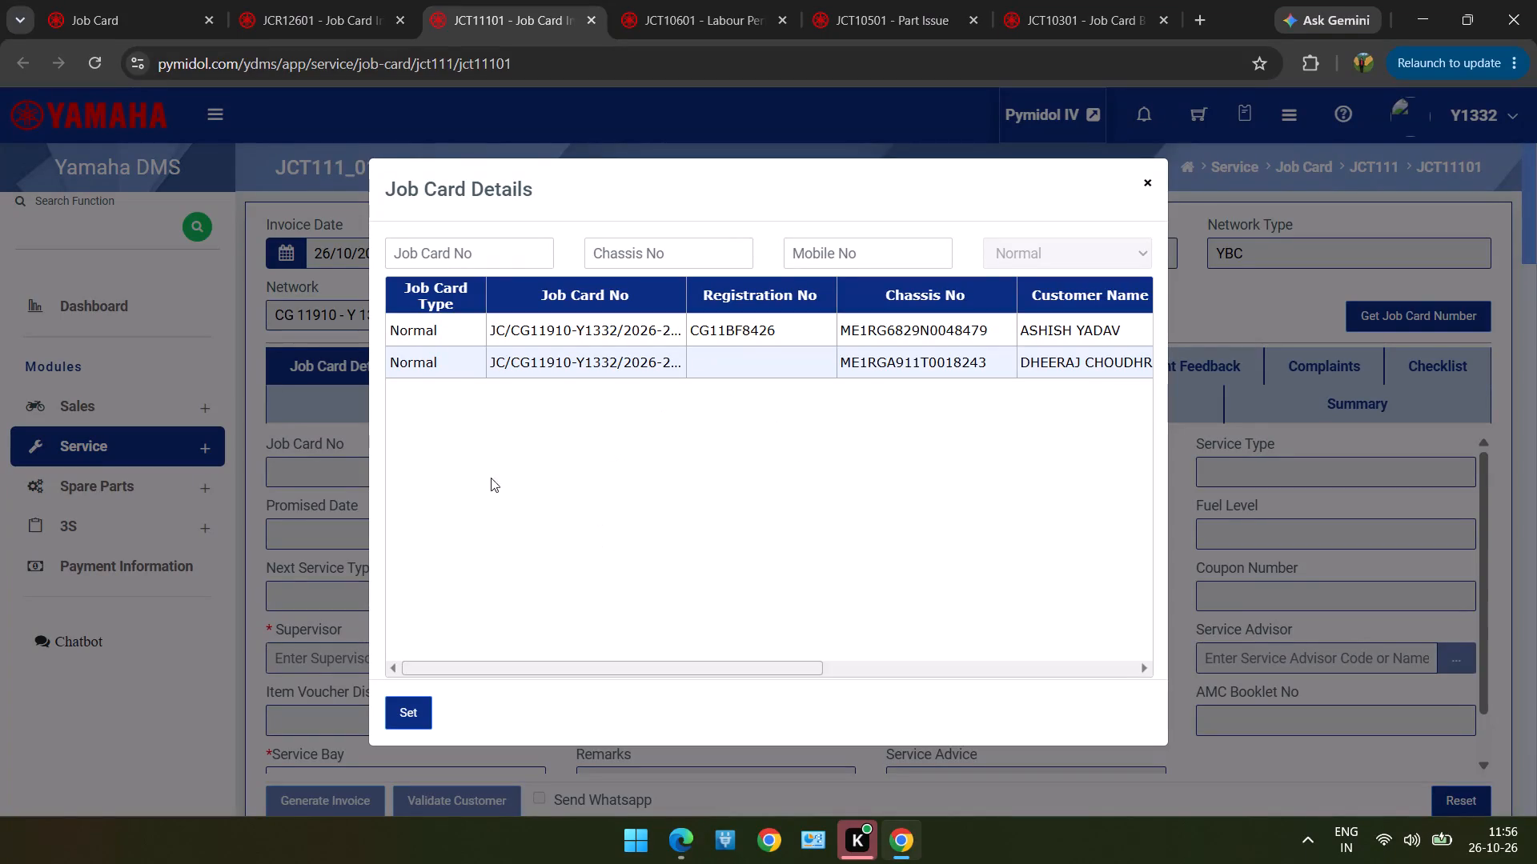
Dismiss the job card list without choosing one and open the customer details lookup on the Job Card Booking form.
left_click(1142, 178)
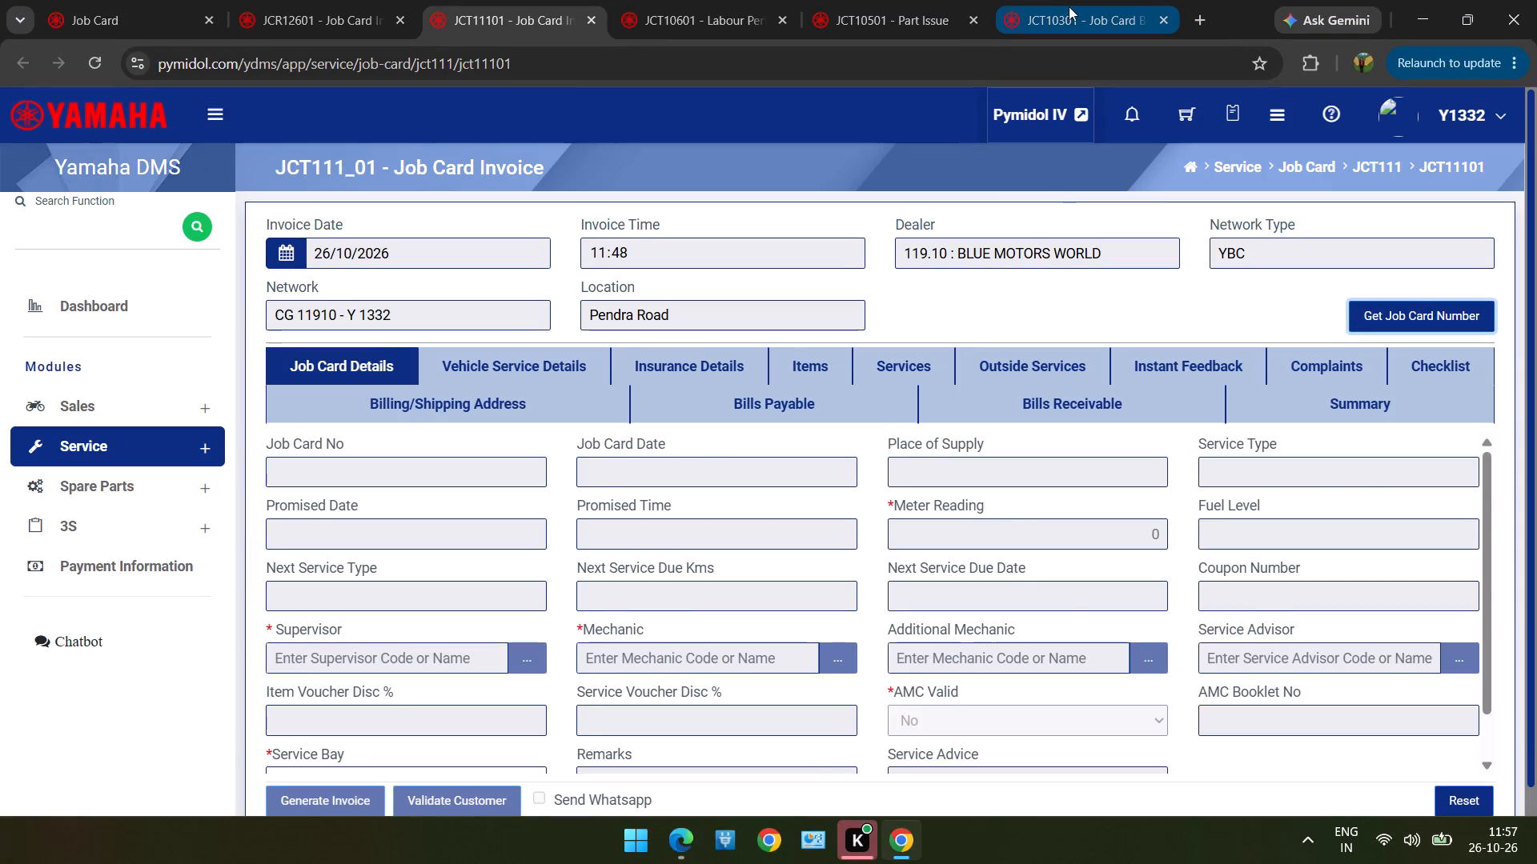
left_click(1069, 7)
left_click(1416, 306)
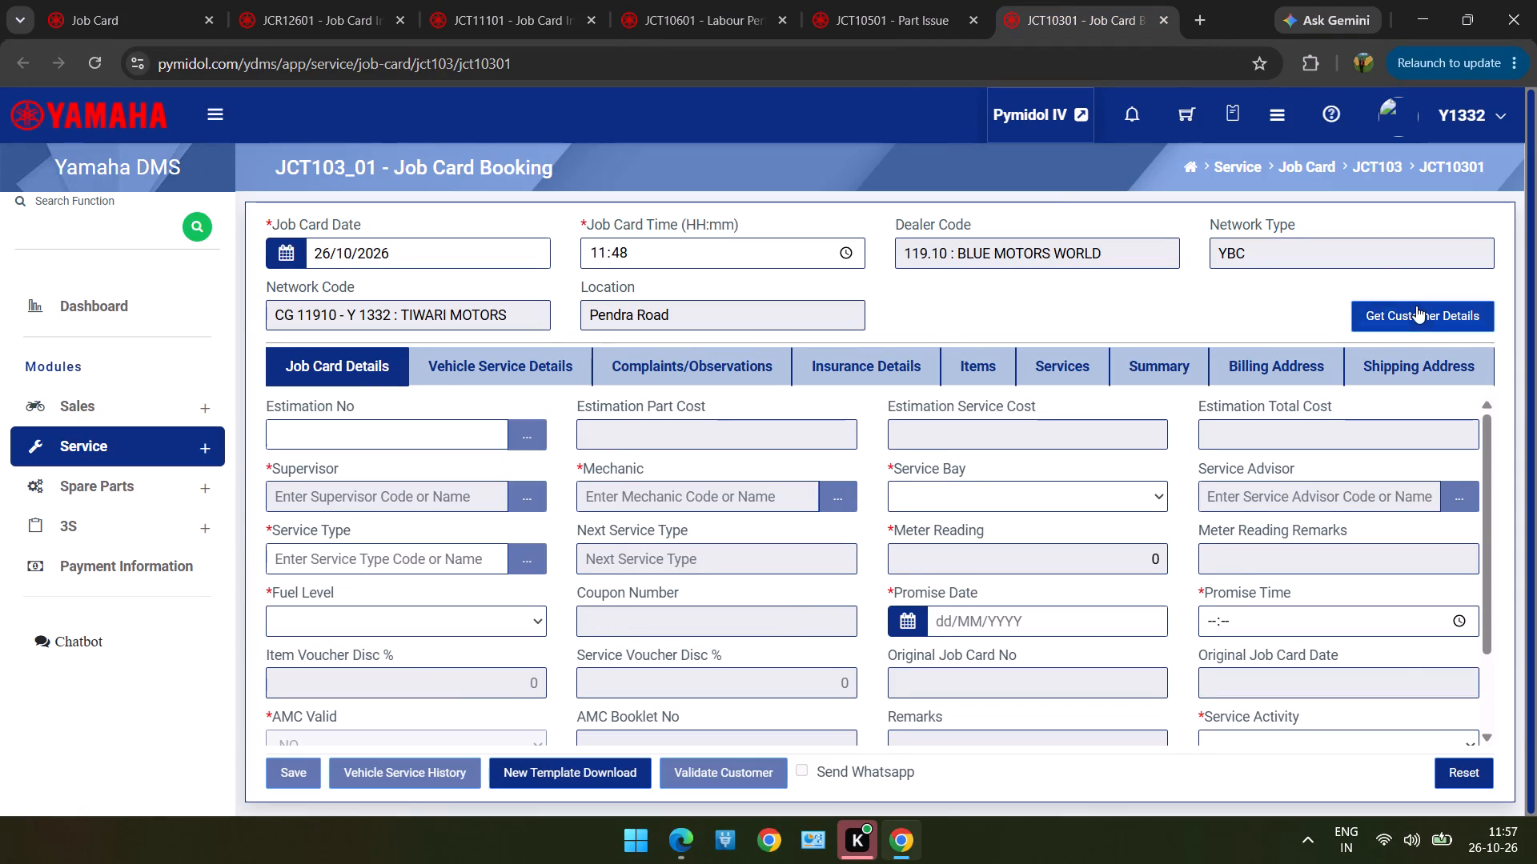
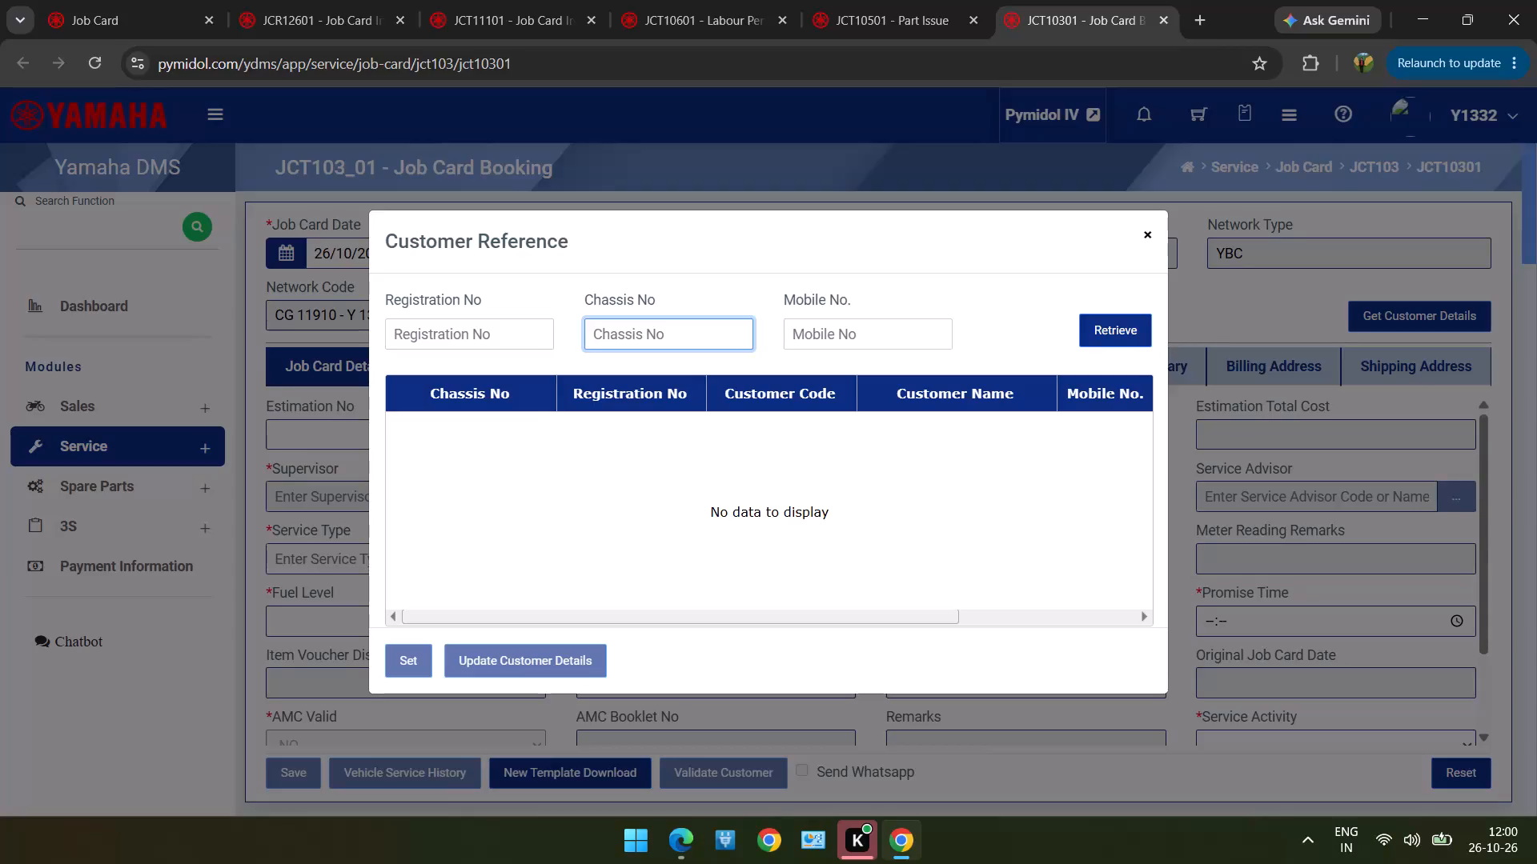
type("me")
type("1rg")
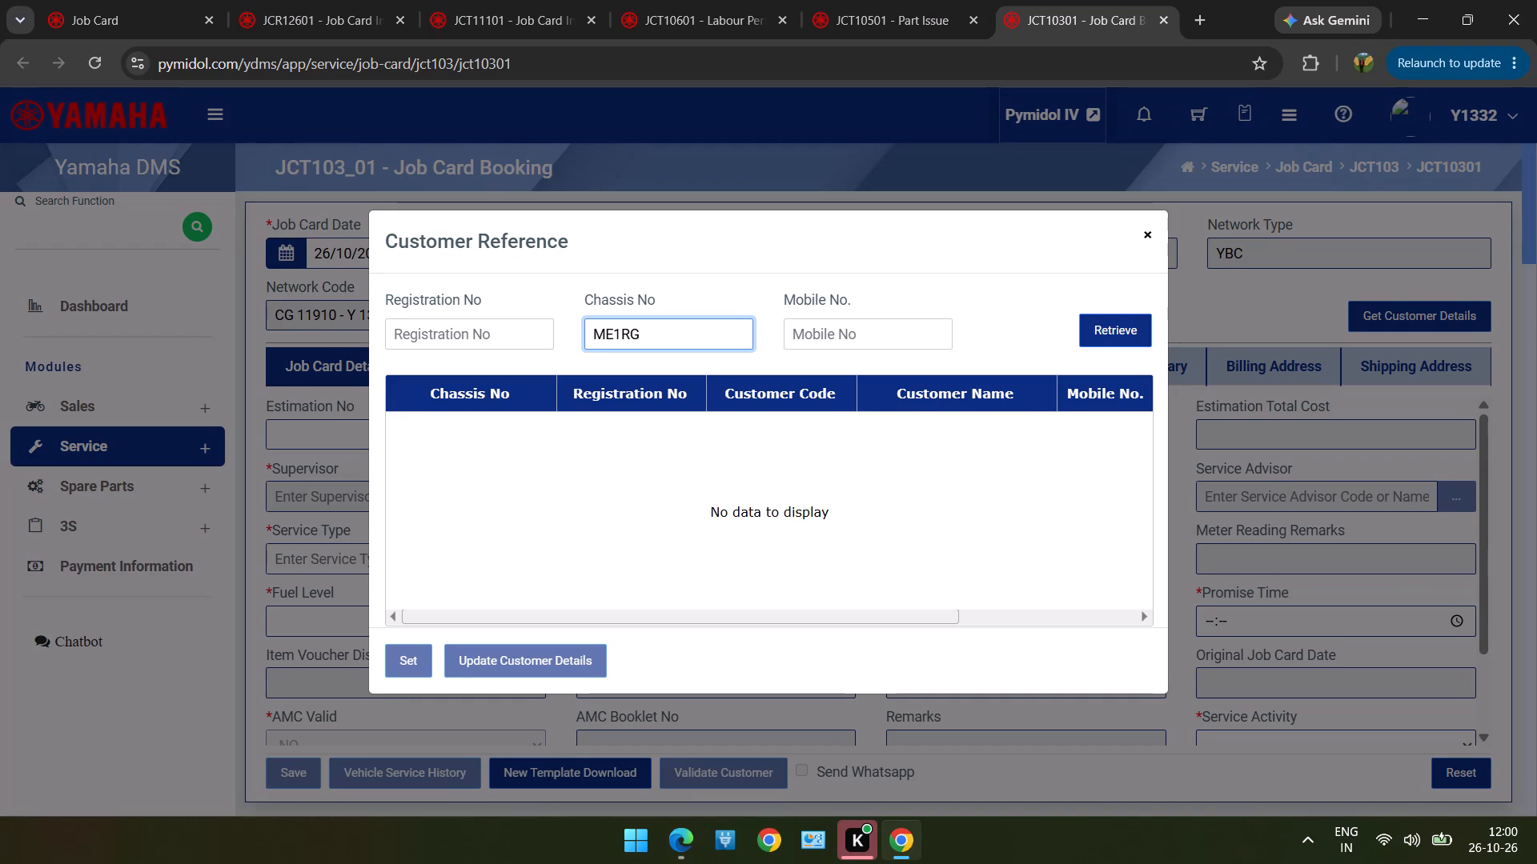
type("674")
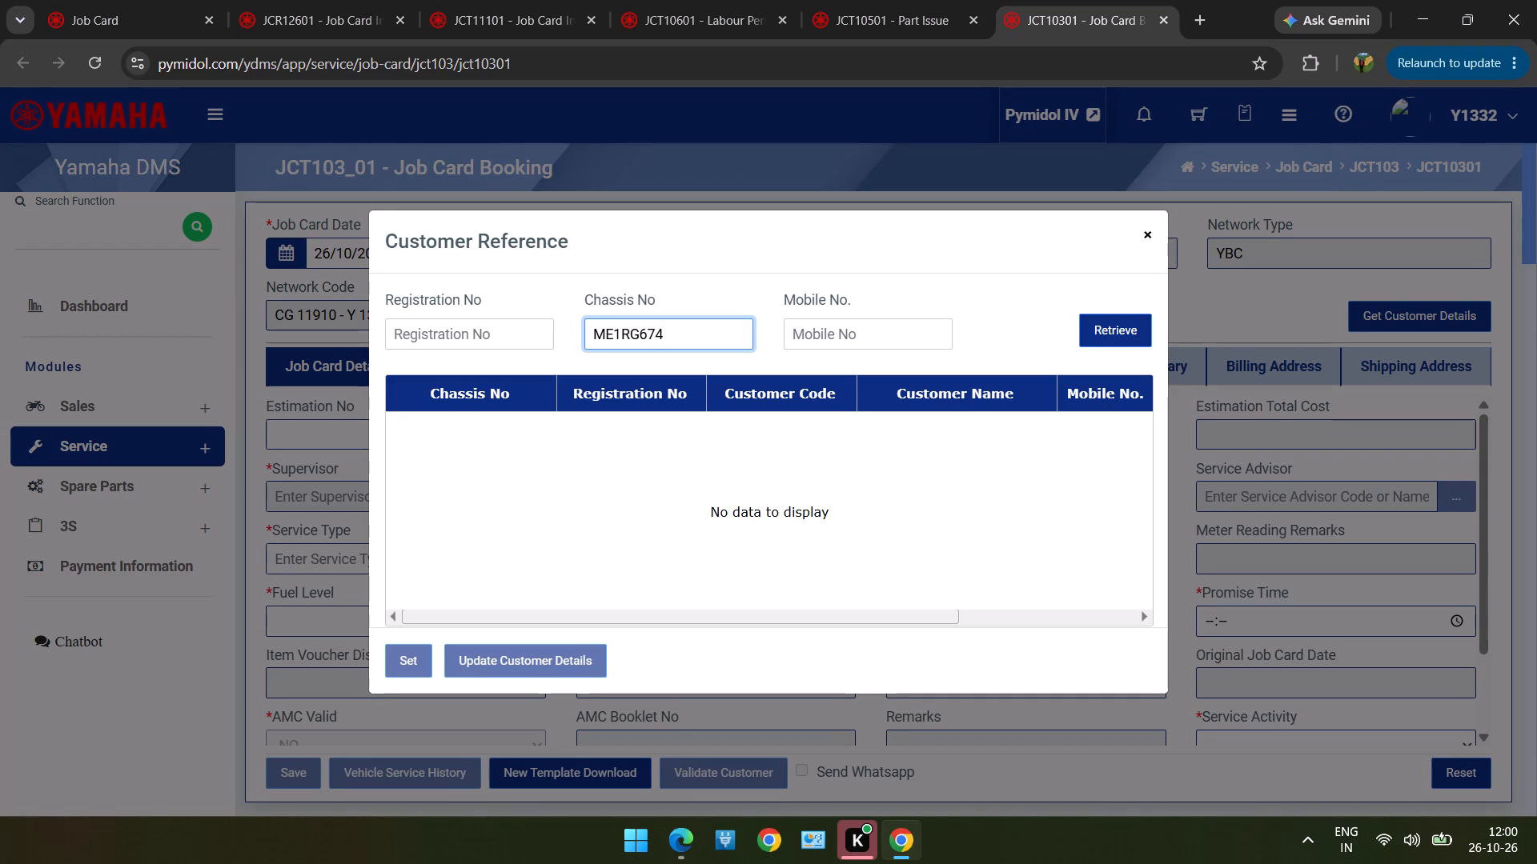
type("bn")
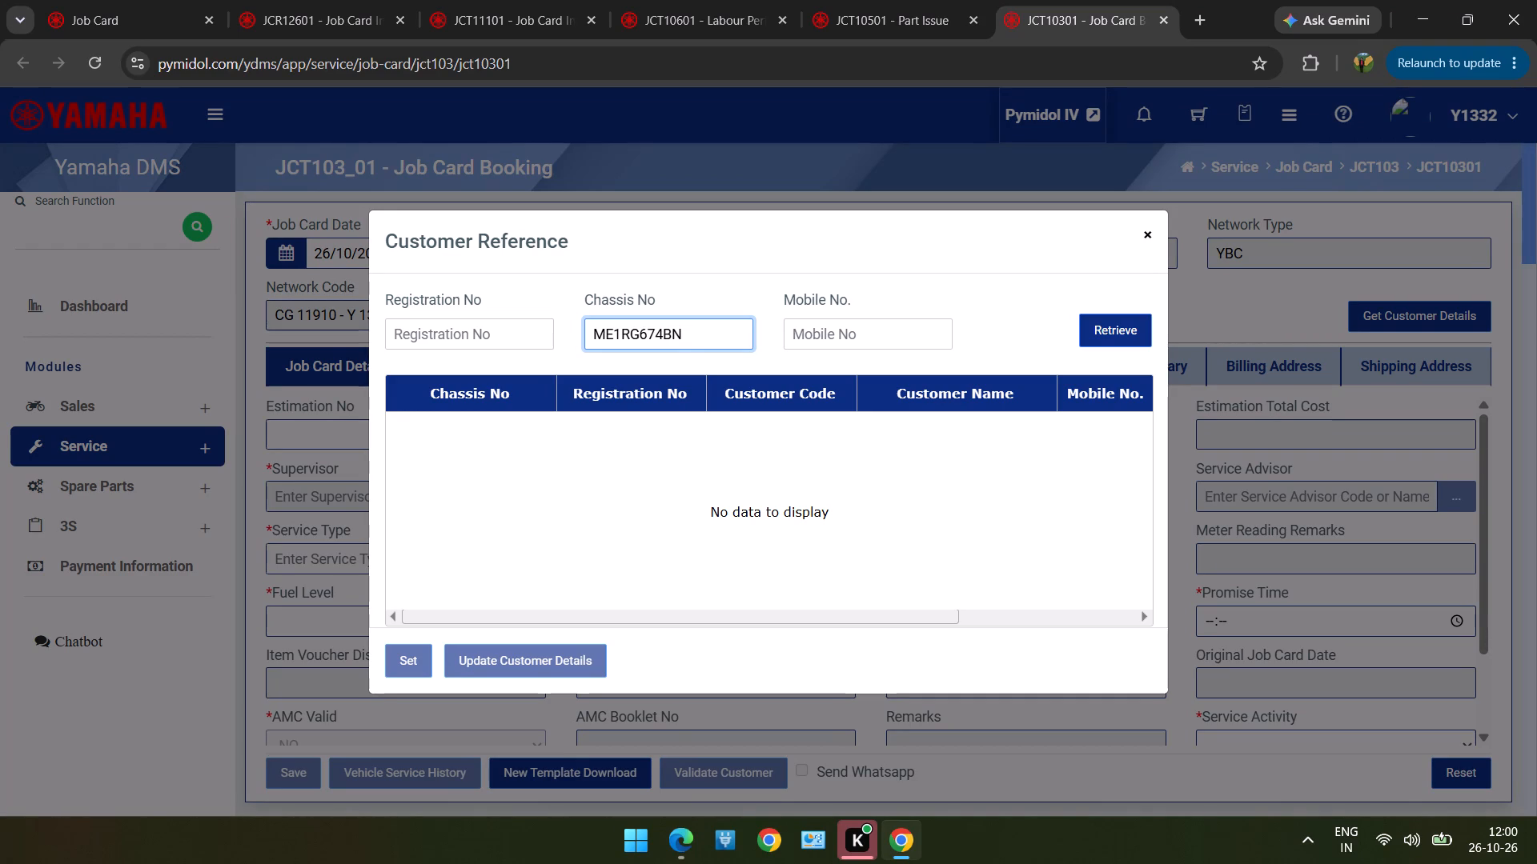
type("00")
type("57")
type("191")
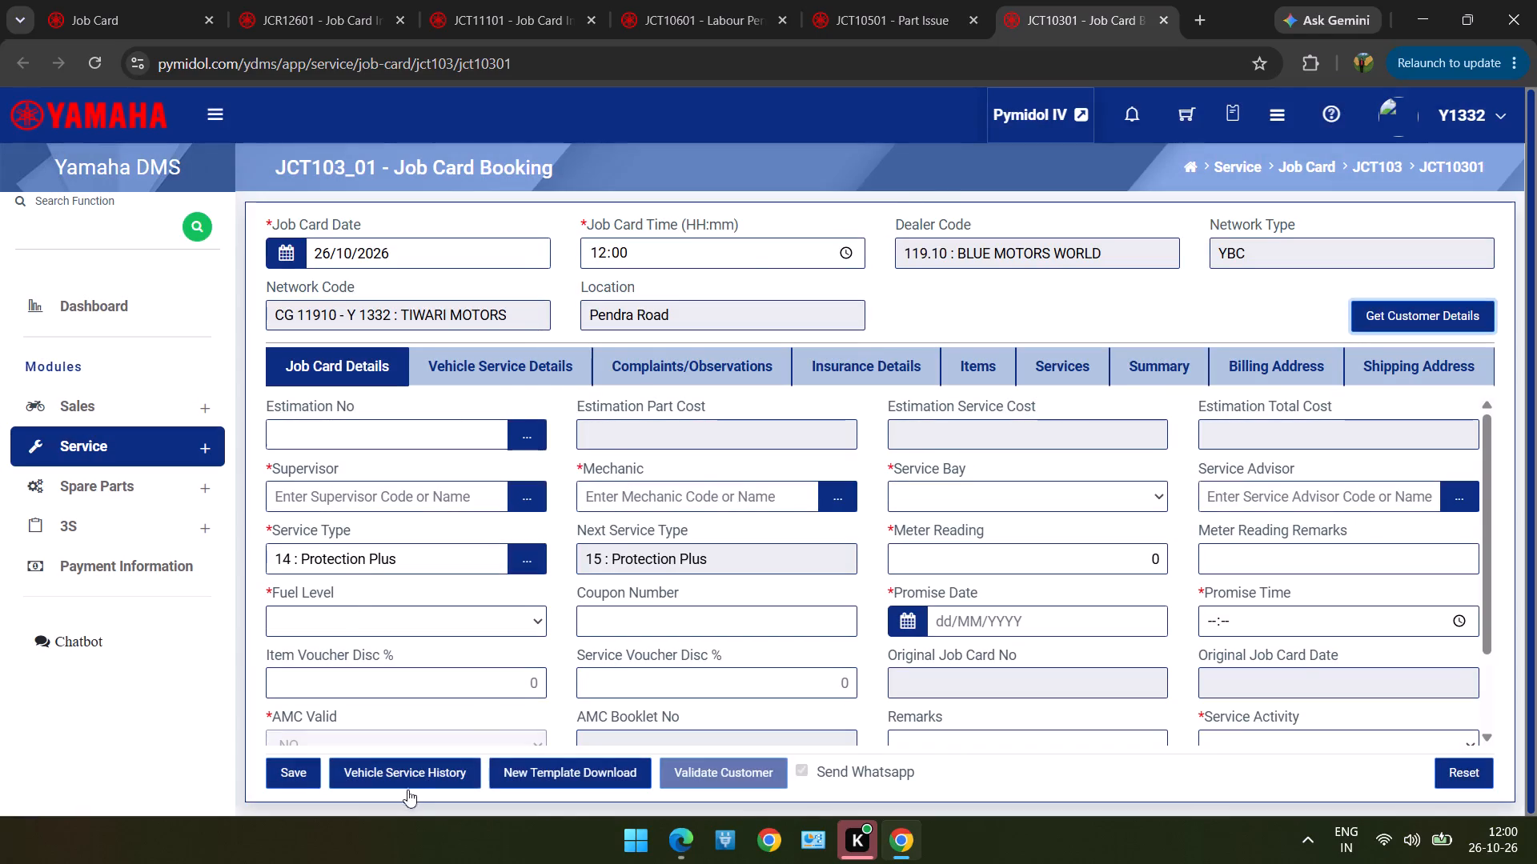
Examine the loaded vehicle's service history summary, checking service types, meter readings and job card dates, and close it.
left_click(404, 777)
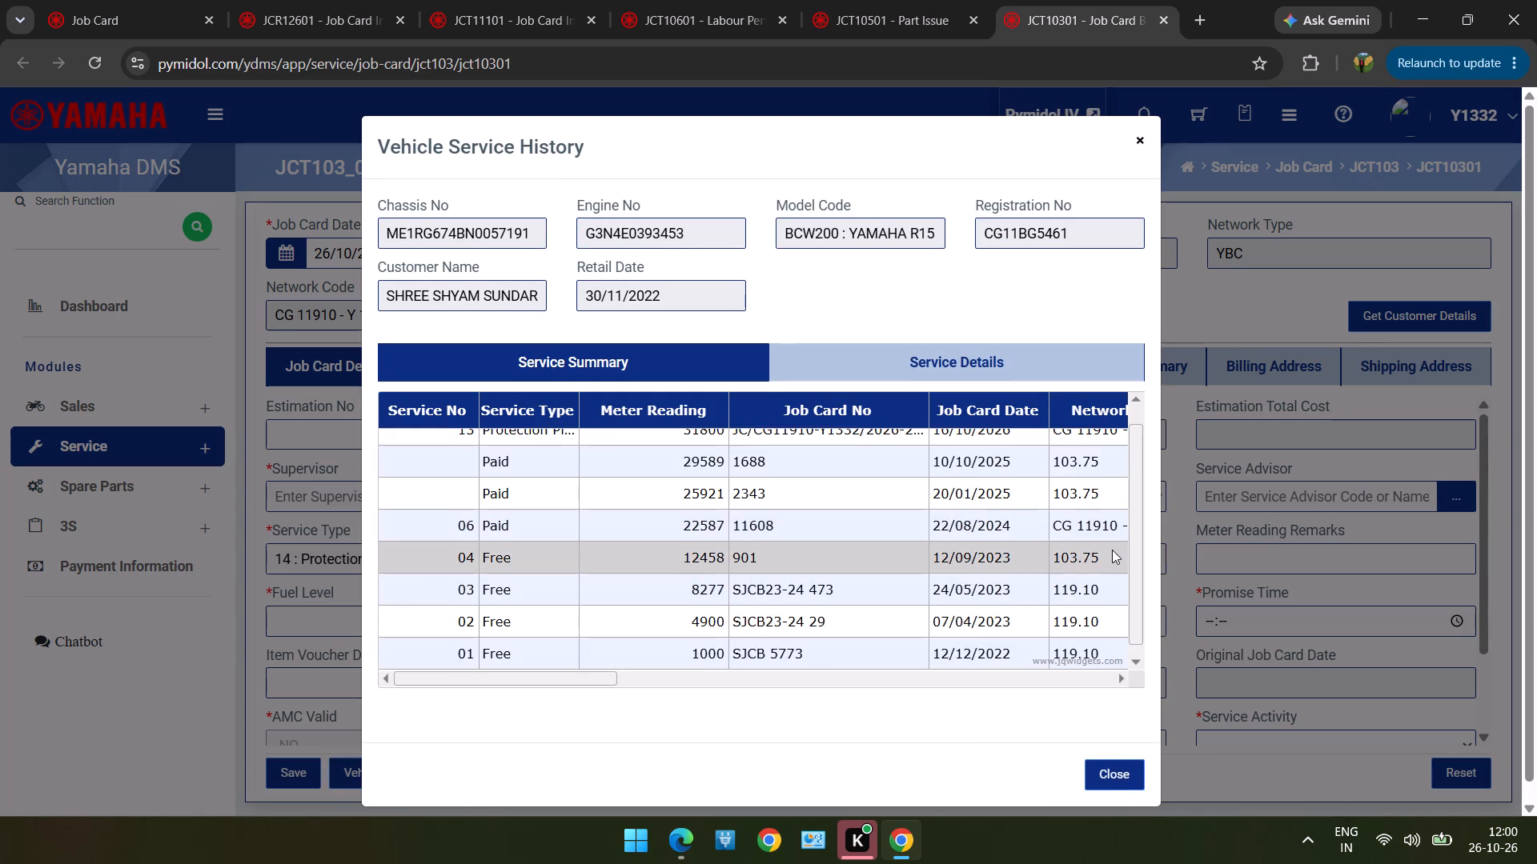
scroll(1112, 550, "down", 2)
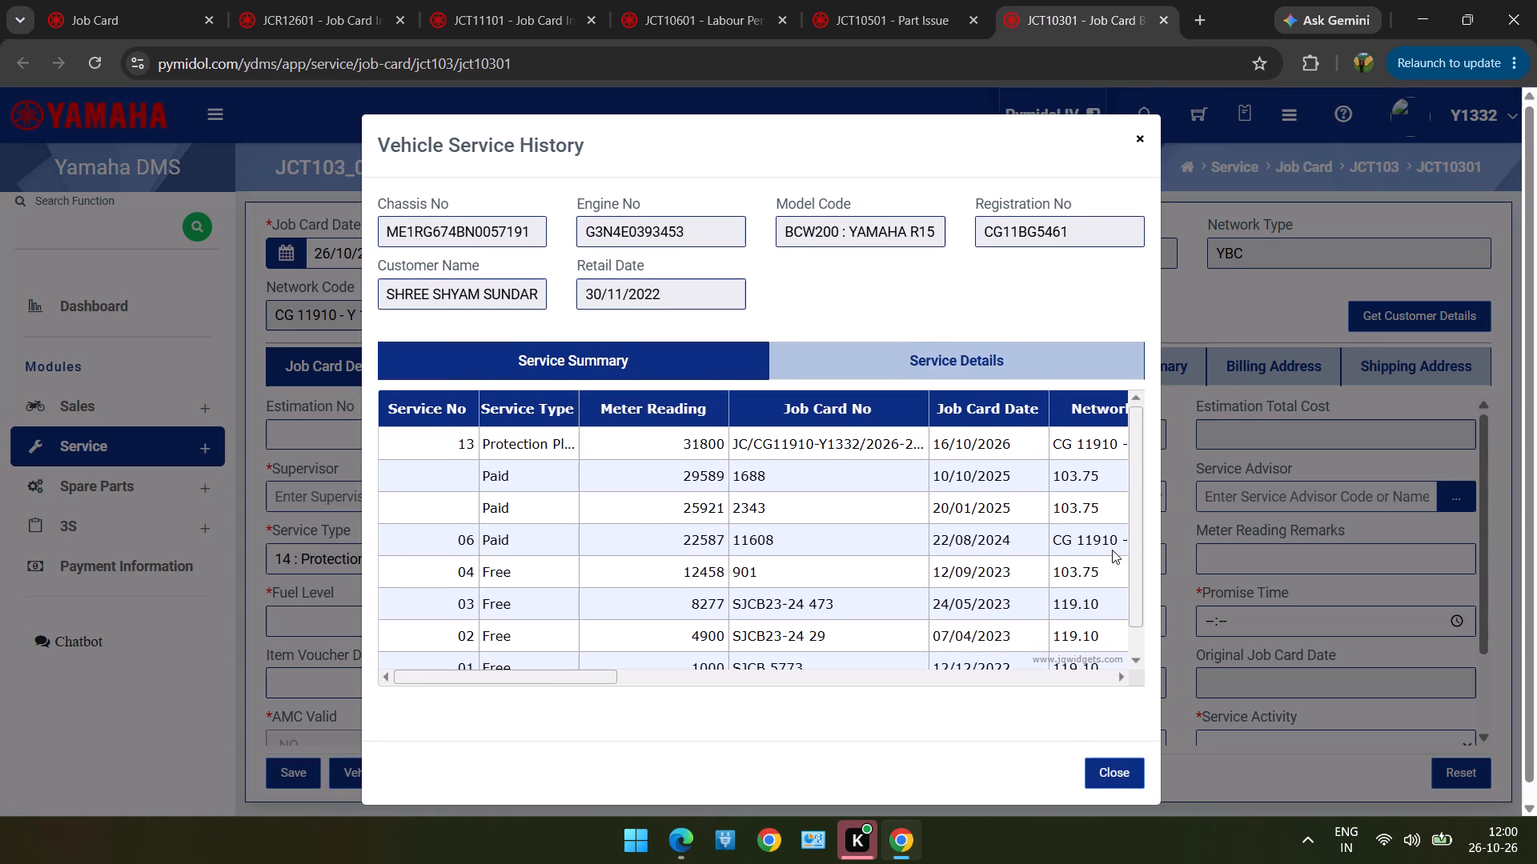
scroll(1112, 550, "left", 1)
scroll(1122, 438, "down", 1)
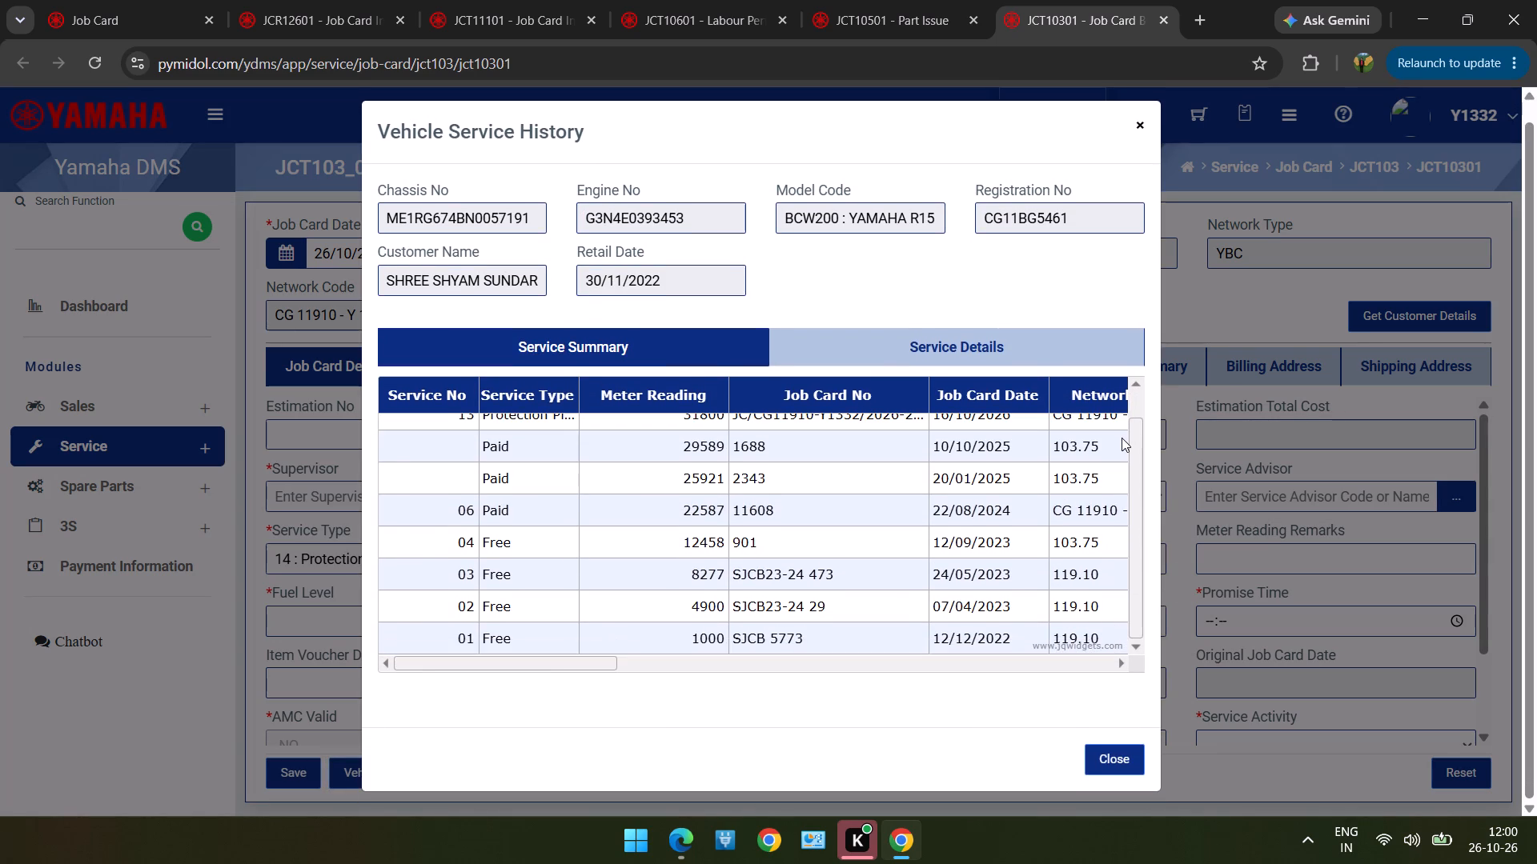
scroll(1122, 438, "down", 1)
scroll(1122, 438, "up", 3)
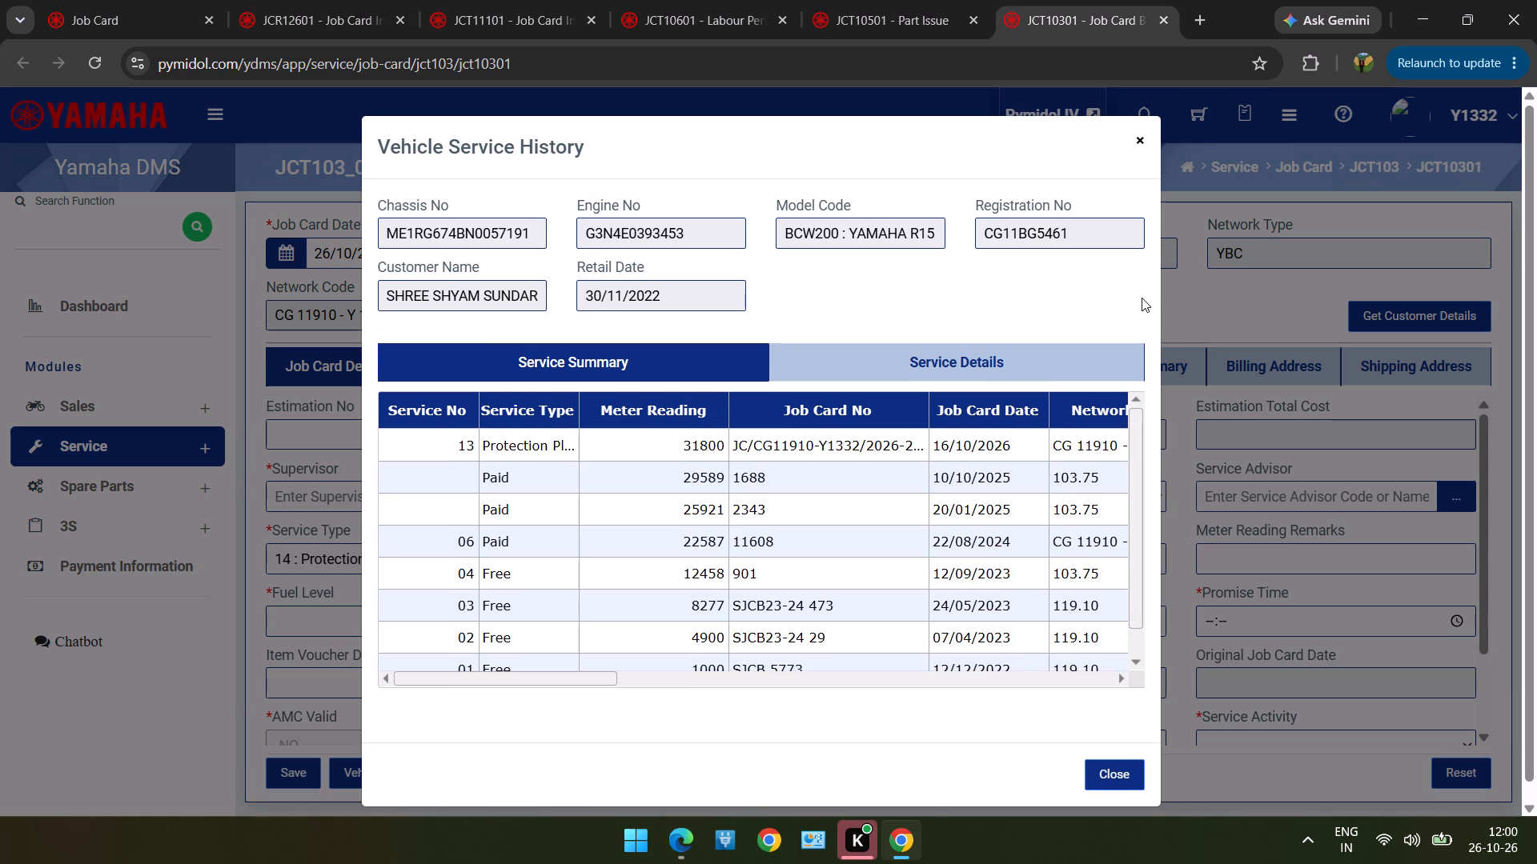
left_click(1132, 136)
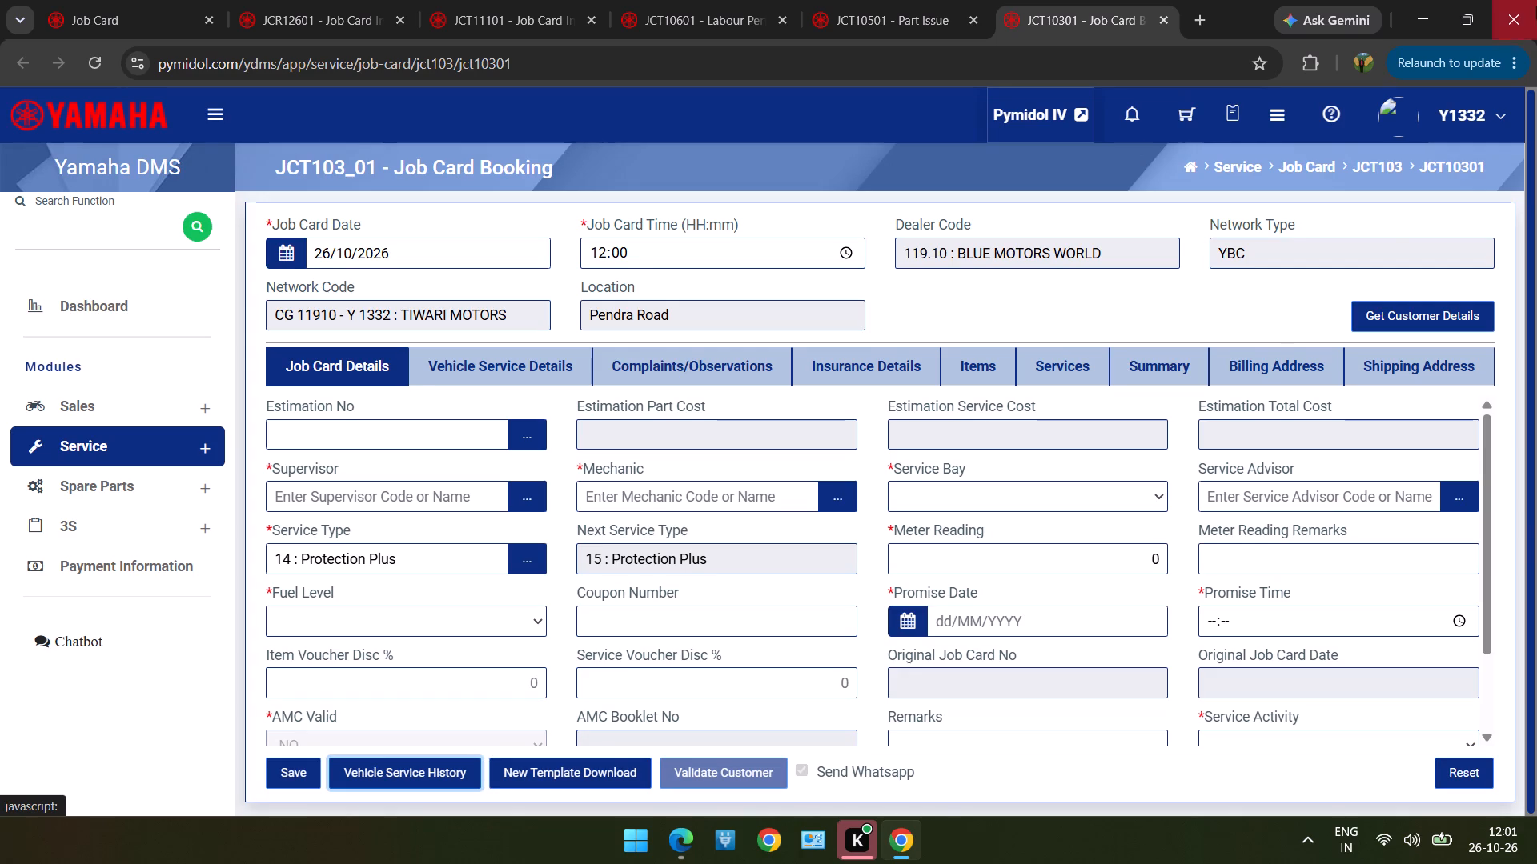
left_click(1384, 303)
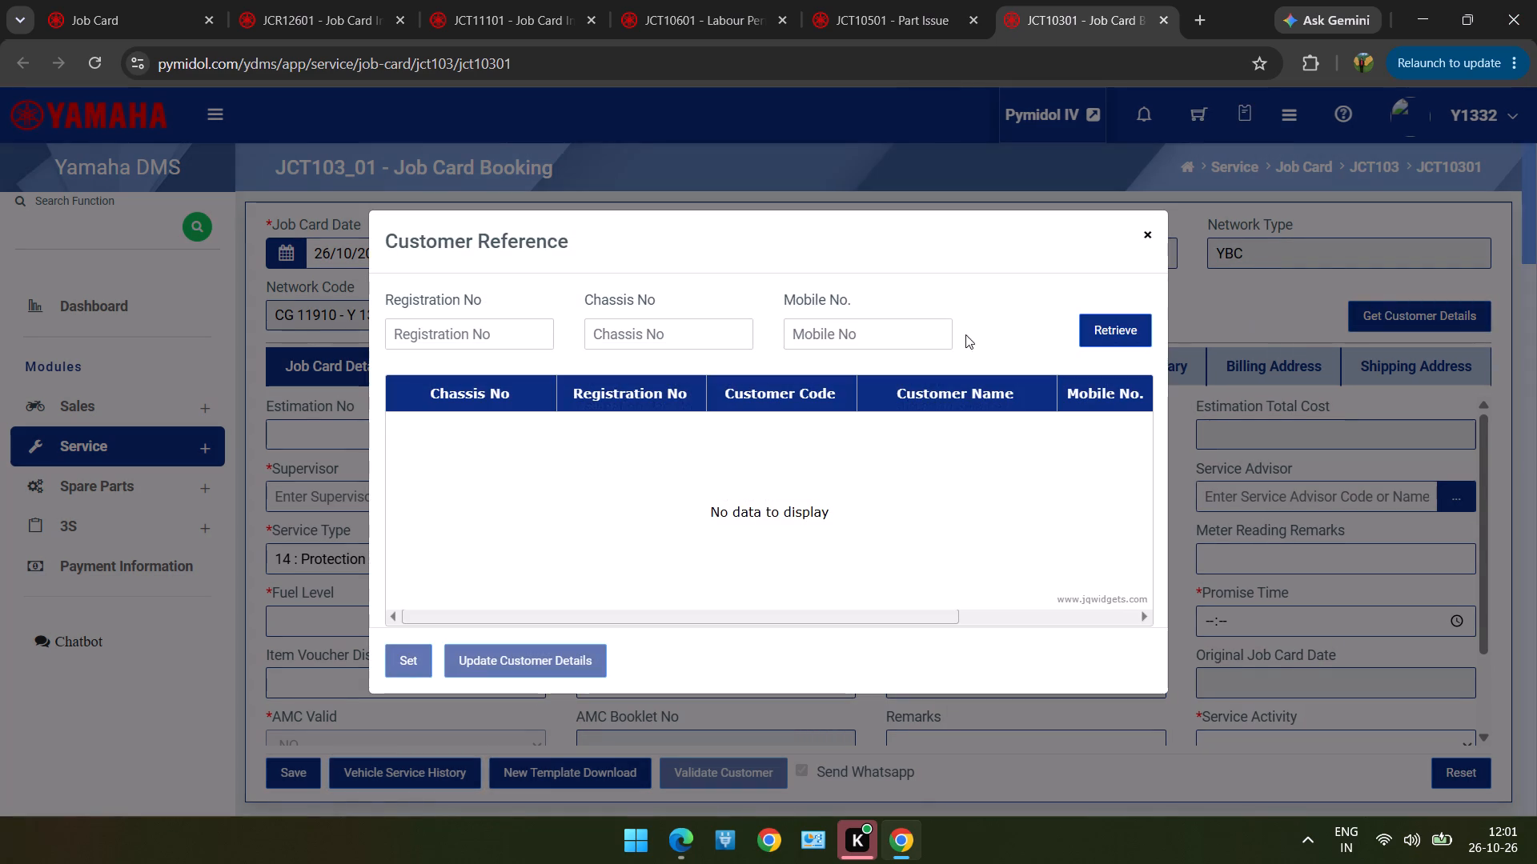
left_click(741, 340)
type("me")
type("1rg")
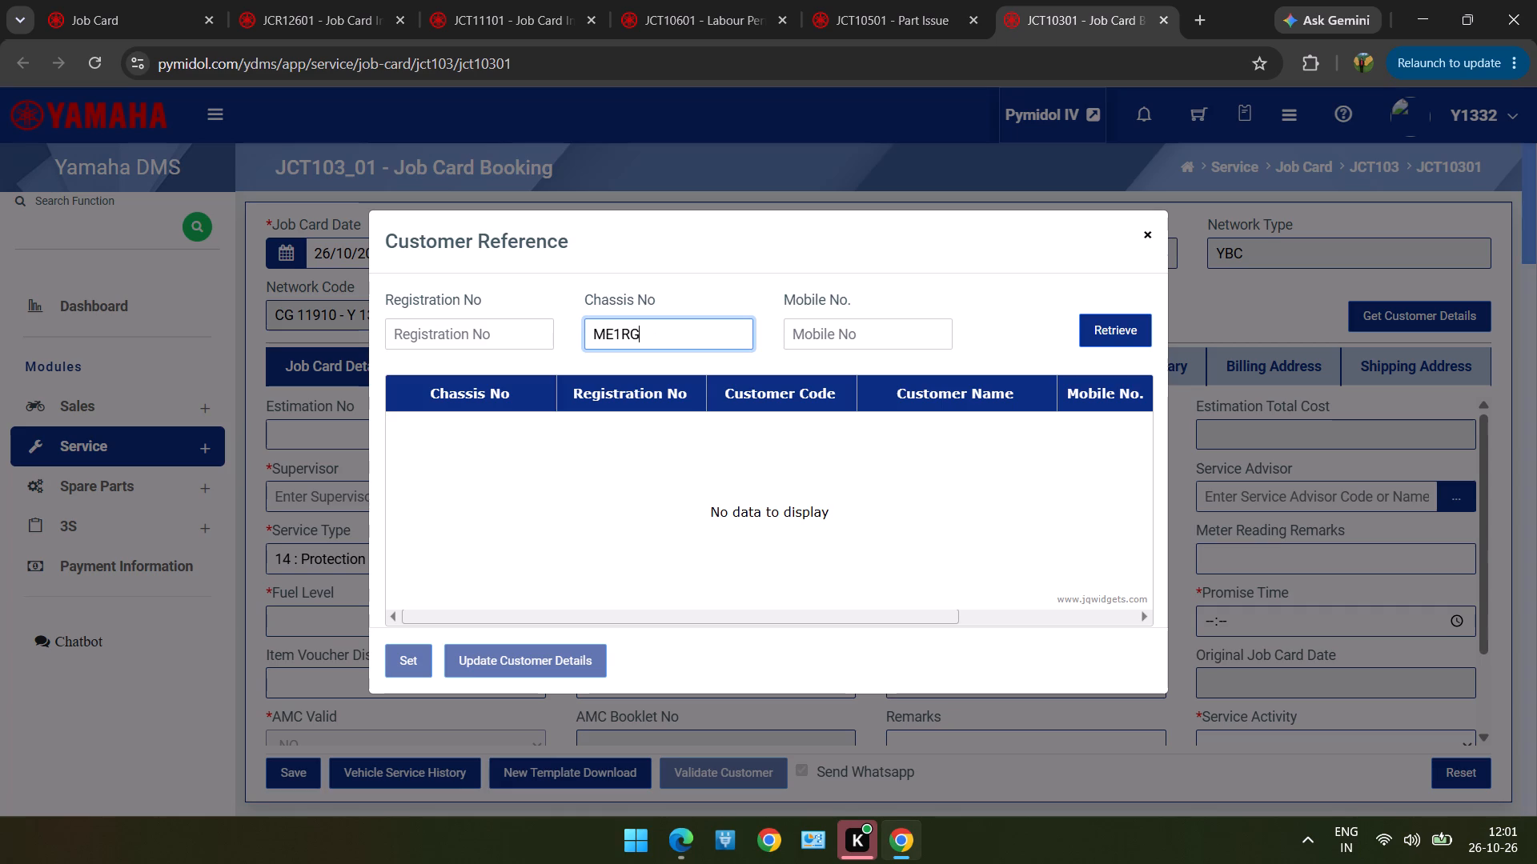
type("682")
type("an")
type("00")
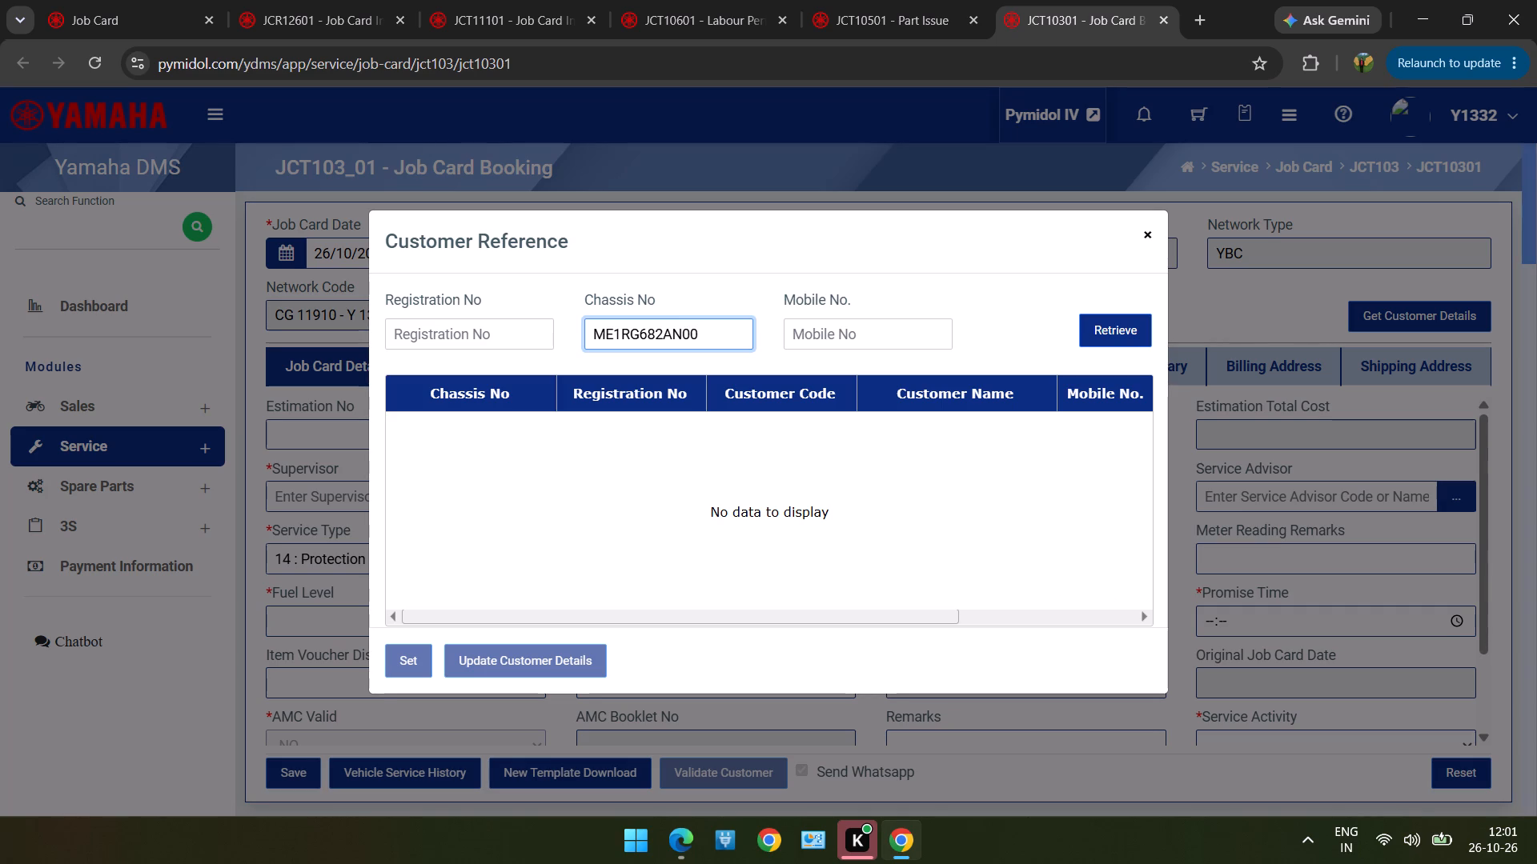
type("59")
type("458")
left_click(1110, 321)
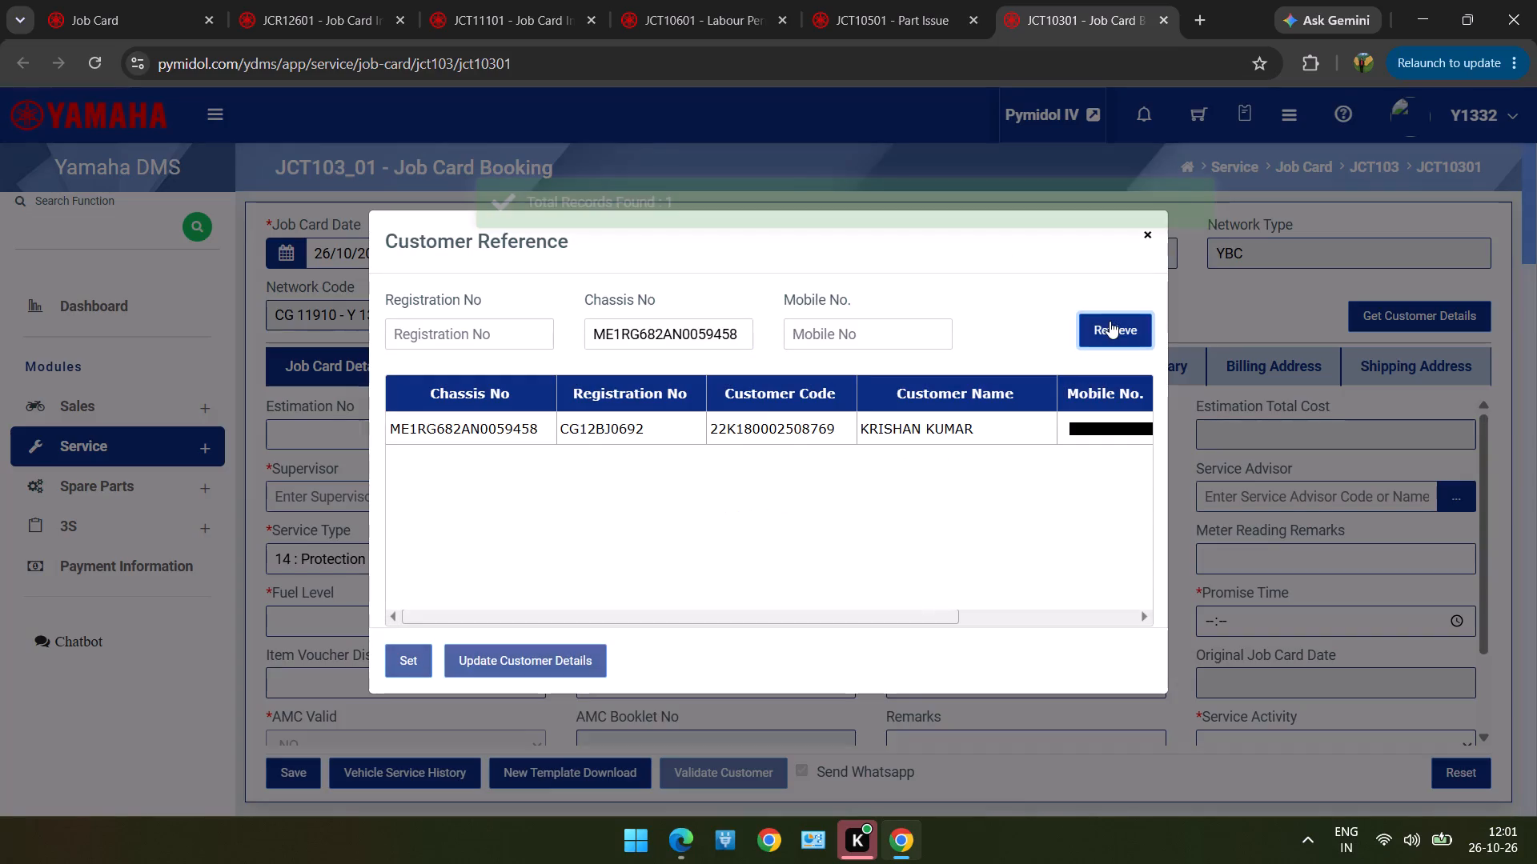
left_click(1025, 436)
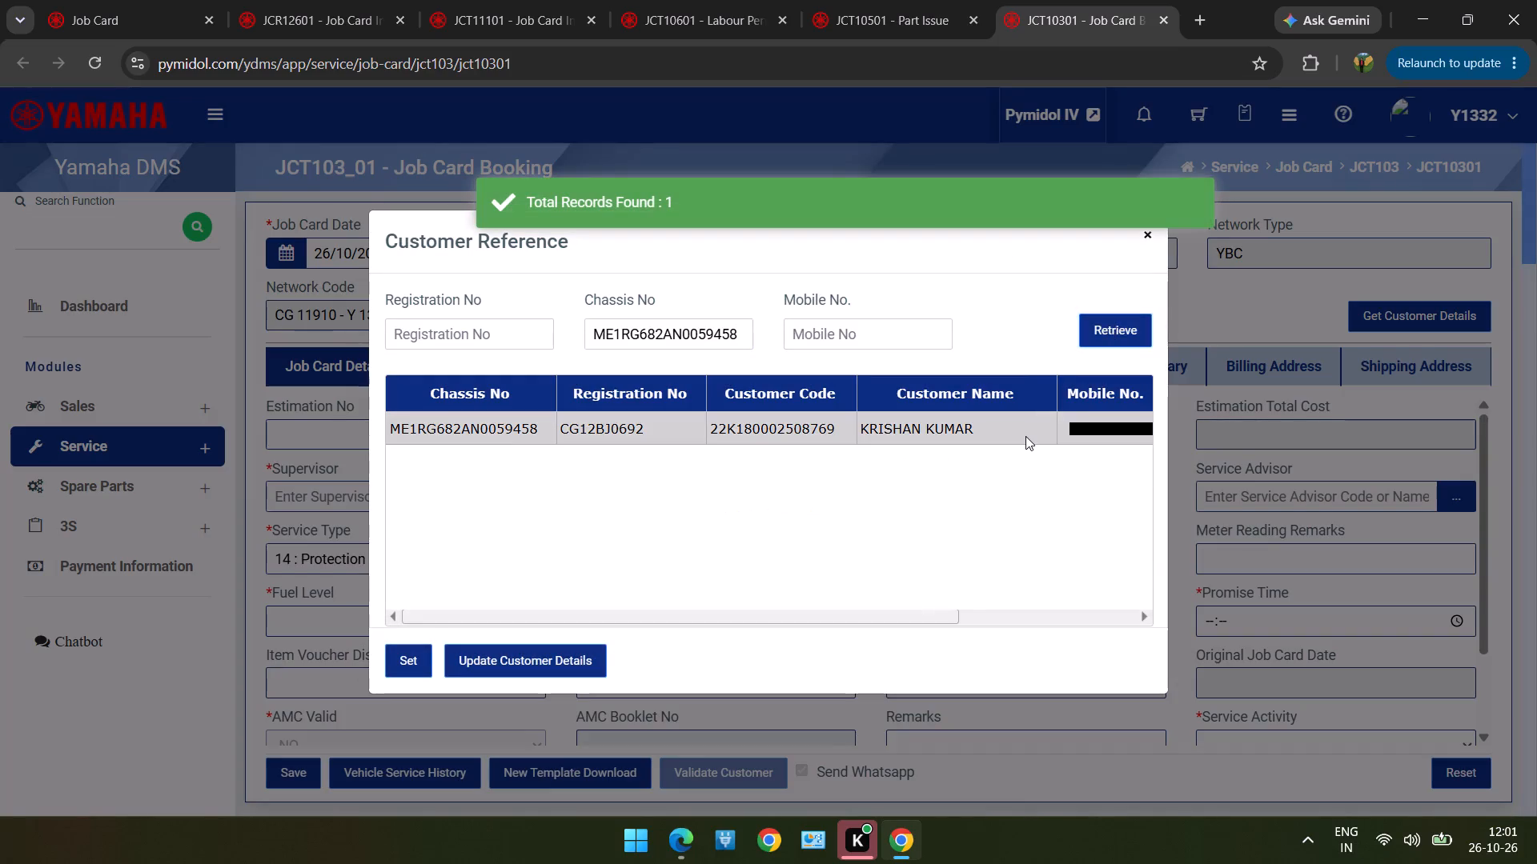
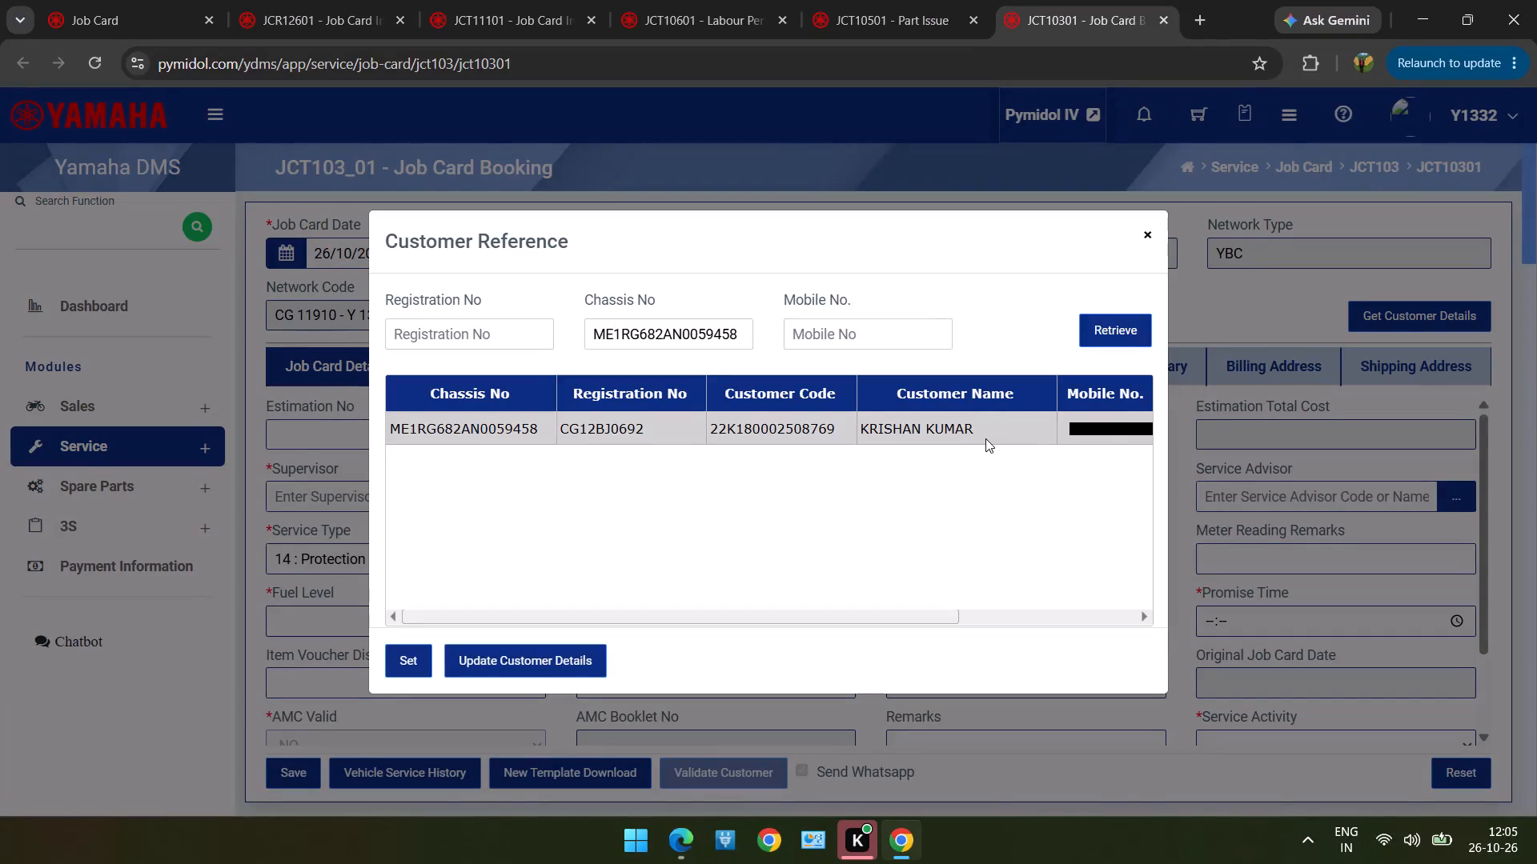
left_click(985, 438)
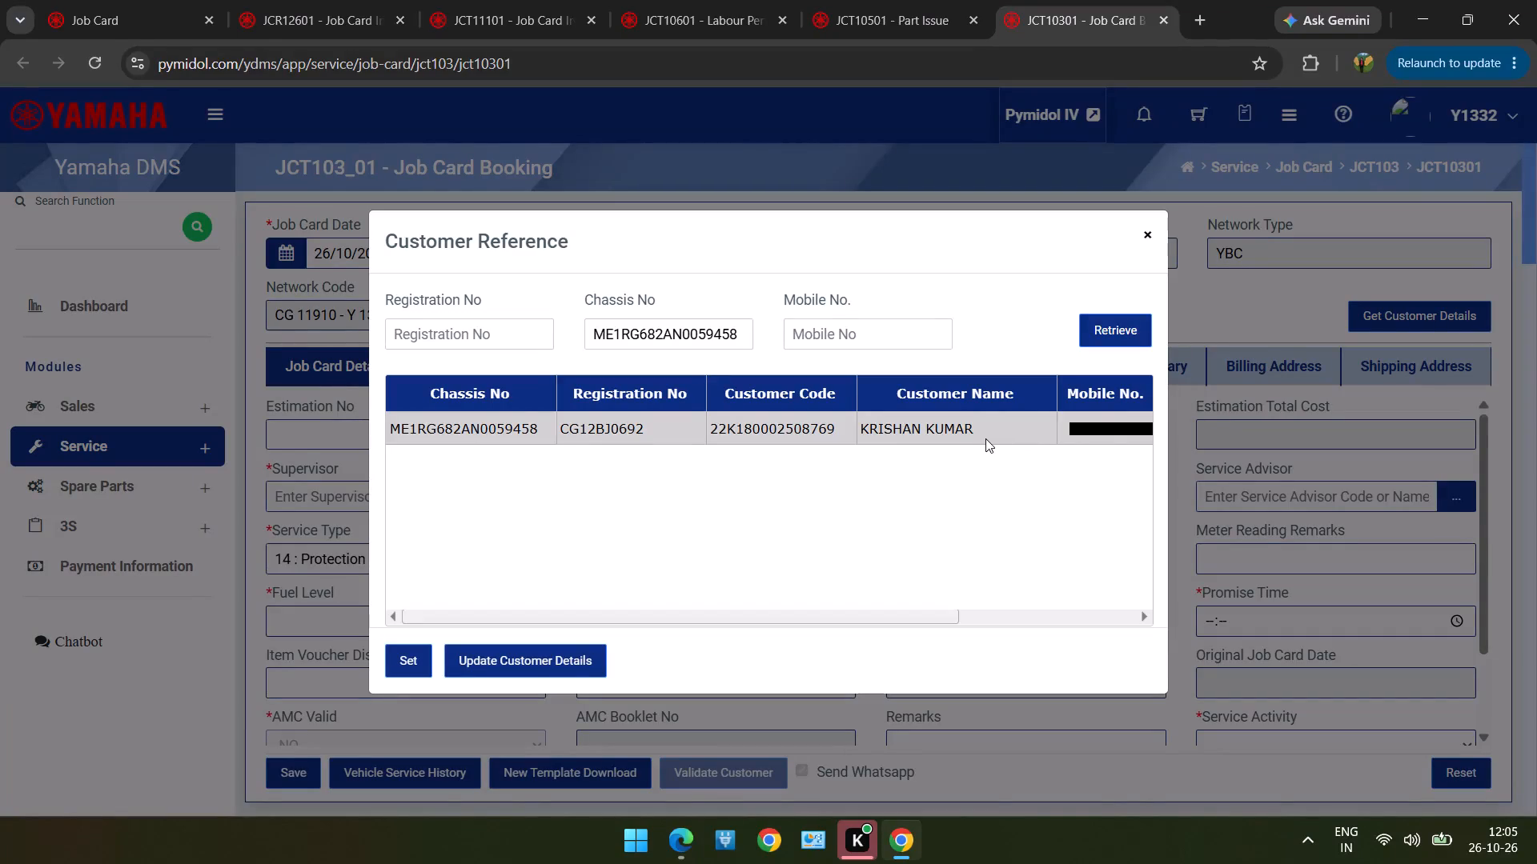
double_click(981, 438)
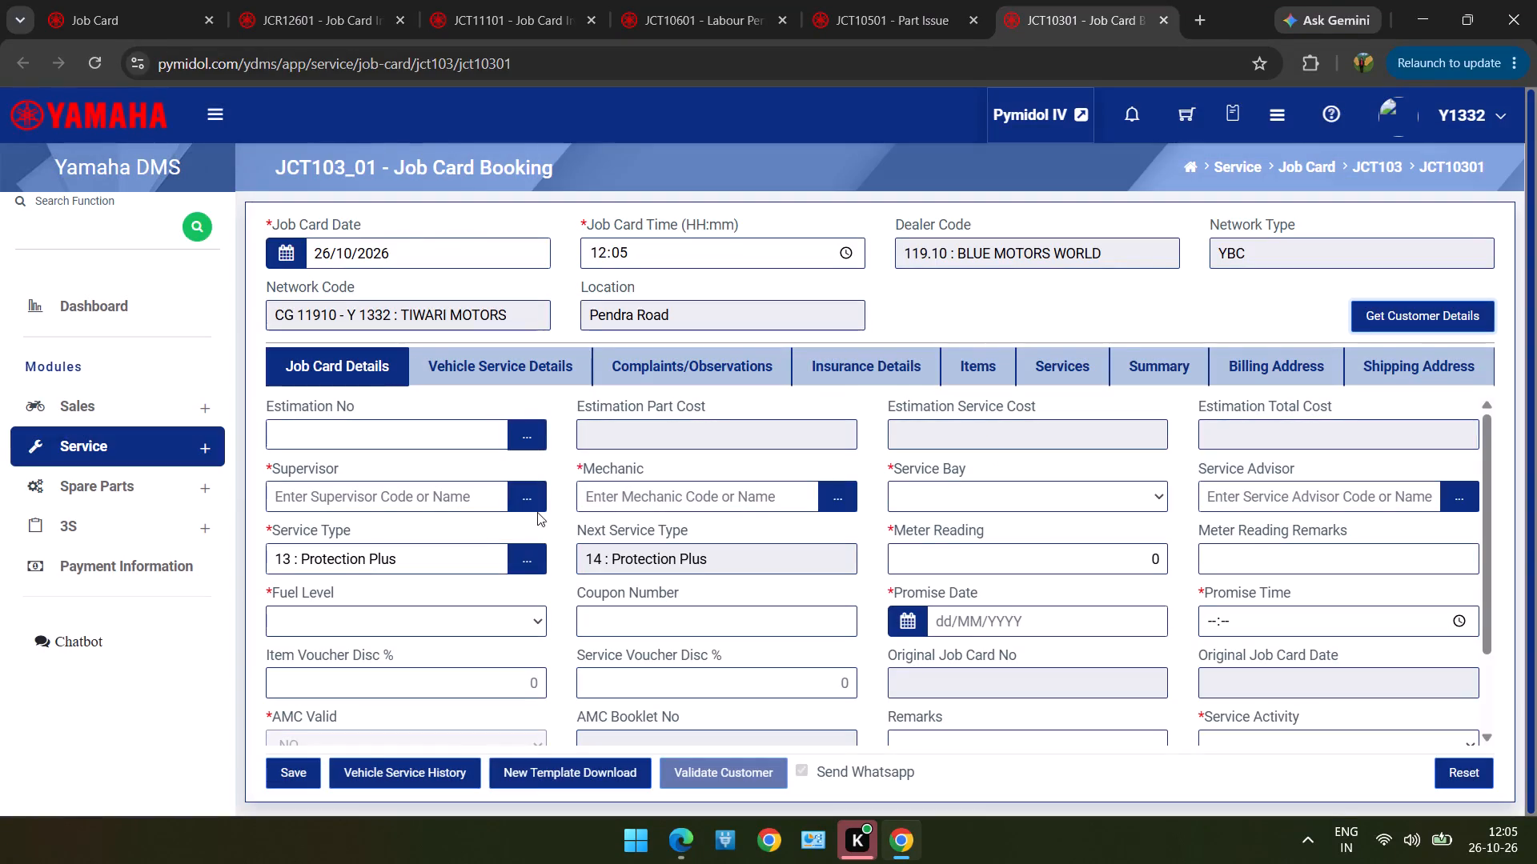
left_click(525, 491)
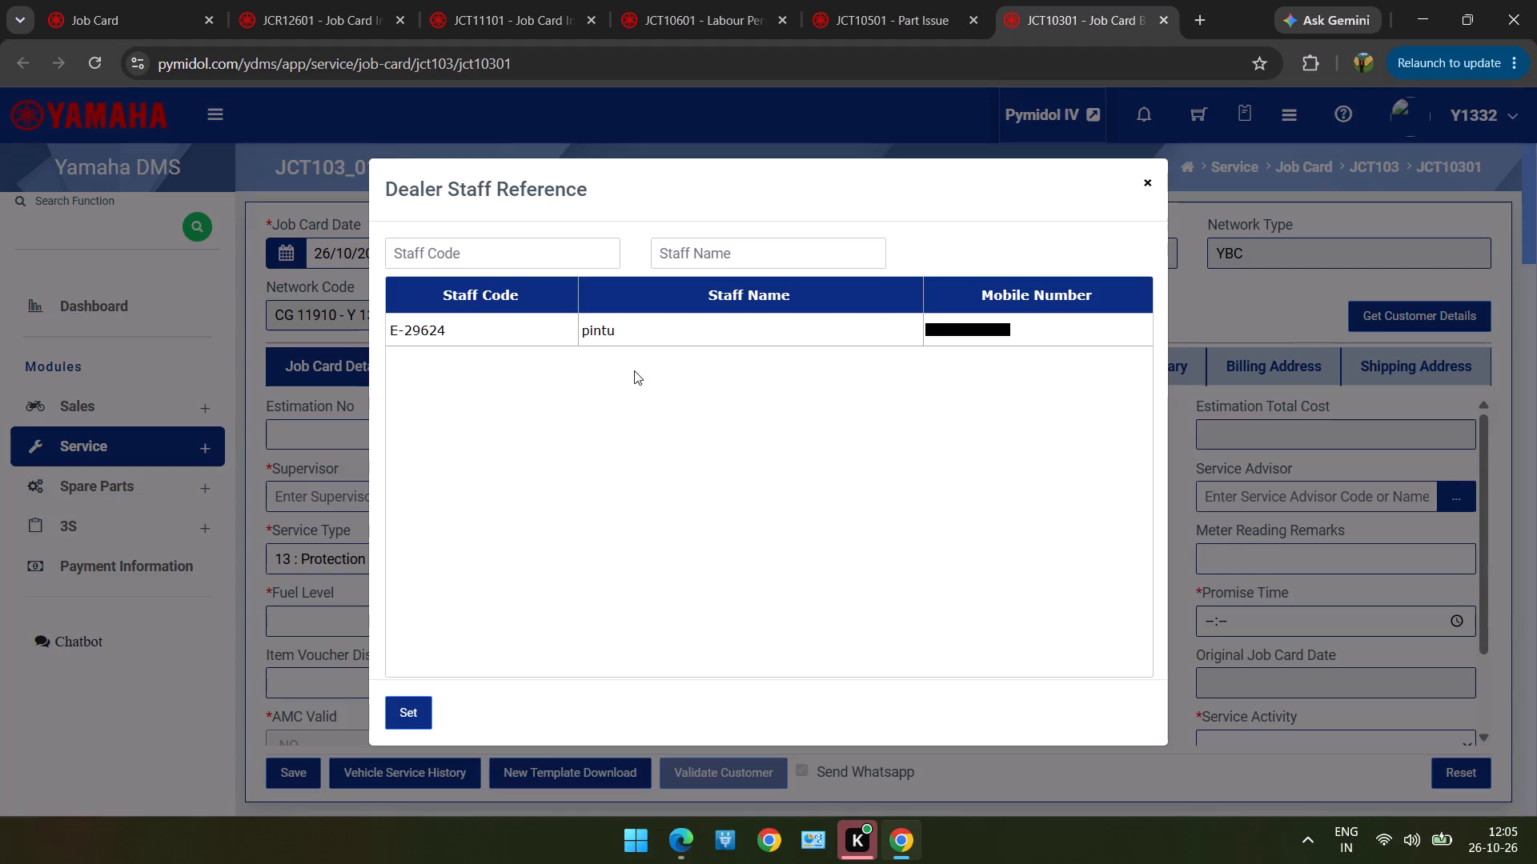
left_click(620, 334)
triple_click(620, 334)
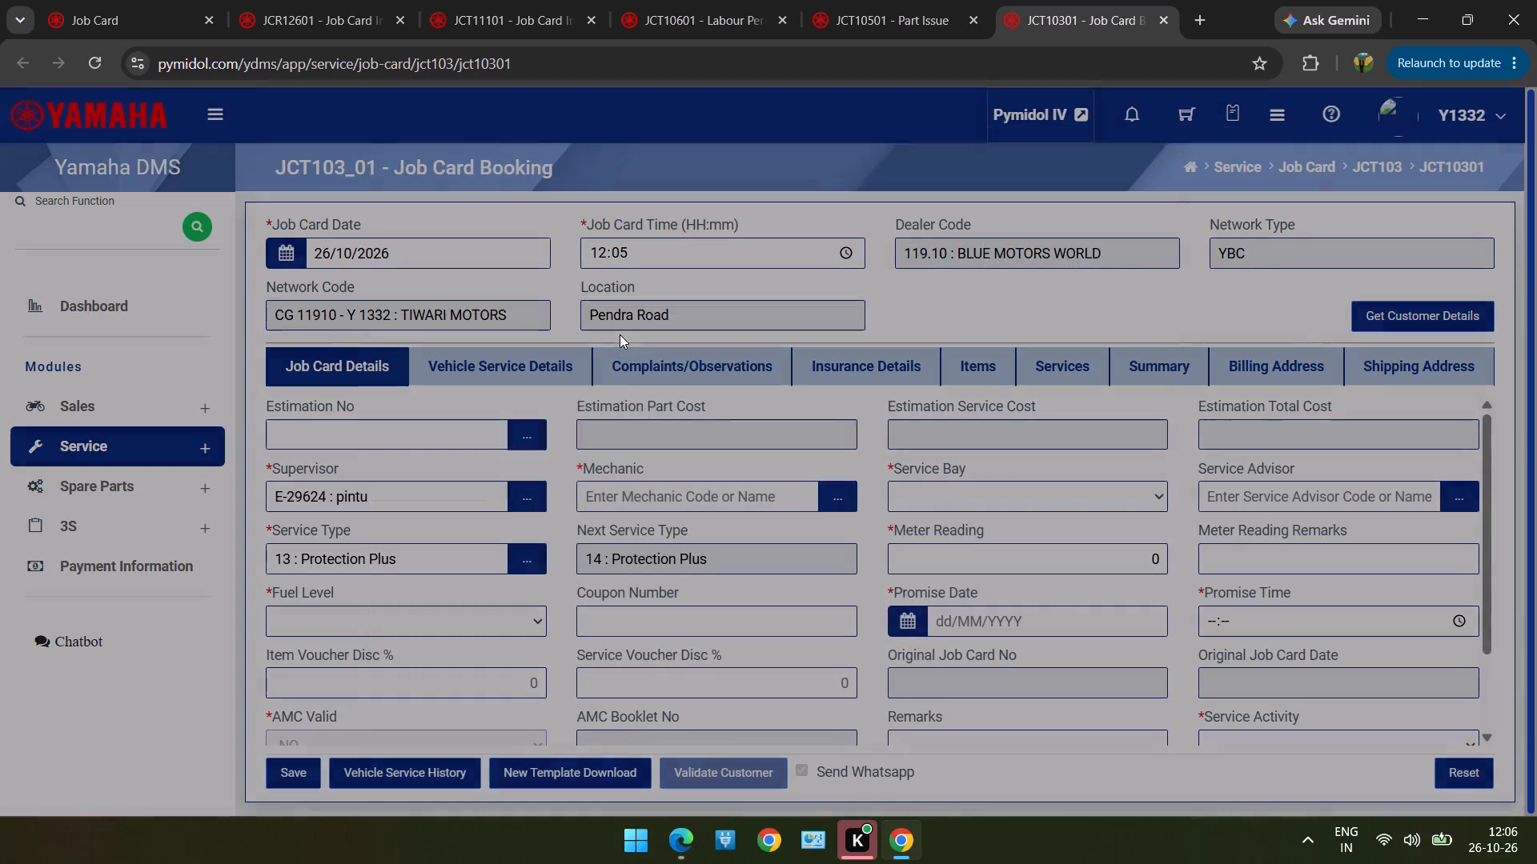
left_click(845, 484)
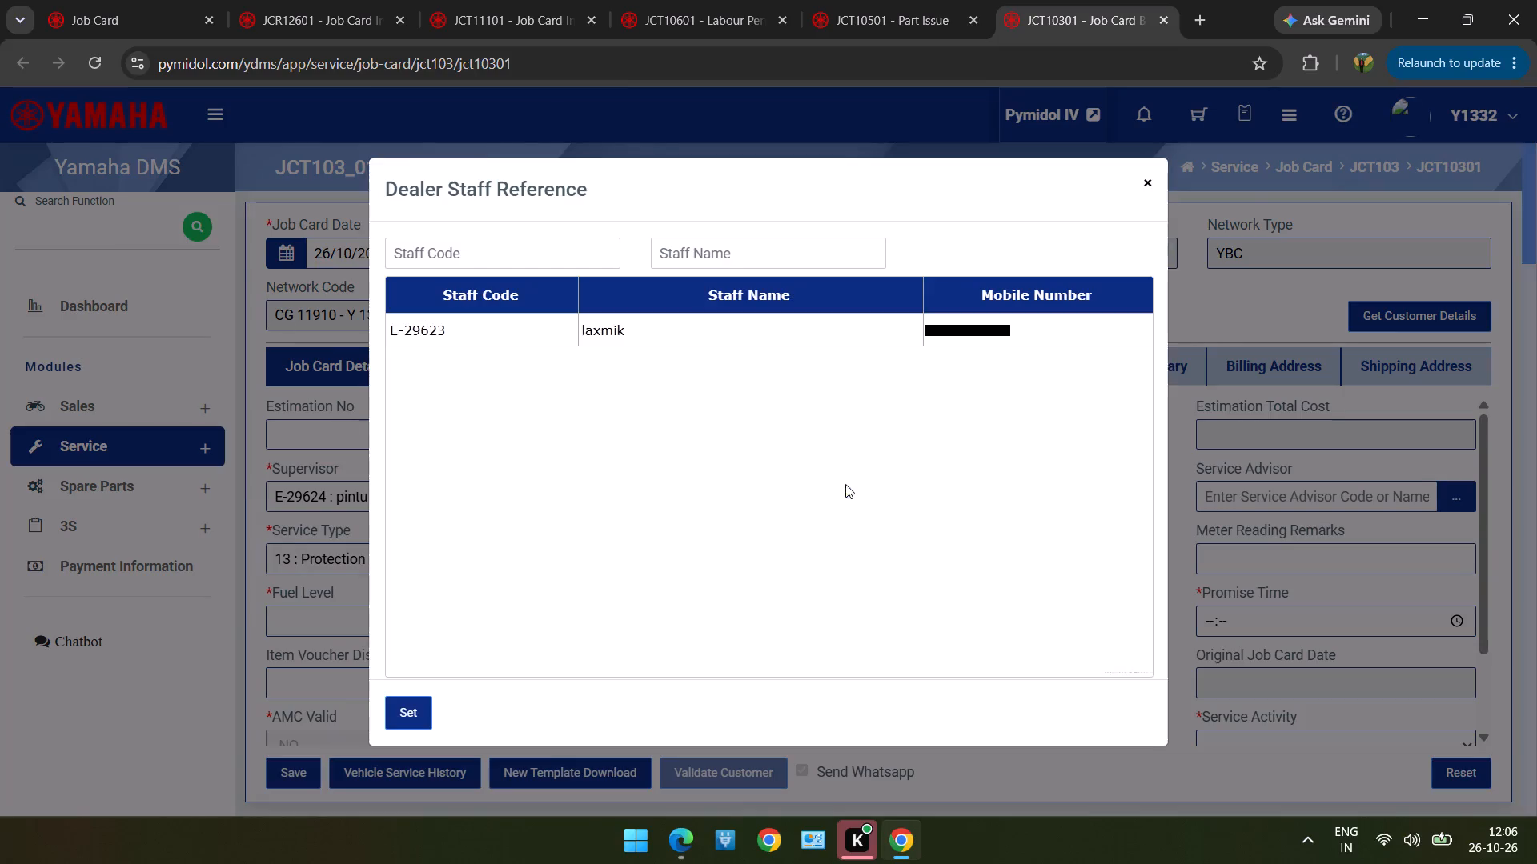
double_click(694, 340)
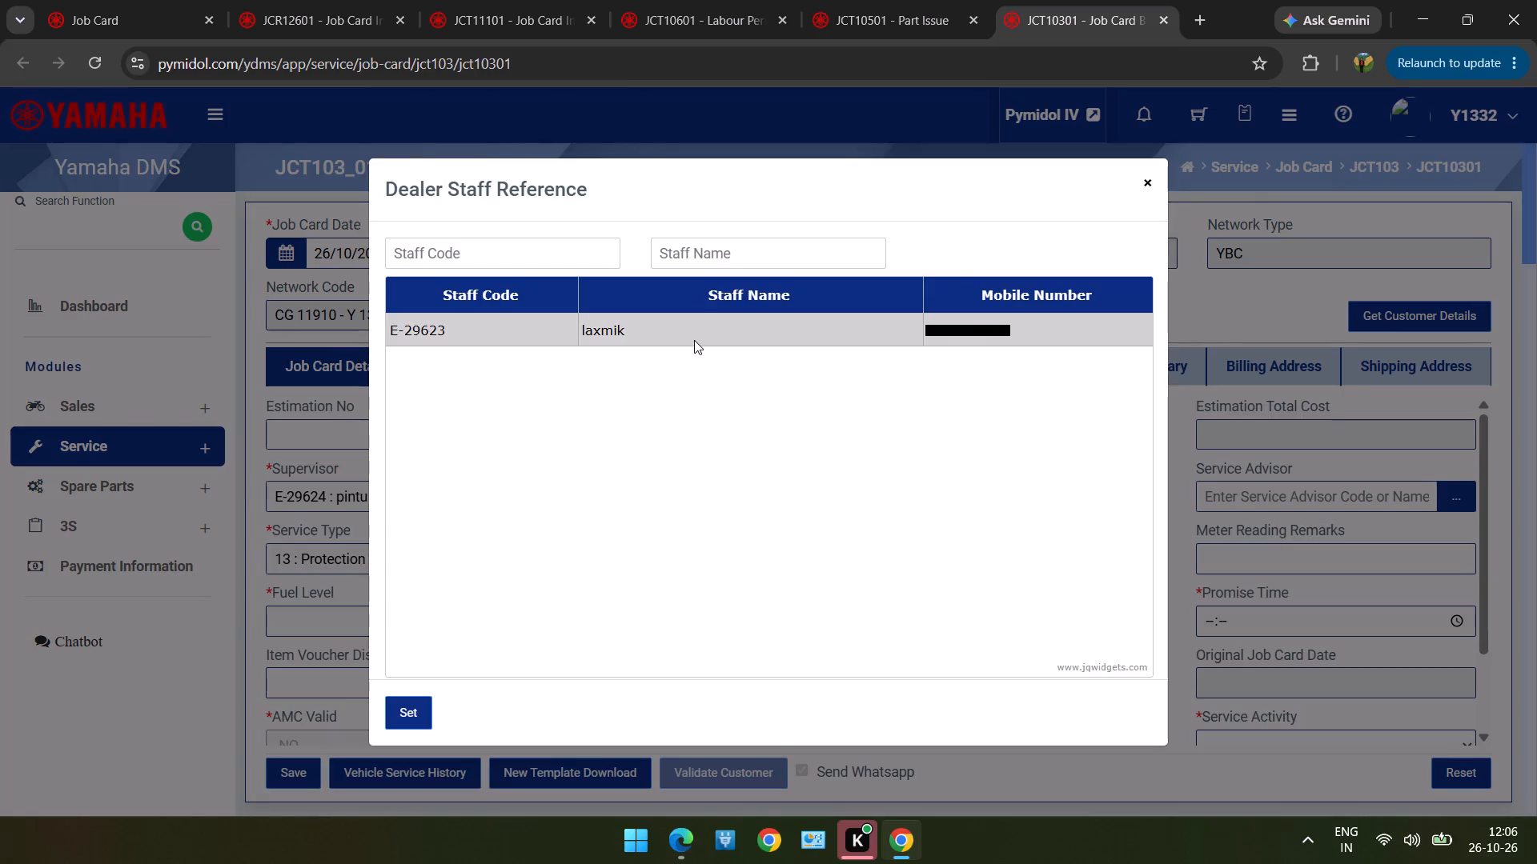
Set the job card's service bay to BAY1.
left_click(1071, 487)
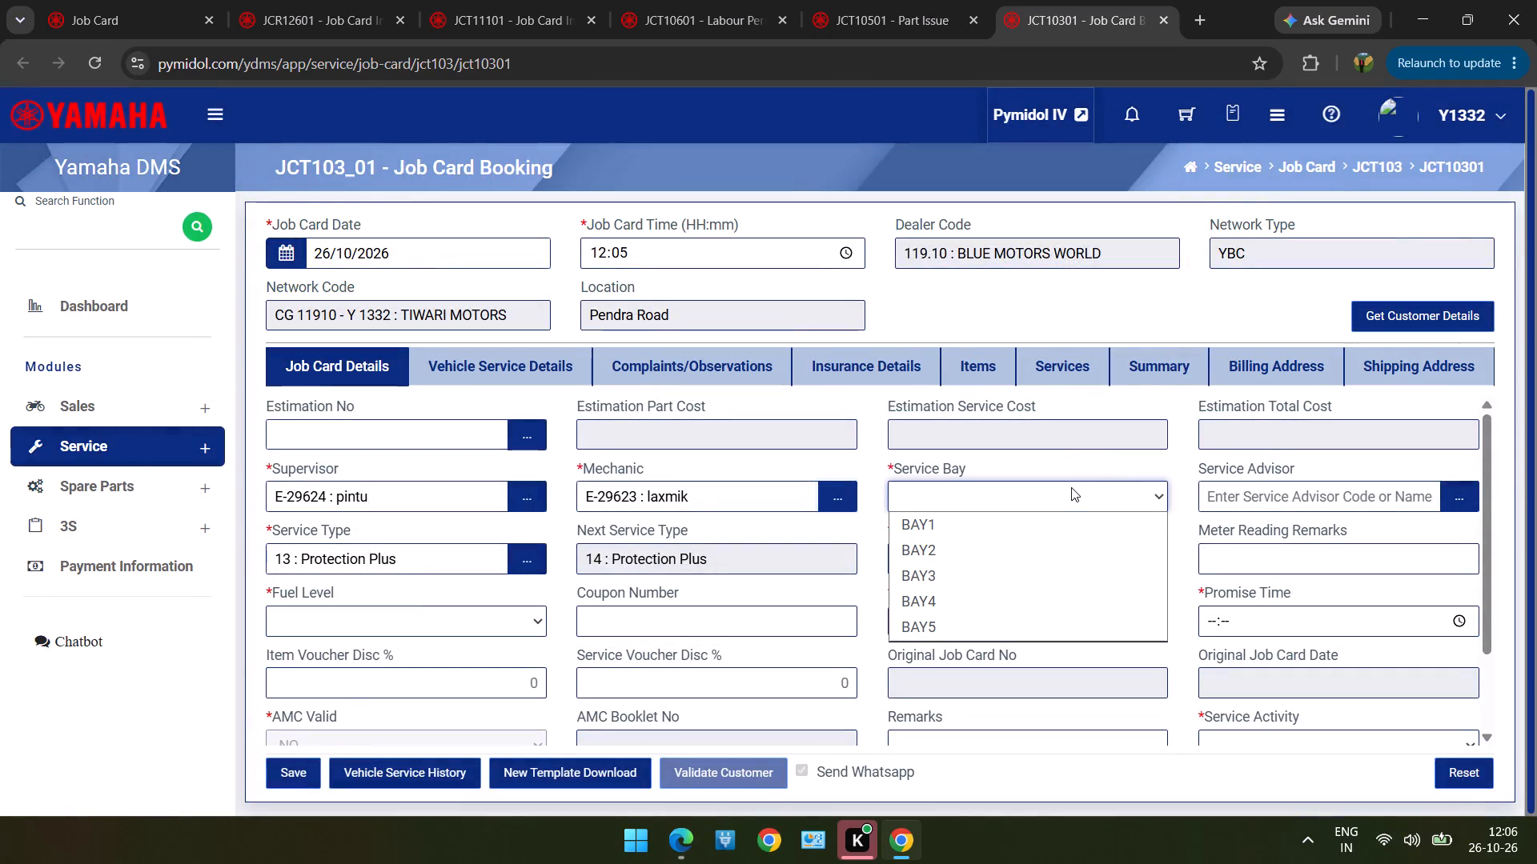
left_click(1036, 521)
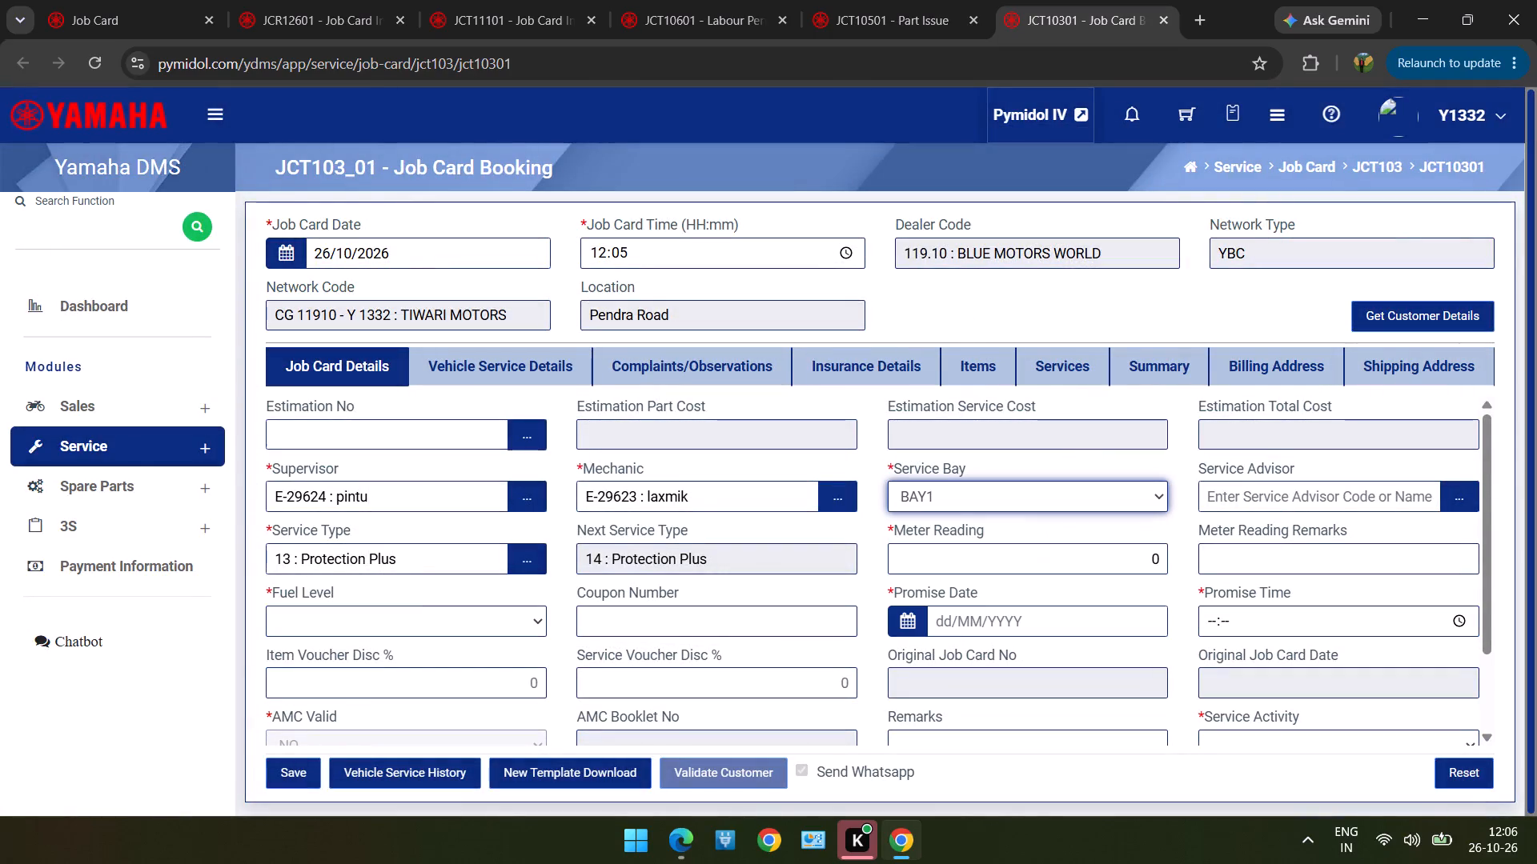
Check the past meter readings in the vehicle service history and enter 48500 as the job card's meter reading.
left_click(431, 778)
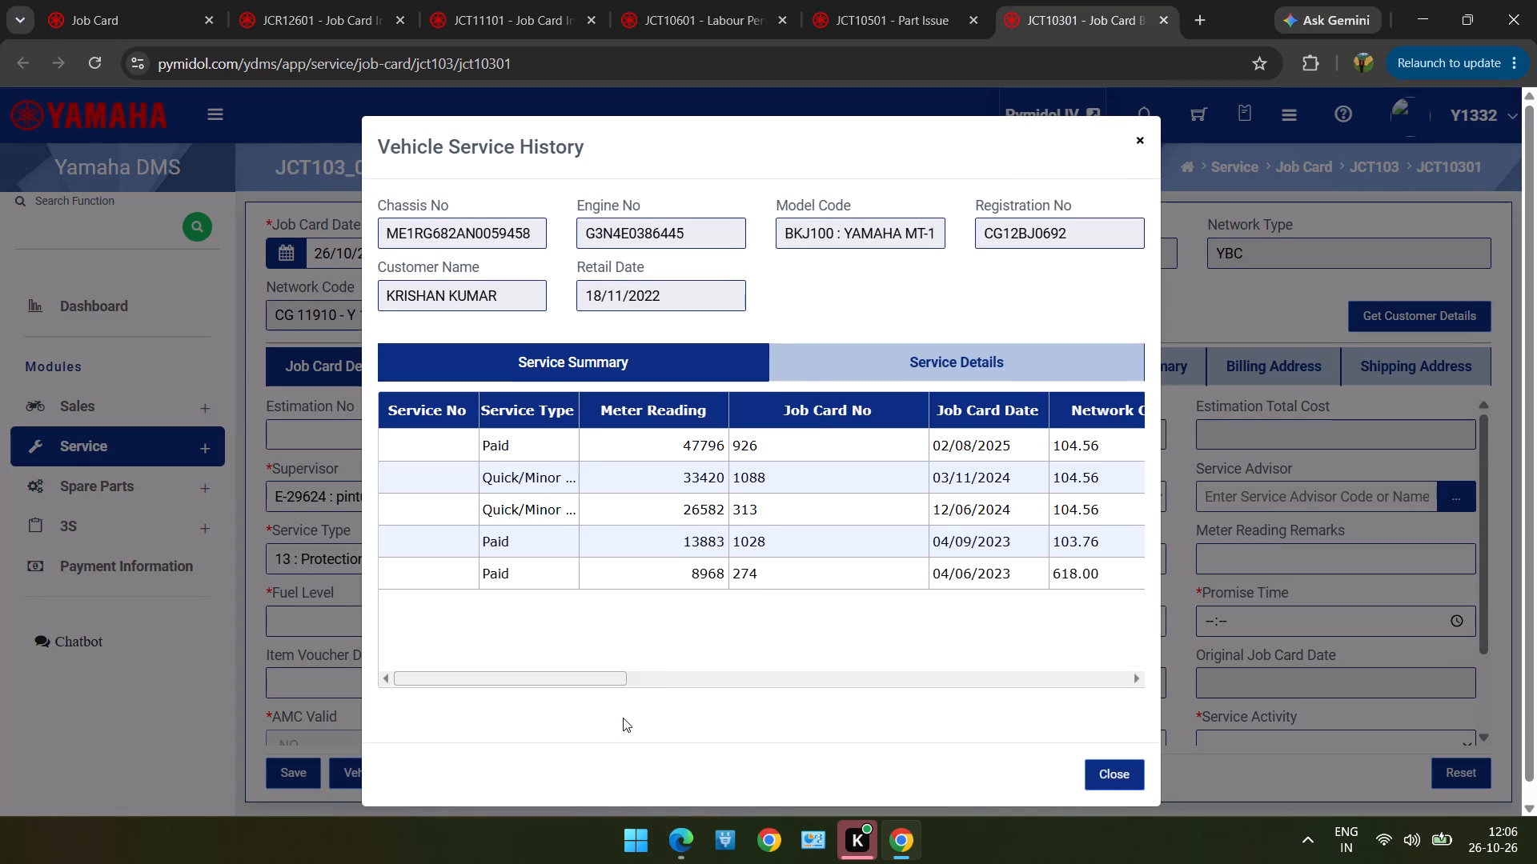
scroll(623, 718, "down", 1)
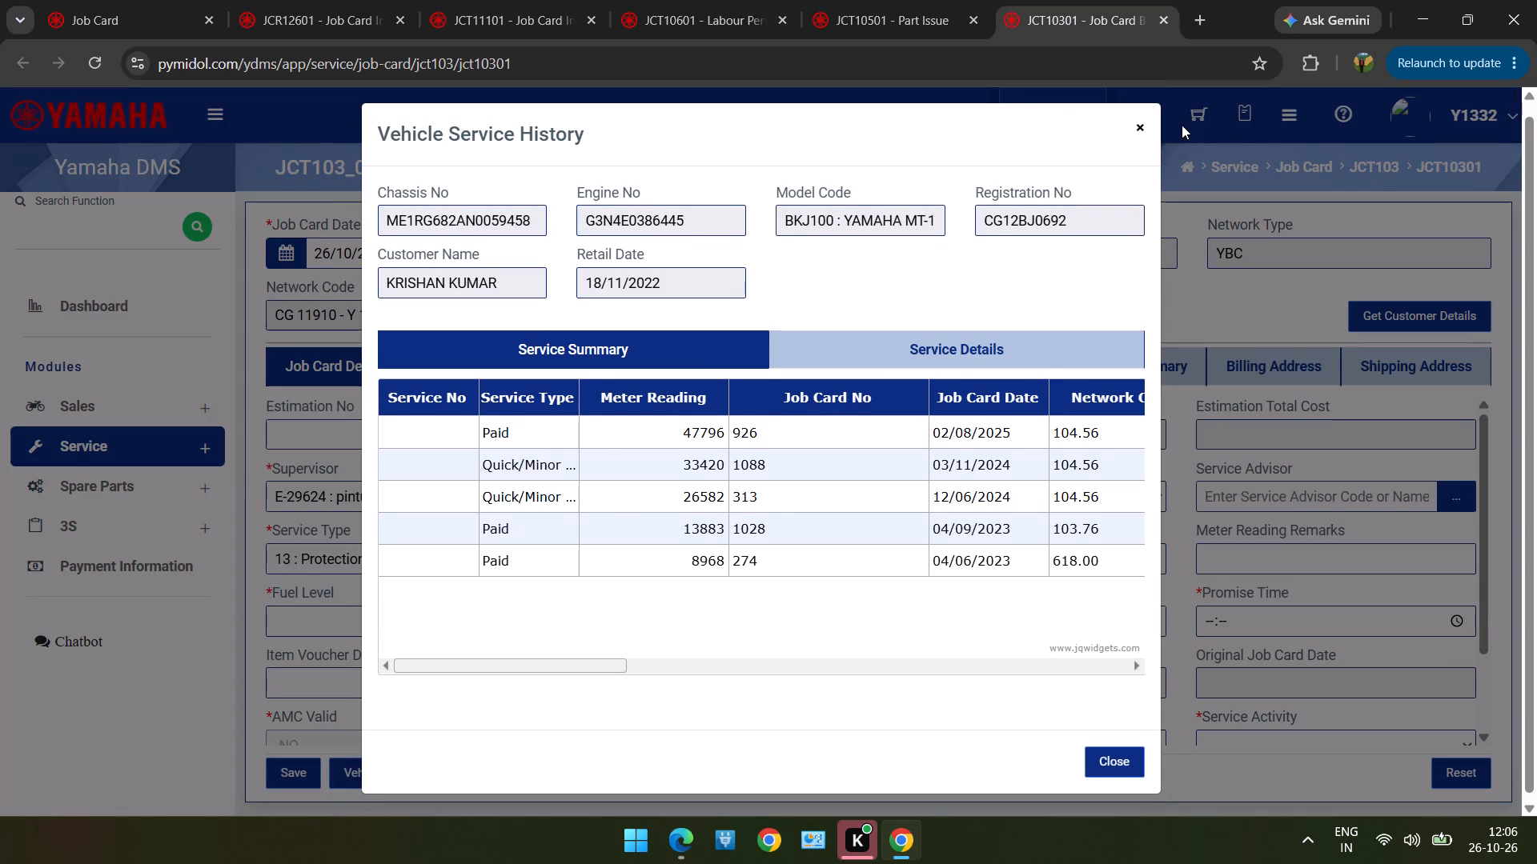
left_click(1152, 124)
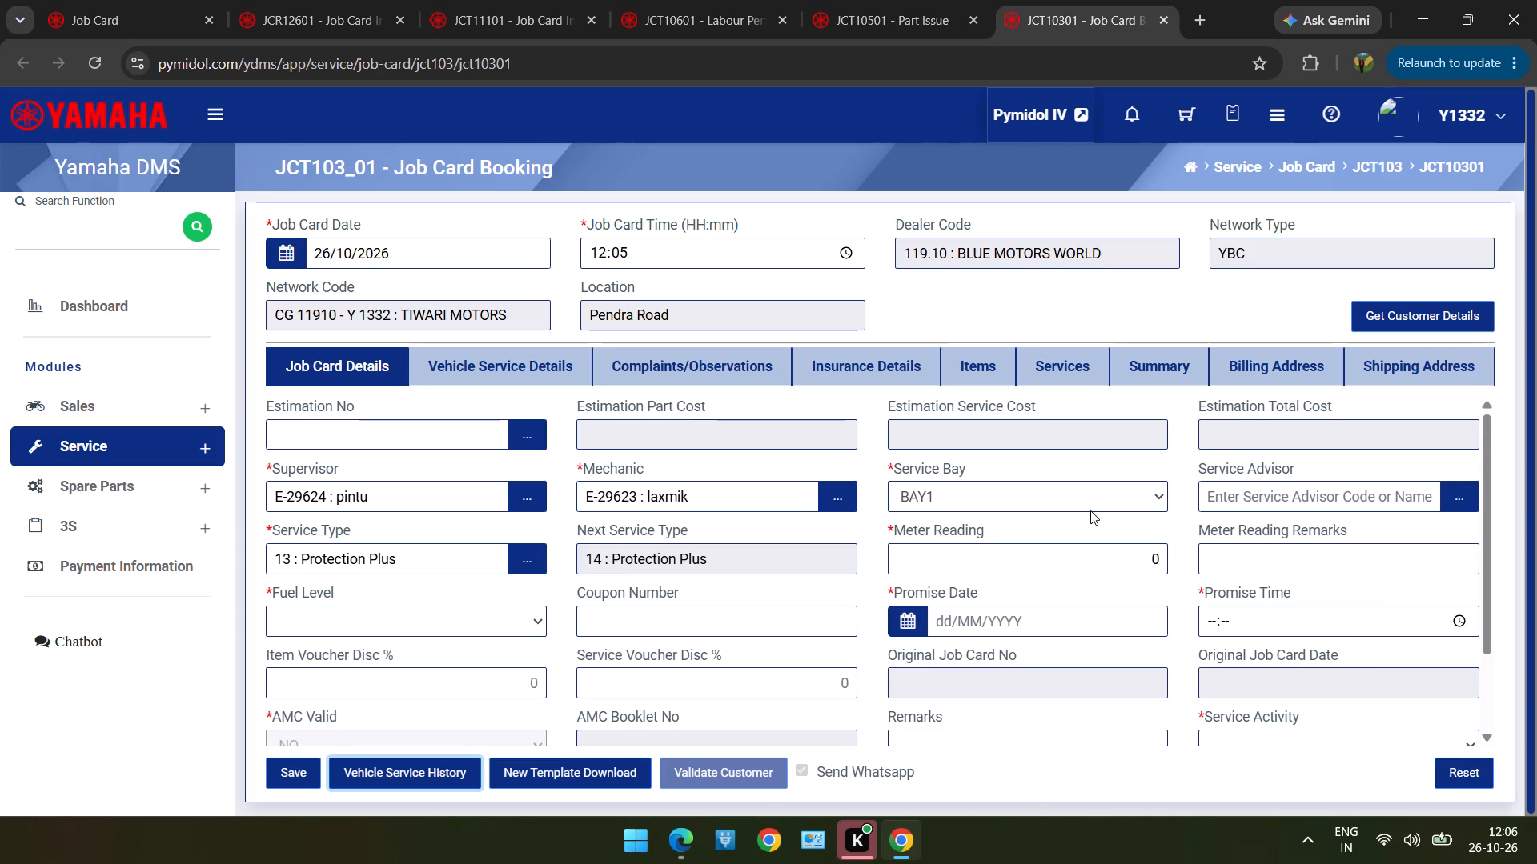
left_click(423, 775)
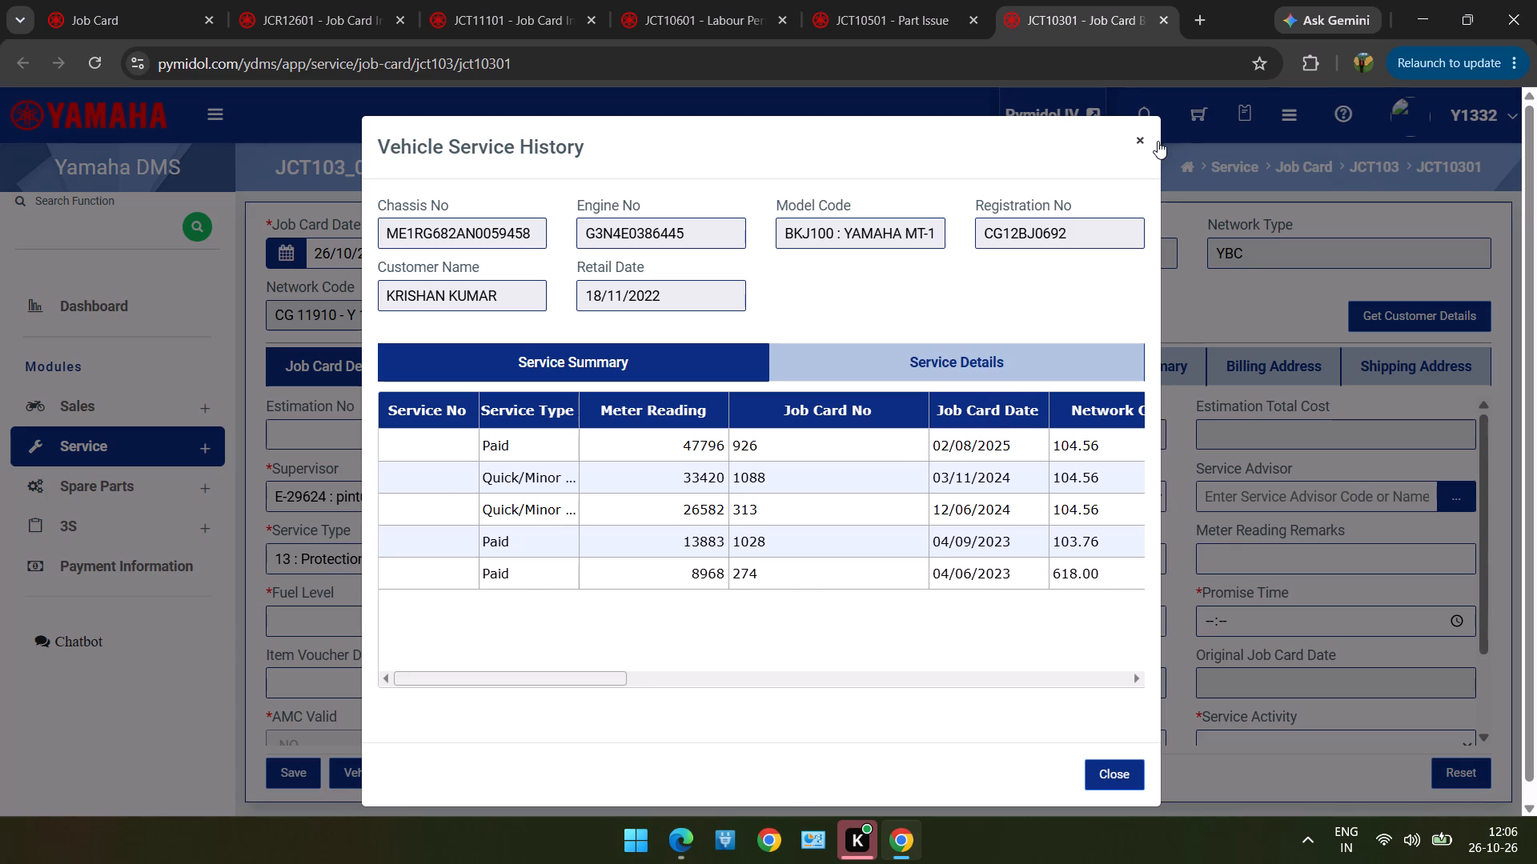
left_click(1134, 133)
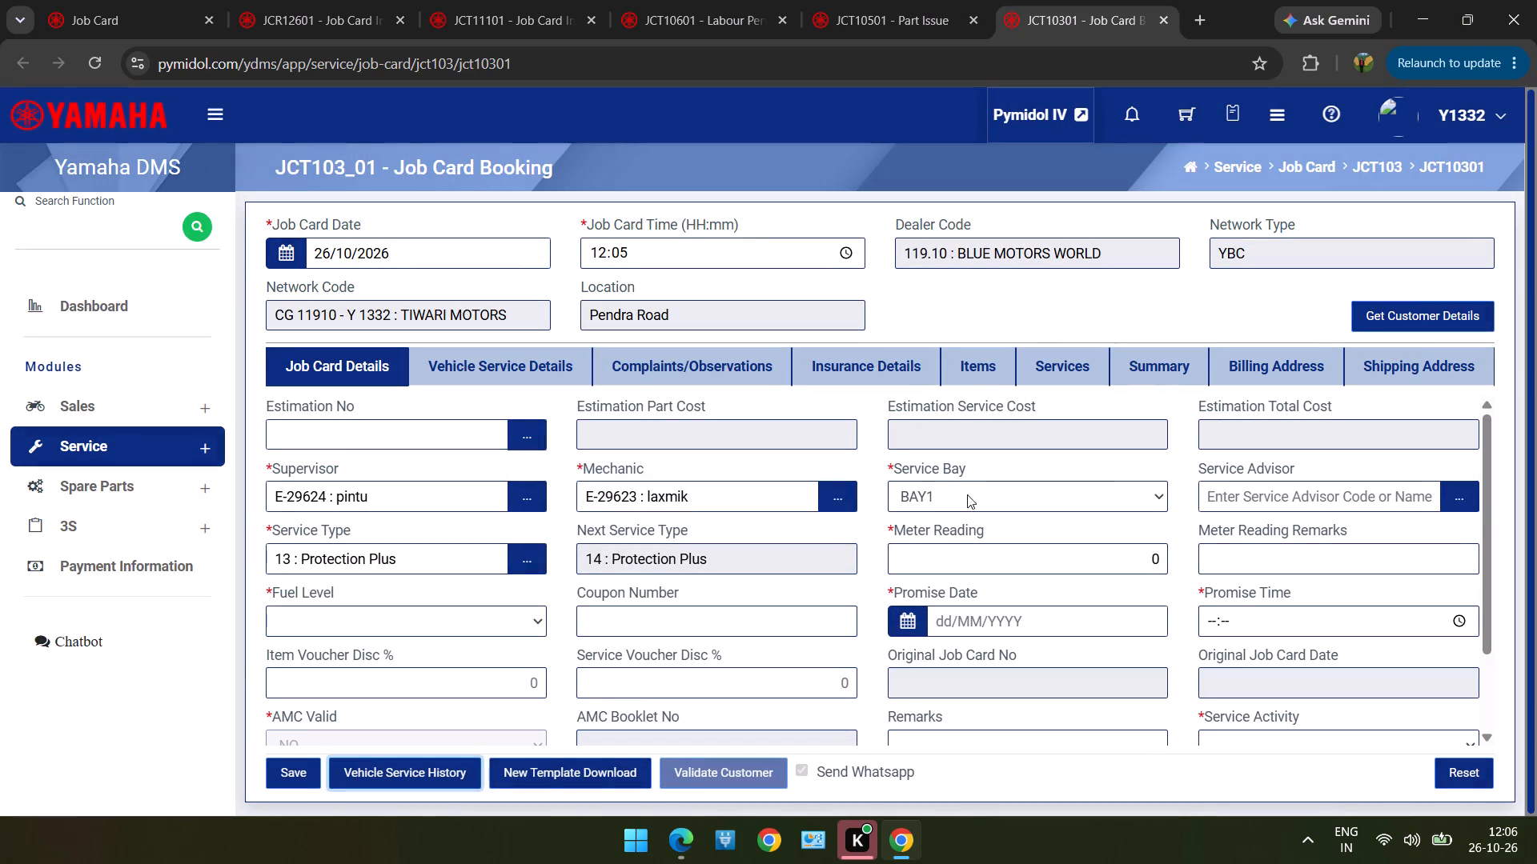
left_click(1007, 556)
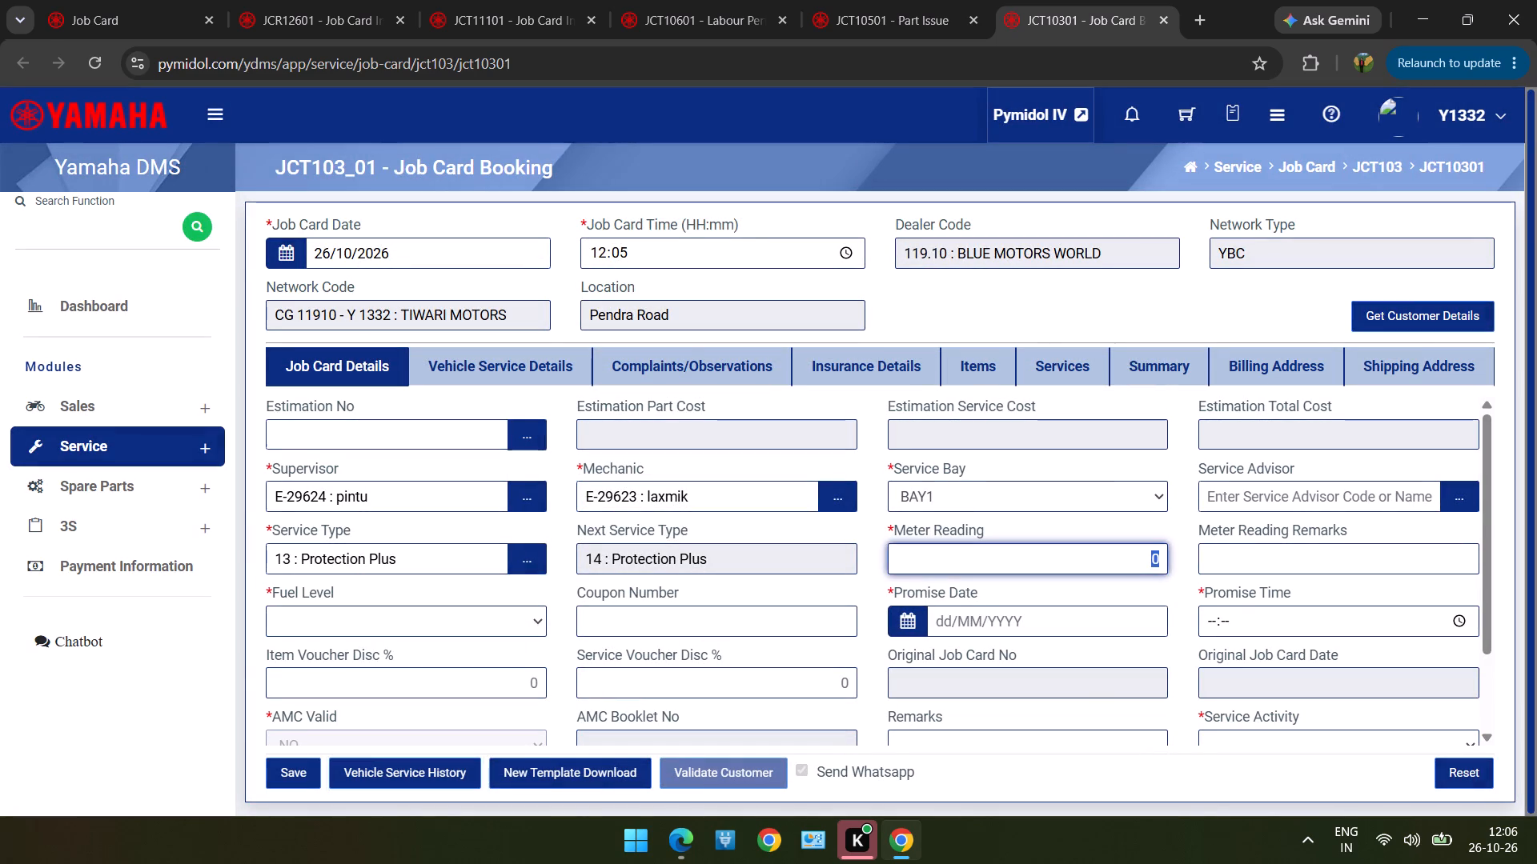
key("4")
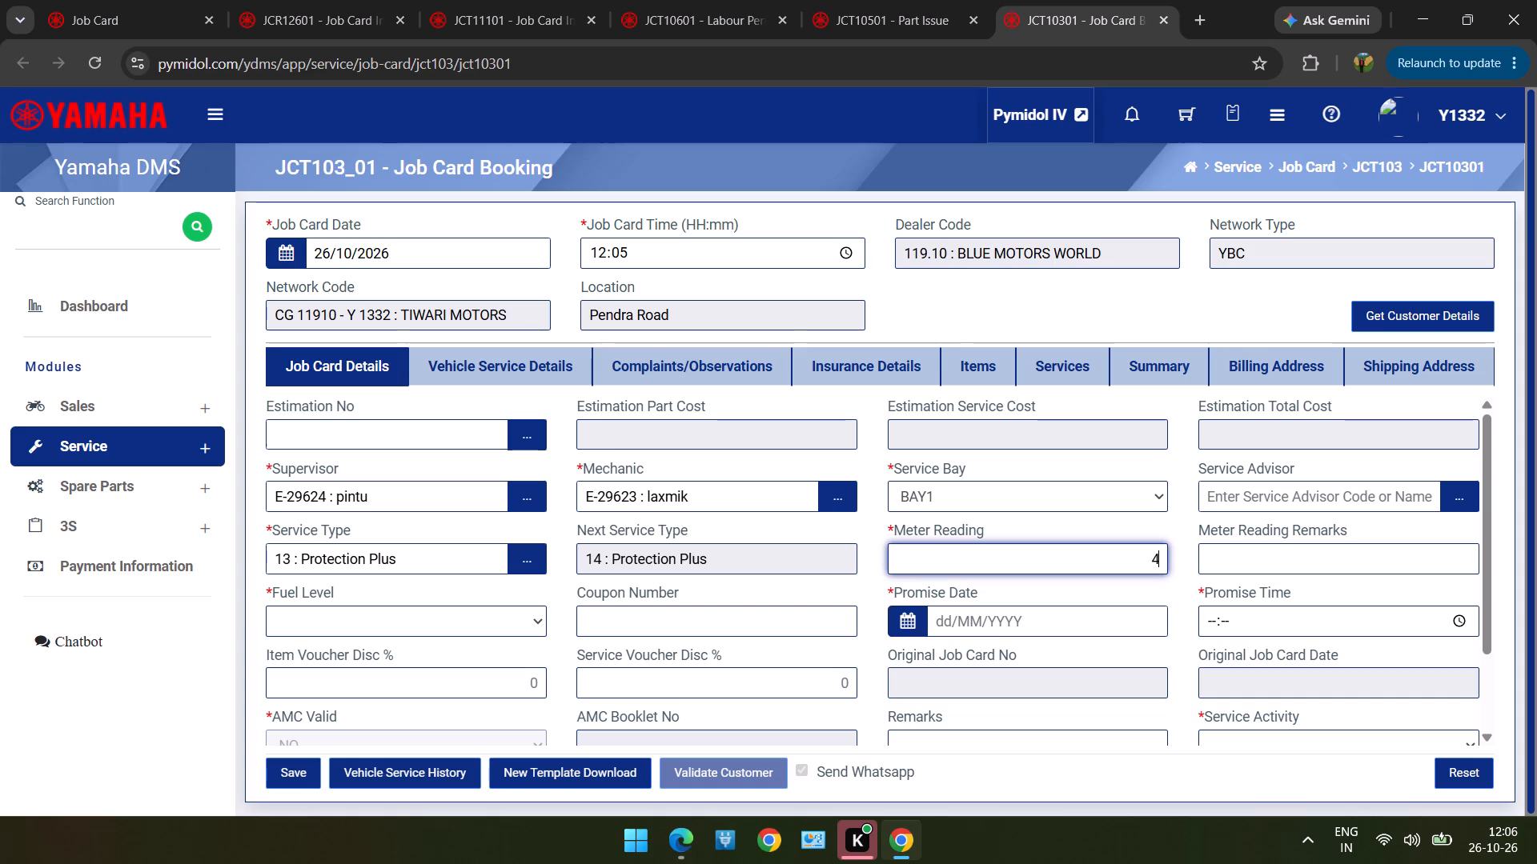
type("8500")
Set the vehicle's fuel level to 2-Points.
left_click(458, 616)
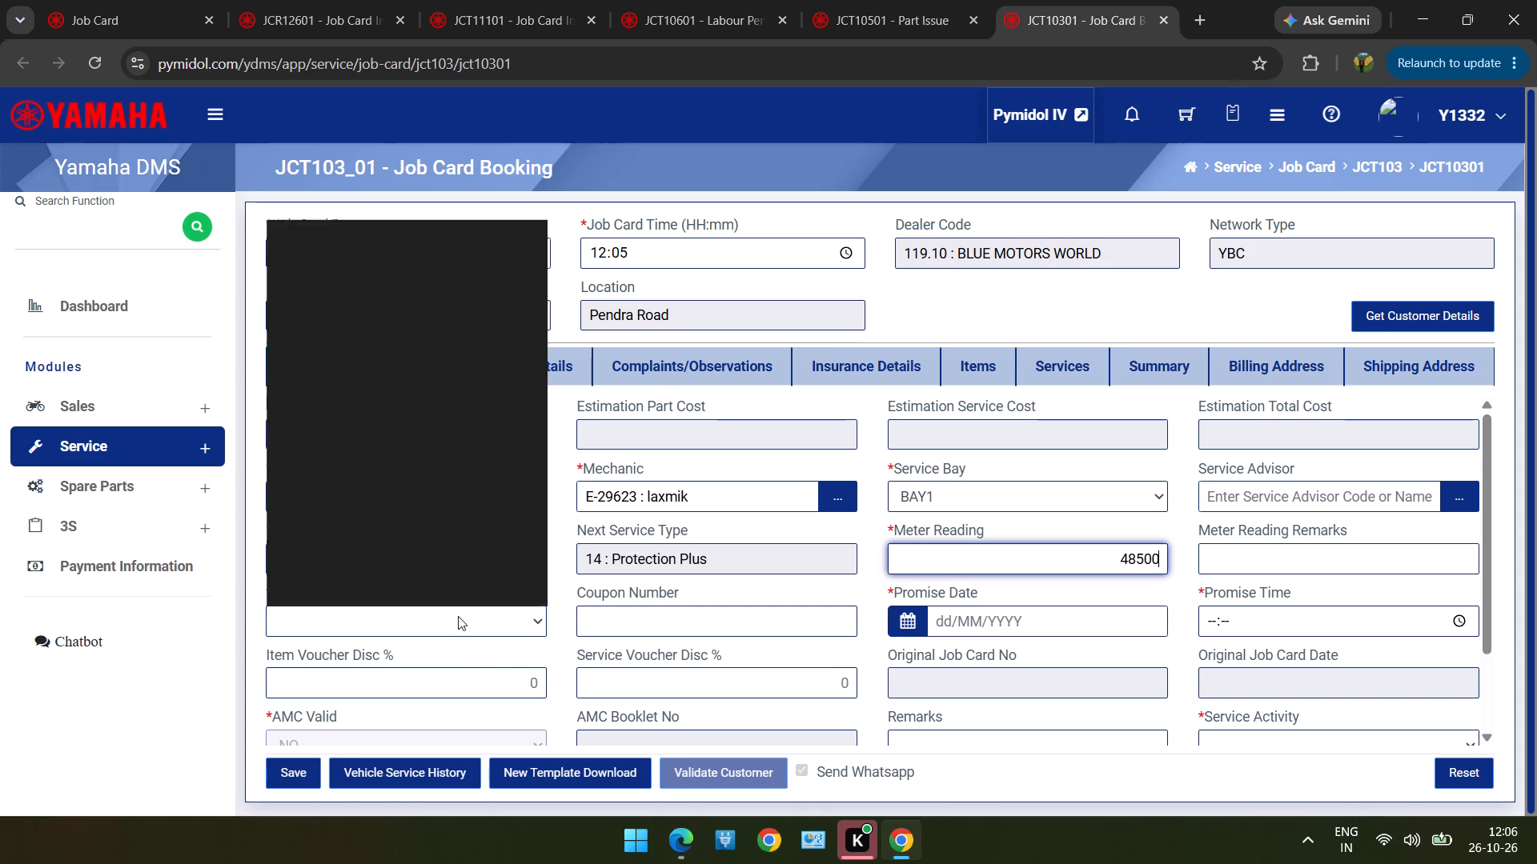
left_click(353, 380)
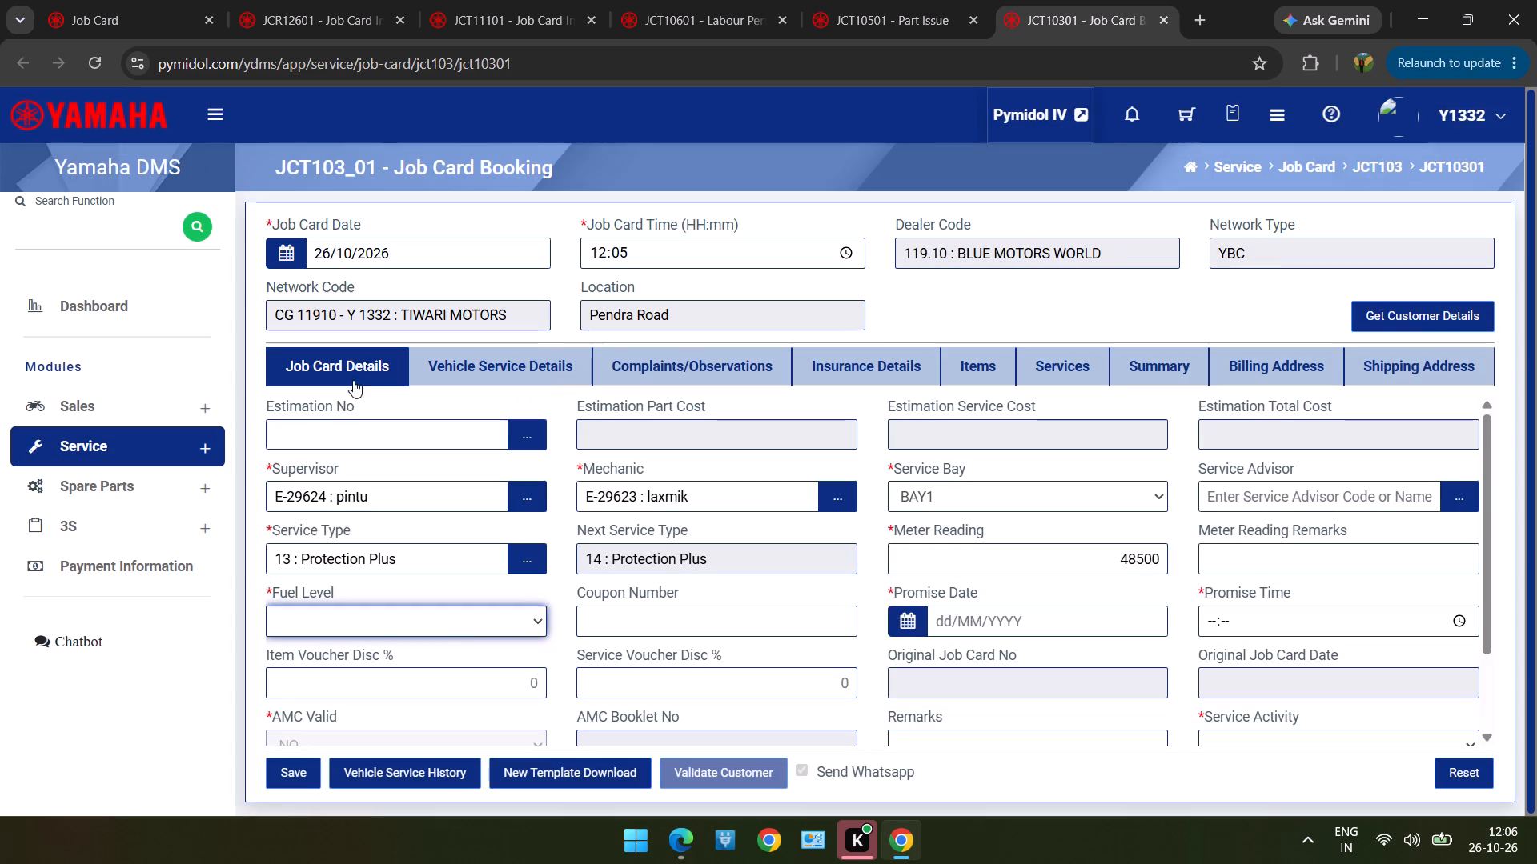
Set the job card's promise date to 26/10/2026 and its promise time to 20:00.
left_click(971, 617)
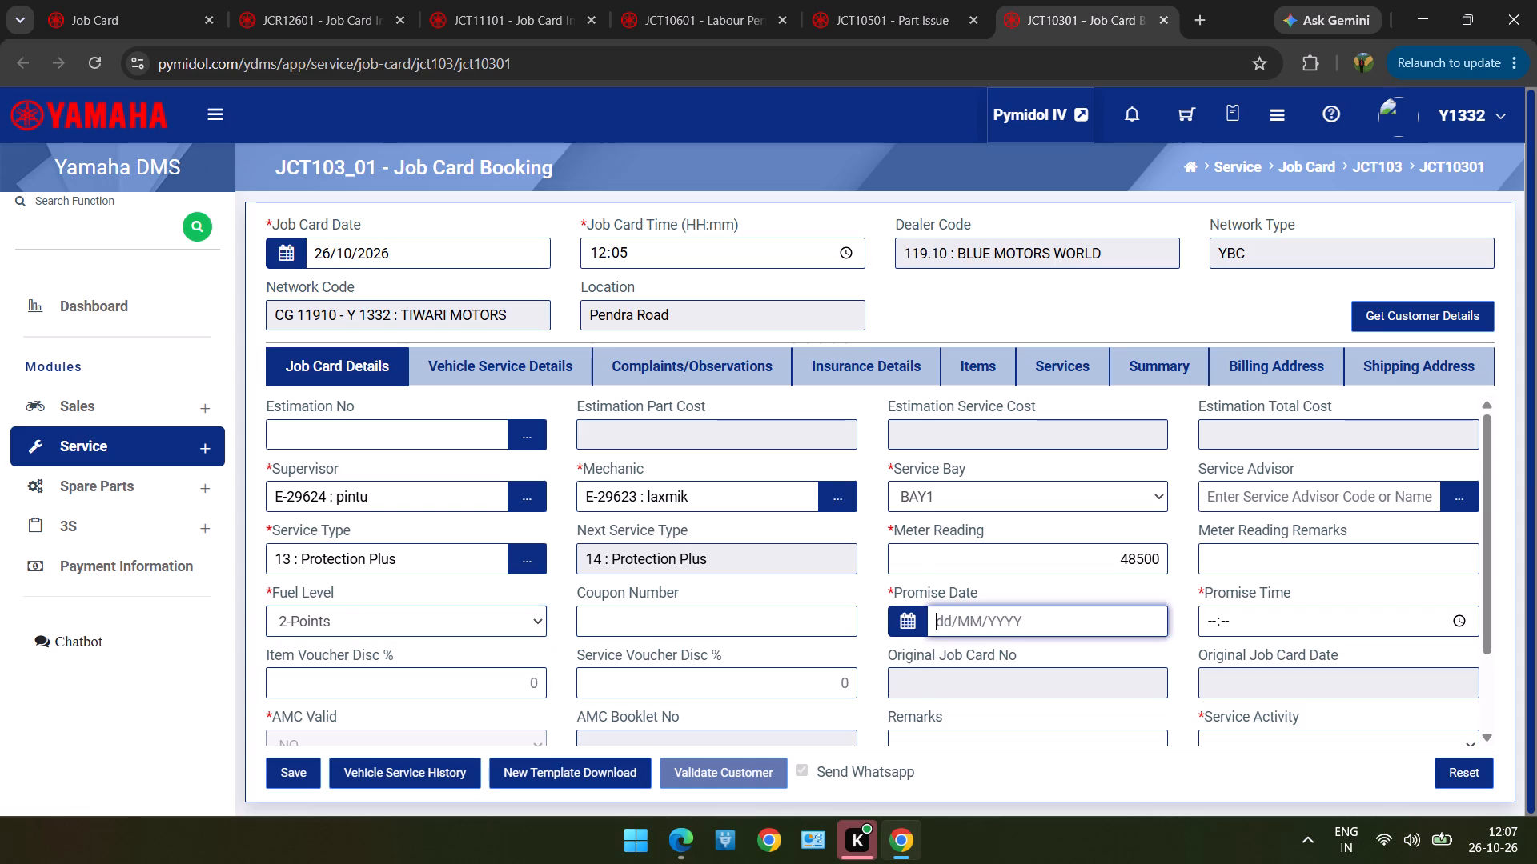
left_click(706, 698)
scroll(706, 698, "down", 1)
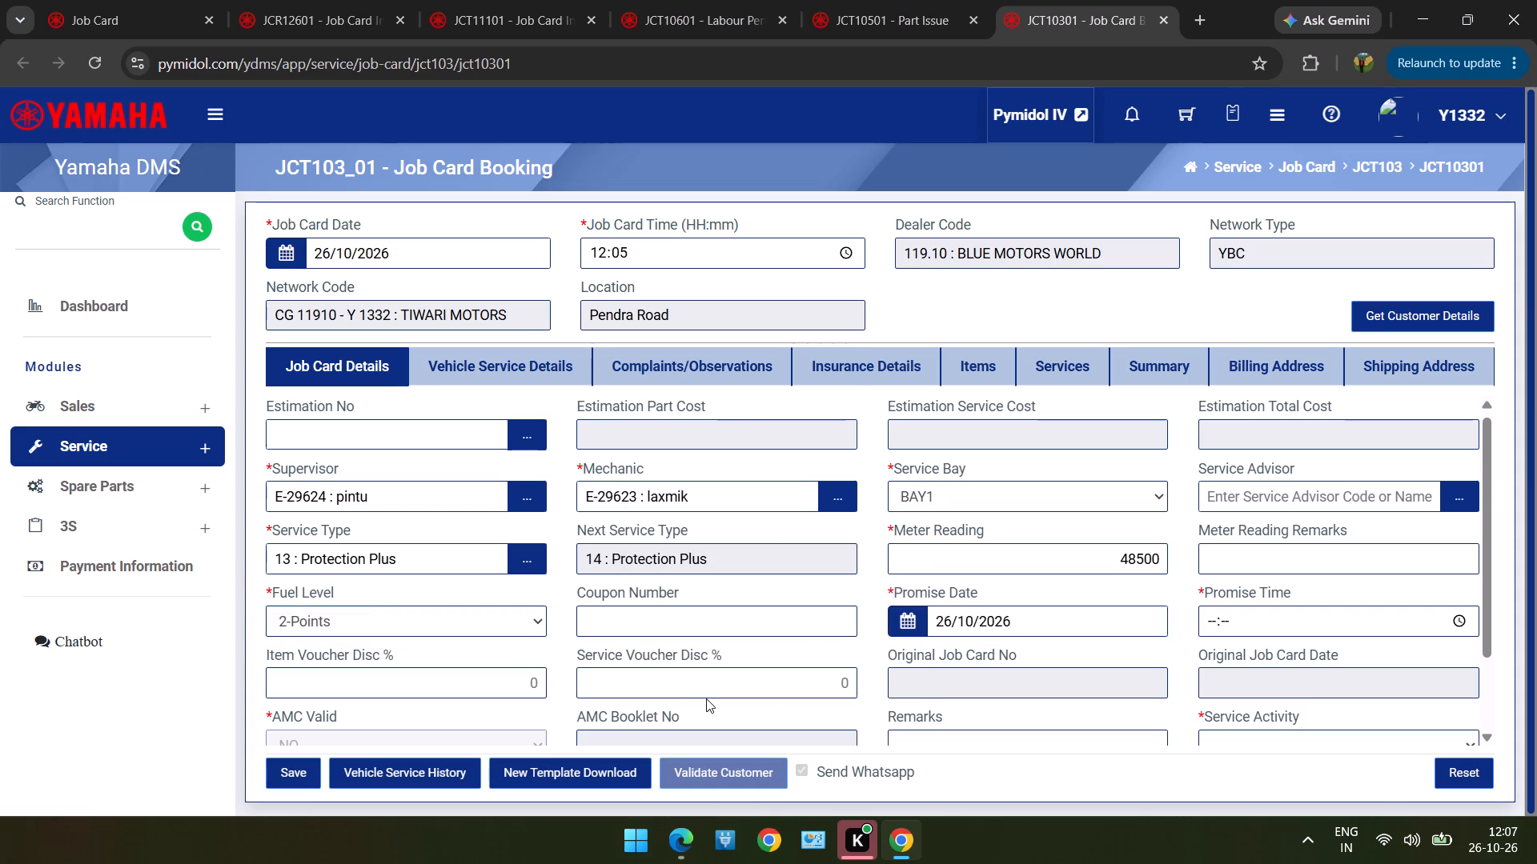
scroll(706, 698, "down", 1)
left_click(1205, 515)
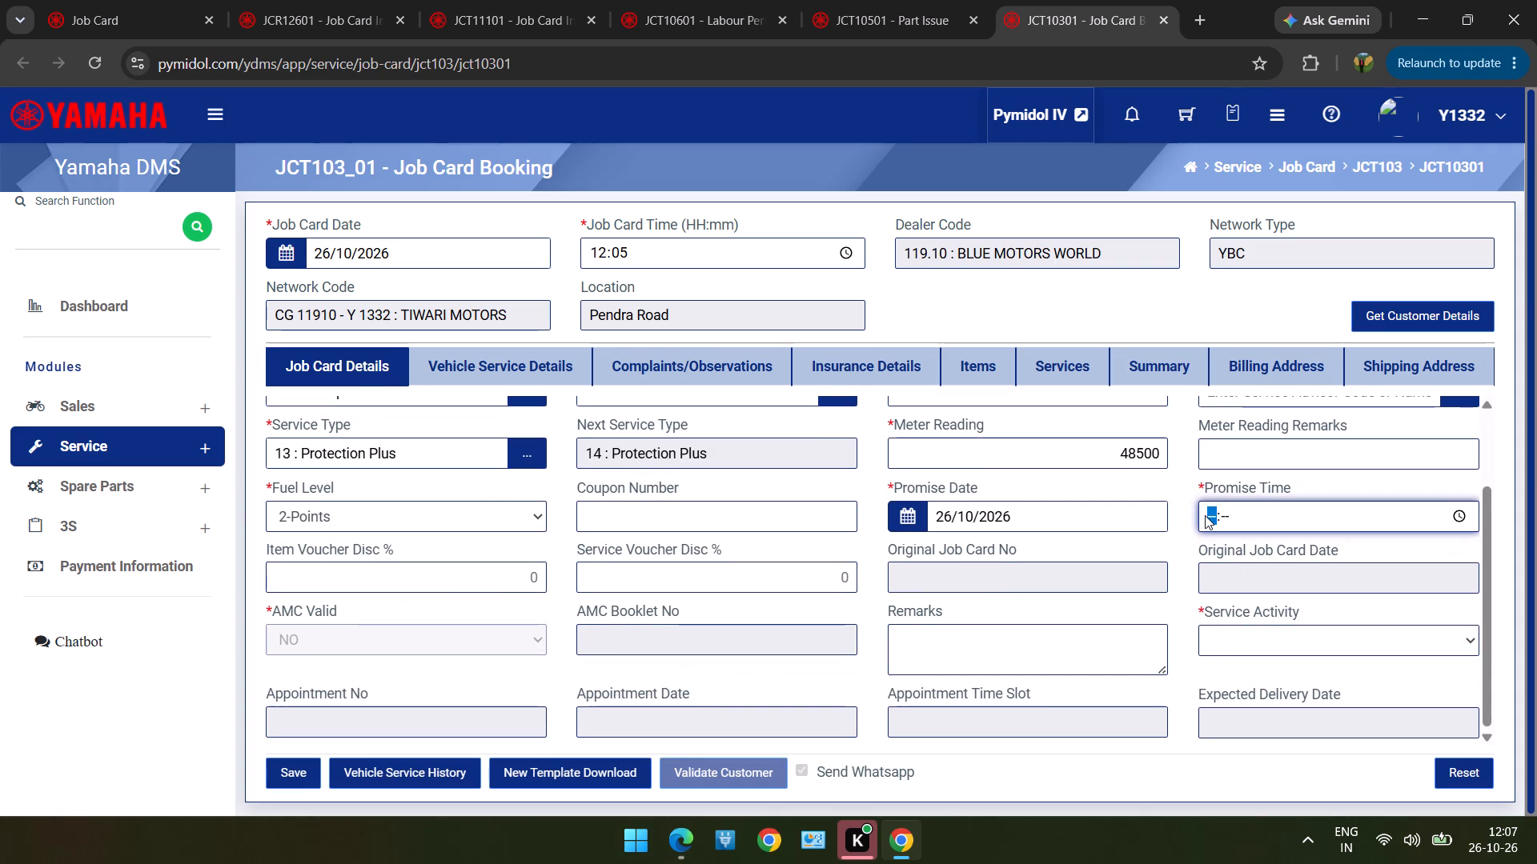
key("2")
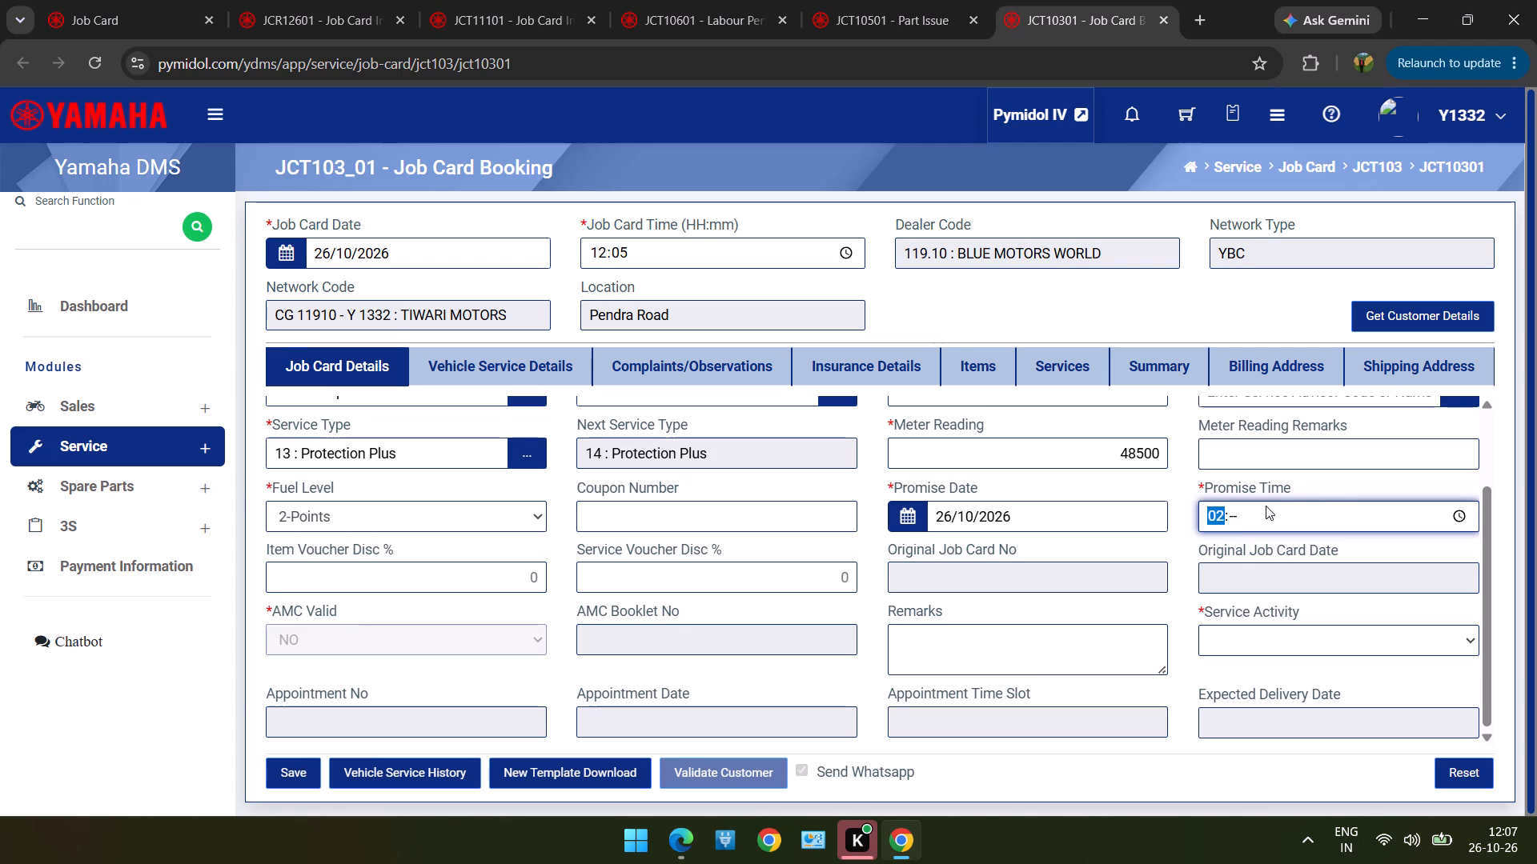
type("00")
Choose Normal Scheme as the service activity for the job card.
left_click(1266, 637)
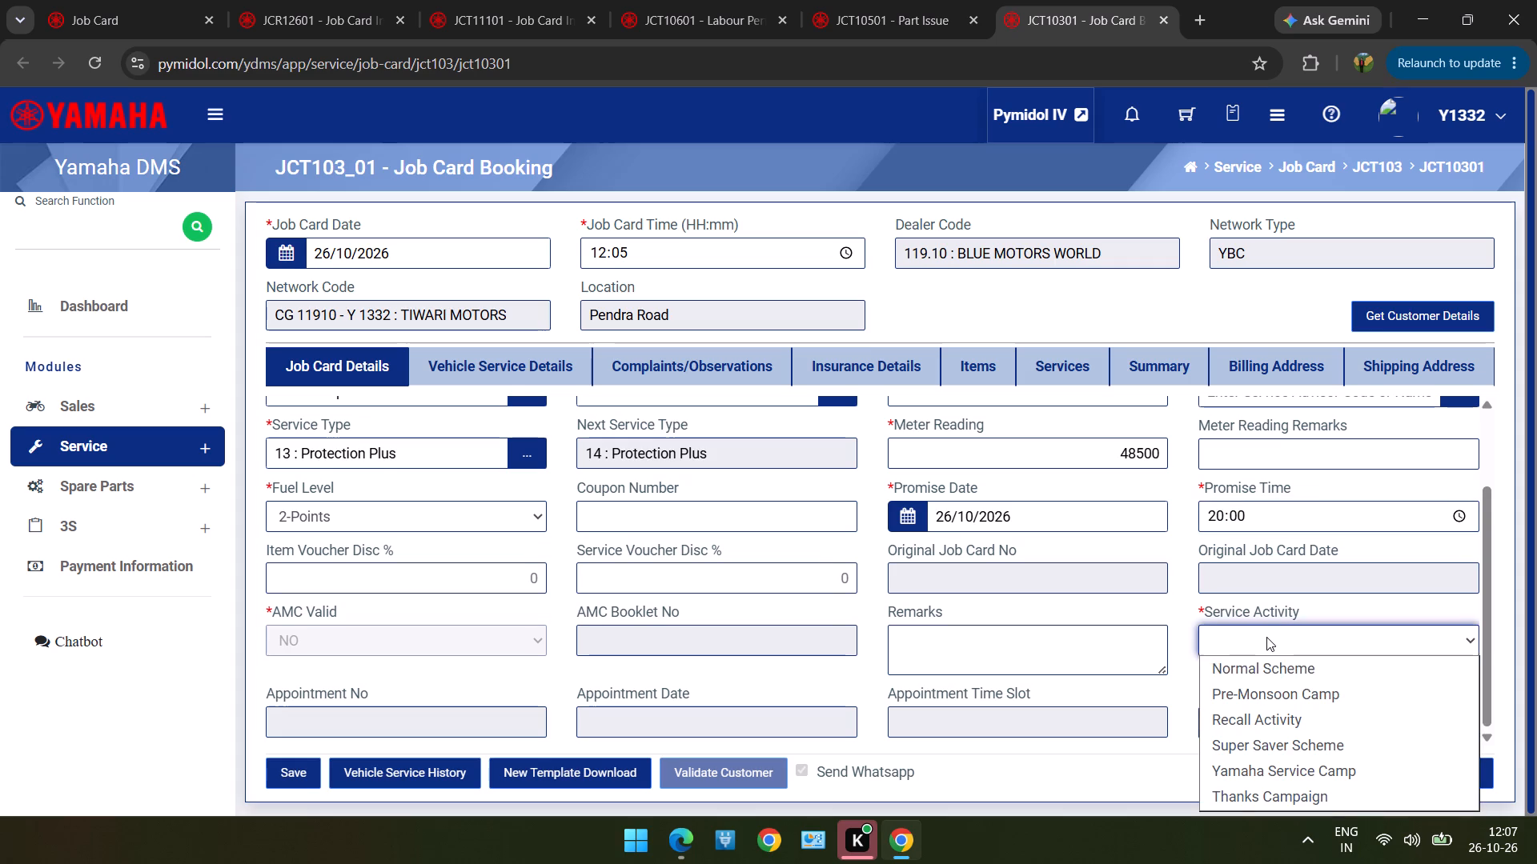
left_click(1263, 666)
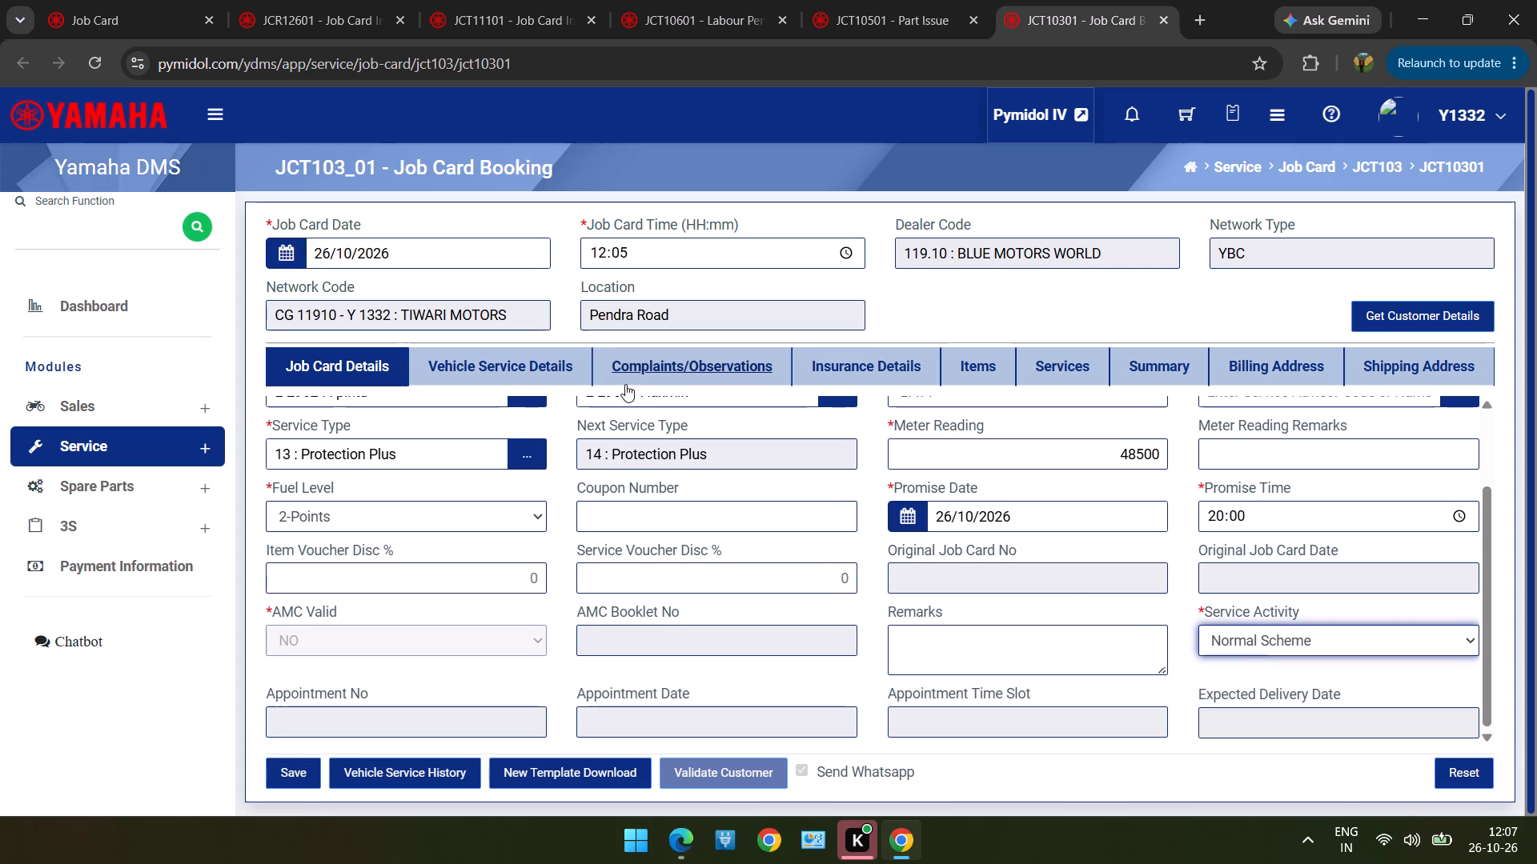
Change the job card's service type to Quick/Minor Repair, filtering the service type reference by "q".
left_click(649, 361)
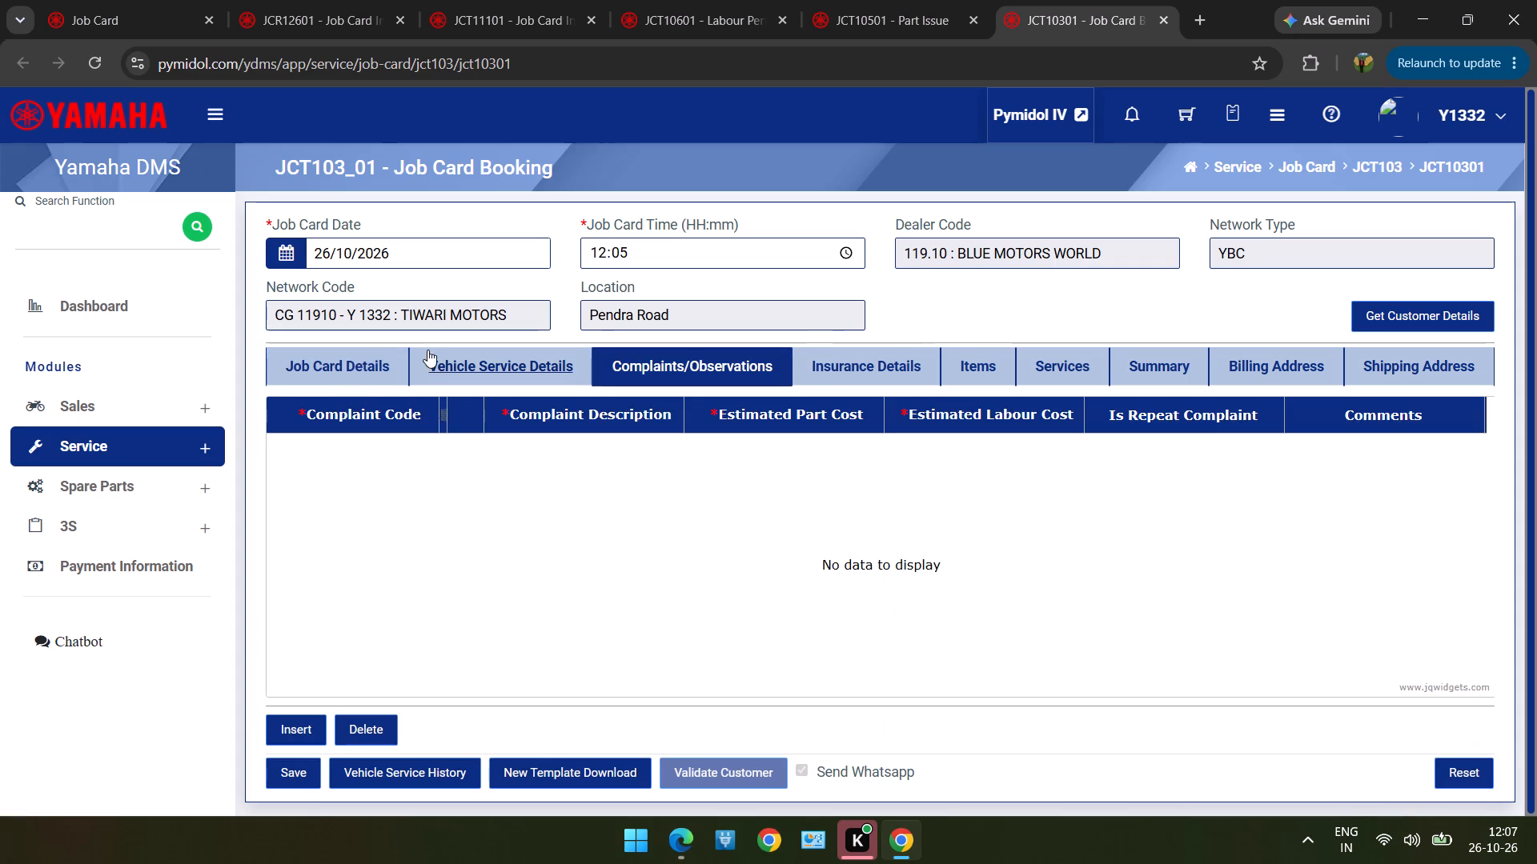
left_click(342, 369)
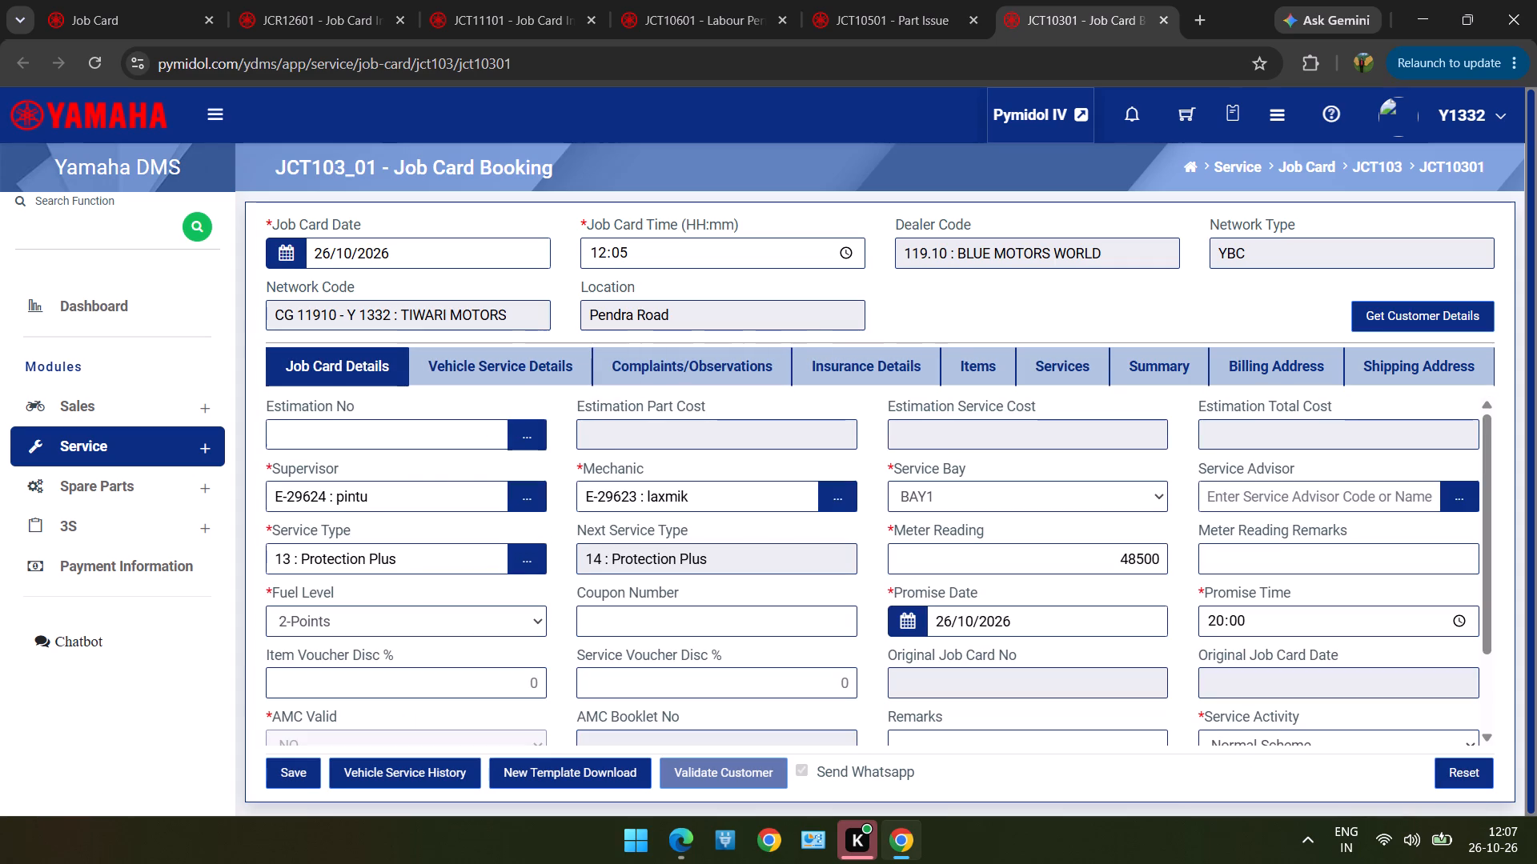
left_click(519, 562)
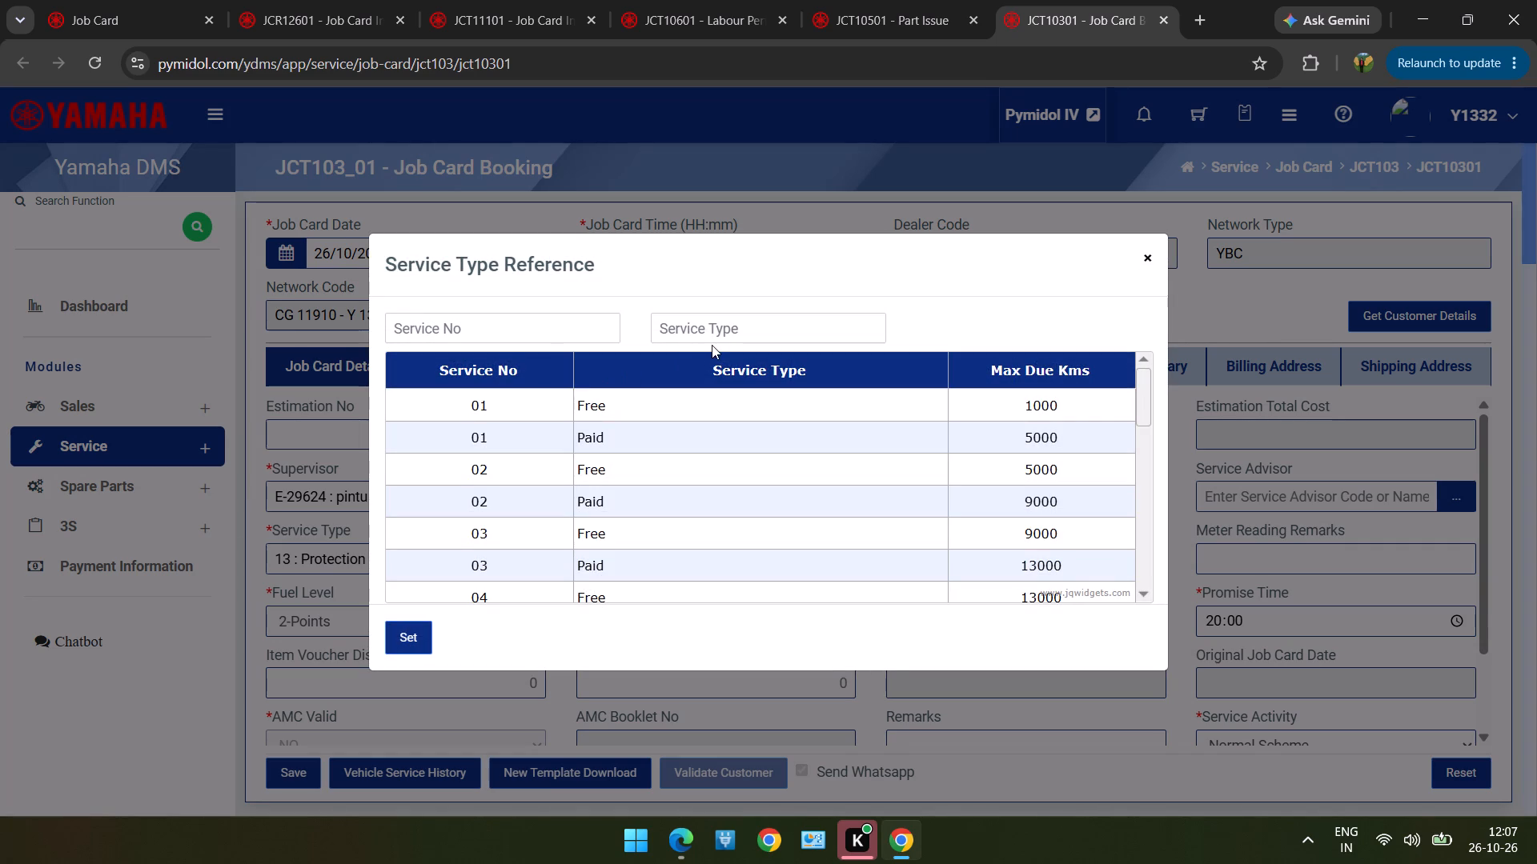
left_click(720, 334)
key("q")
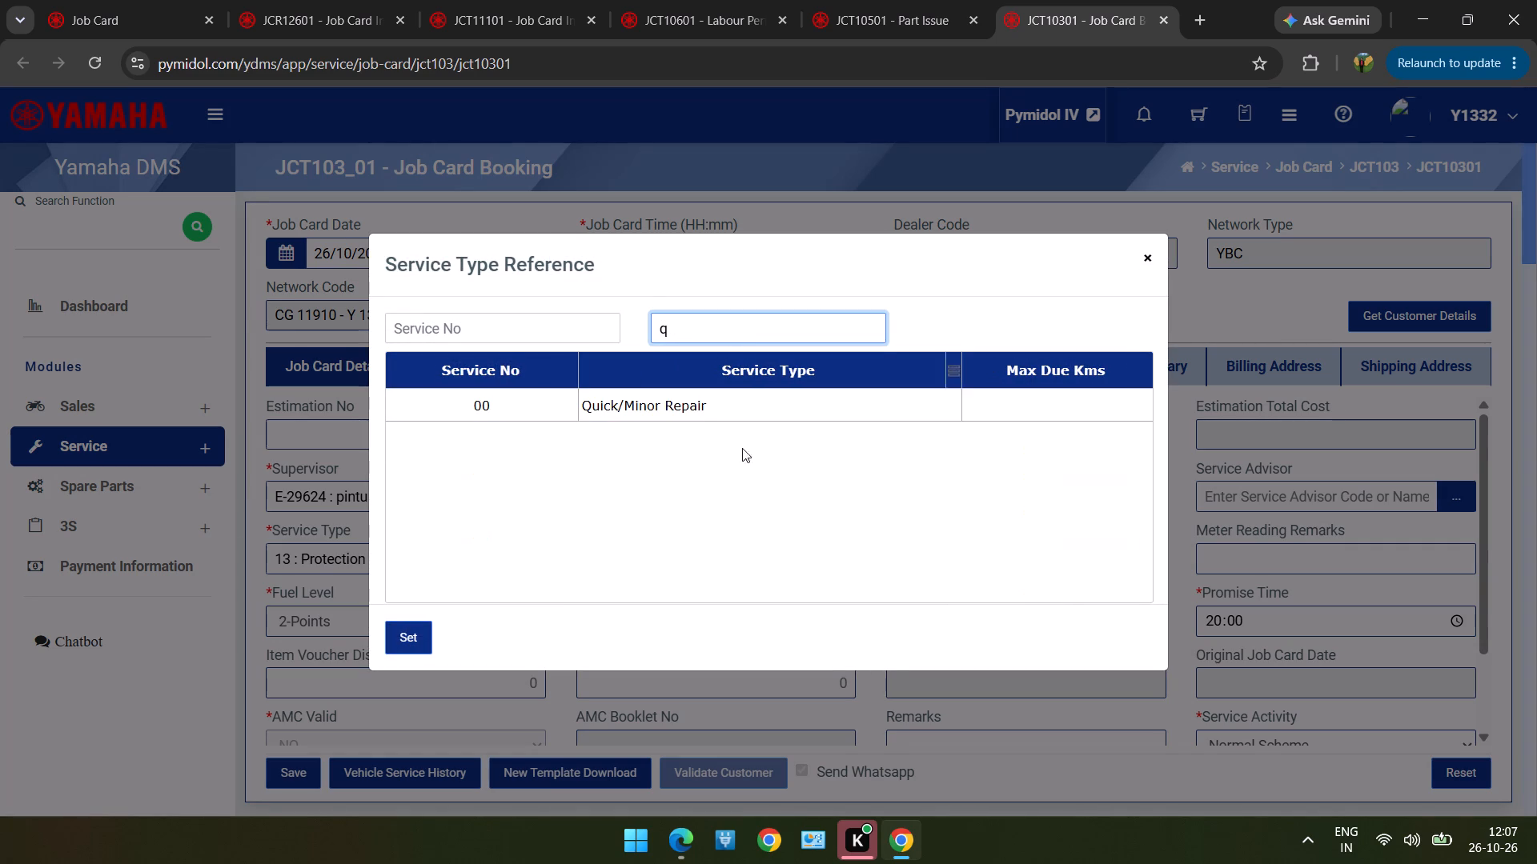
left_click(725, 410)
double_click(725, 410)
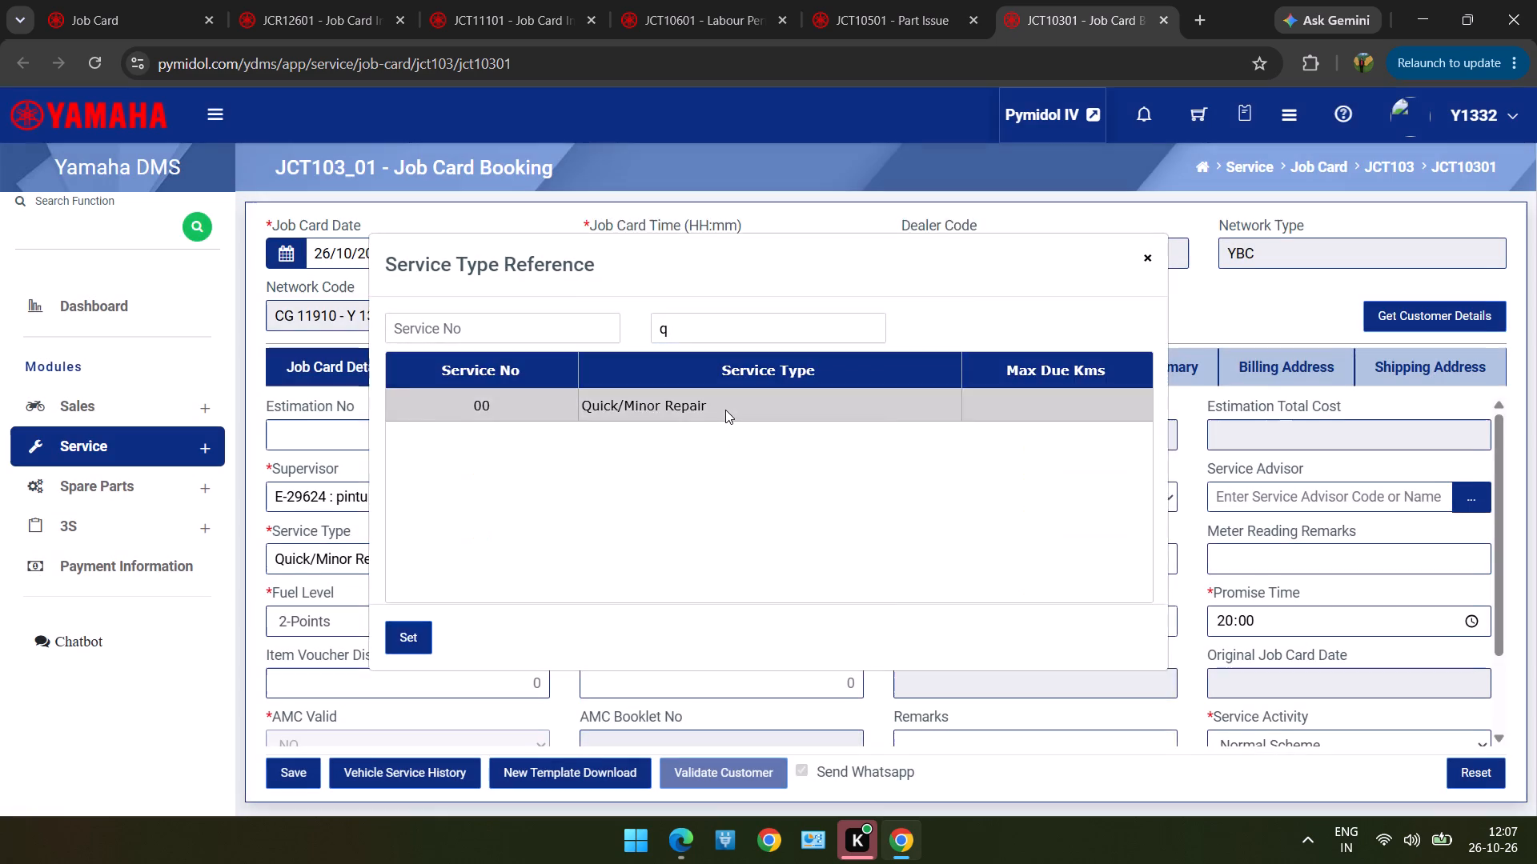
Add the complaint Comp17, BRAKE NOICE, to the job card's complaints and observations, filtering complaint descriptions by "br".
left_click(692, 369)
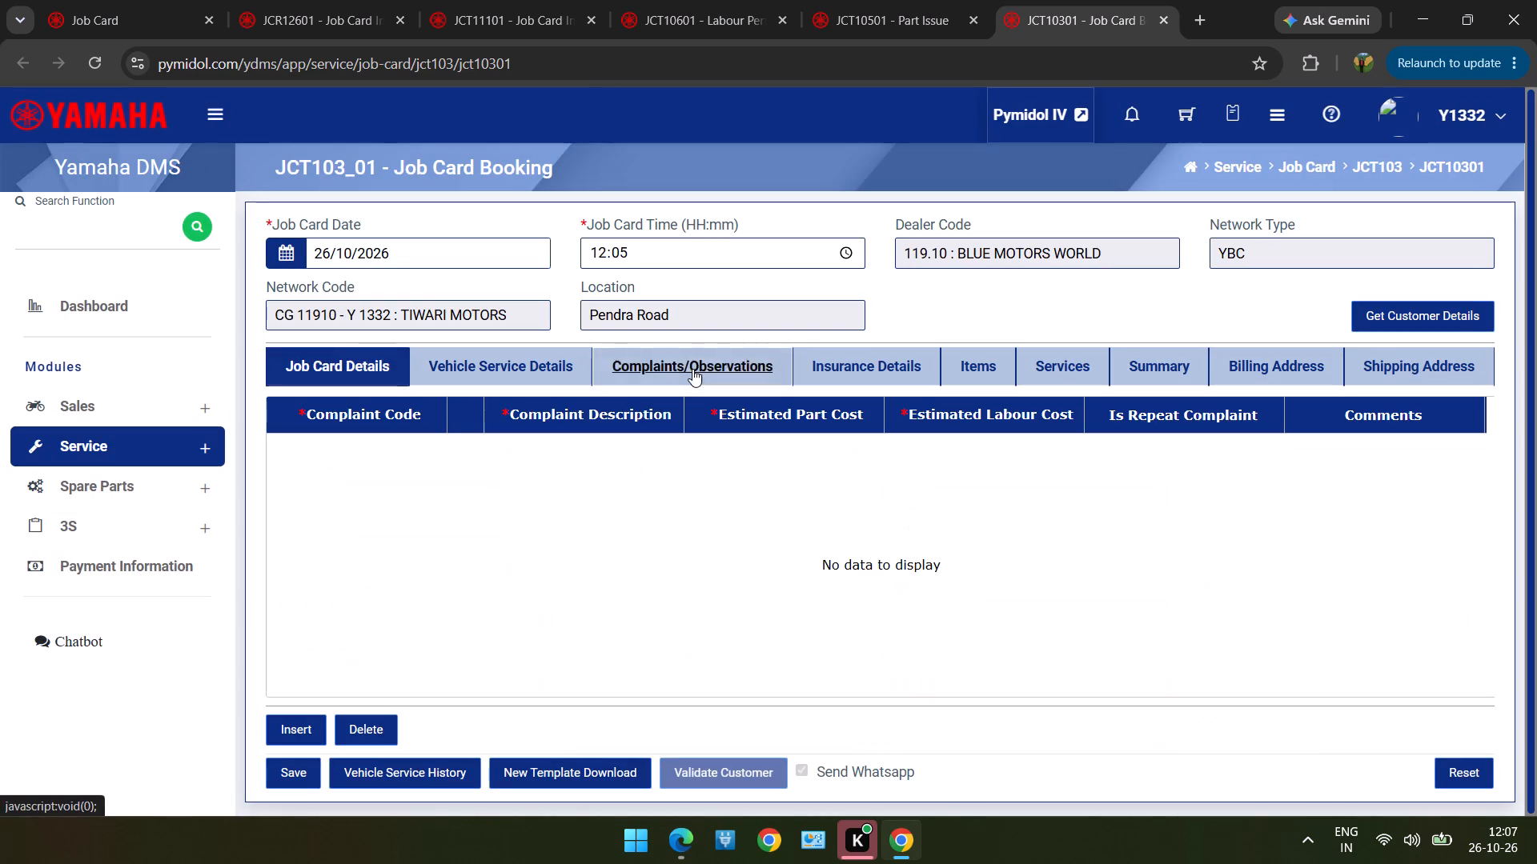
left_click(289, 732)
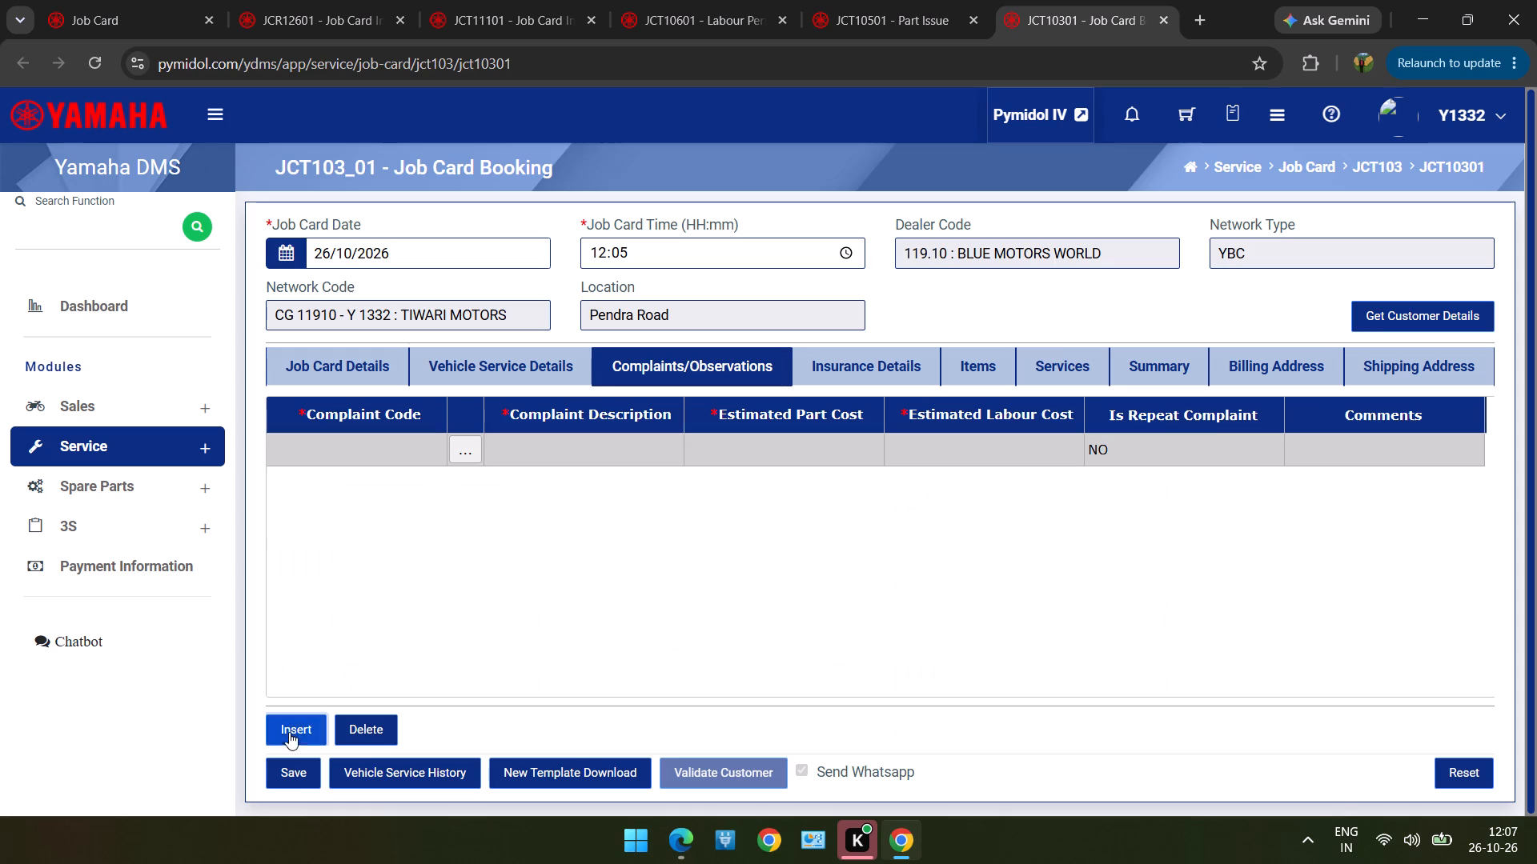
left_click(455, 440)
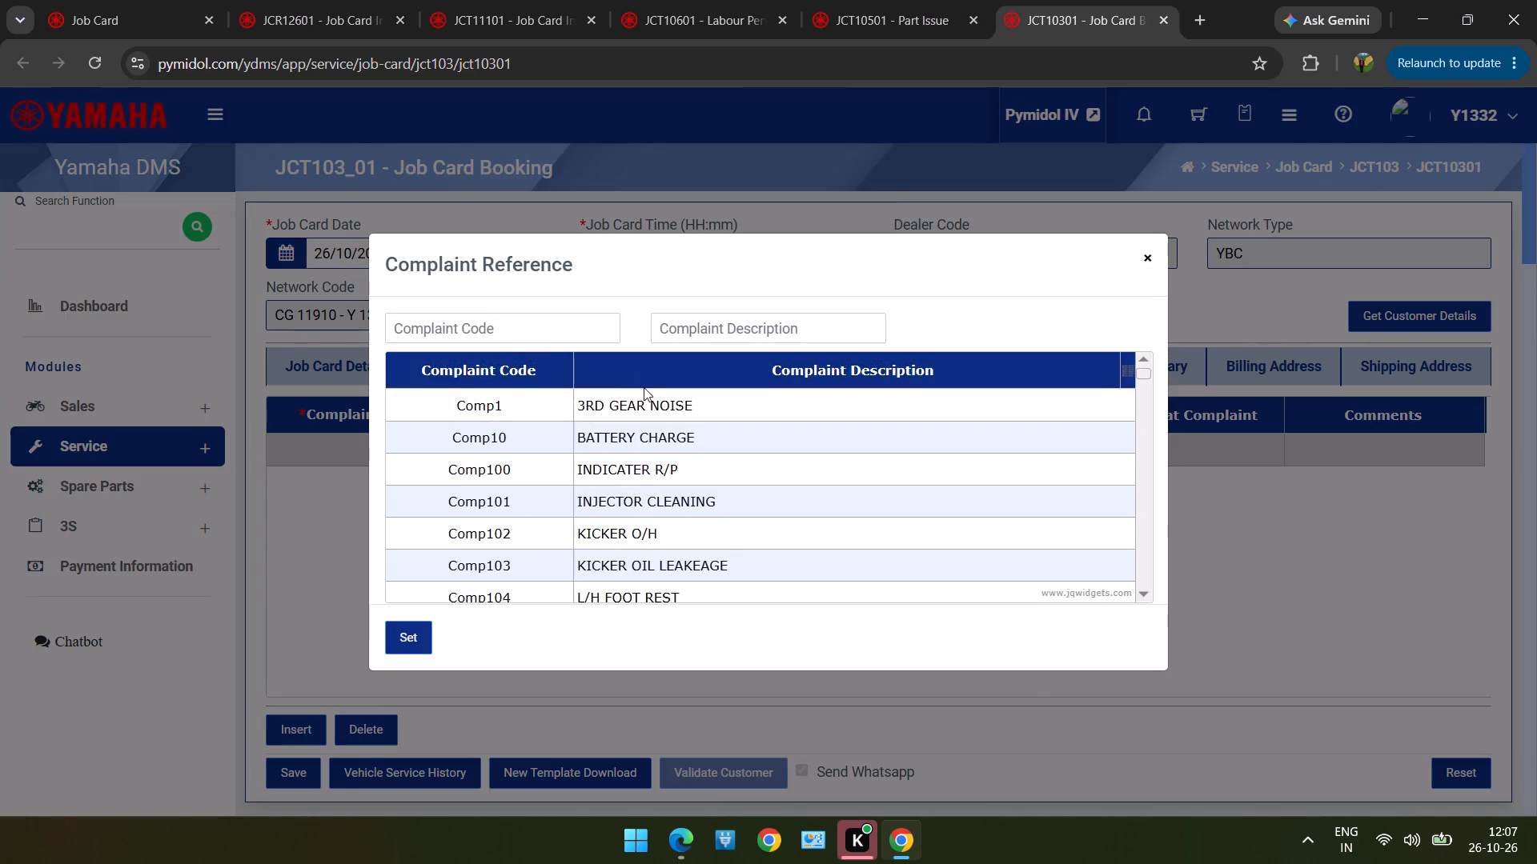
left_click(723, 315)
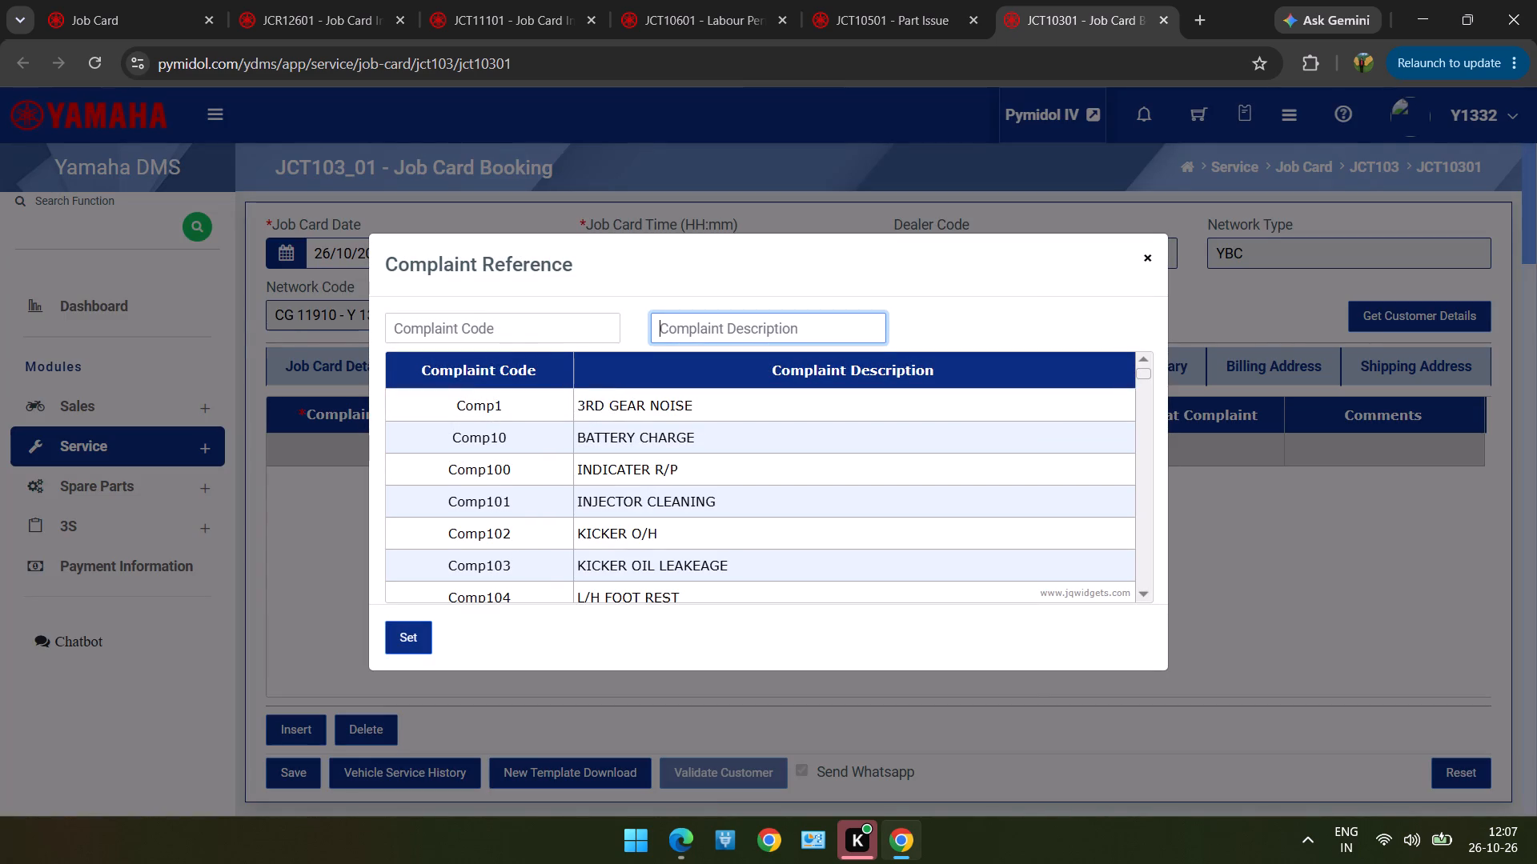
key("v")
key("BackSpace")
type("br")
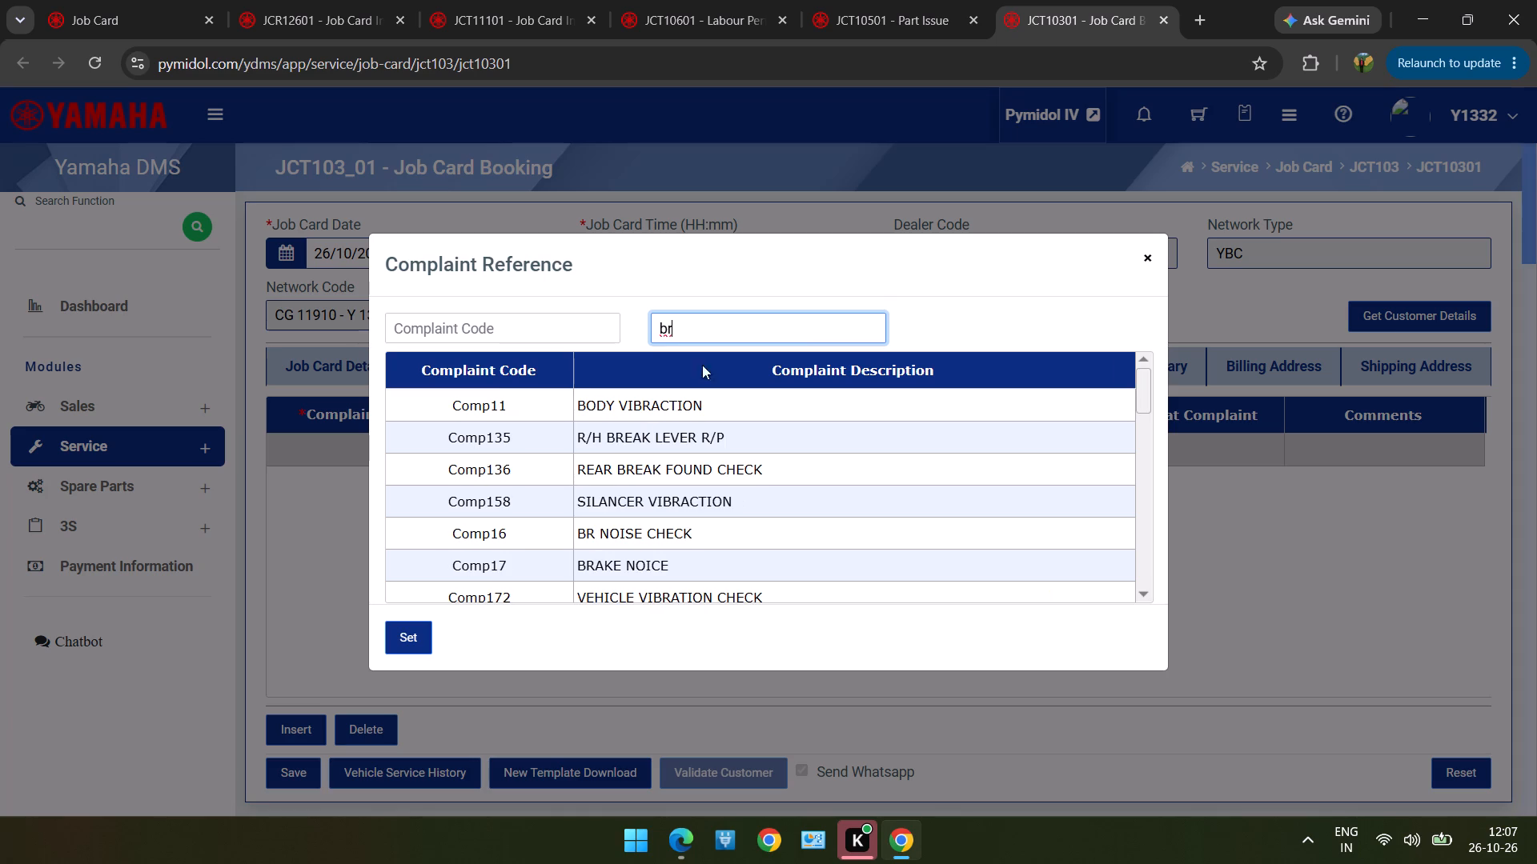
left_click(648, 562)
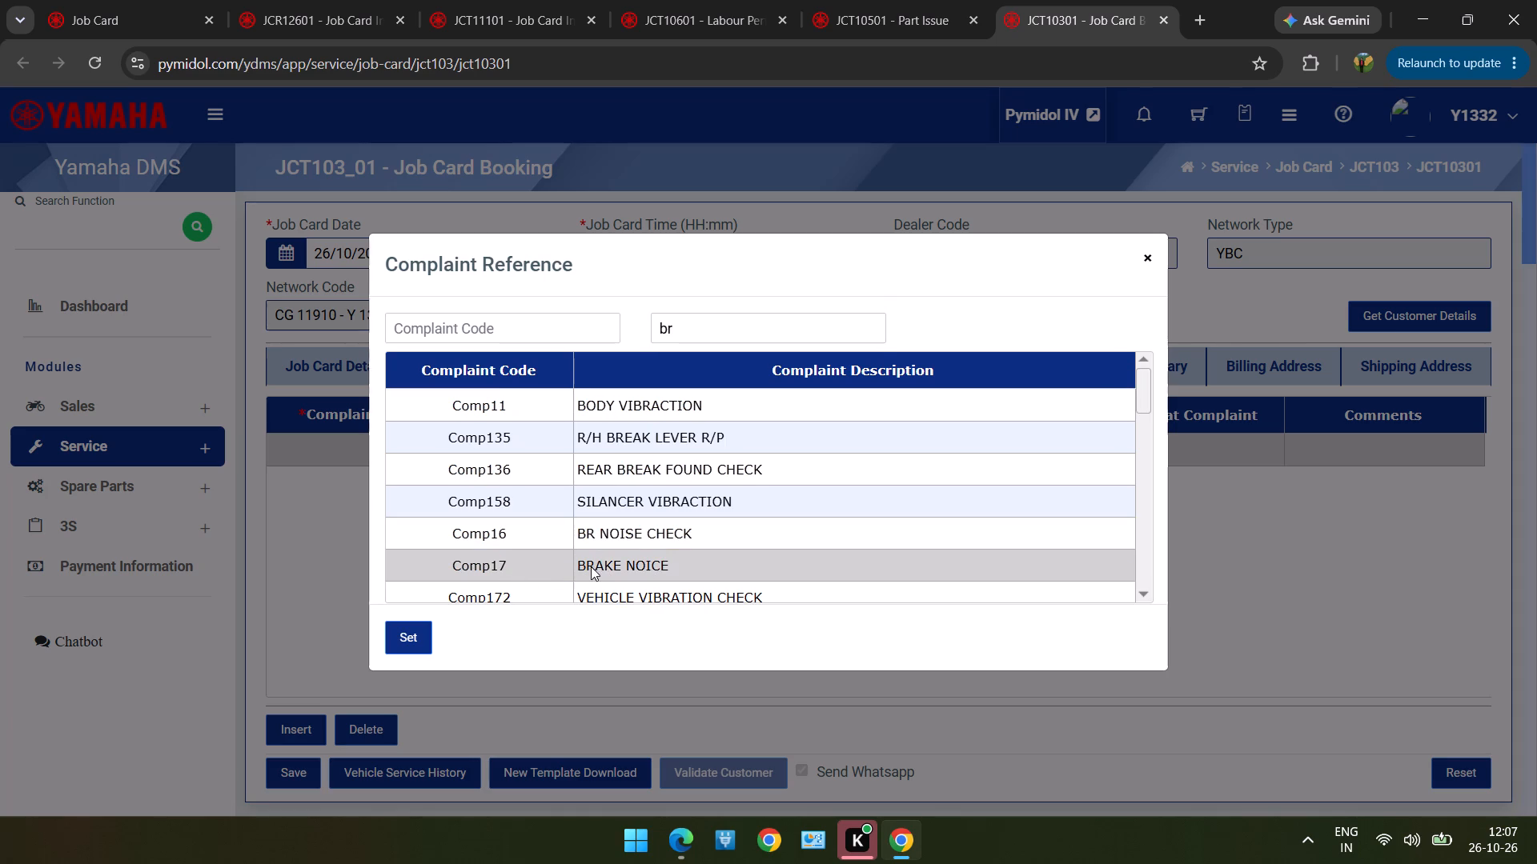
double_click(593, 566)
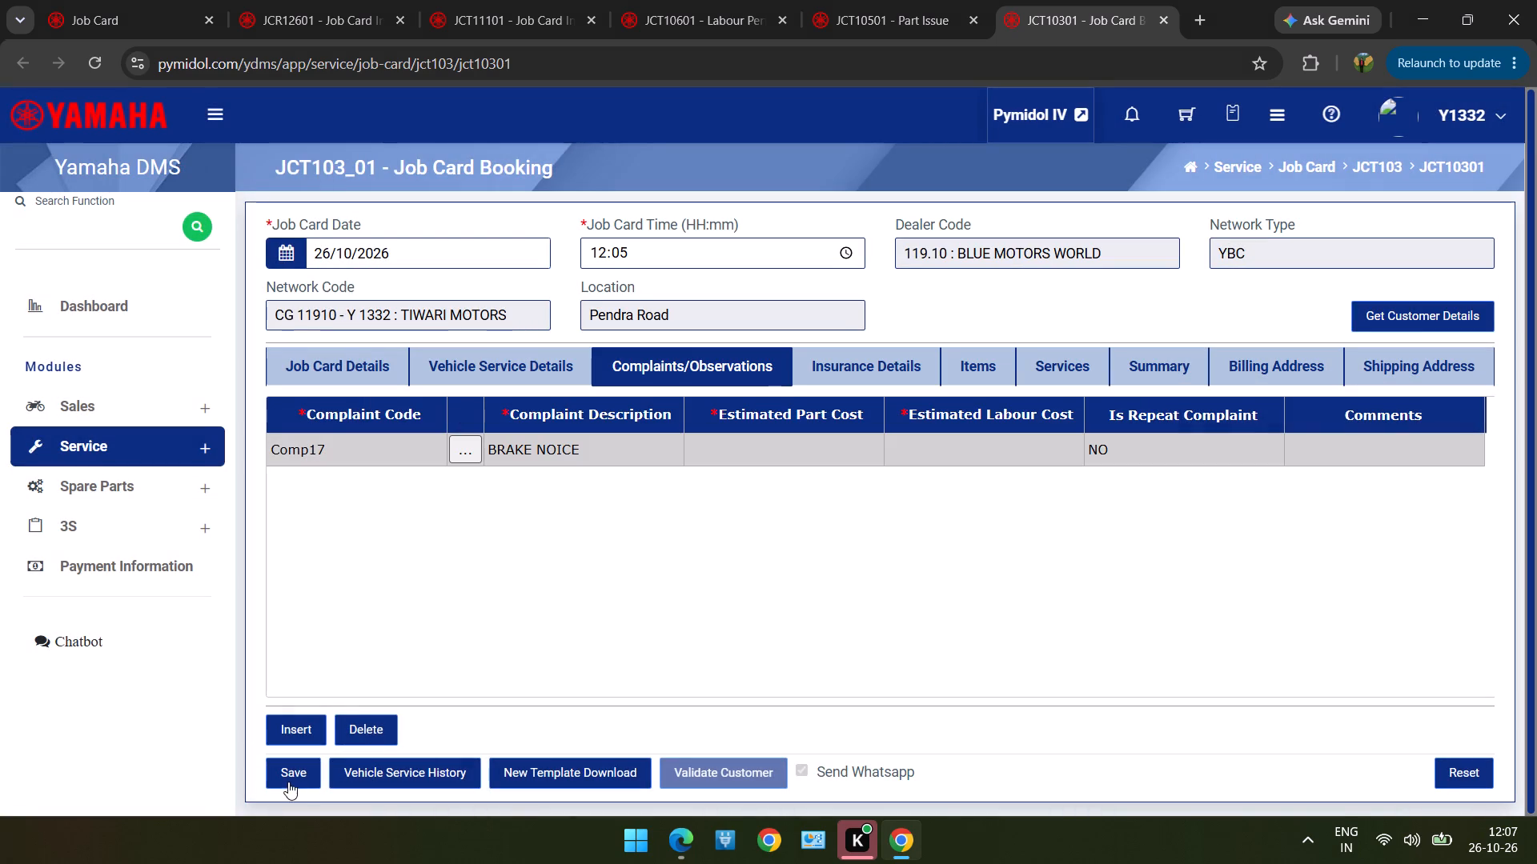
Save the job card, accepting the meter reading and contact number checks, and return to the blank booking form.
left_click(287, 774)
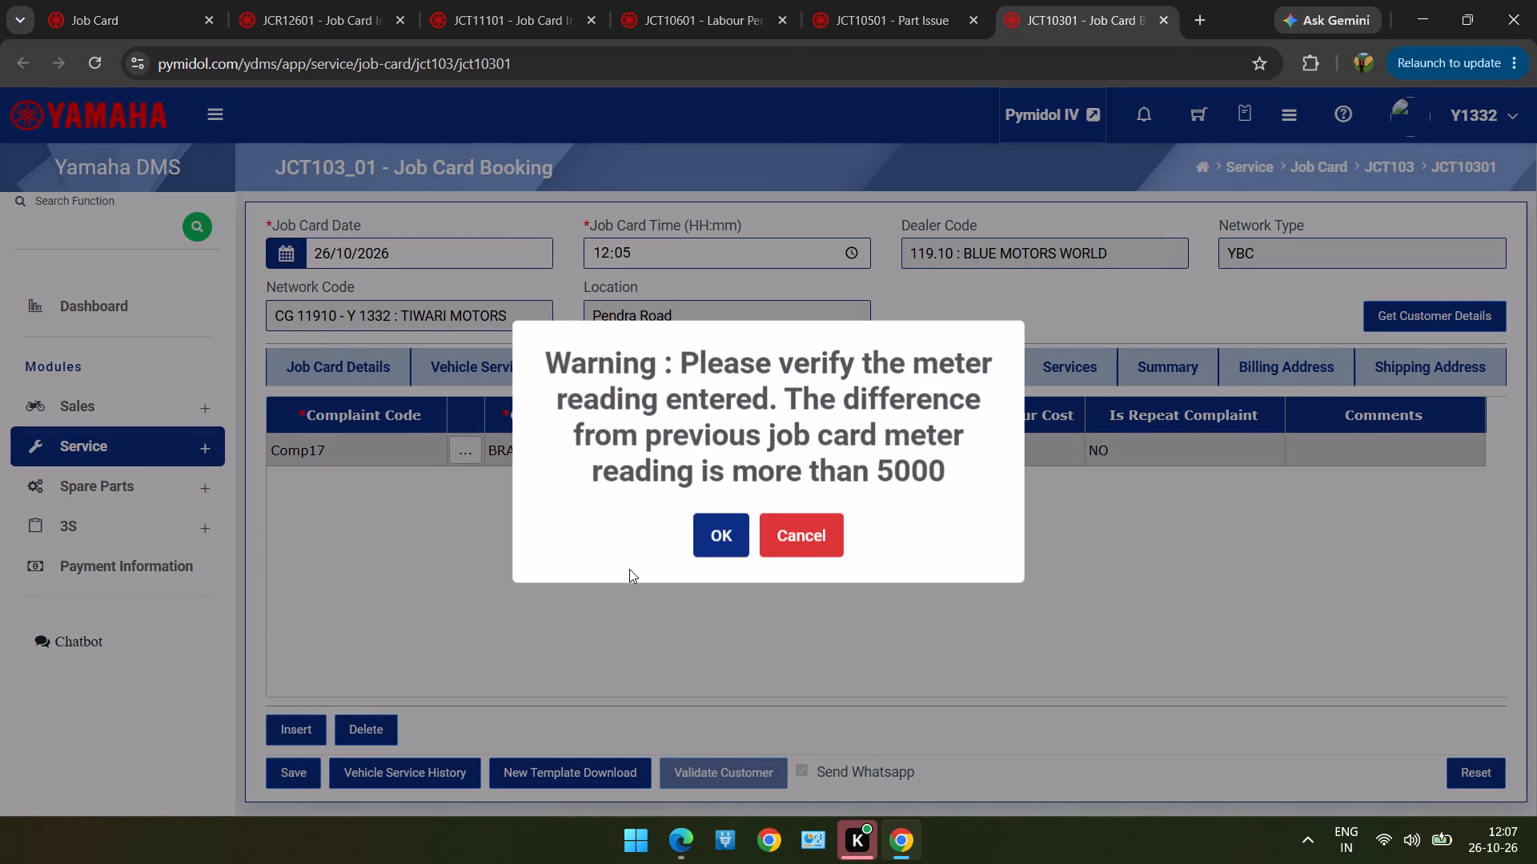
left_click(736, 530)
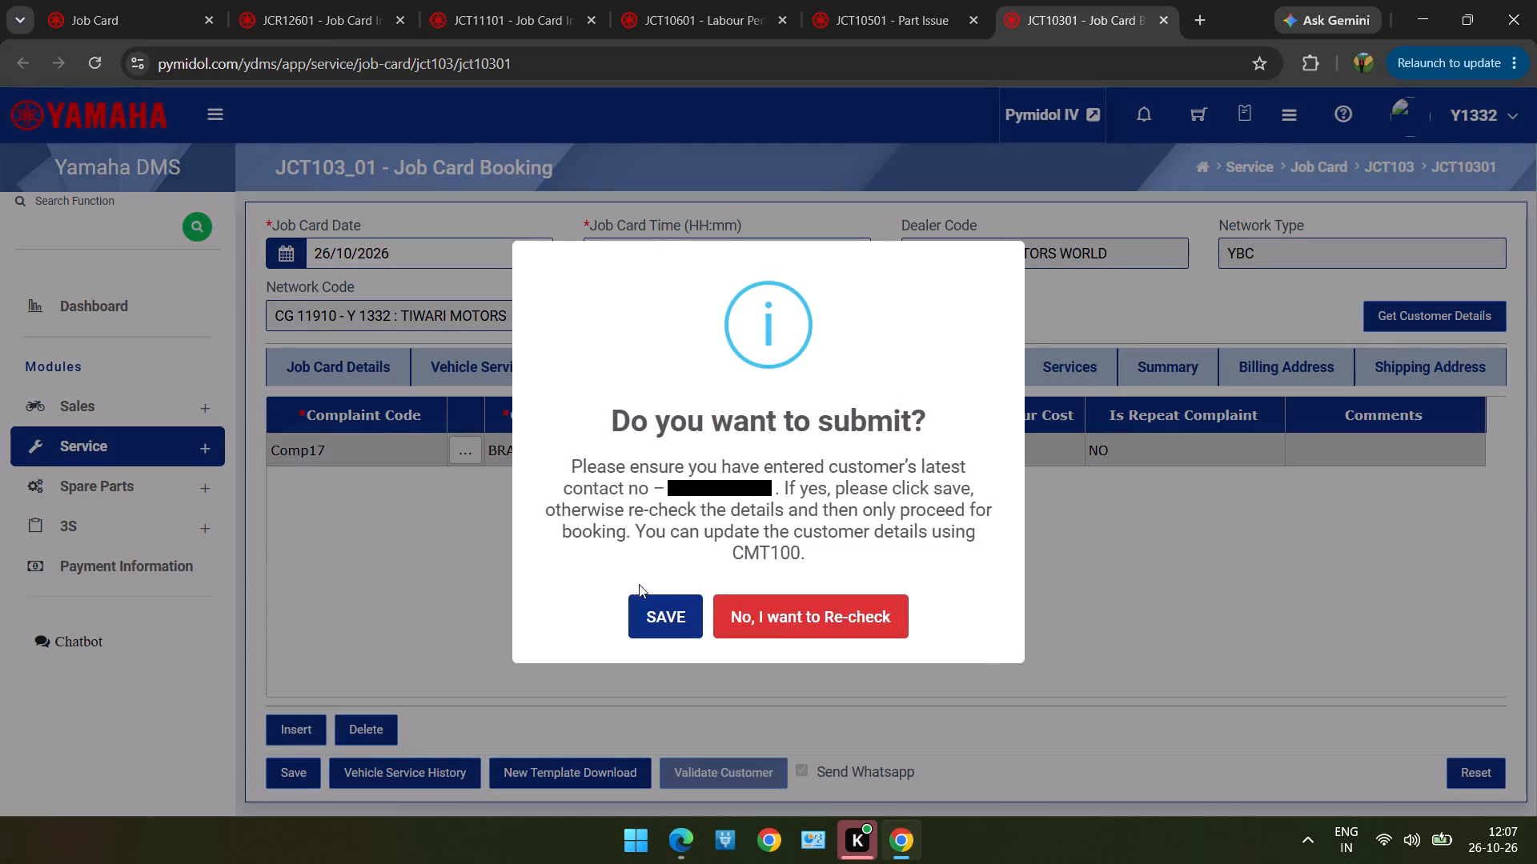
left_click(693, 610)
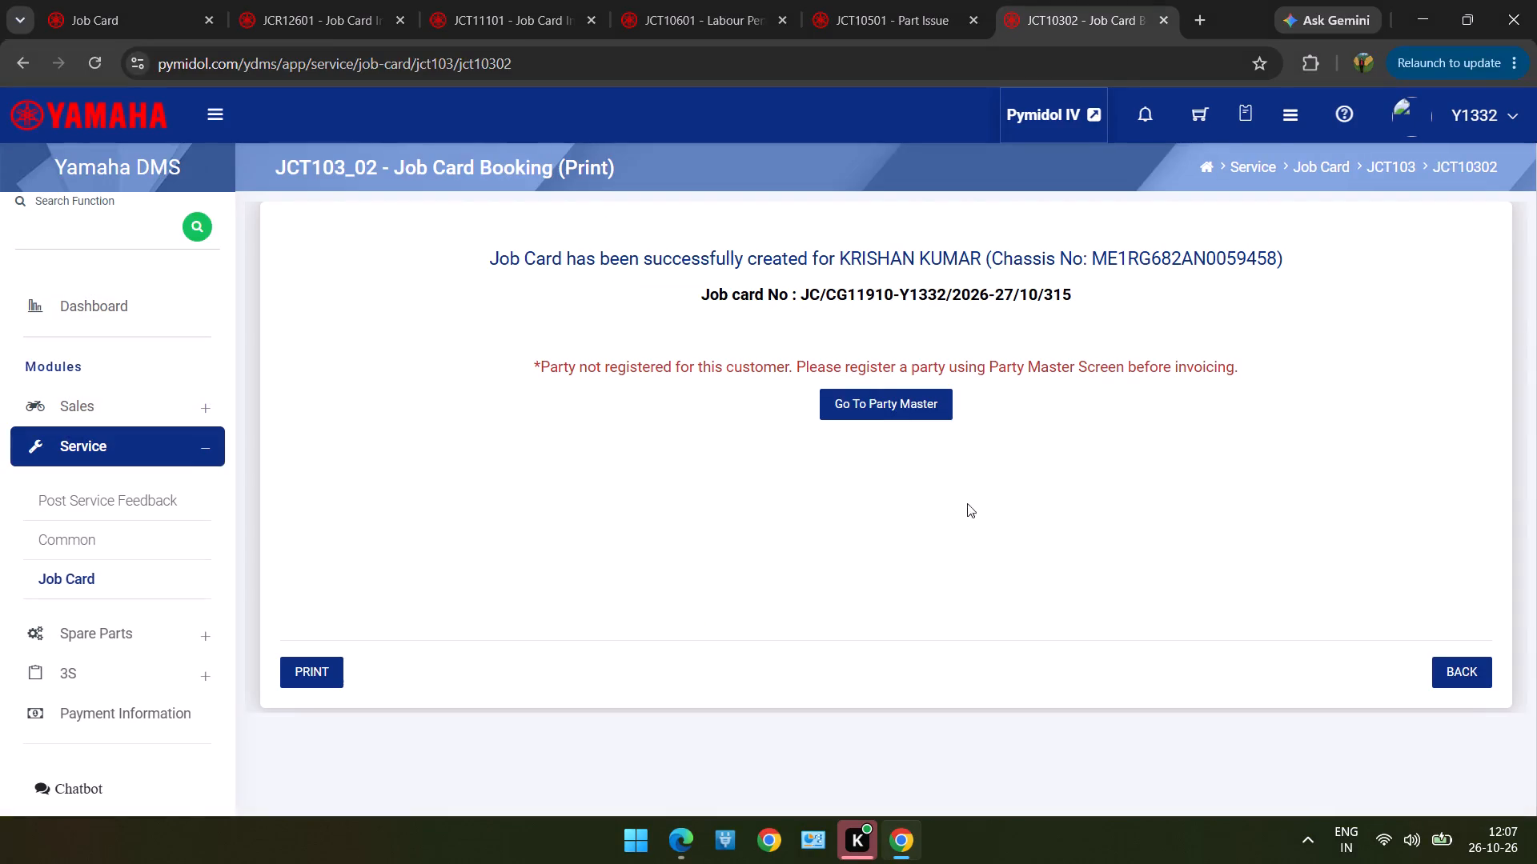
left_click(1479, 666)
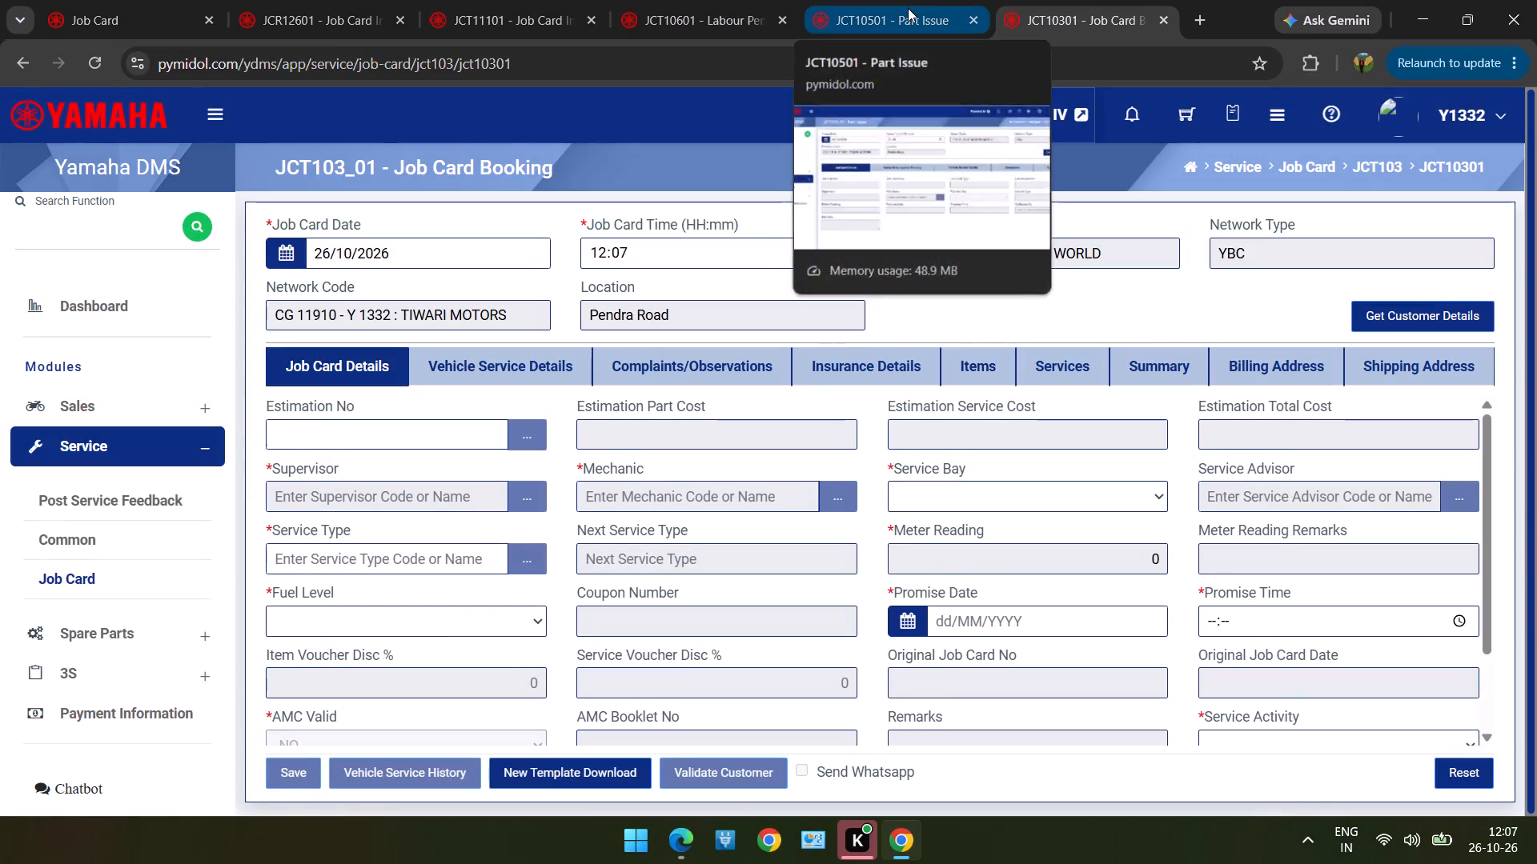
left_click(908, 8)
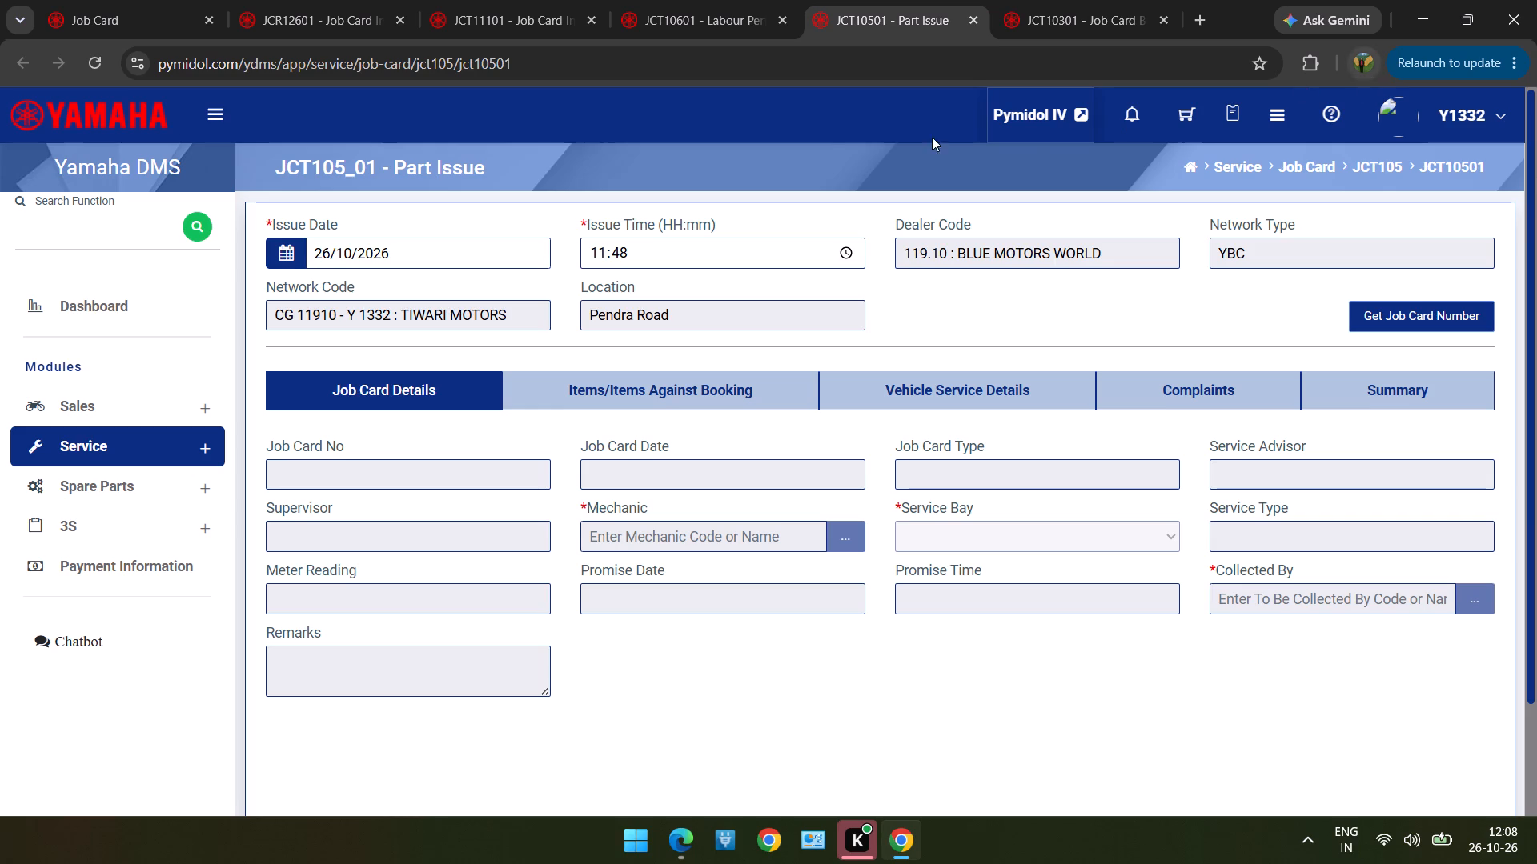
left_click(735, 5)
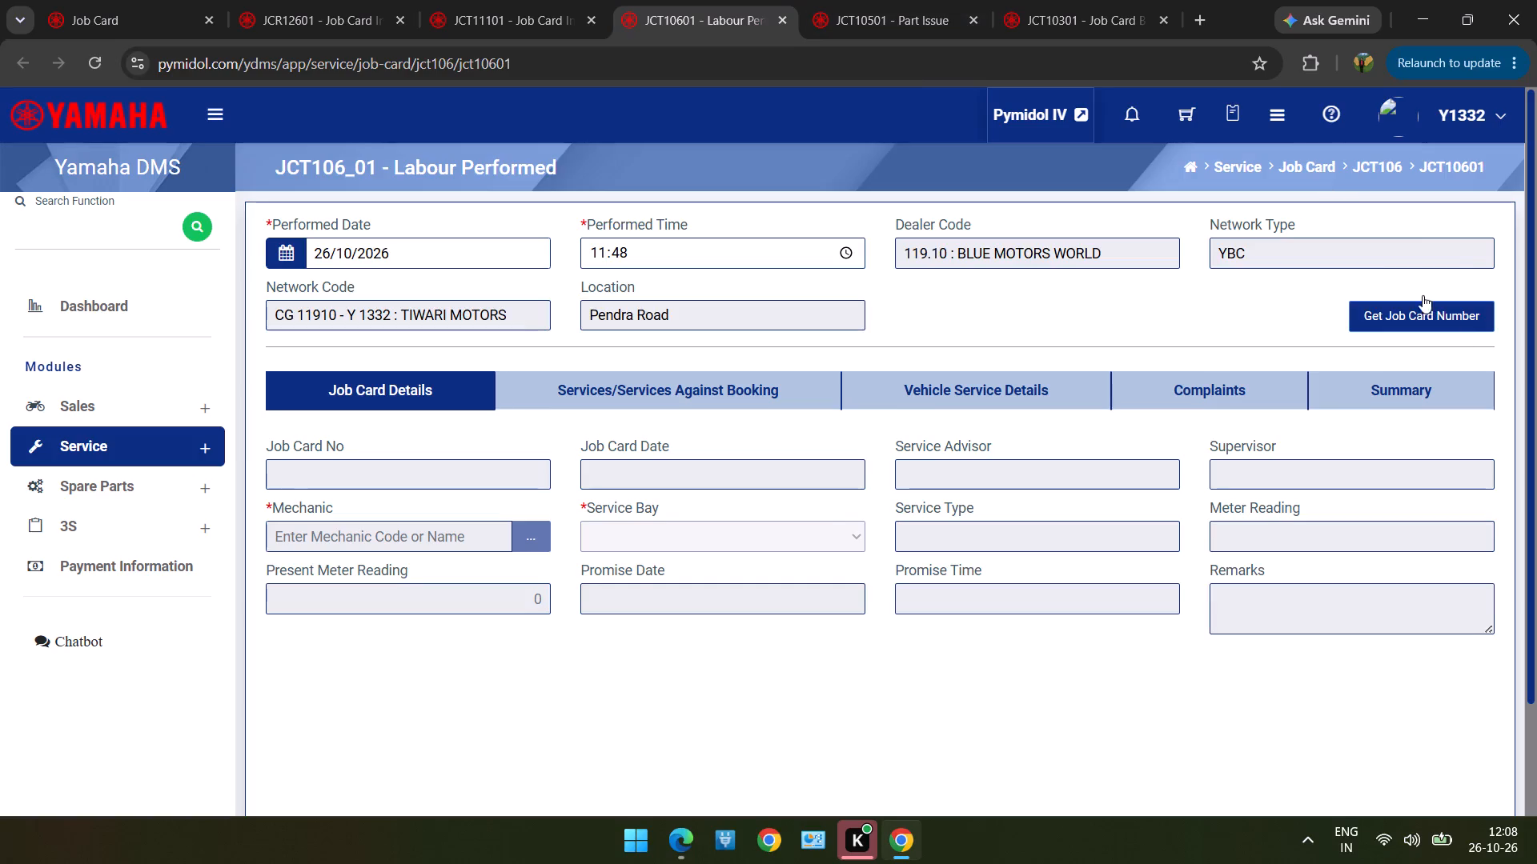
left_click(1385, 317)
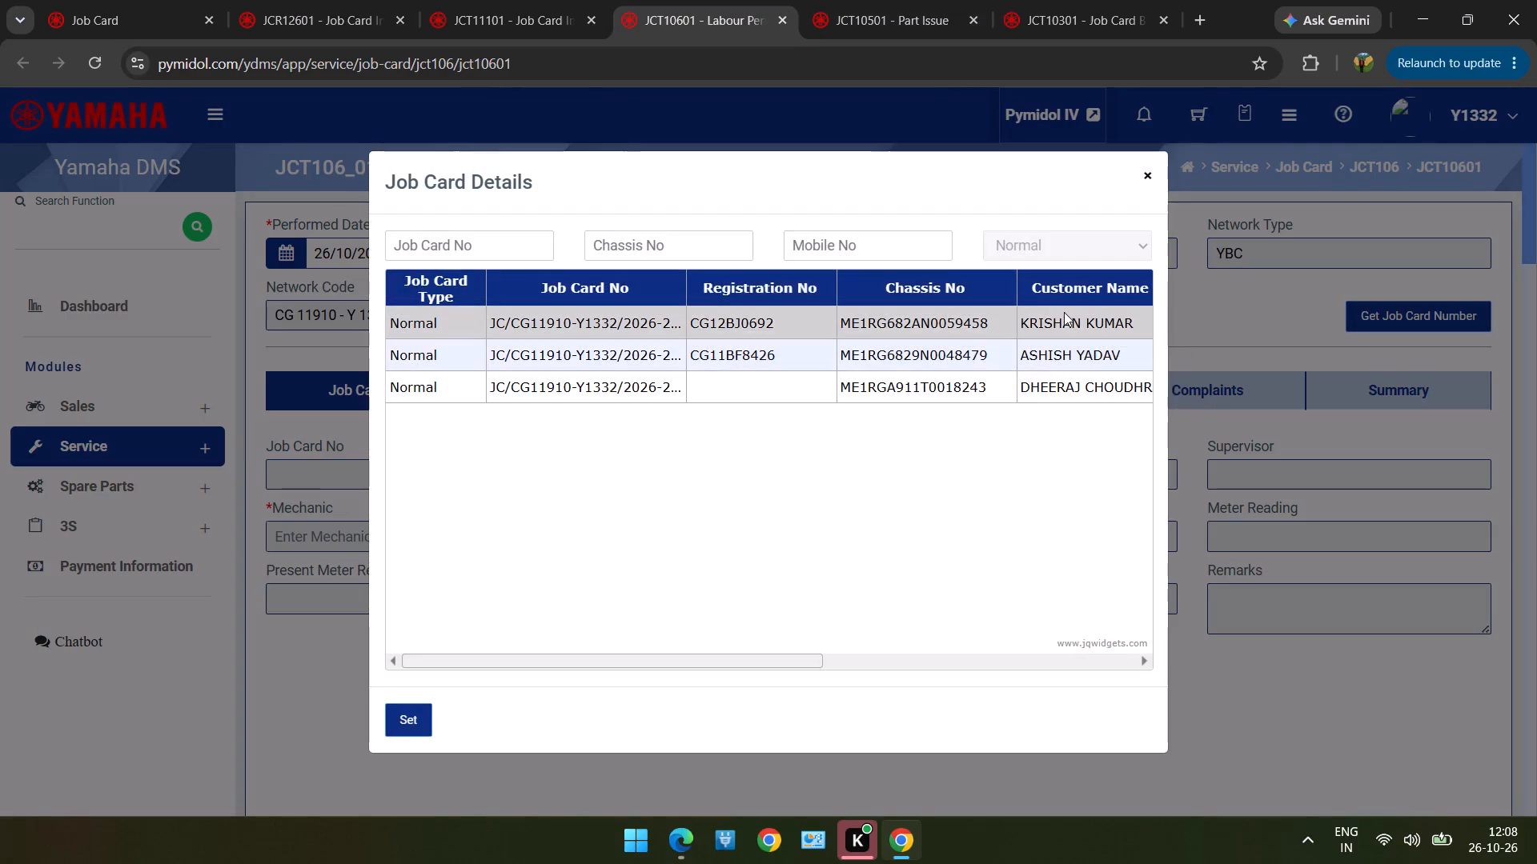
left_click(1065, 312)
double_click(1065, 312)
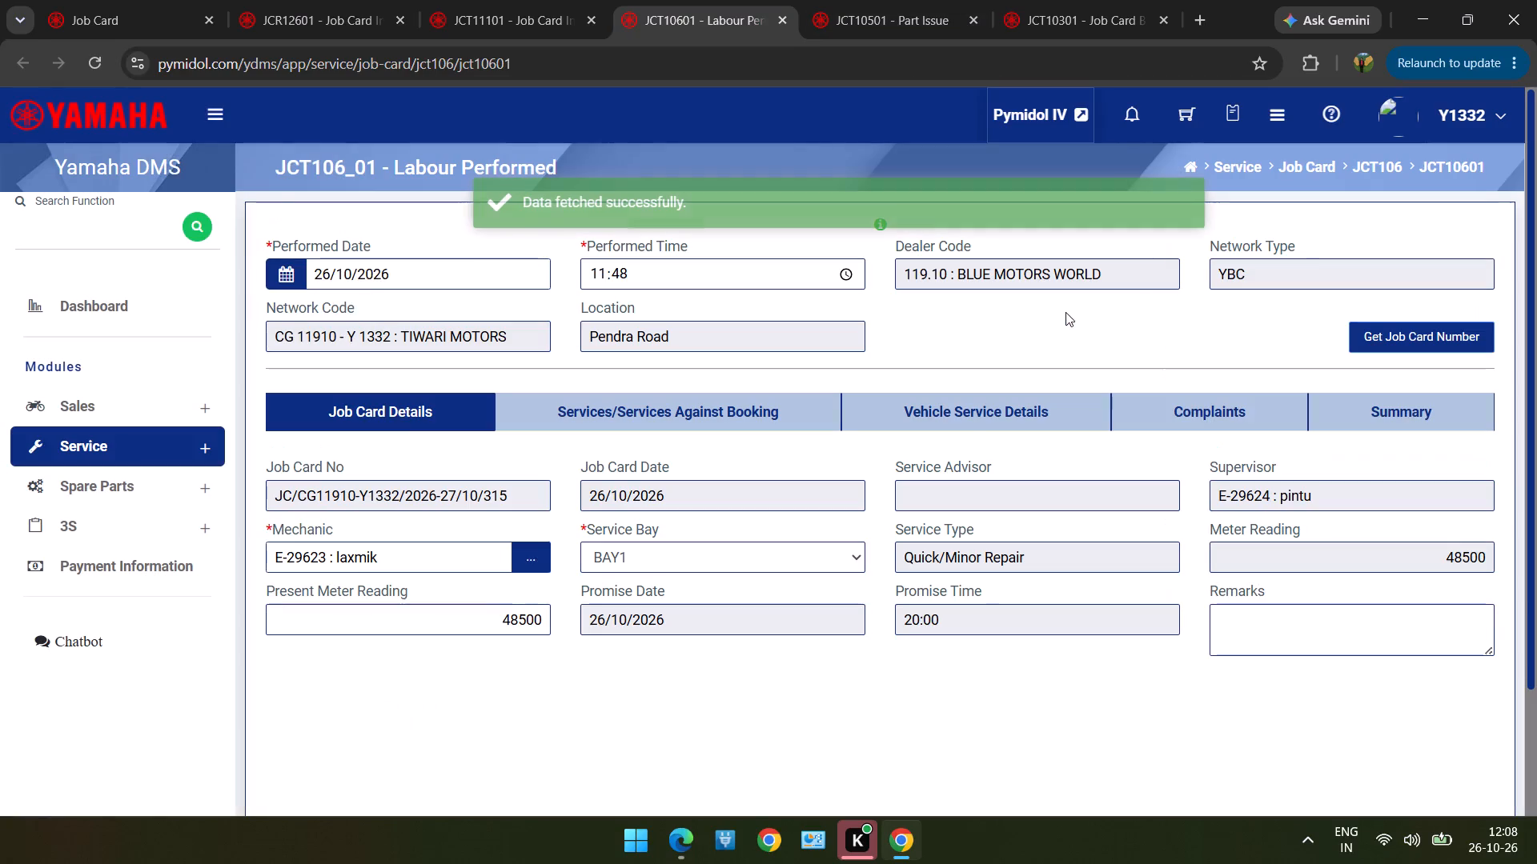
Add a service row with labour code 046, Front Brake switch replacement, filtering service names by "brake".
left_click(809, 416)
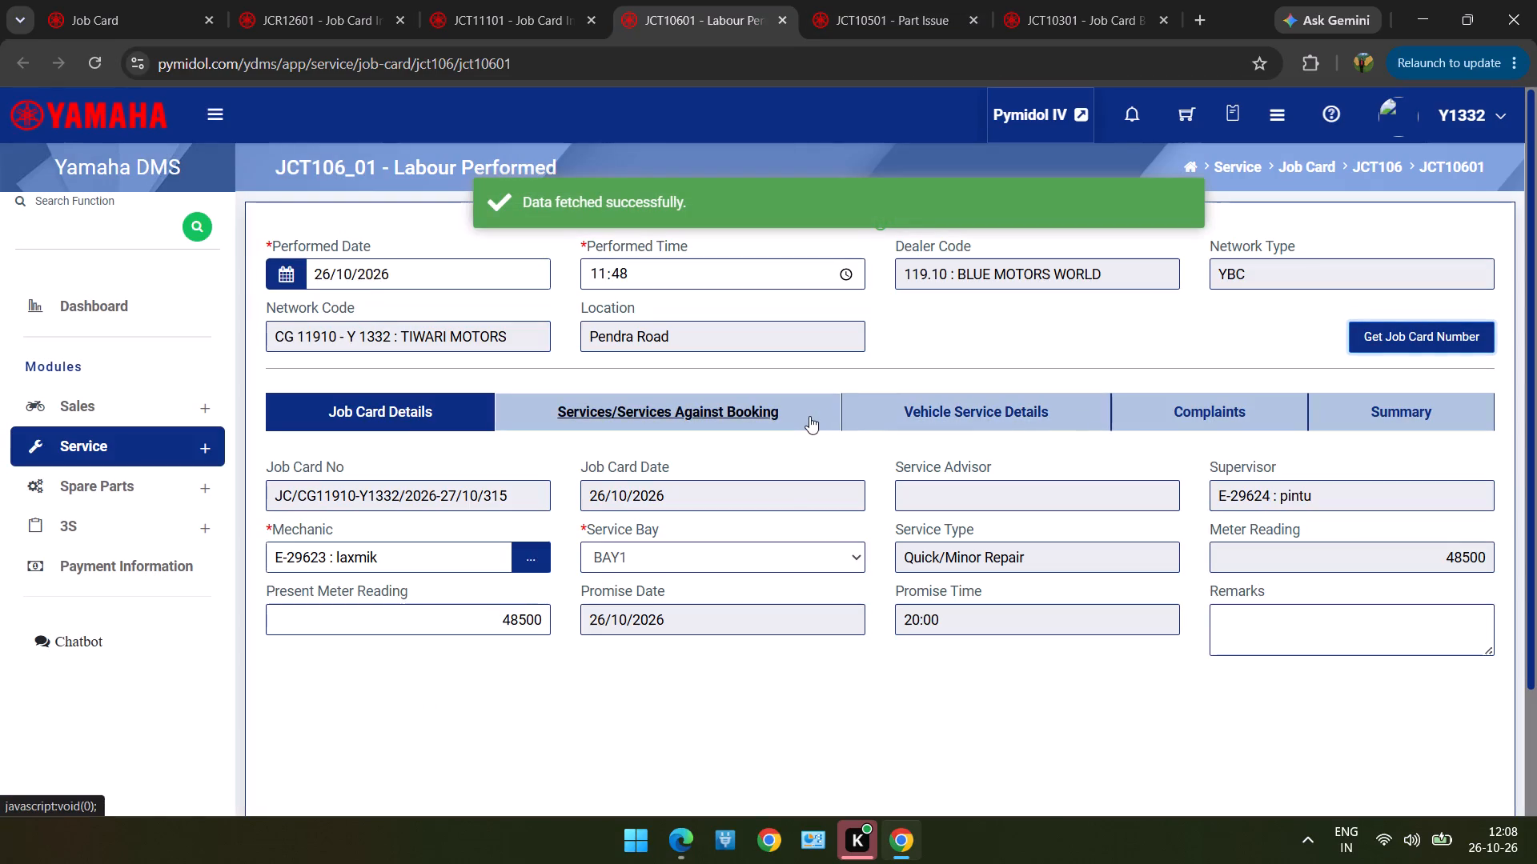
left_click(918, 402)
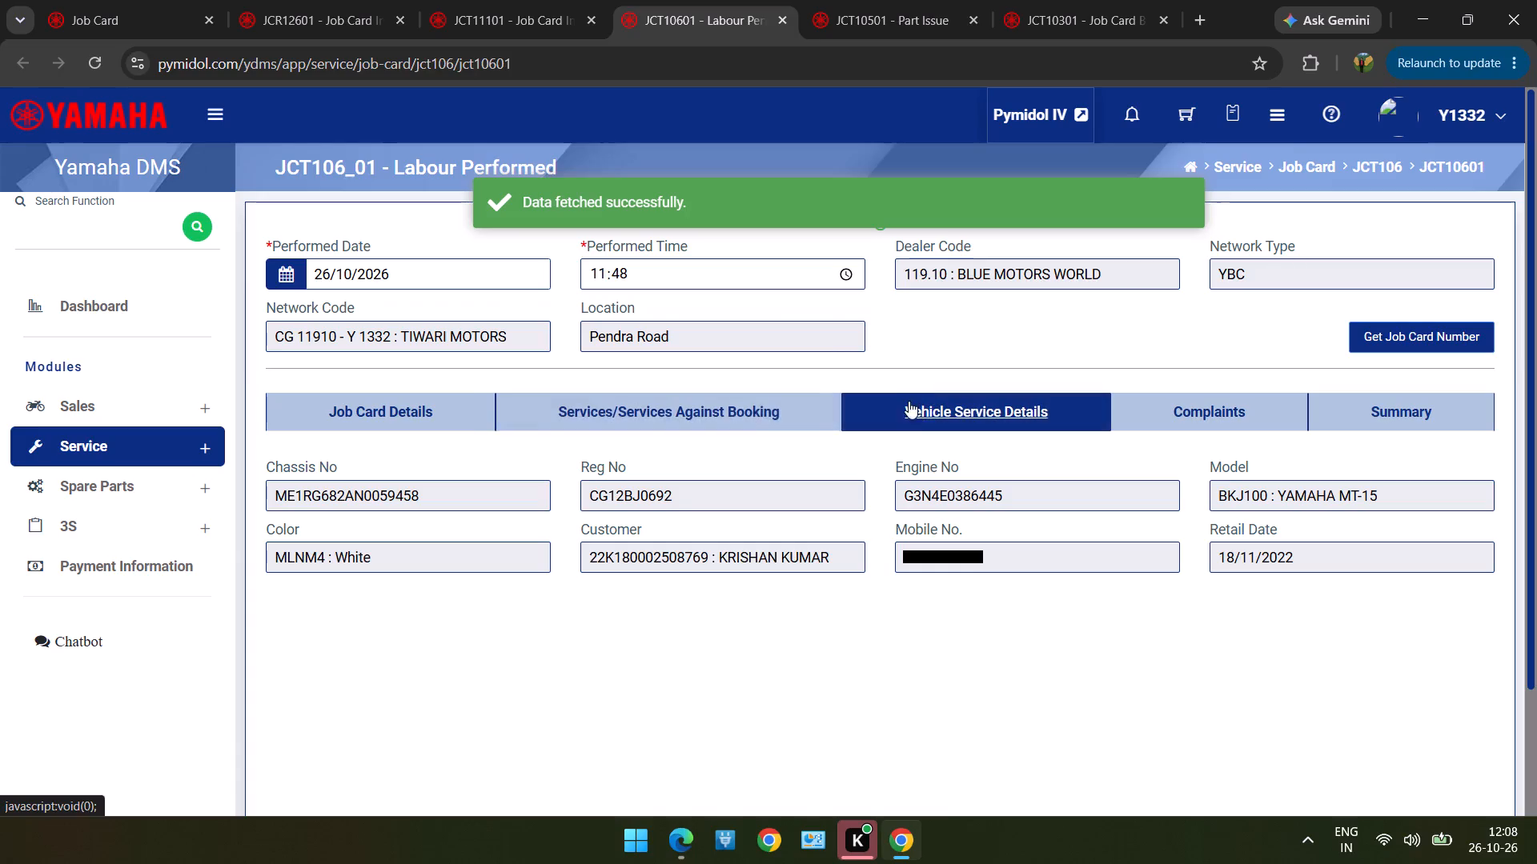
left_click(686, 407)
scroll(686, 407, "up", 3)
scroll(686, 407, "down", 1)
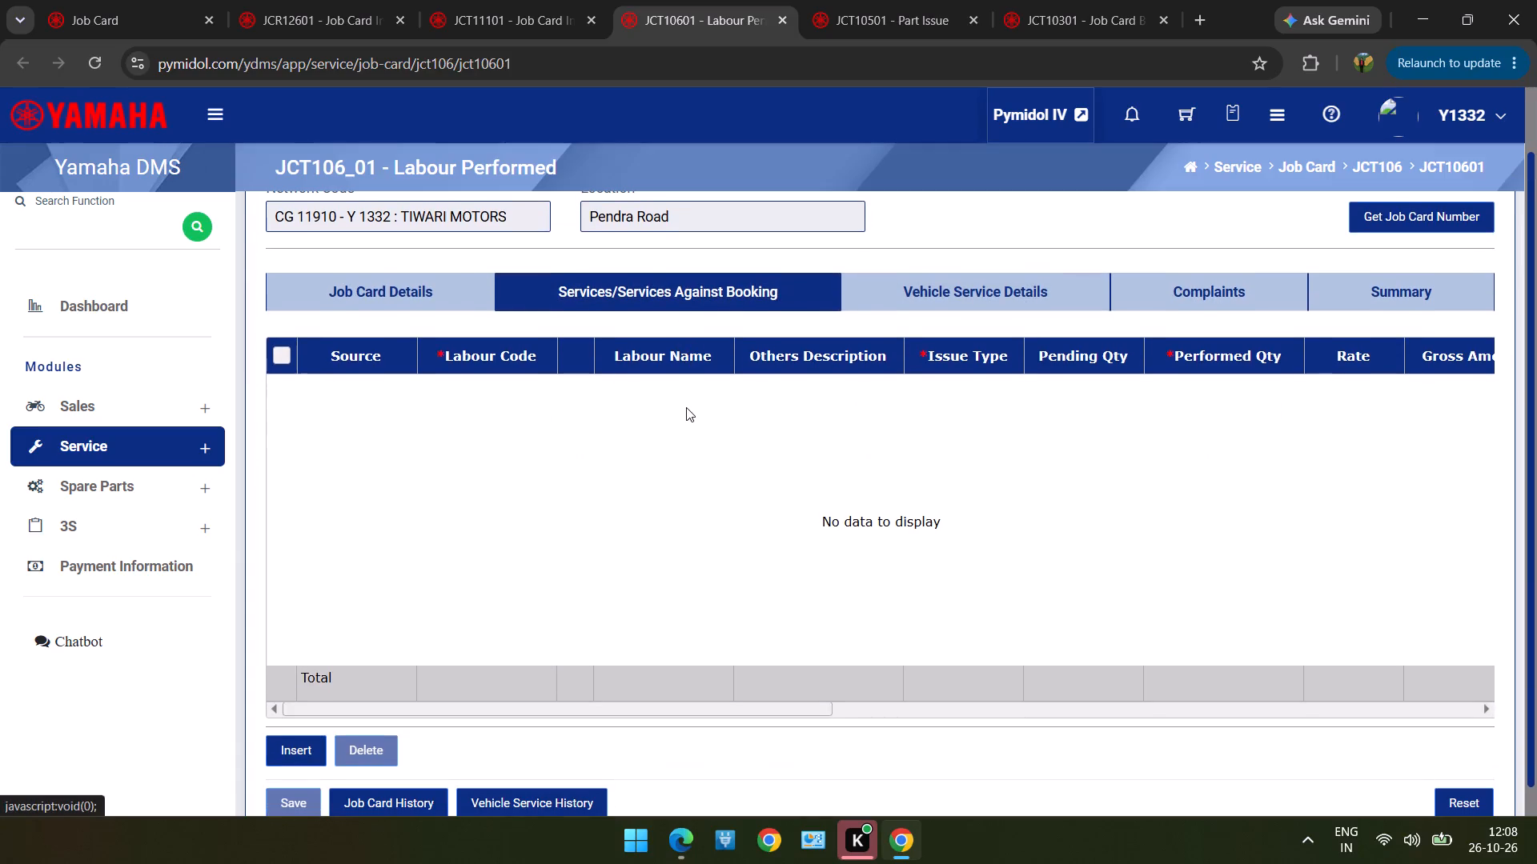
left_click(294, 738)
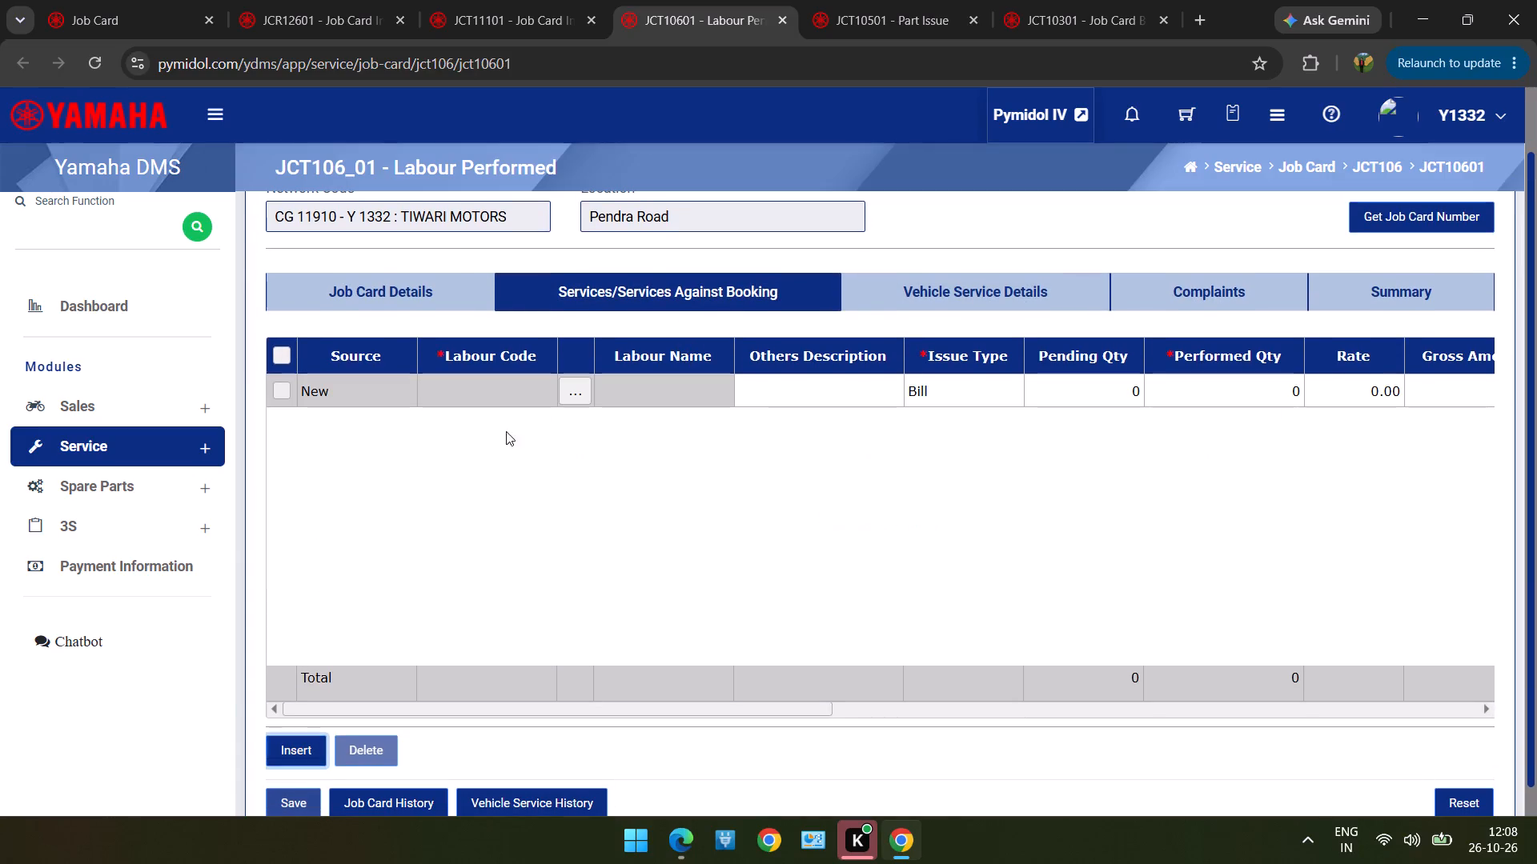
left_click(567, 391)
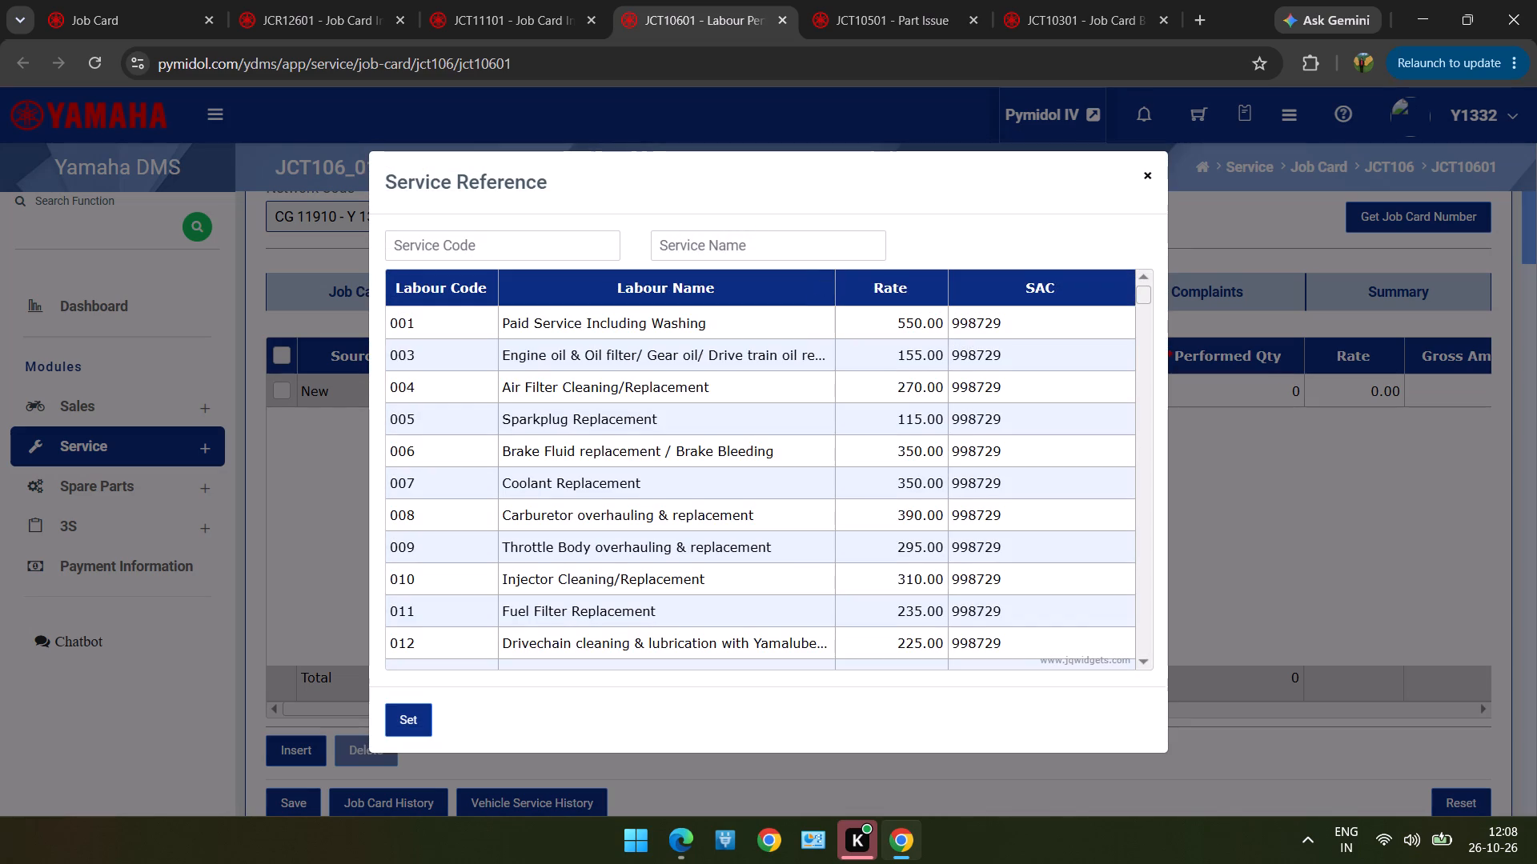
left_click(732, 253)
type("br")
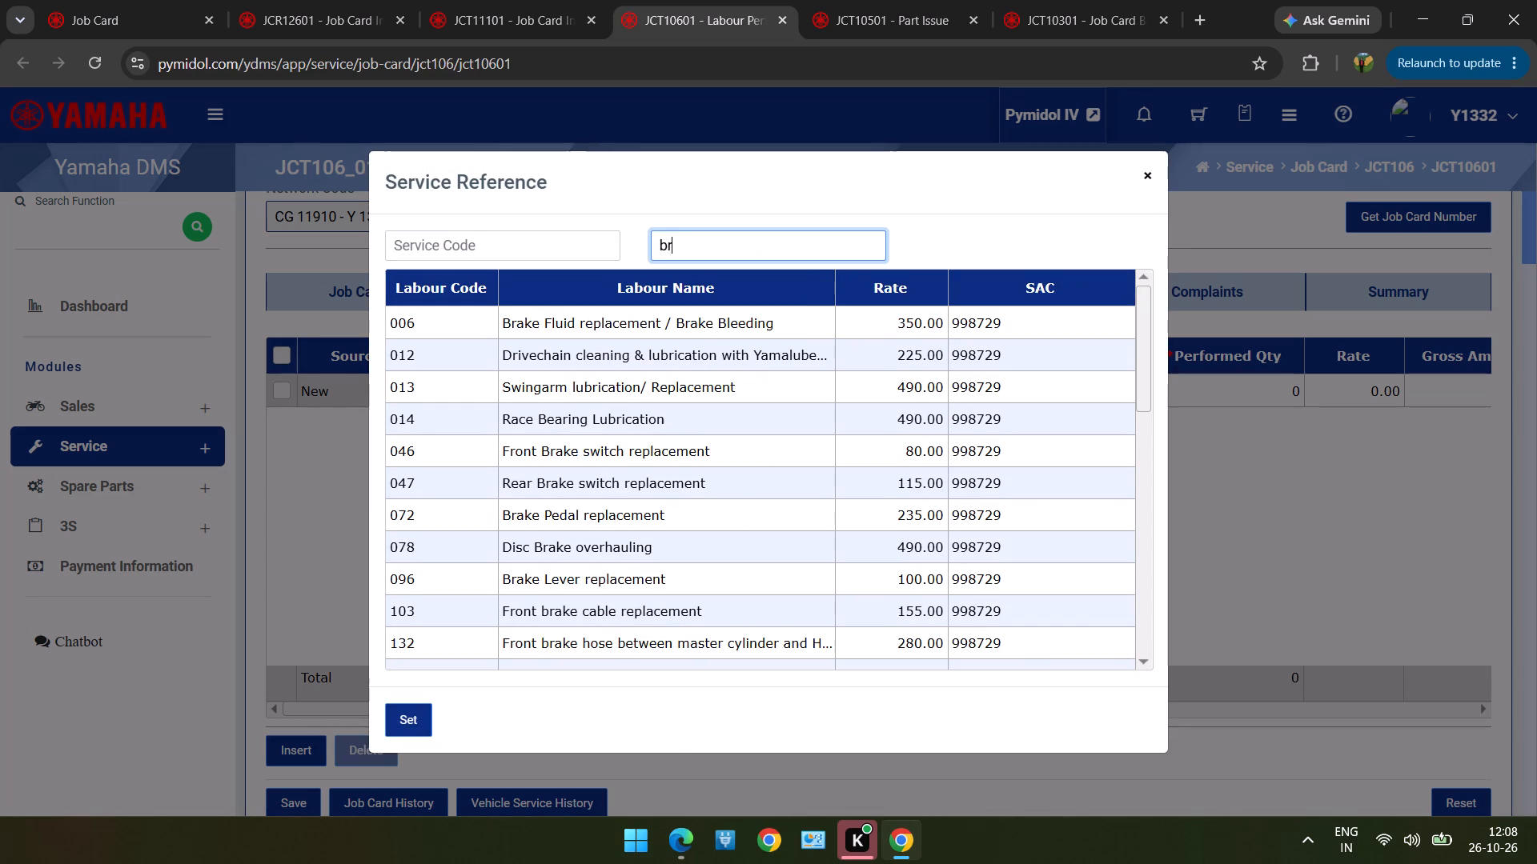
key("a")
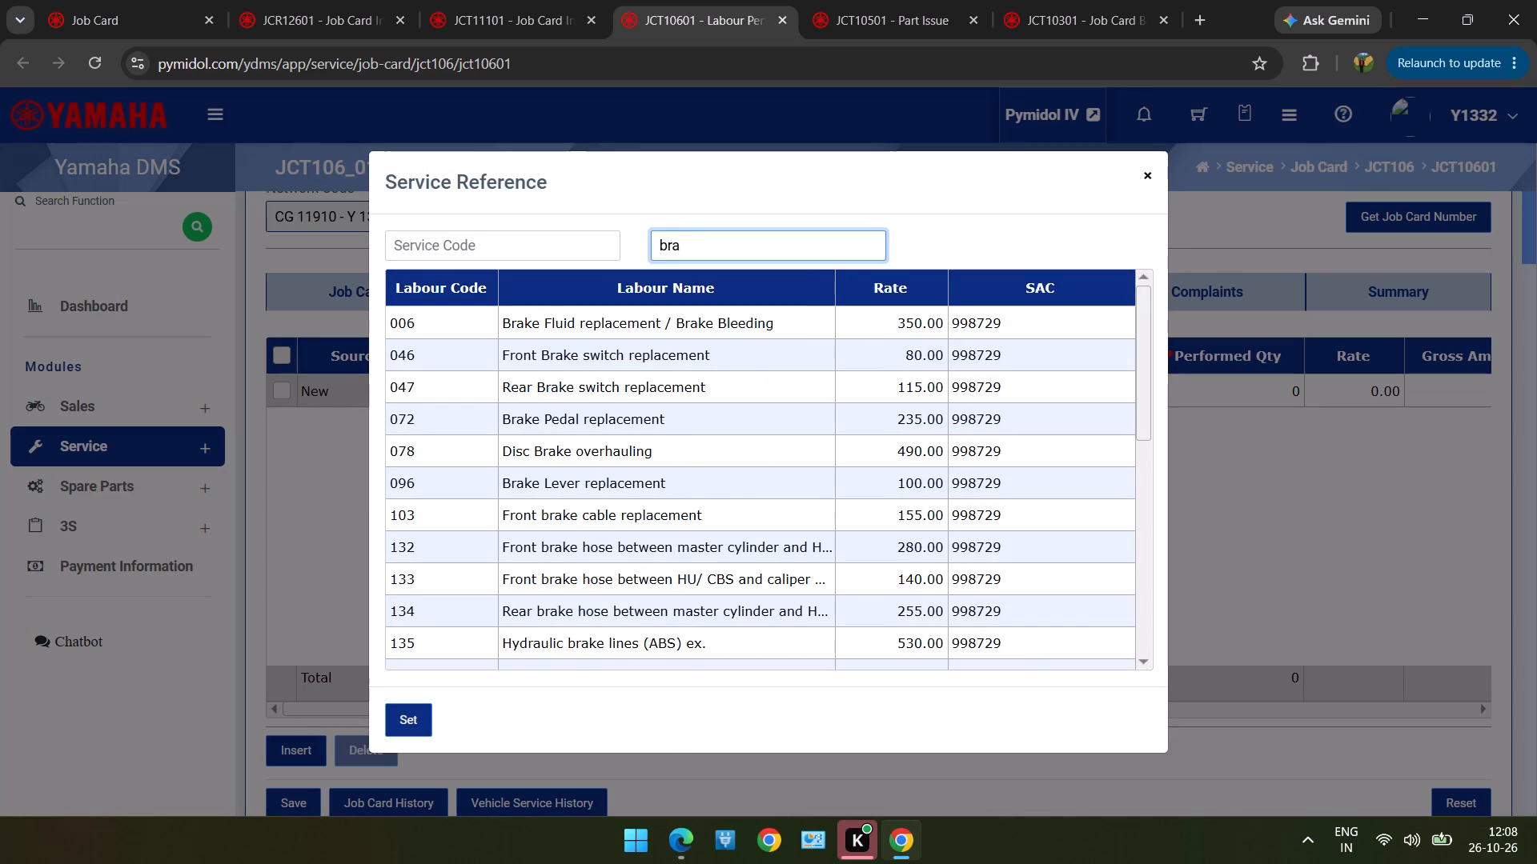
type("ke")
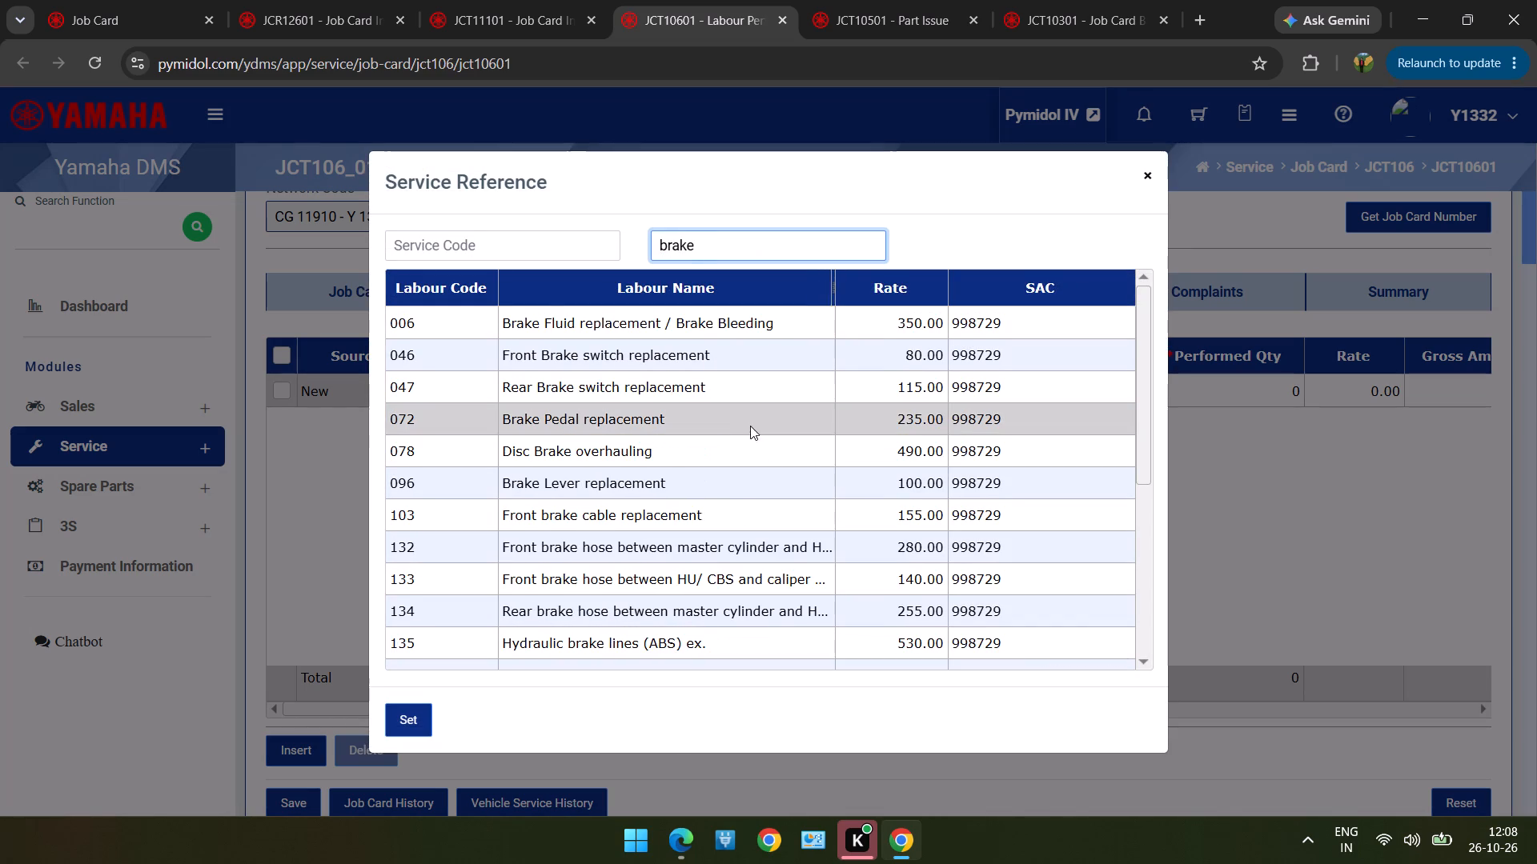
double_click(794, 359)
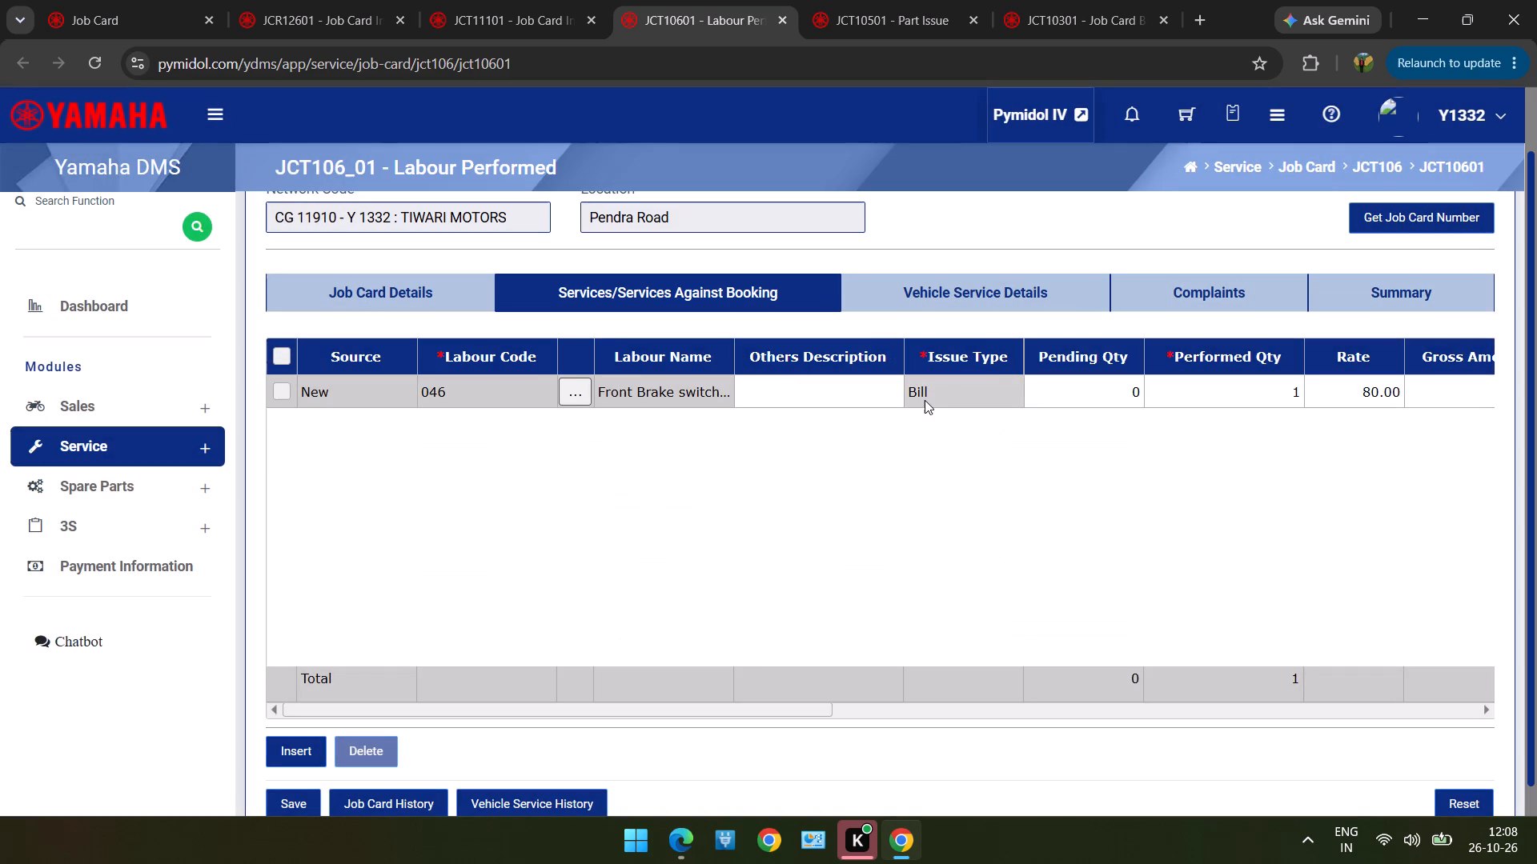
Set the labour row's issue type to FOC and mark the row as selected.
double_click(925, 400)
left_click_drag(925, 416, 263, 357)
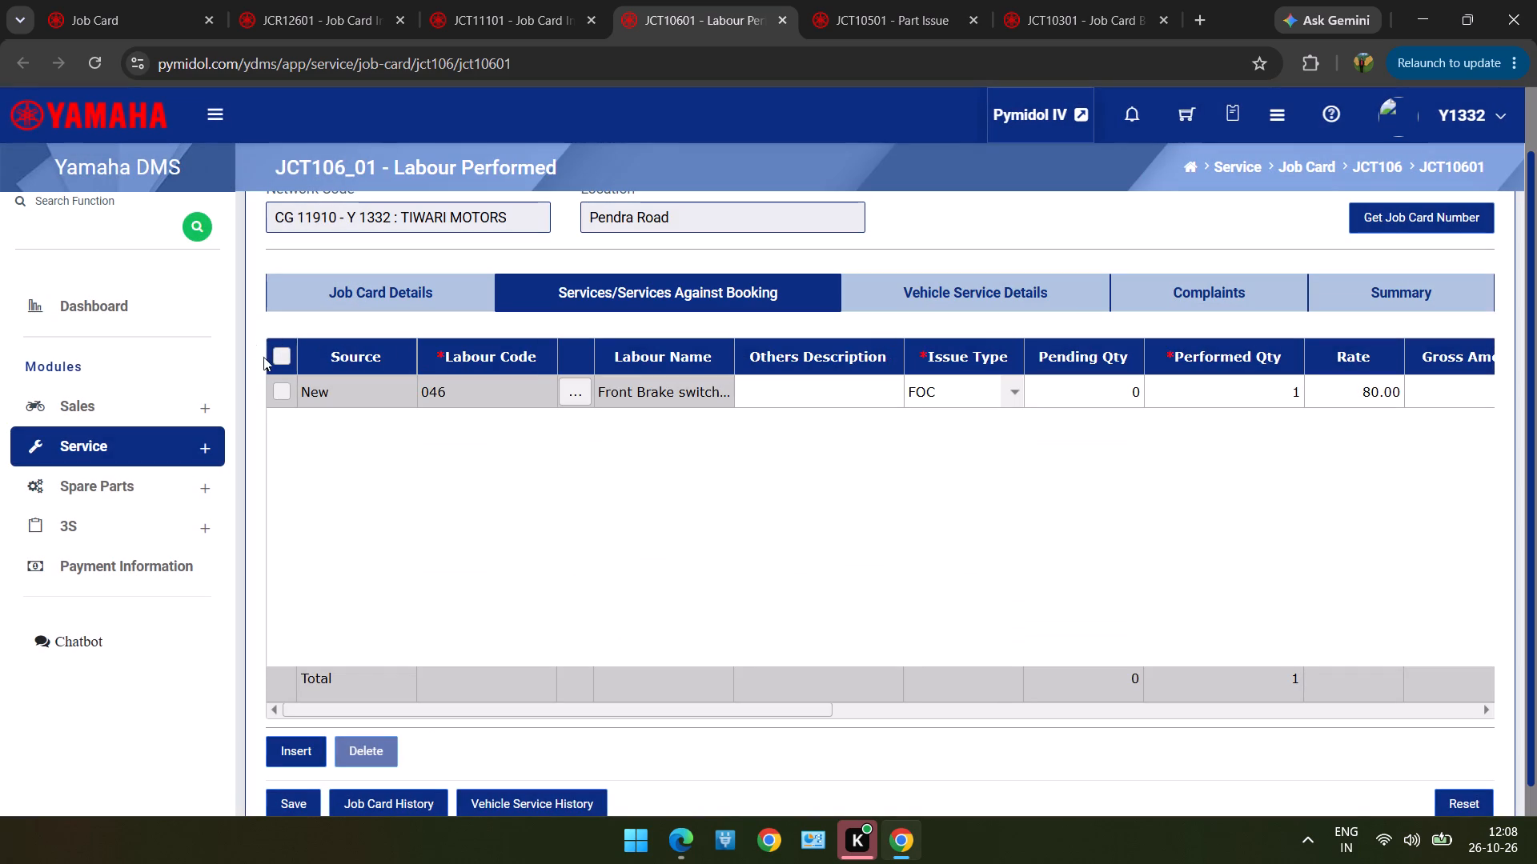
left_click_drag(263, 357, 279, 357)
left_click(279, 357)
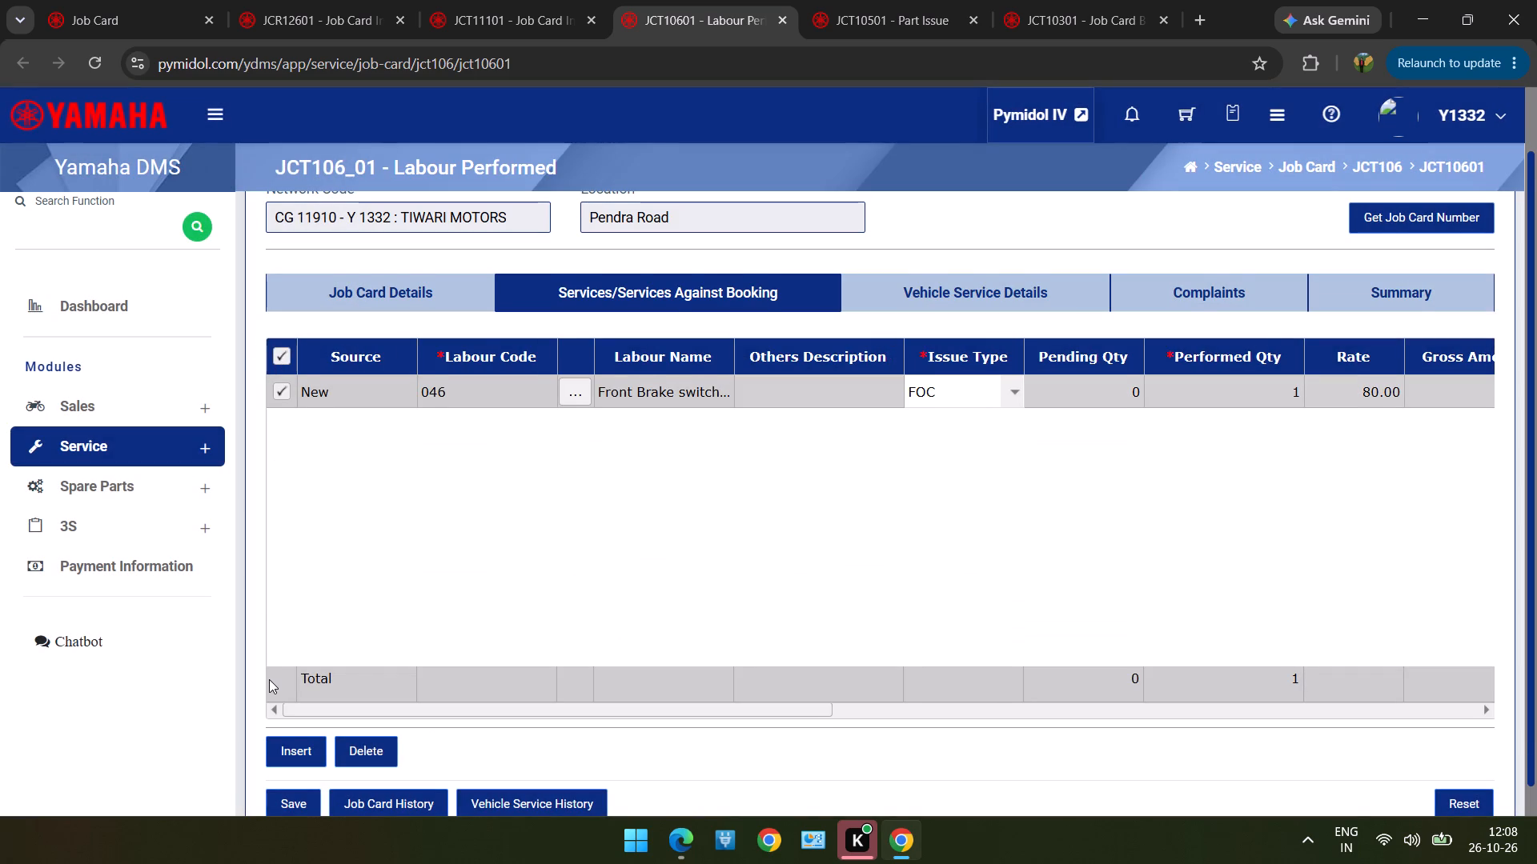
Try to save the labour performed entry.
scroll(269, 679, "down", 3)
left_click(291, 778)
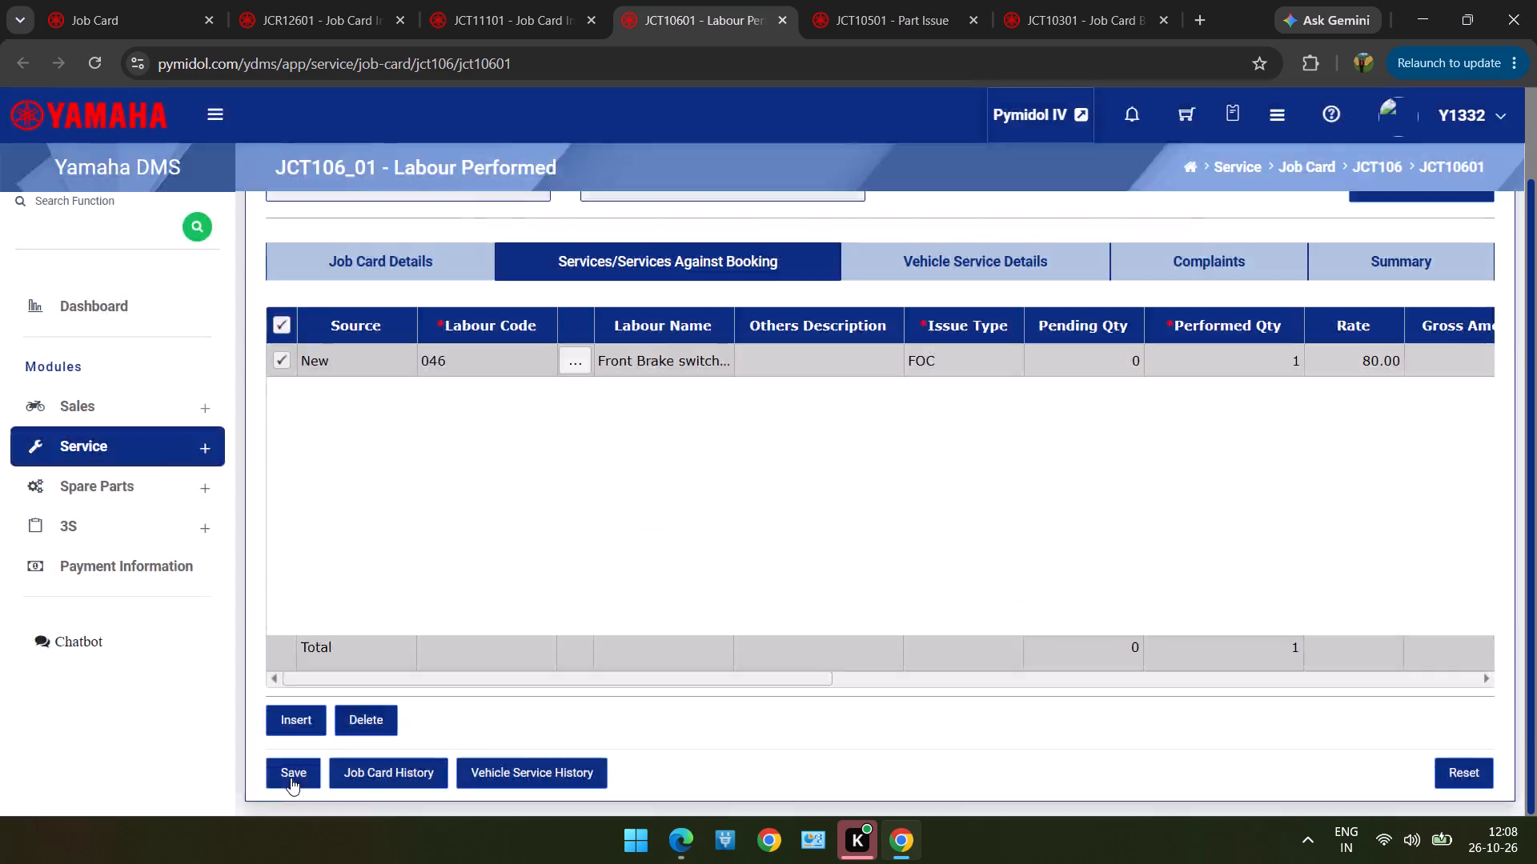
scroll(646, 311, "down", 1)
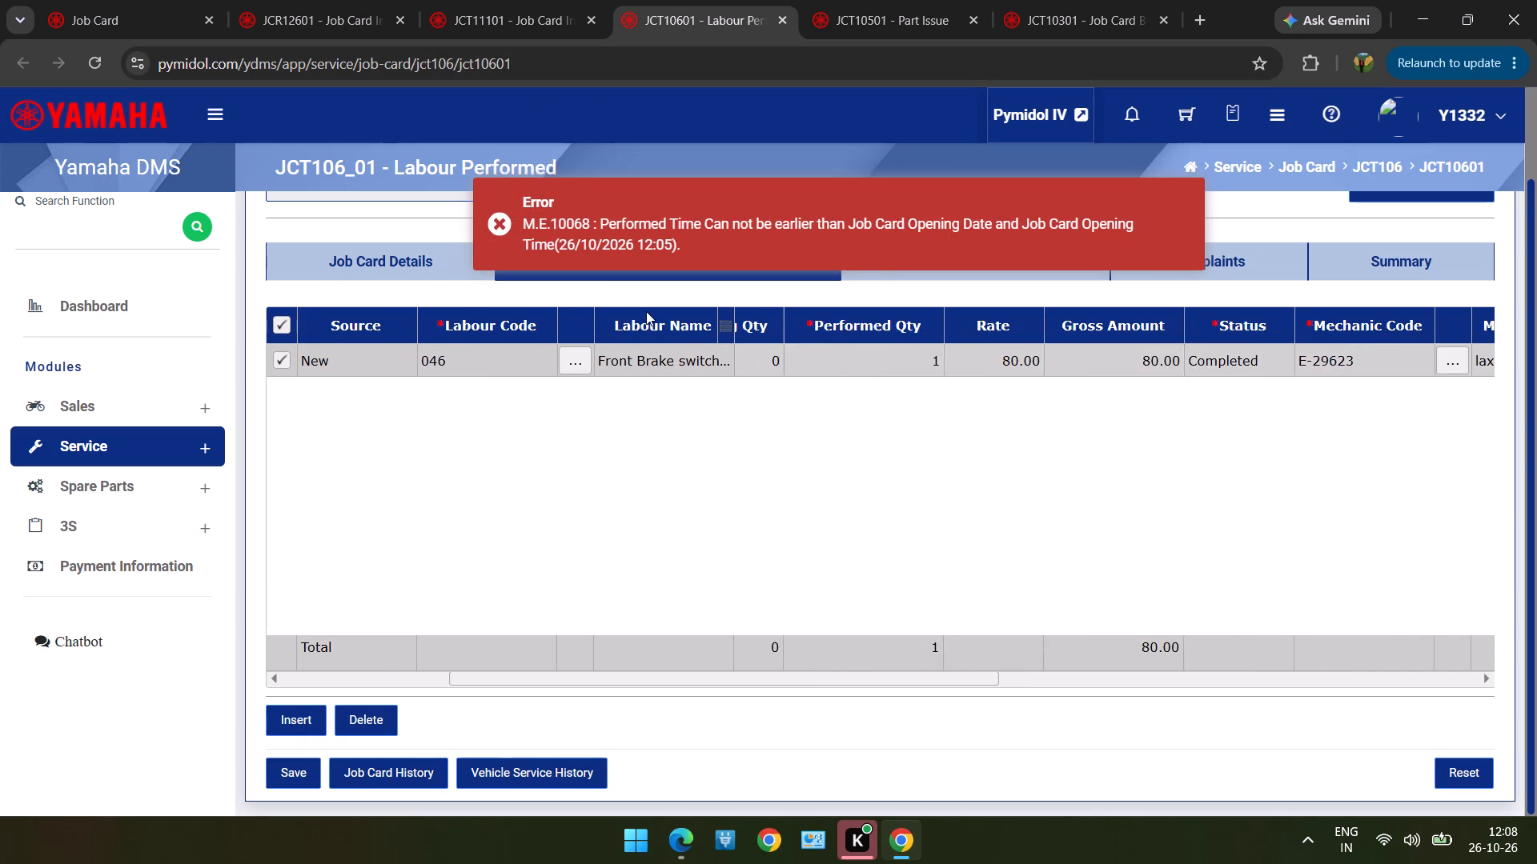
Set the performed time to 12:08 and save the labour performed entry.
scroll(646, 311, "up", 10)
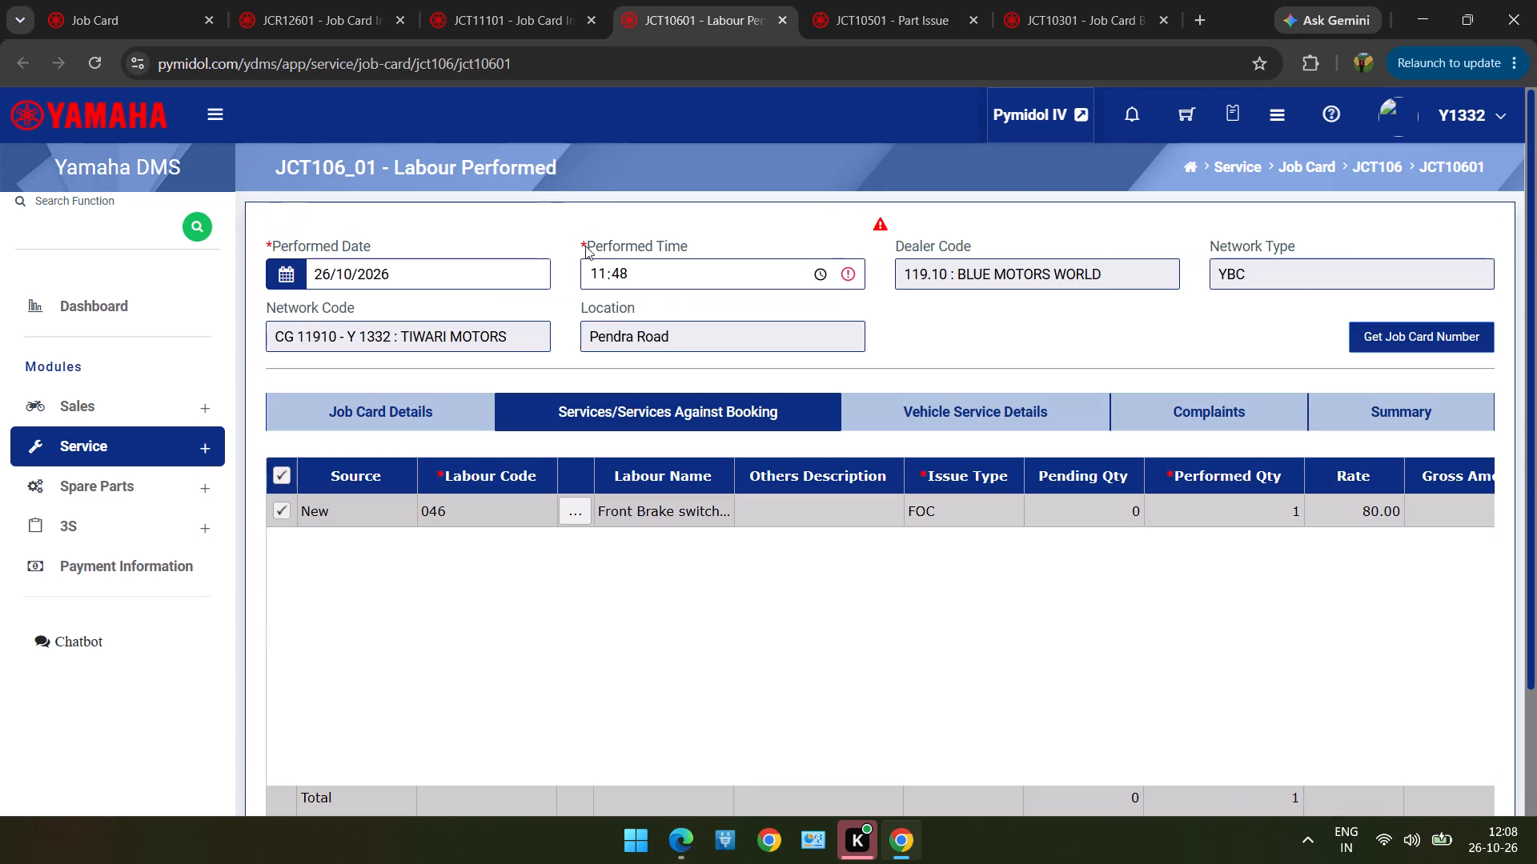
left_click(595, 270)
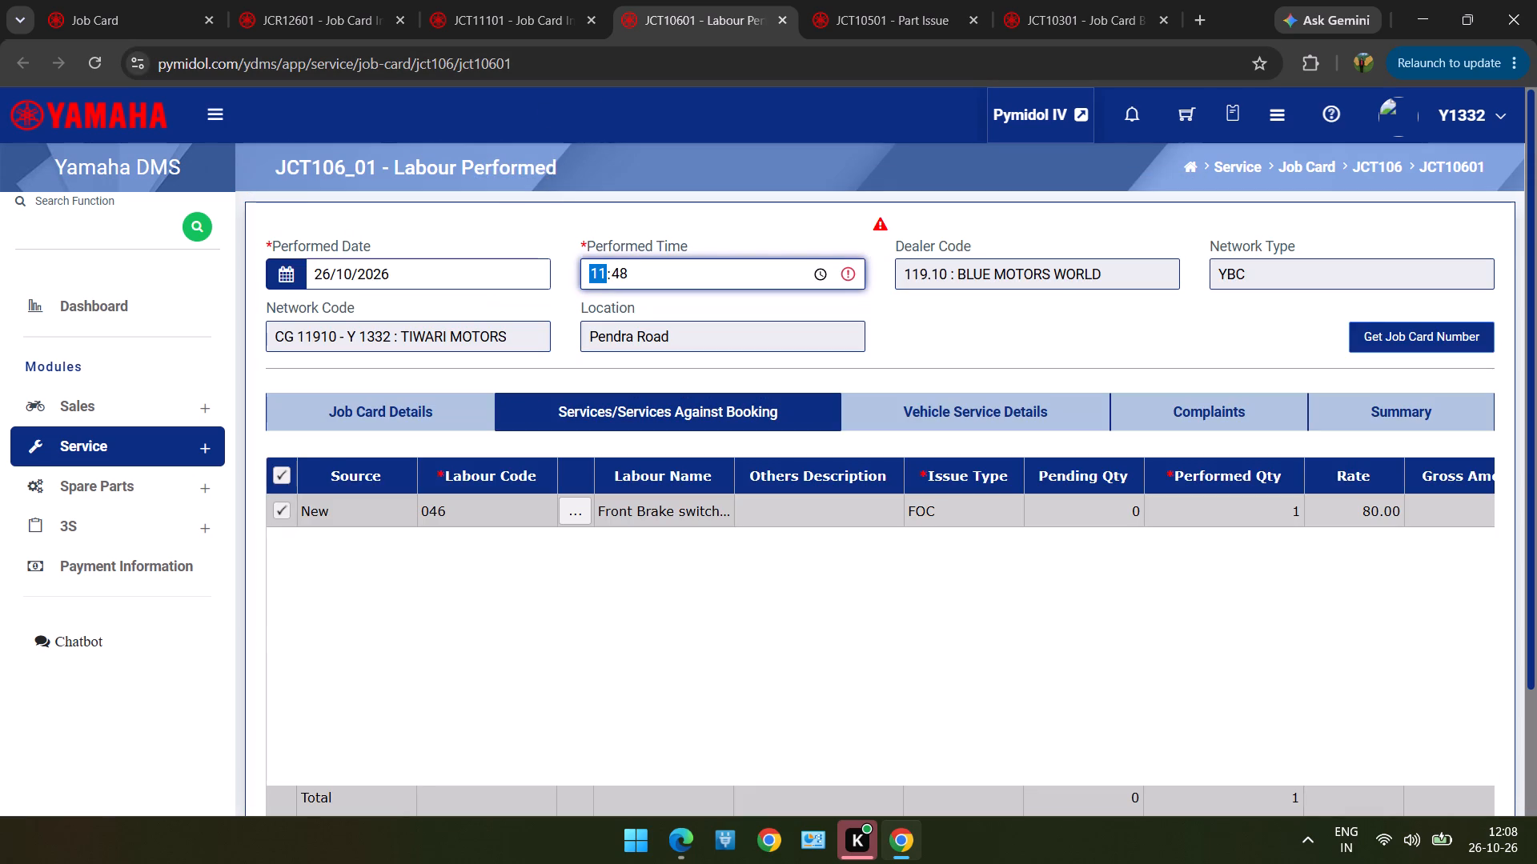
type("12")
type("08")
scroll(595, 270, "down", 3)
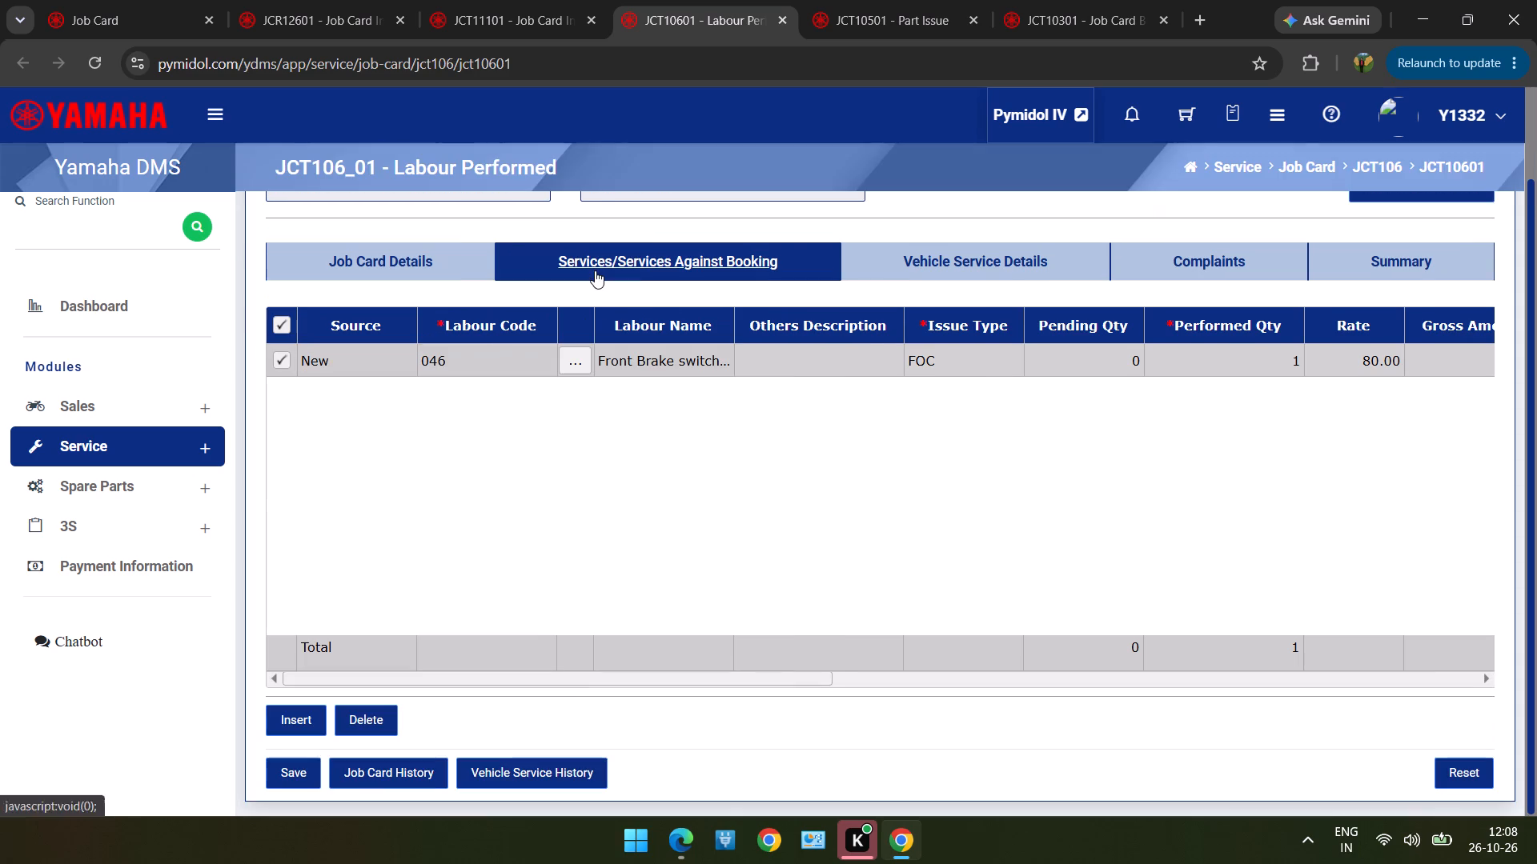
left_click(299, 772)
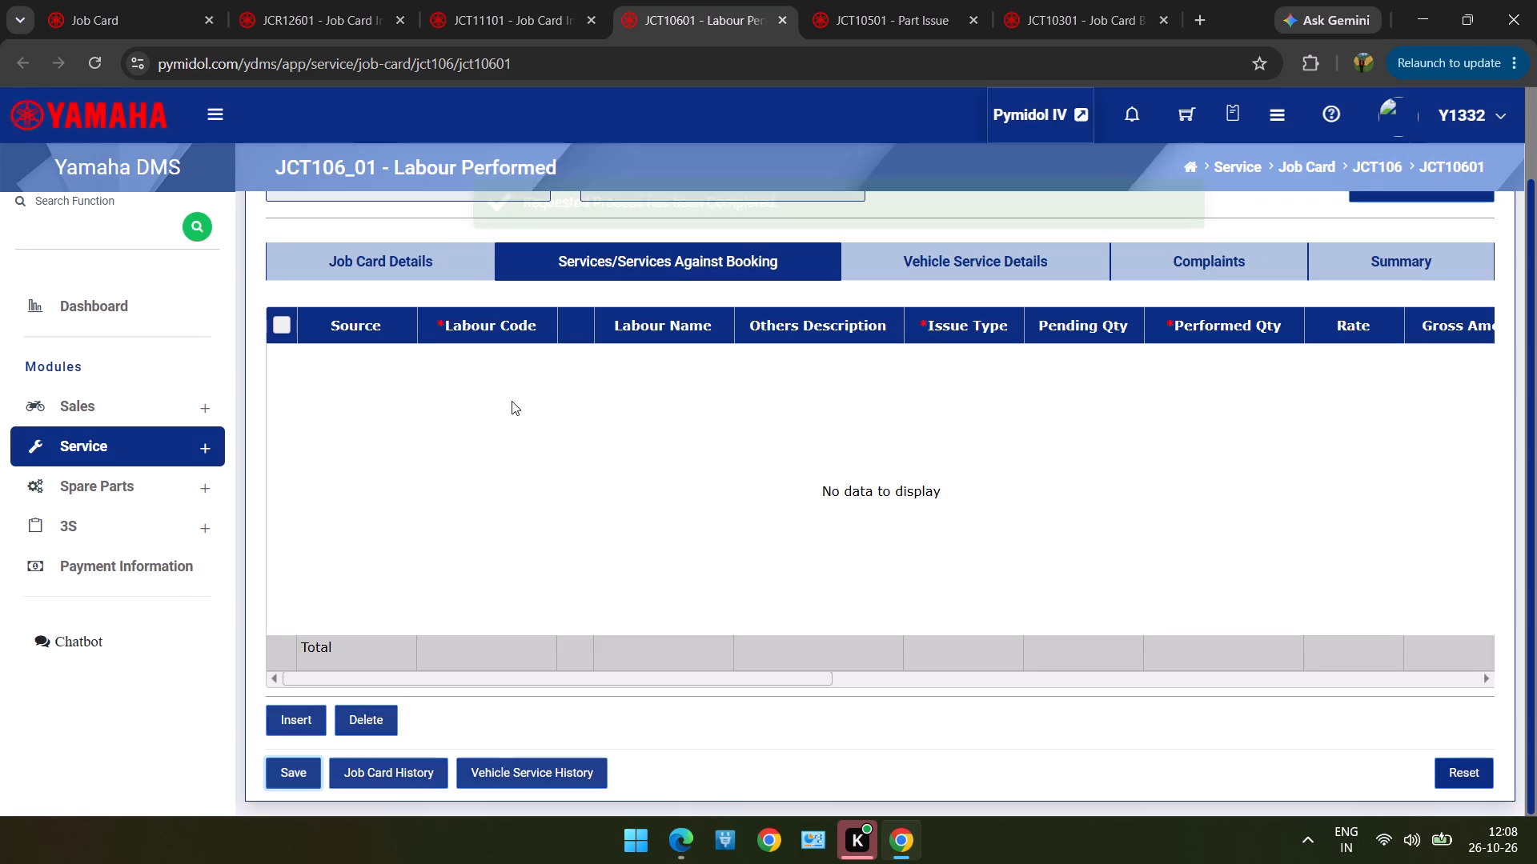
left_click(527, 27)
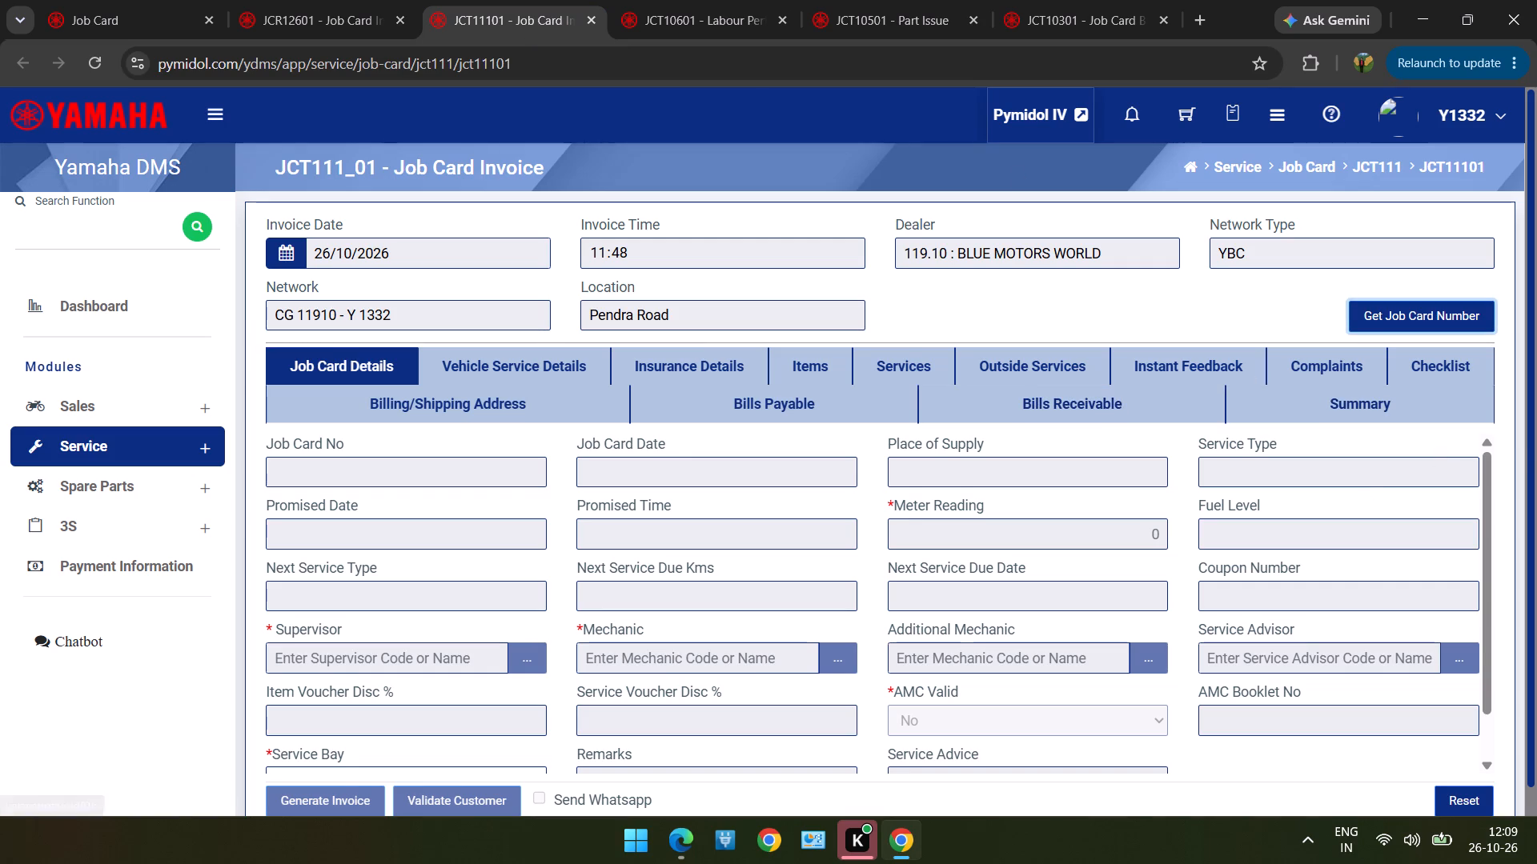
left_click(1457, 313)
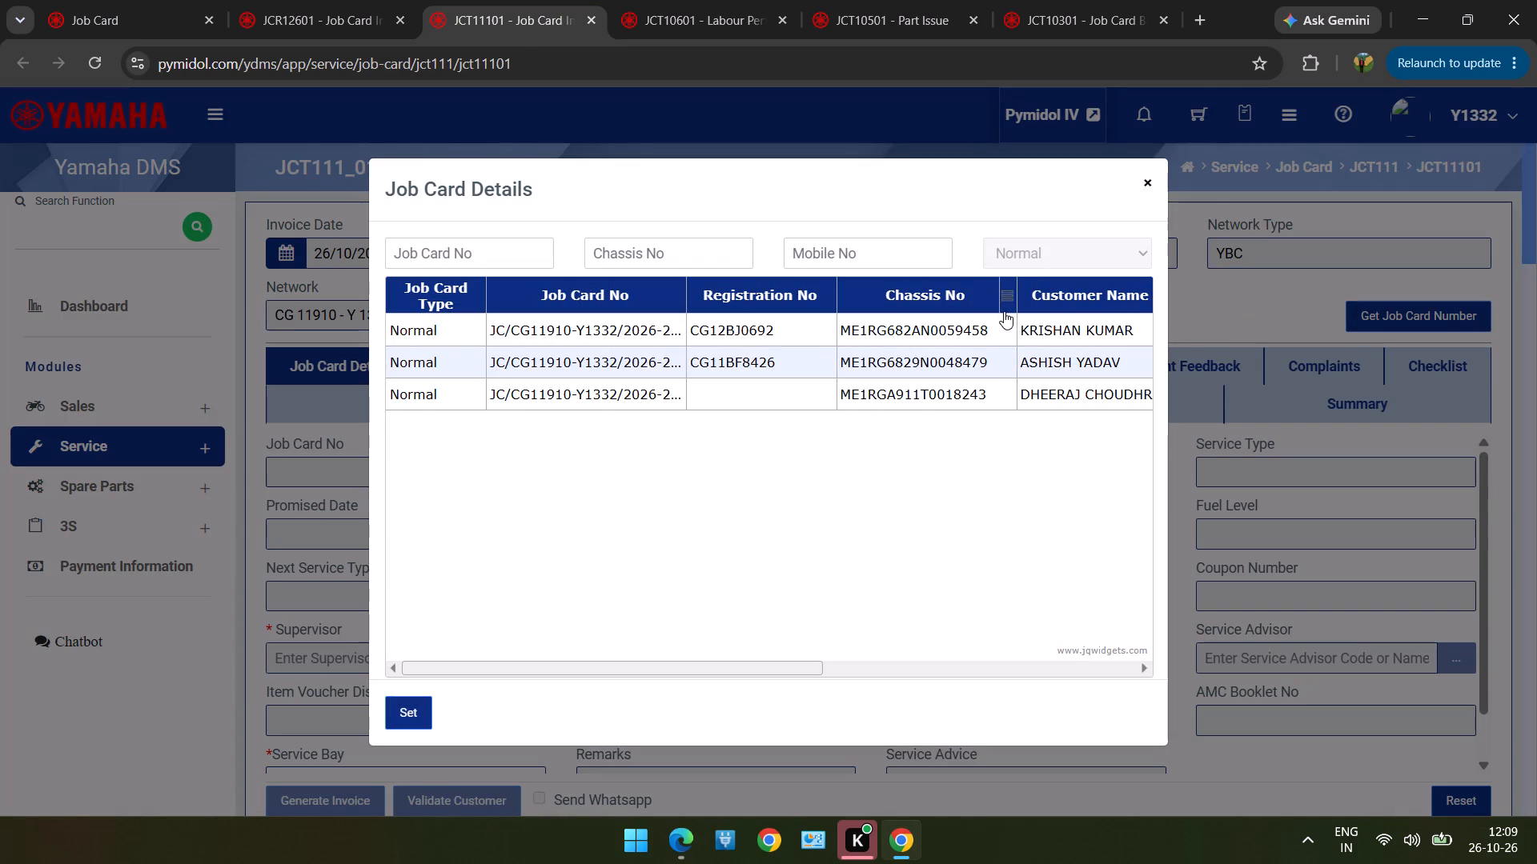
left_click(988, 333)
double_click(988, 333)
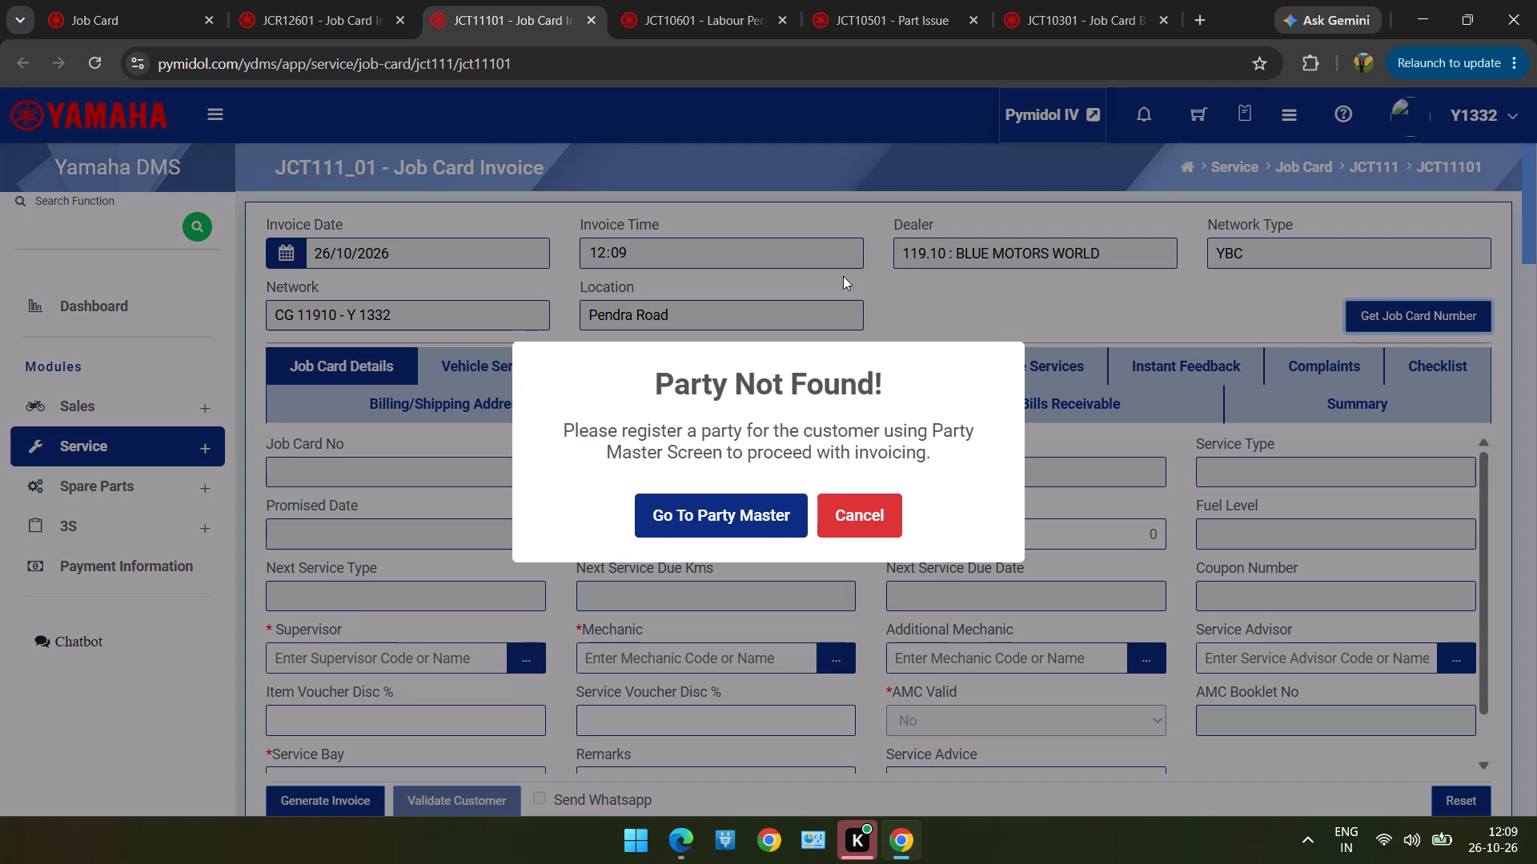
Start a new Party Master record for the job card's customer and enter the customer's name and mobile number.
left_click(714, 520)
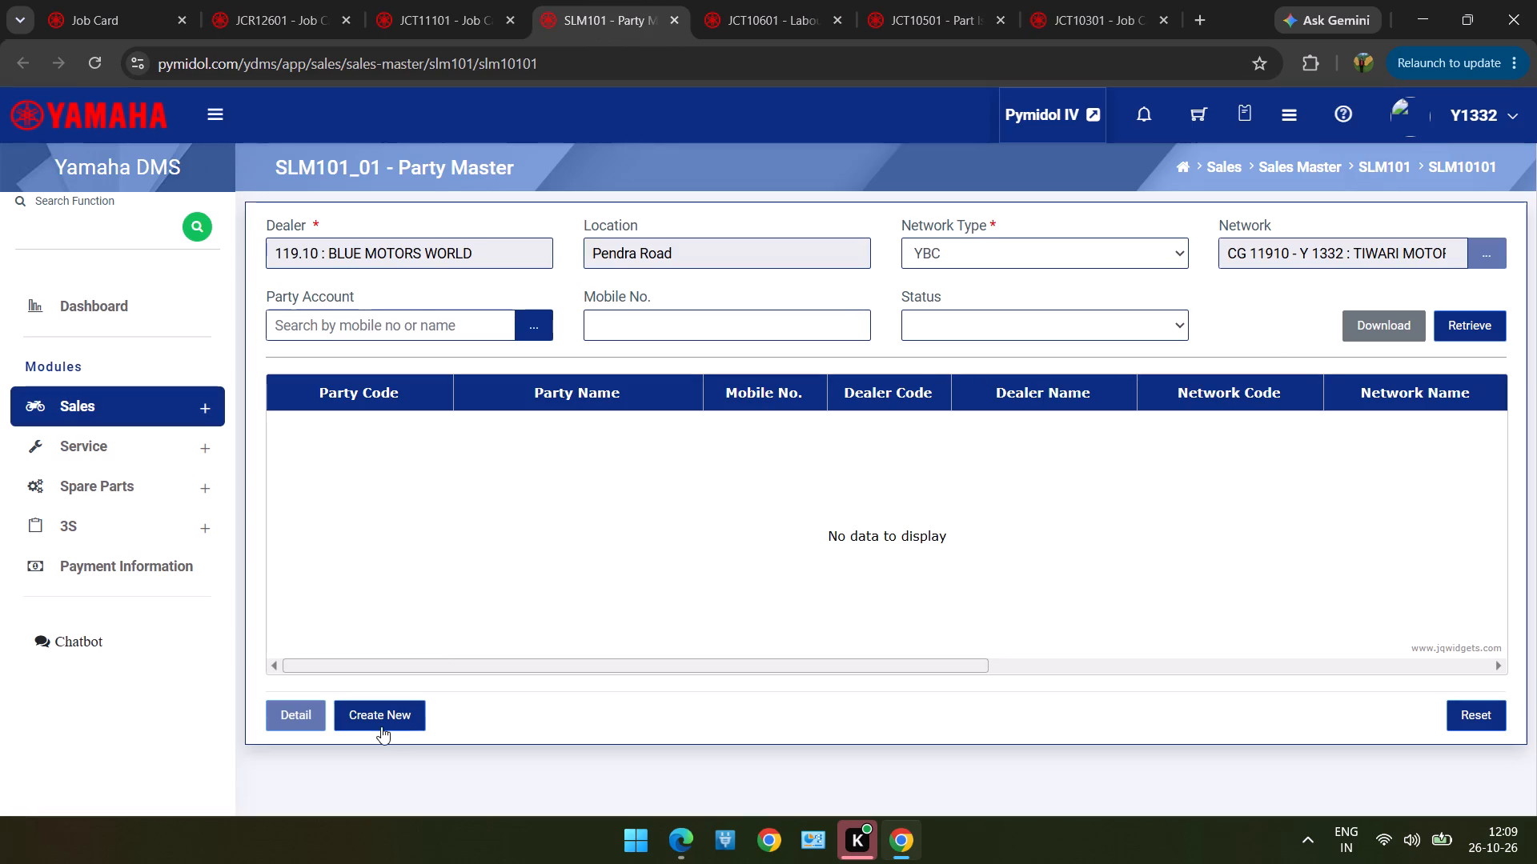
left_click(381, 726)
left_click(432, 323)
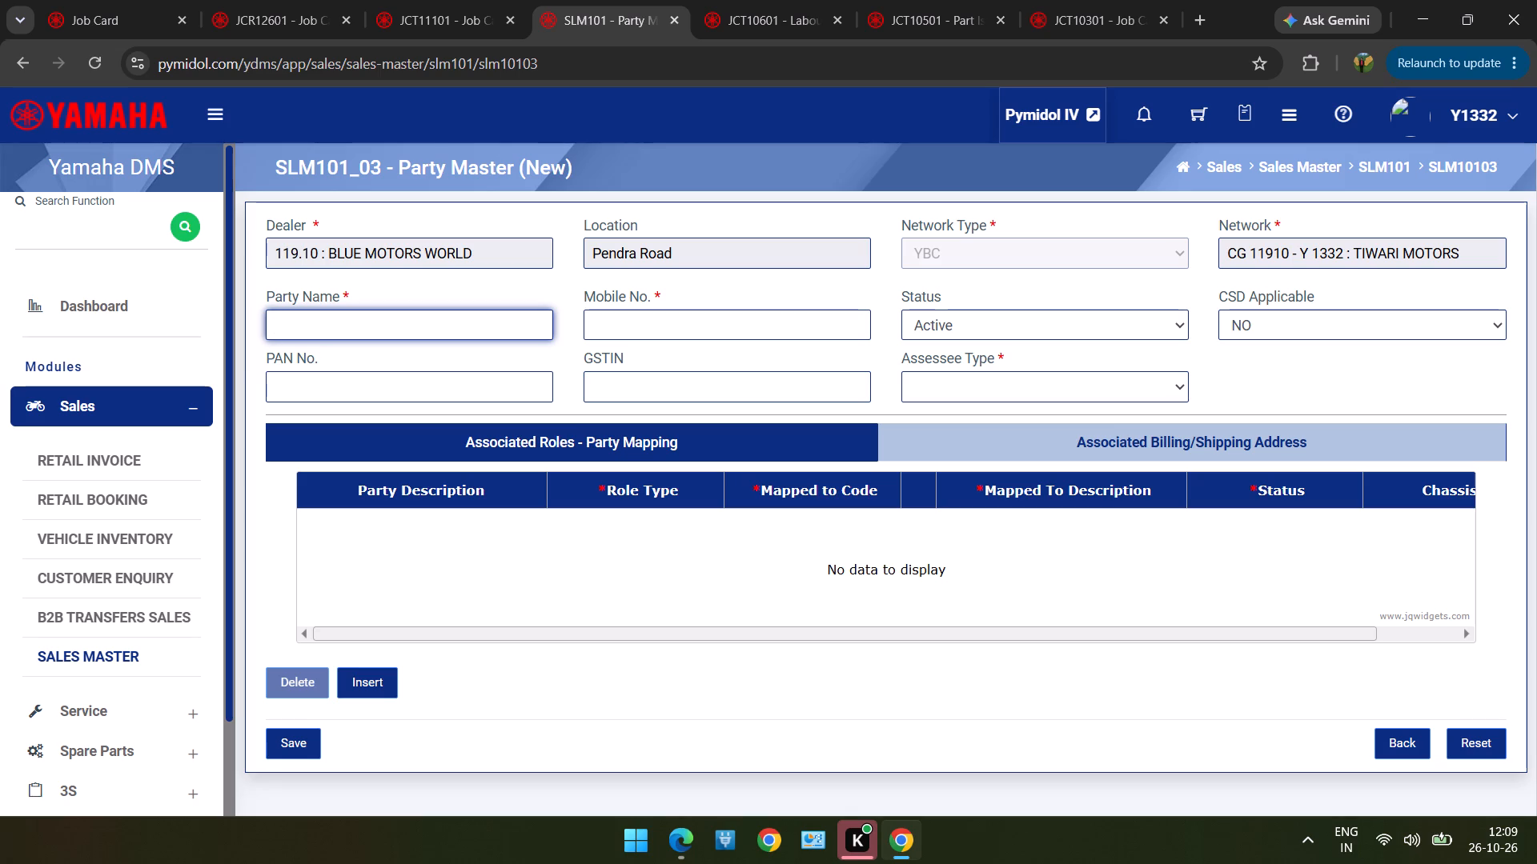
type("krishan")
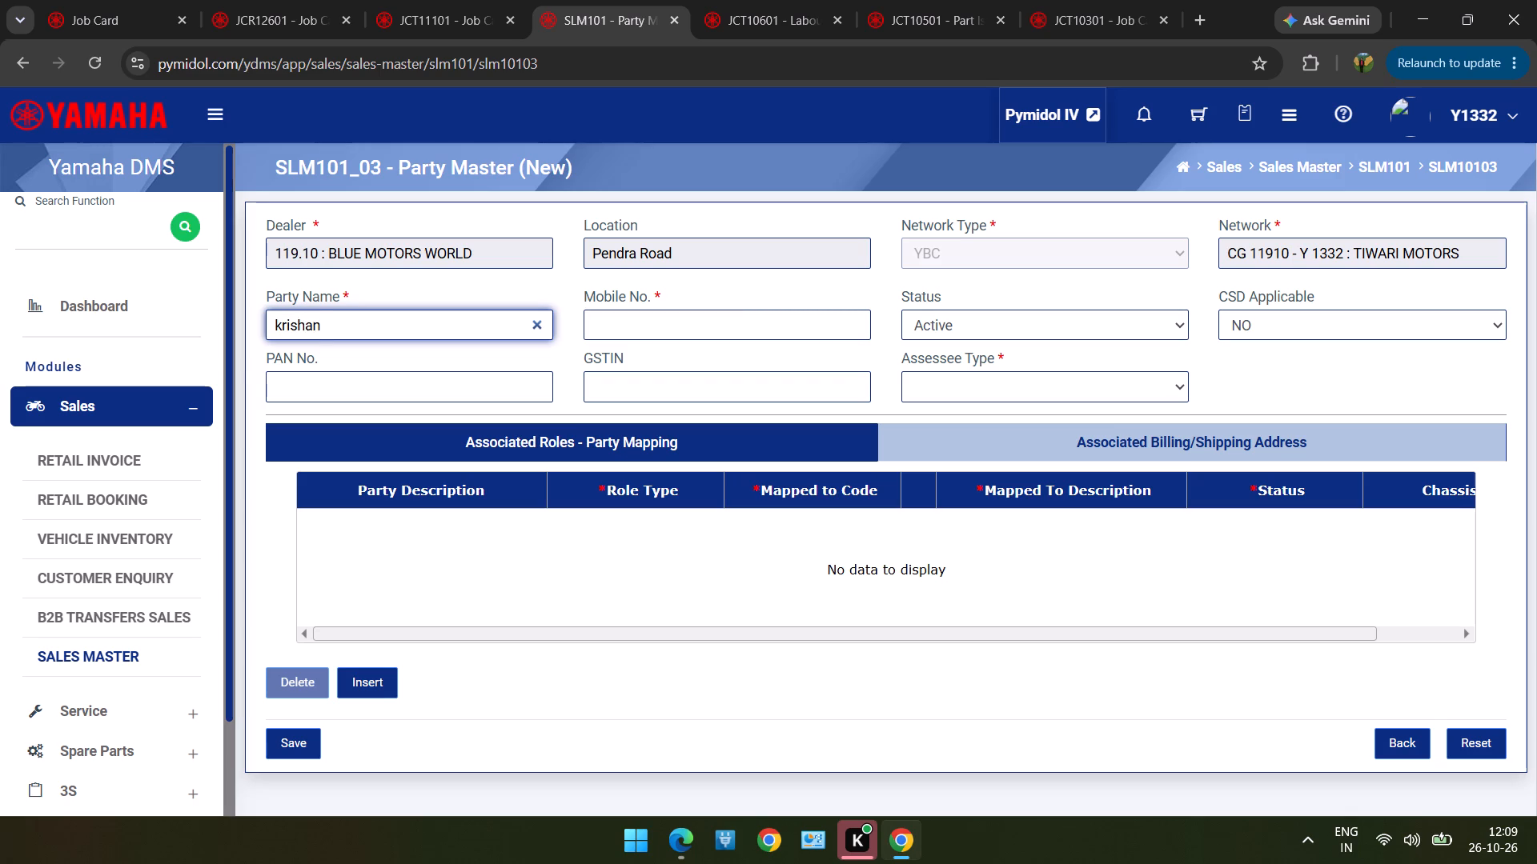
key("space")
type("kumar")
left_click(652, 325)
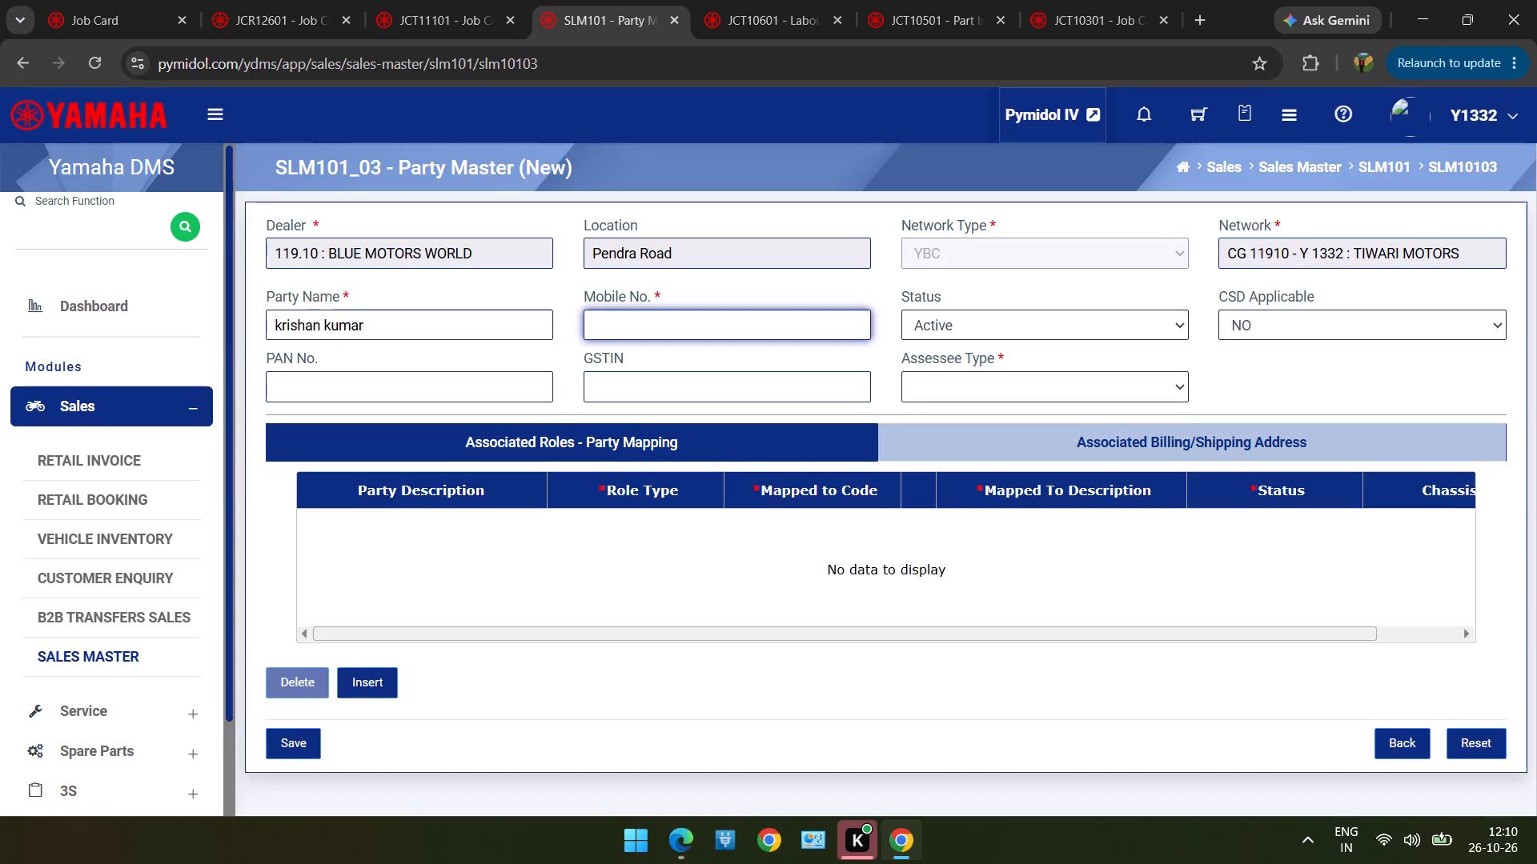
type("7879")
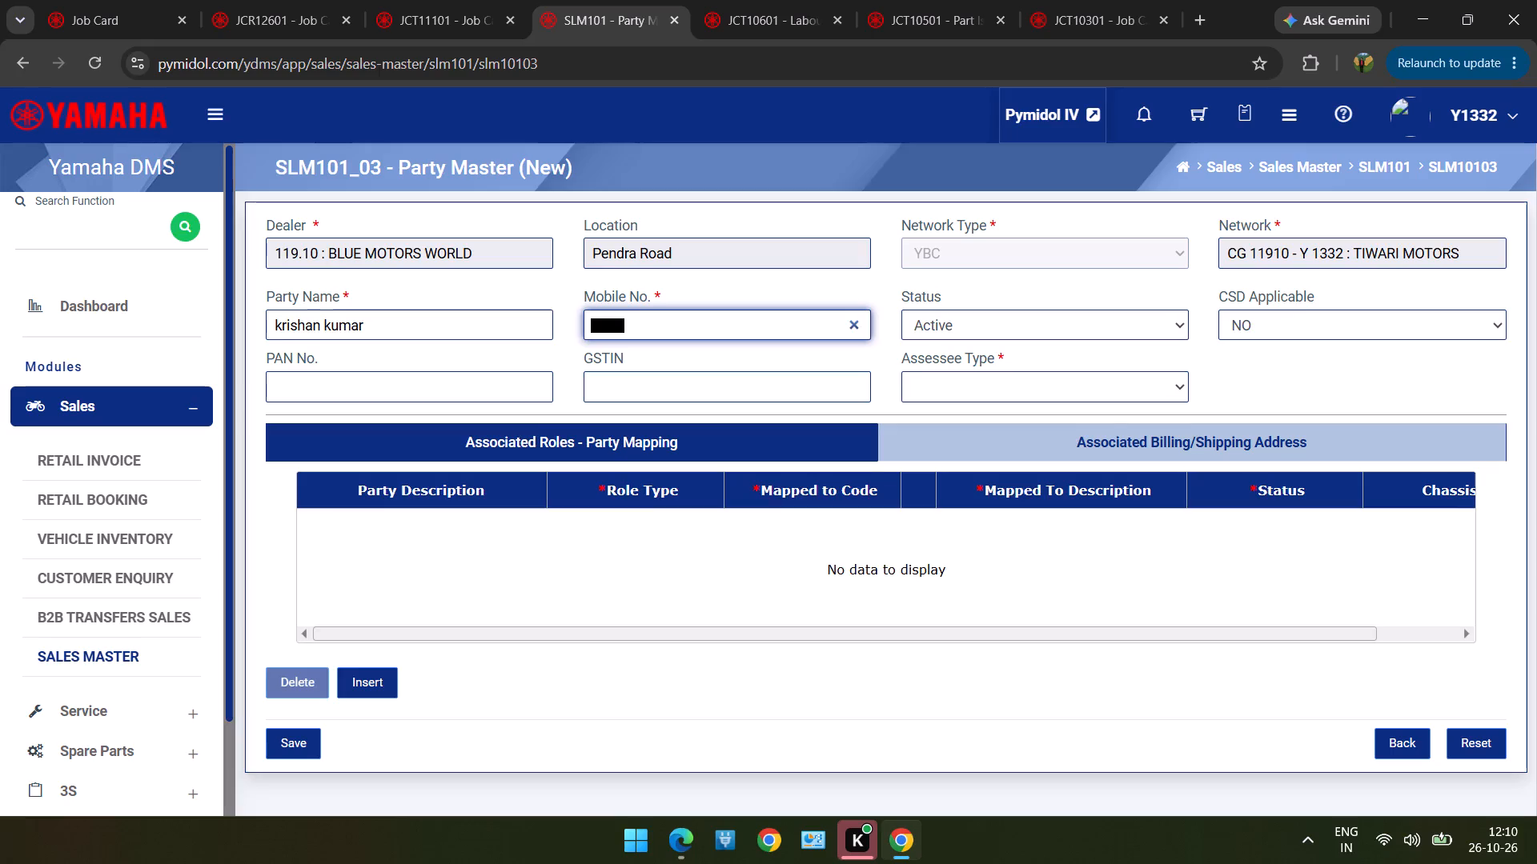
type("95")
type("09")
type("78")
Set the new party's assessee type to Unregistered.
left_click(979, 378)
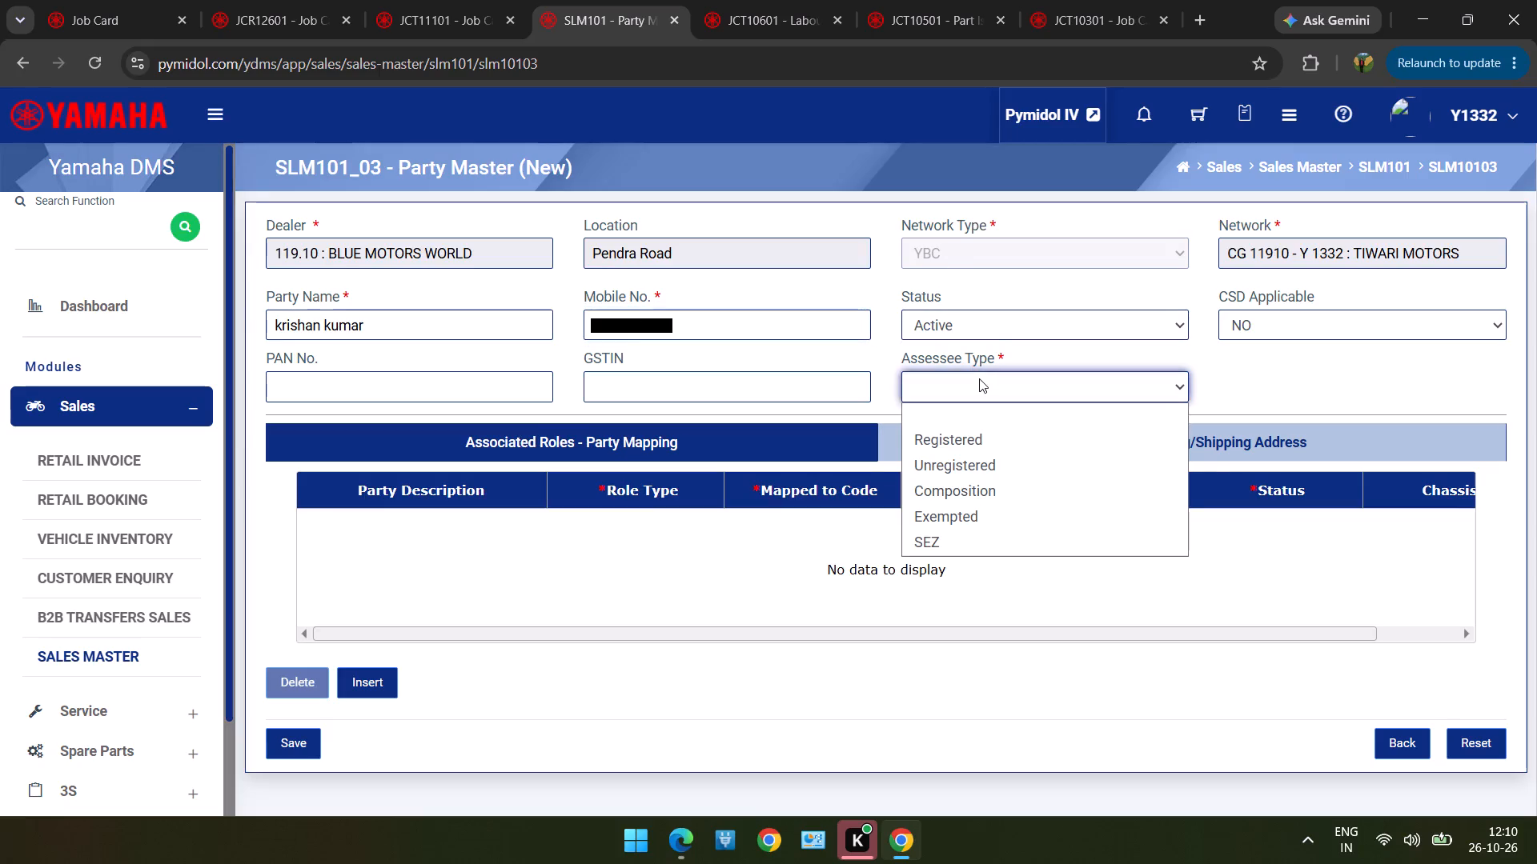
left_click_drag(968, 460, 710, 379)
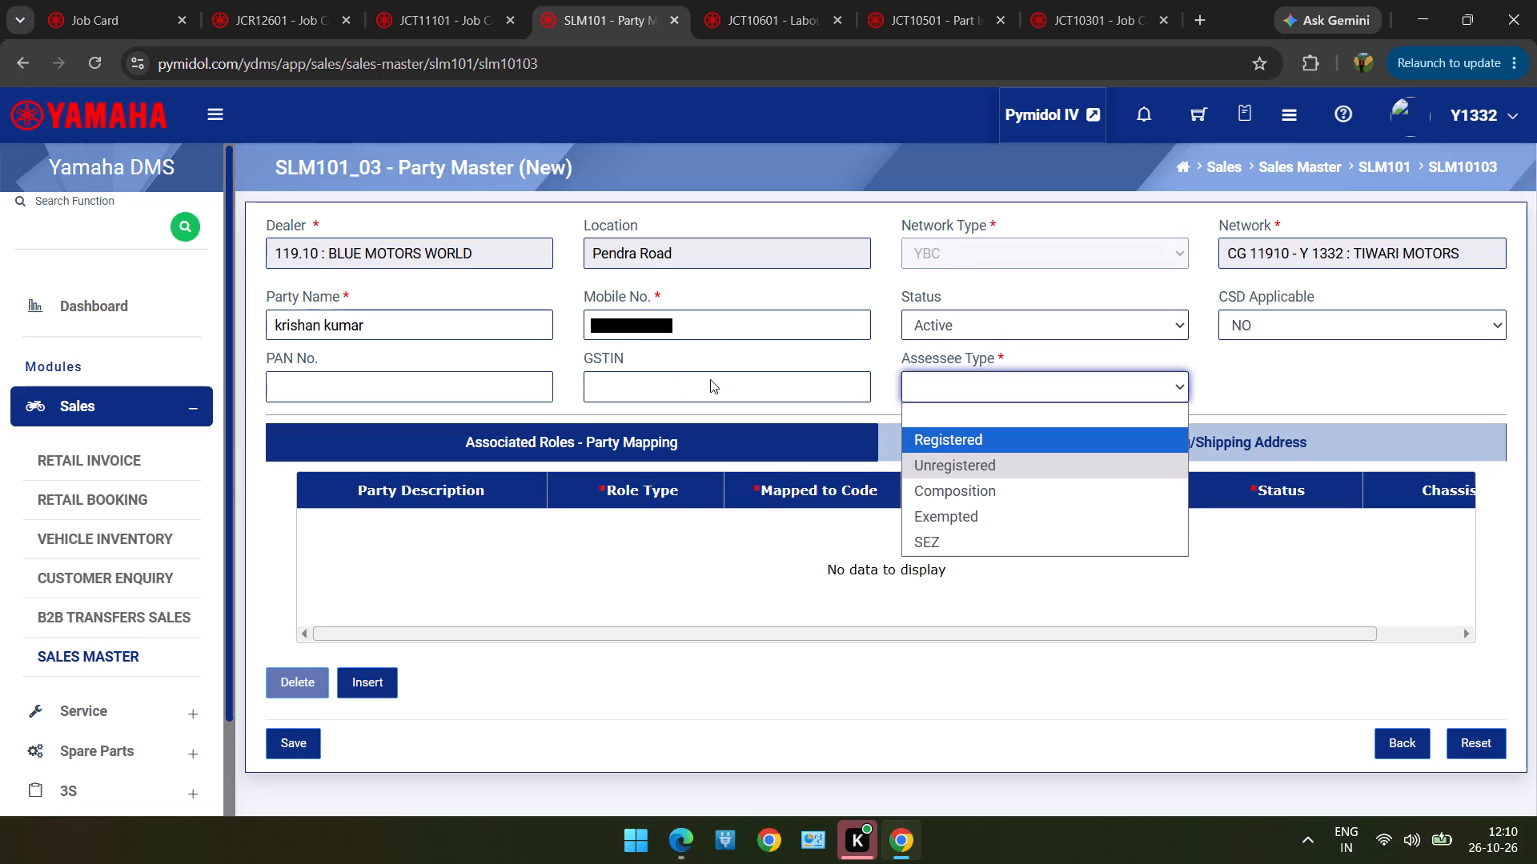
left_click_drag(710, 379, 939, 474)
left_click(939, 474)
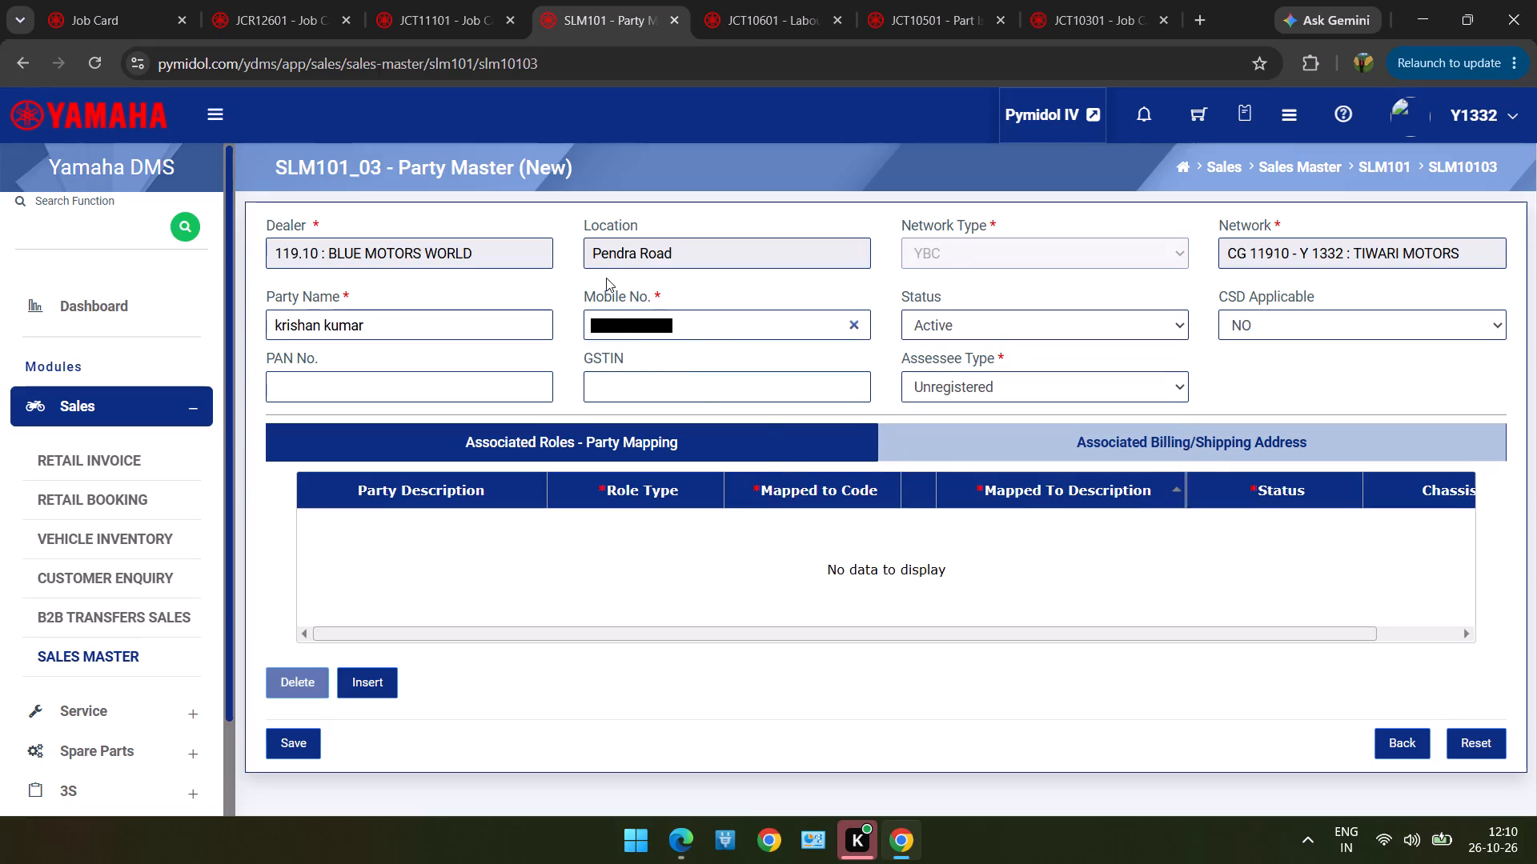
Add a Vehicle Retail Customer role row and map it to the customer record found by the party's mobile number.
double_click(712, 327)
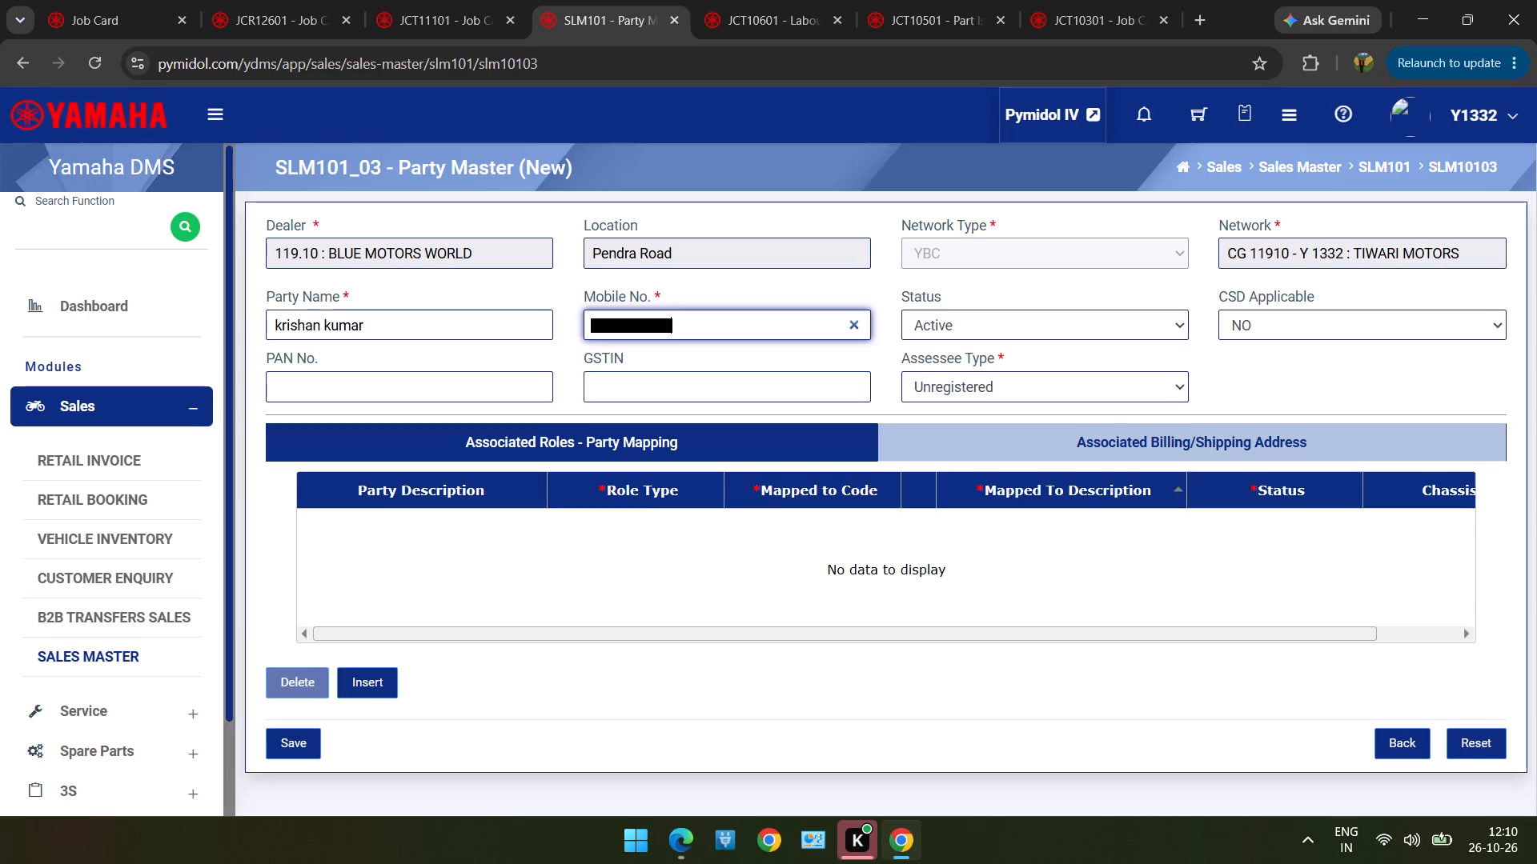
key("ctrl+c")
left_click(375, 676)
double_click(604, 518)
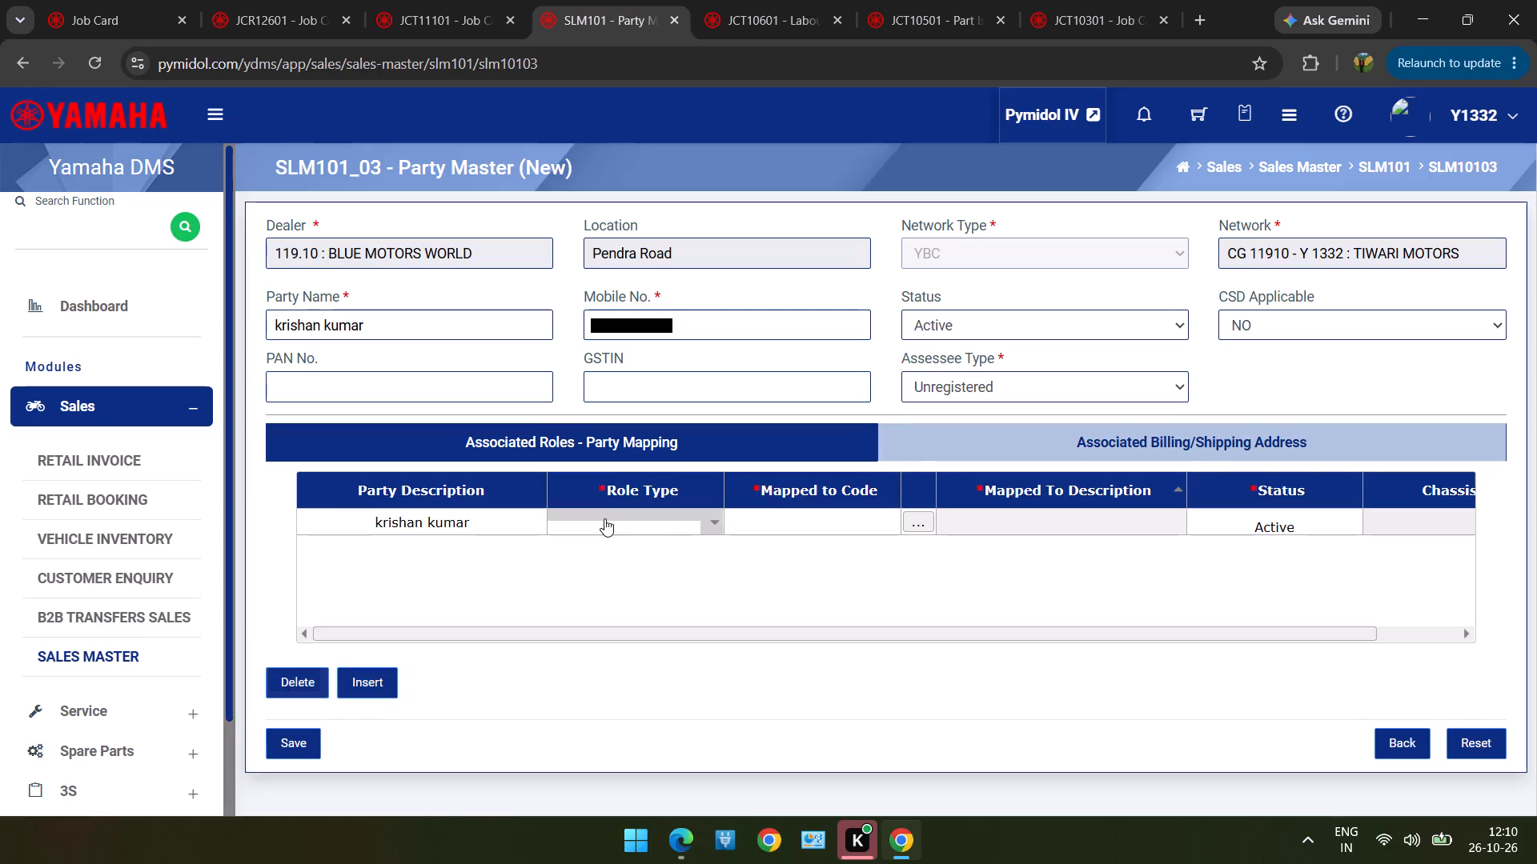
double_click(622, 522)
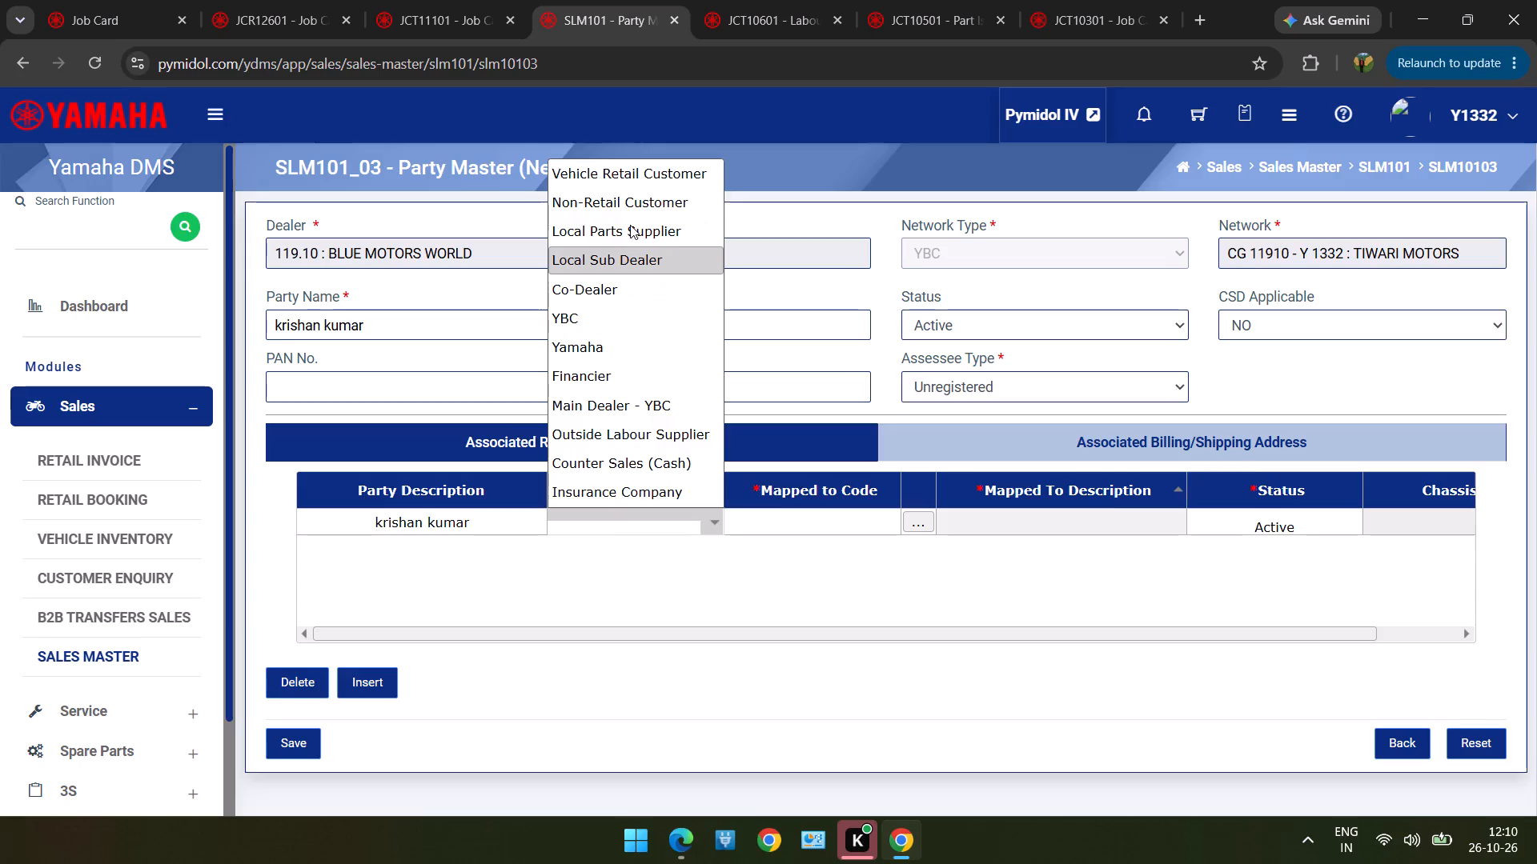
double_click(630, 179)
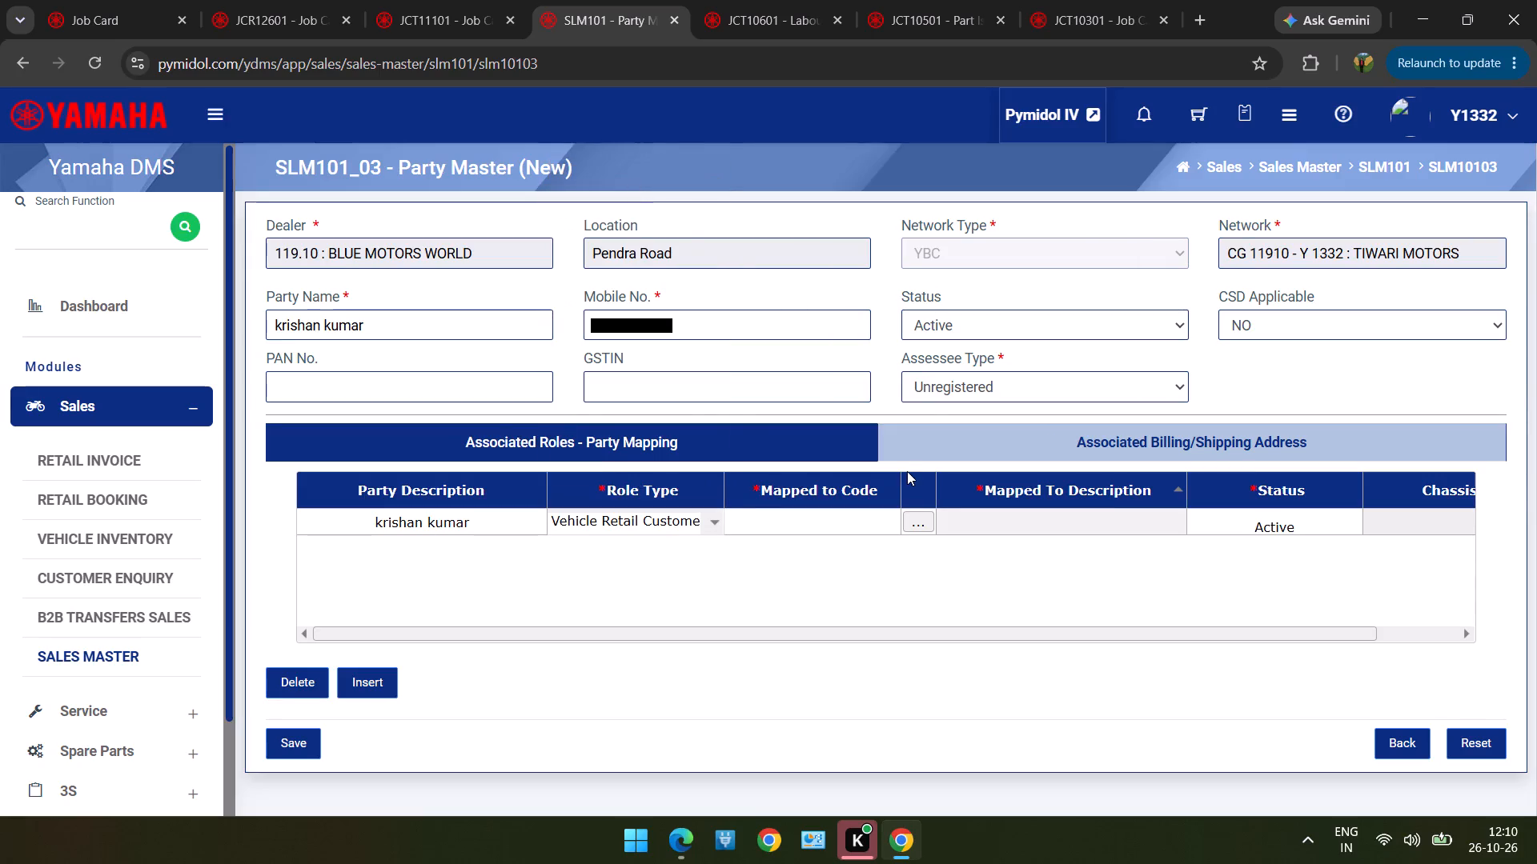
left_click(913, 526)
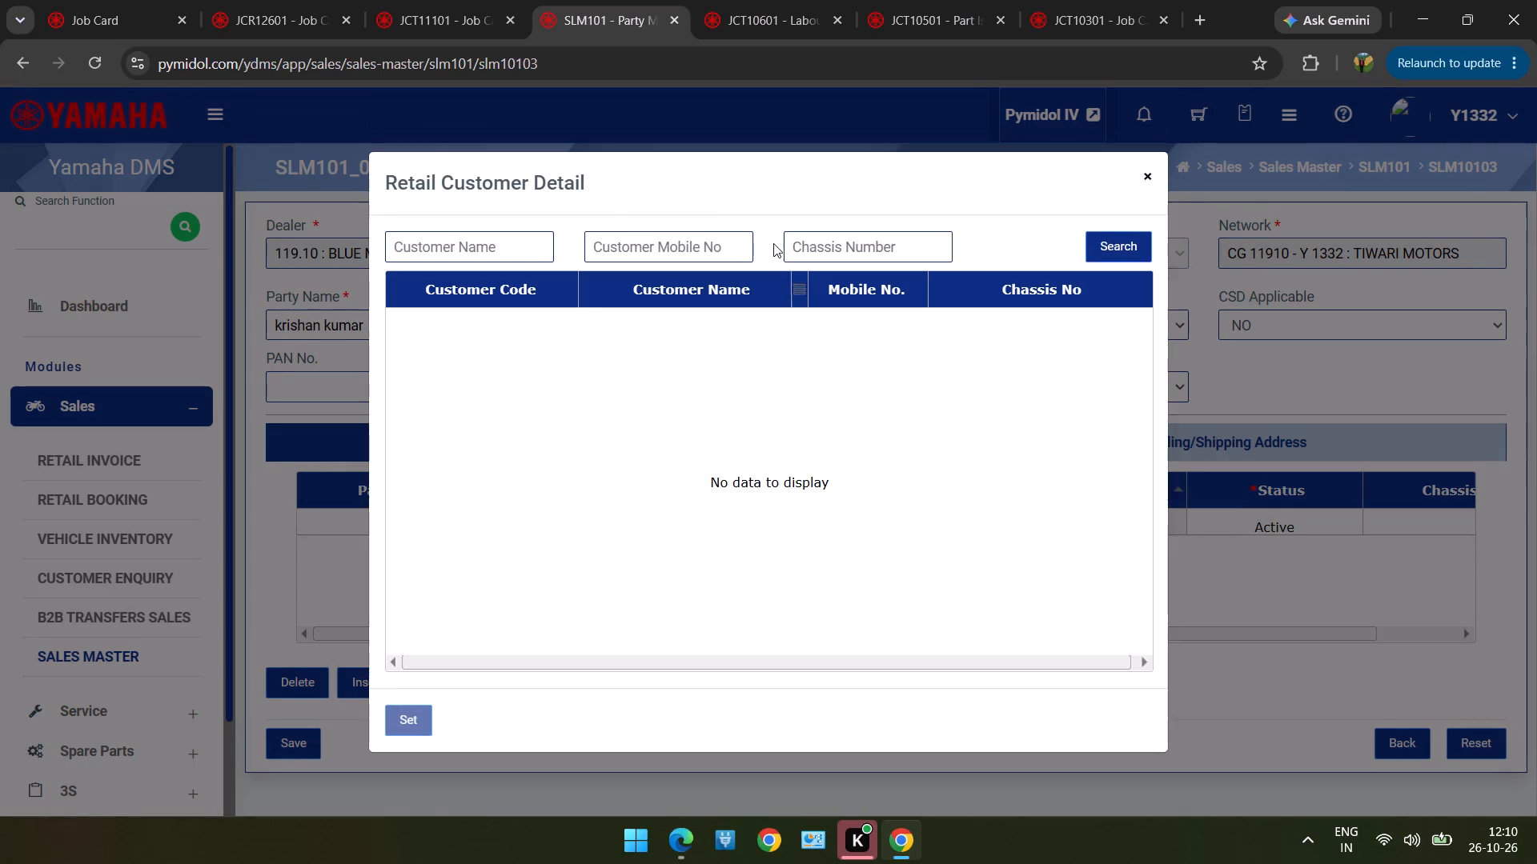
left_click(704, 255)
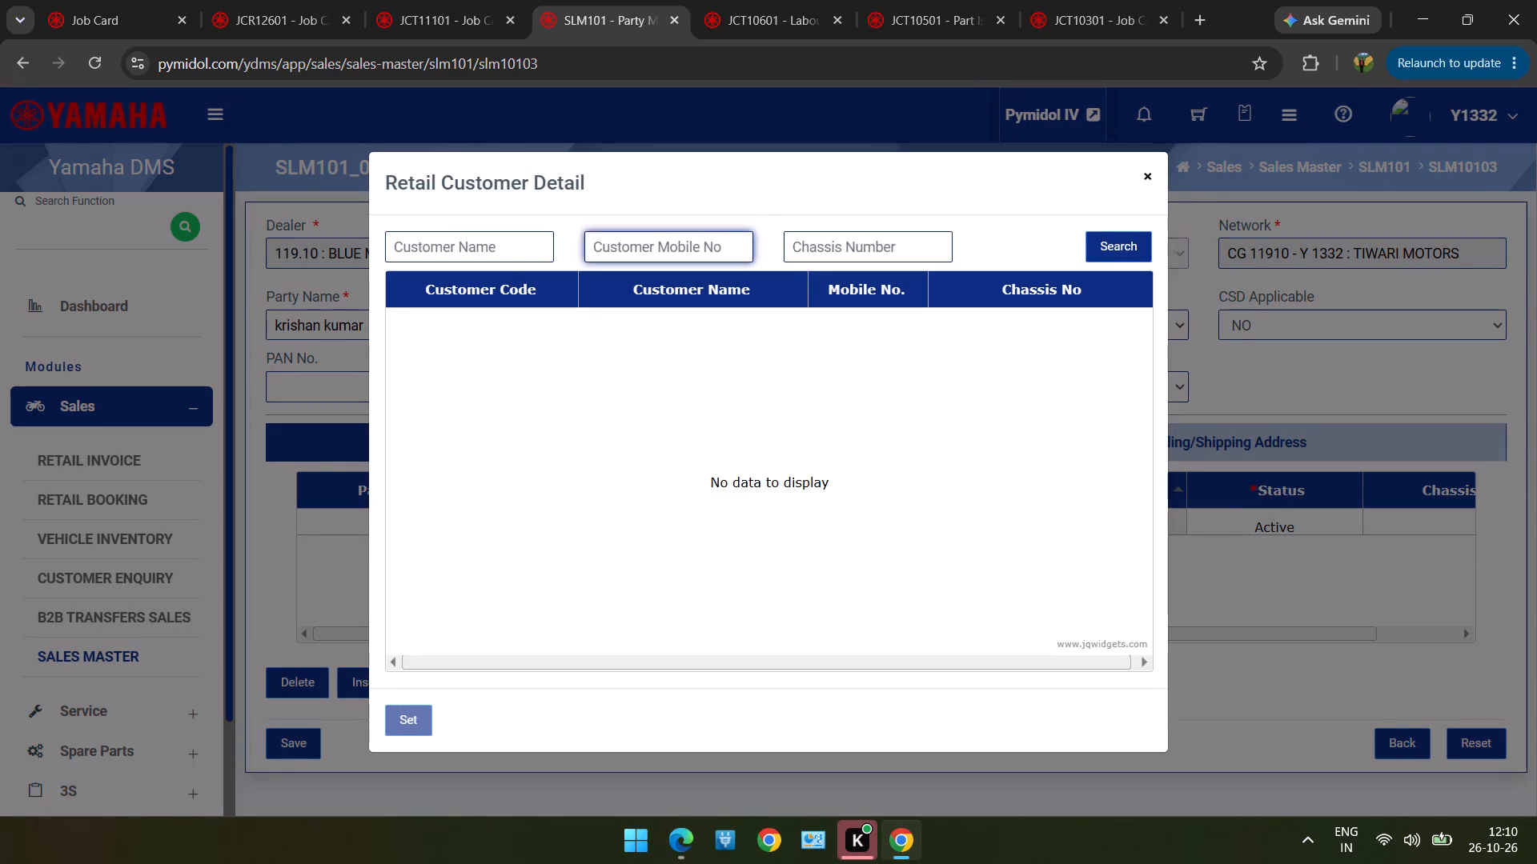
key("ctrl+v")
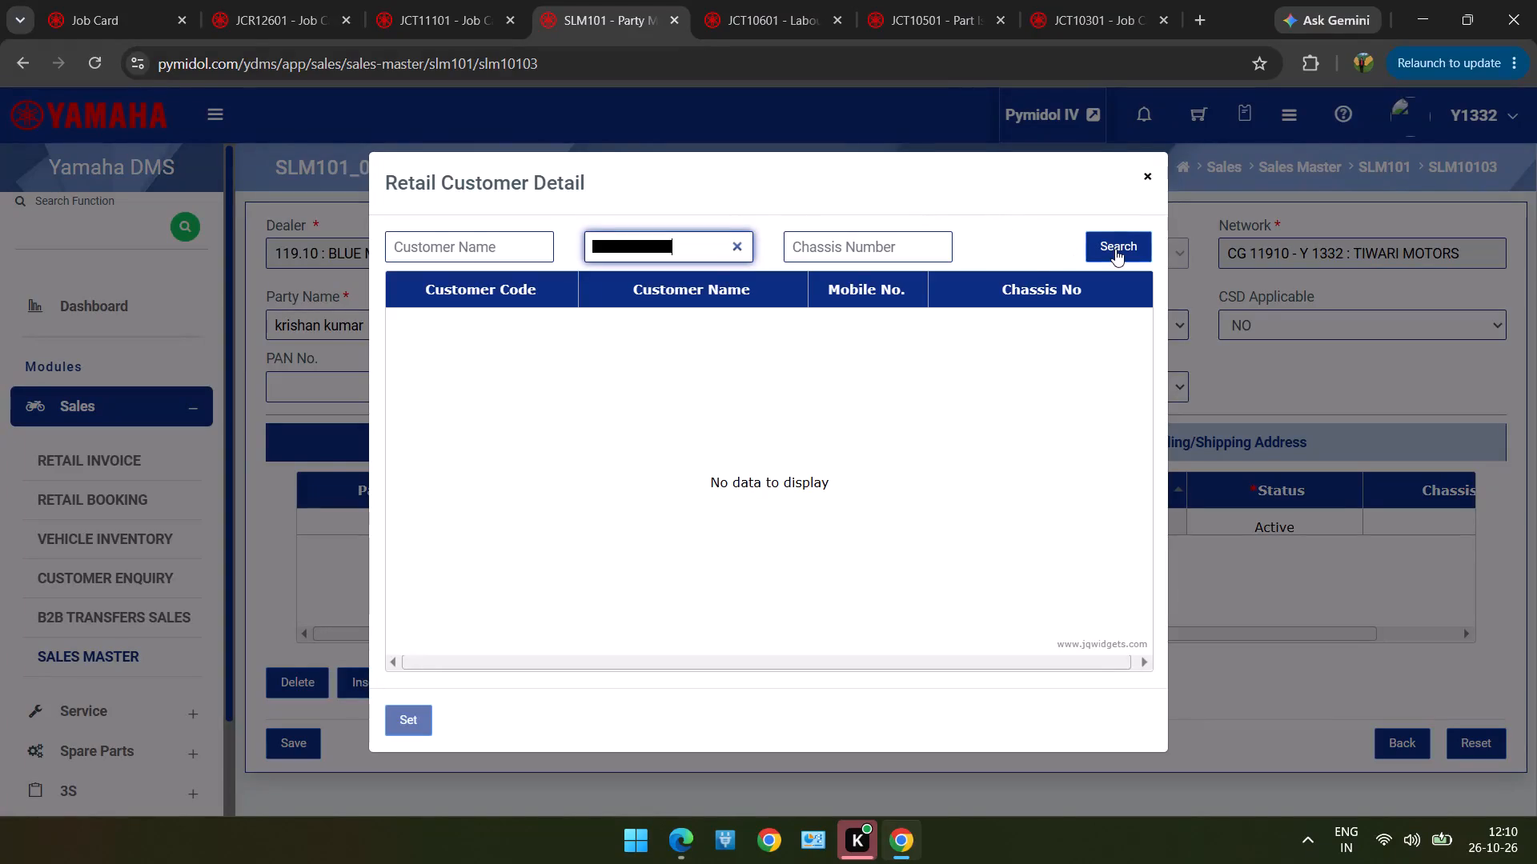
left_click(1115, 249)
double_click(897, 330)
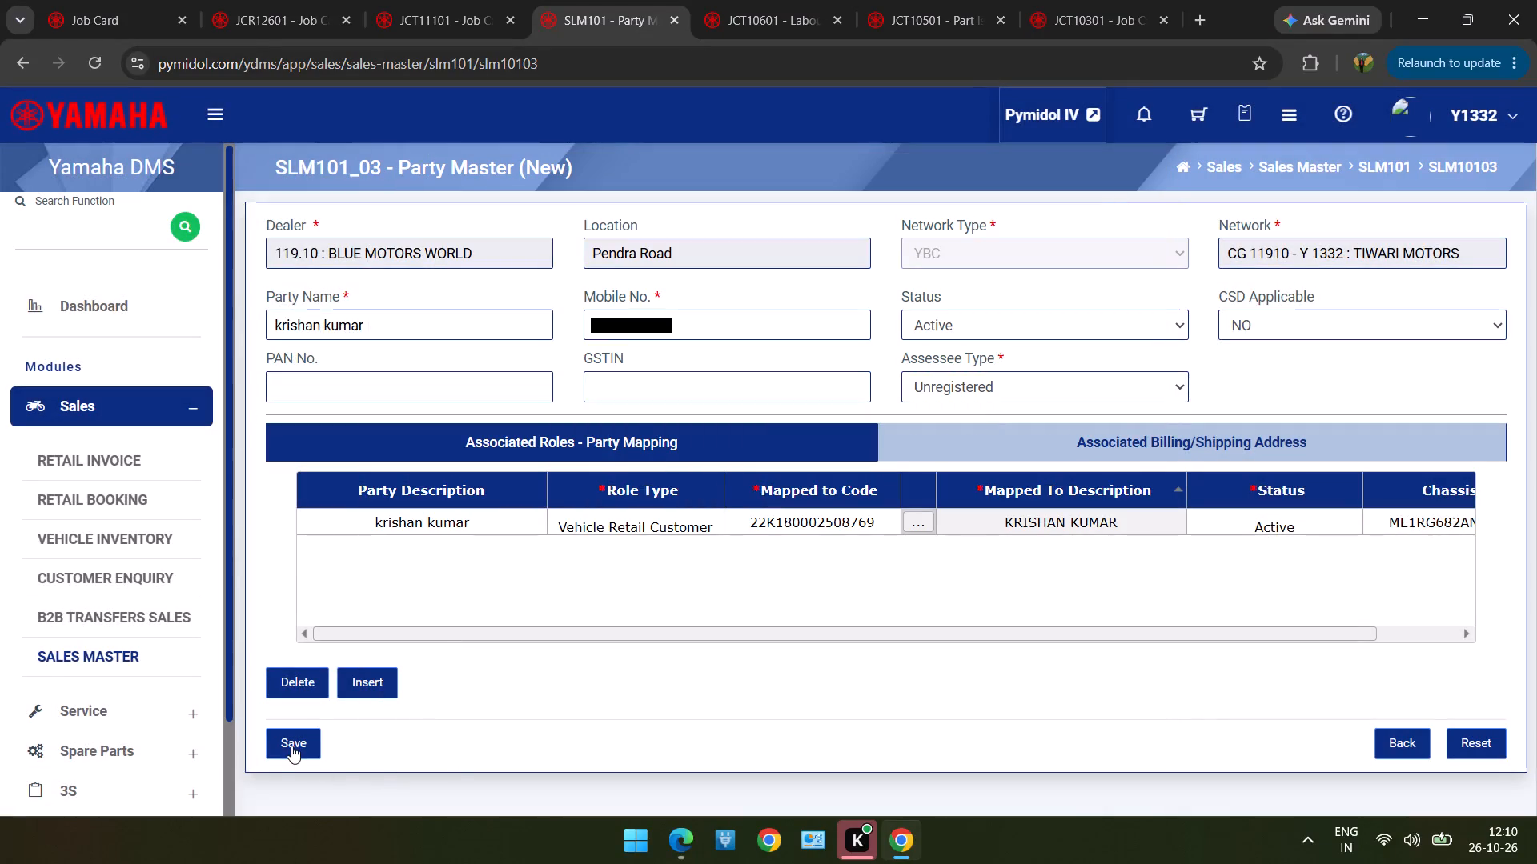
Save the new party record and confirm its creation.
left_click(291, 746)
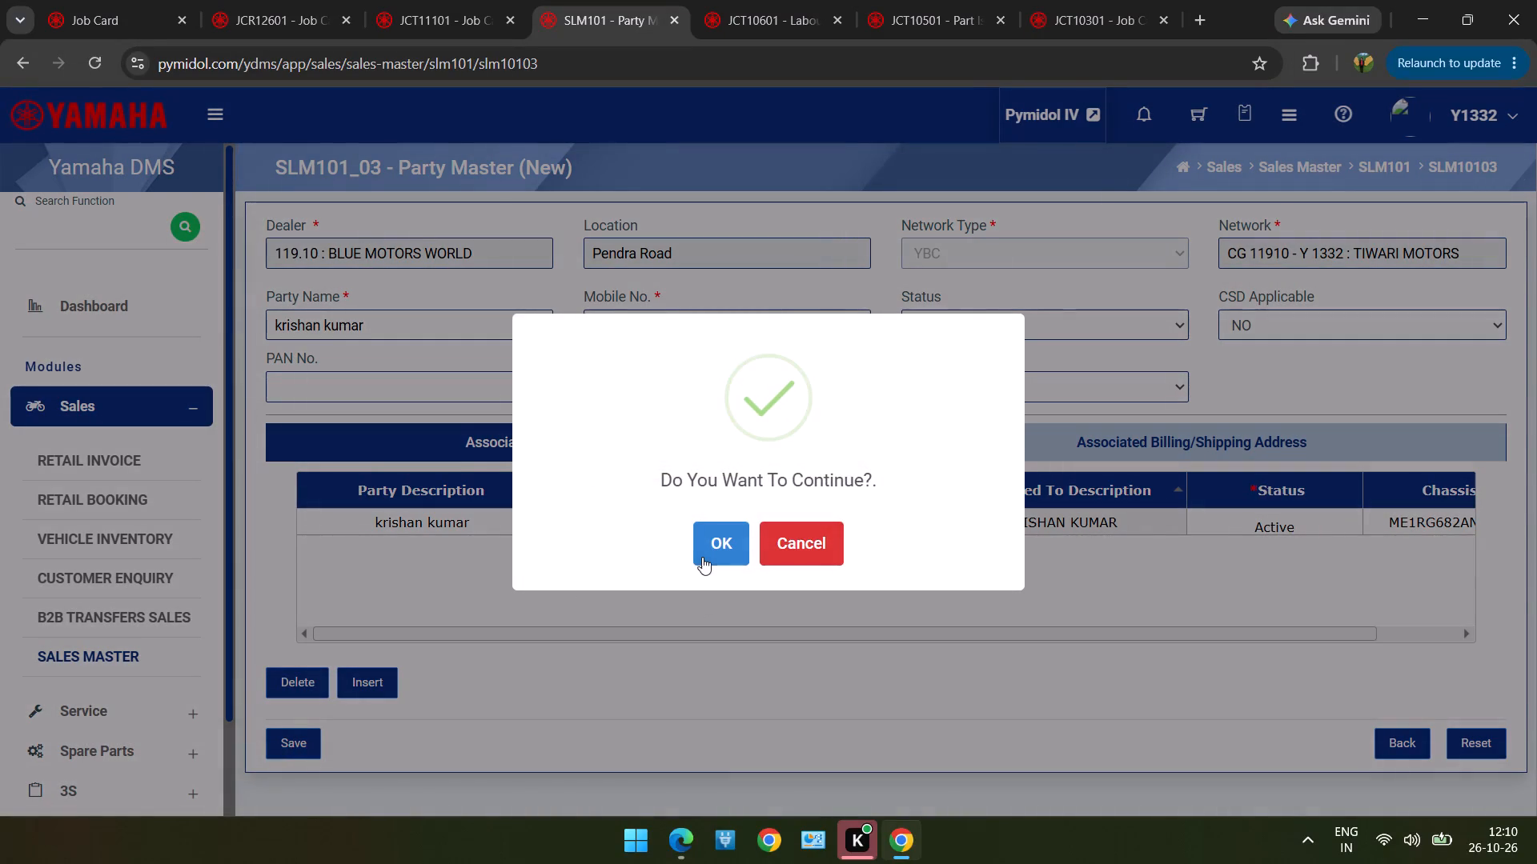
left_click(702, 557)
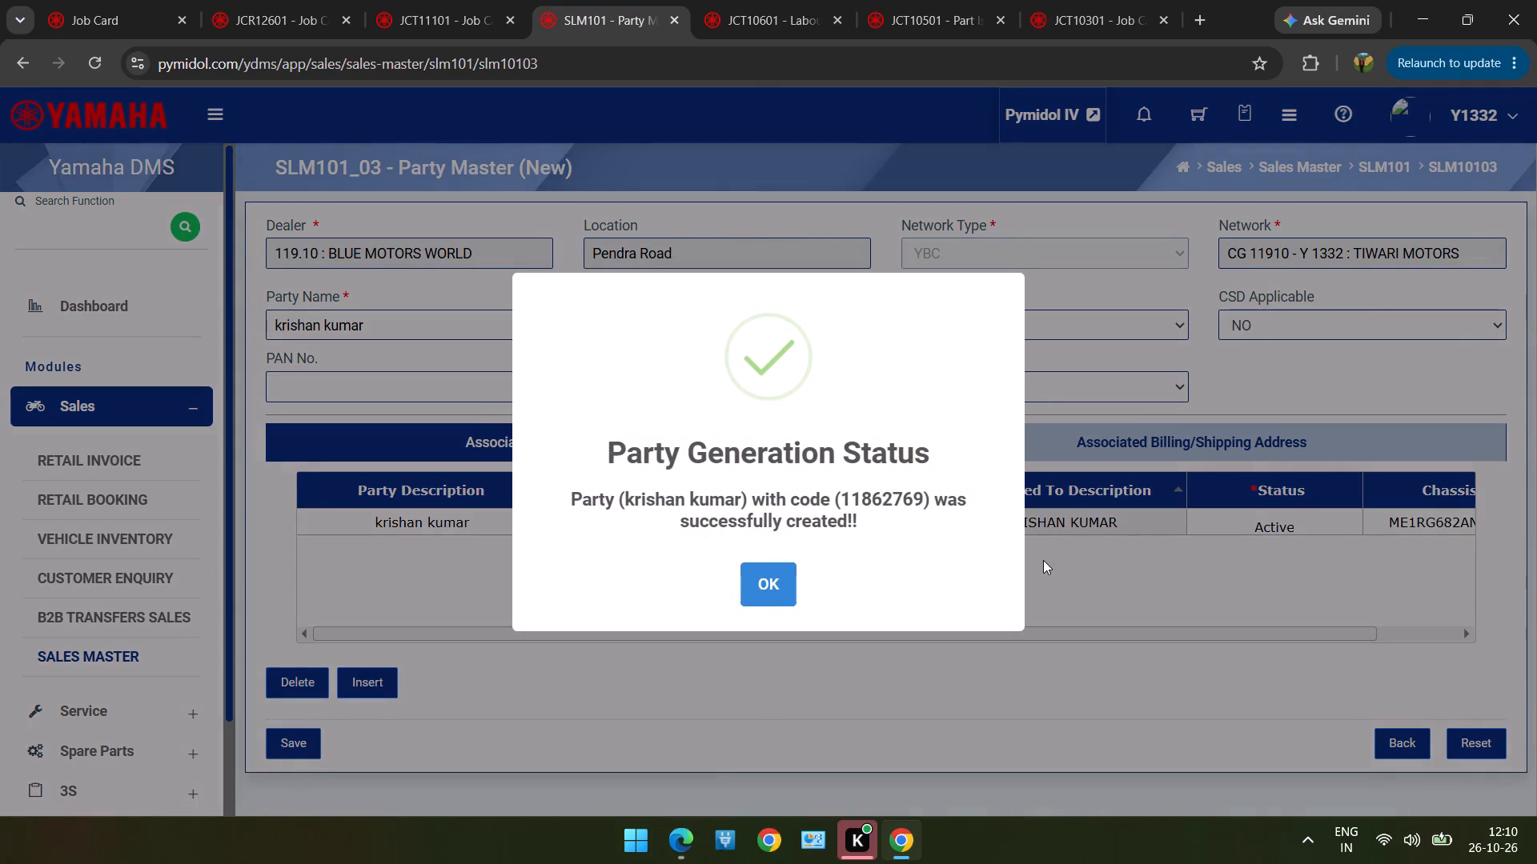
left_click(757, 591)
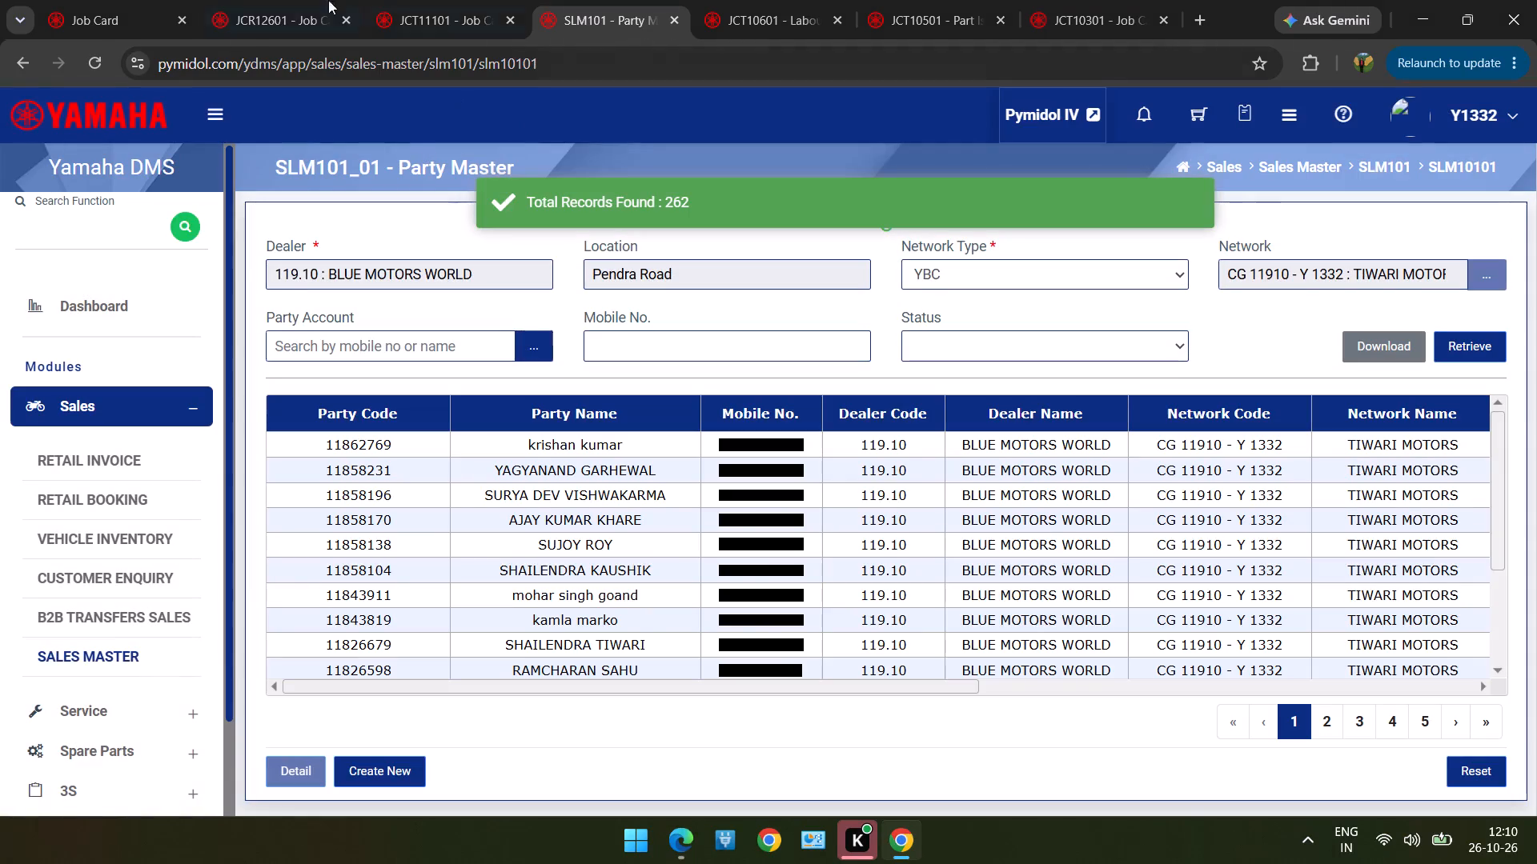
left_click(423, 21)
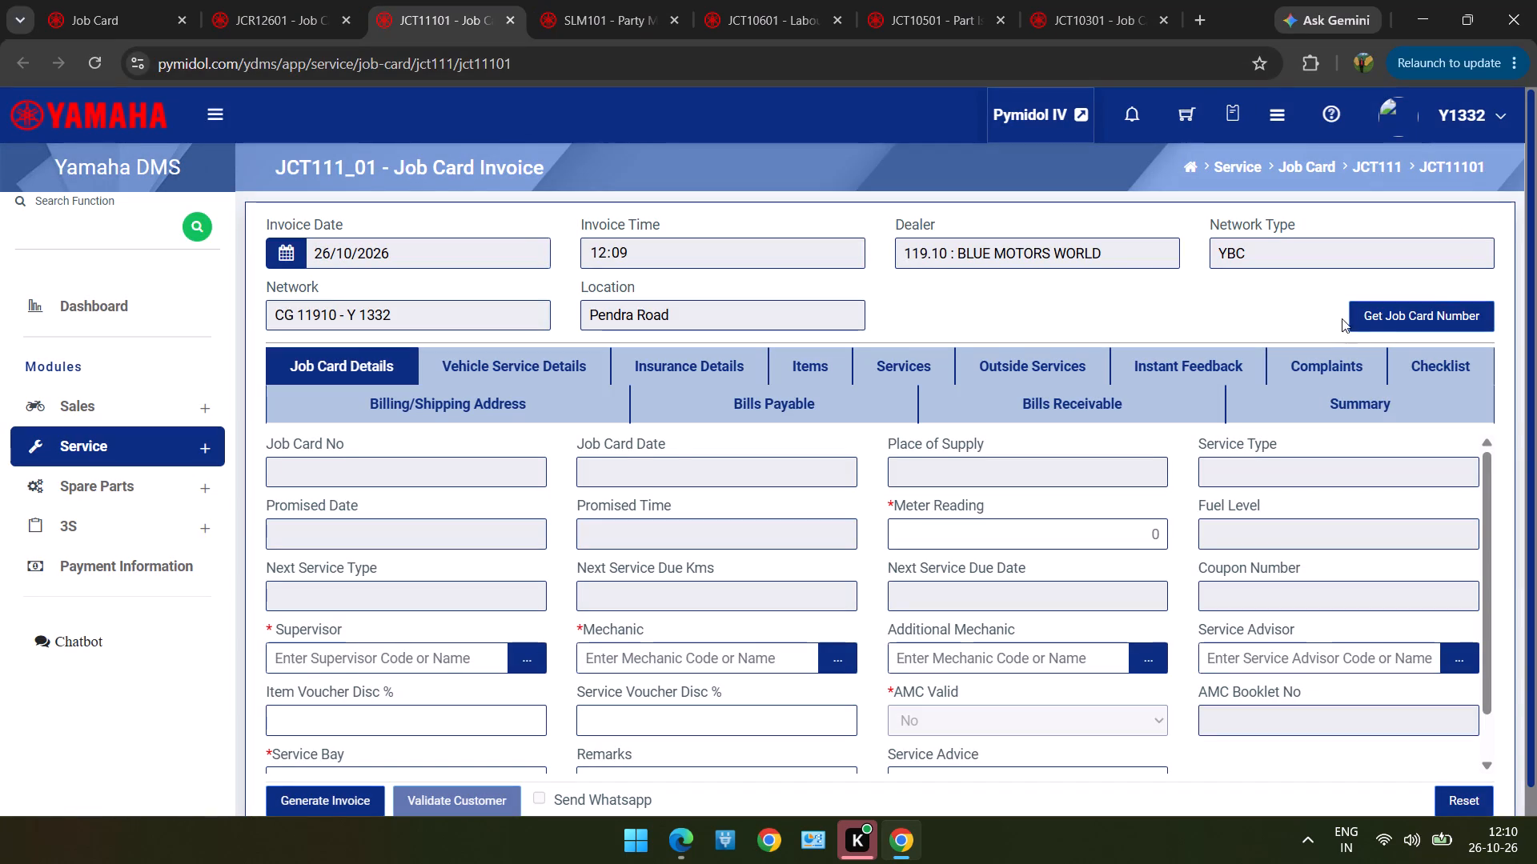
left_click(1362, 308)
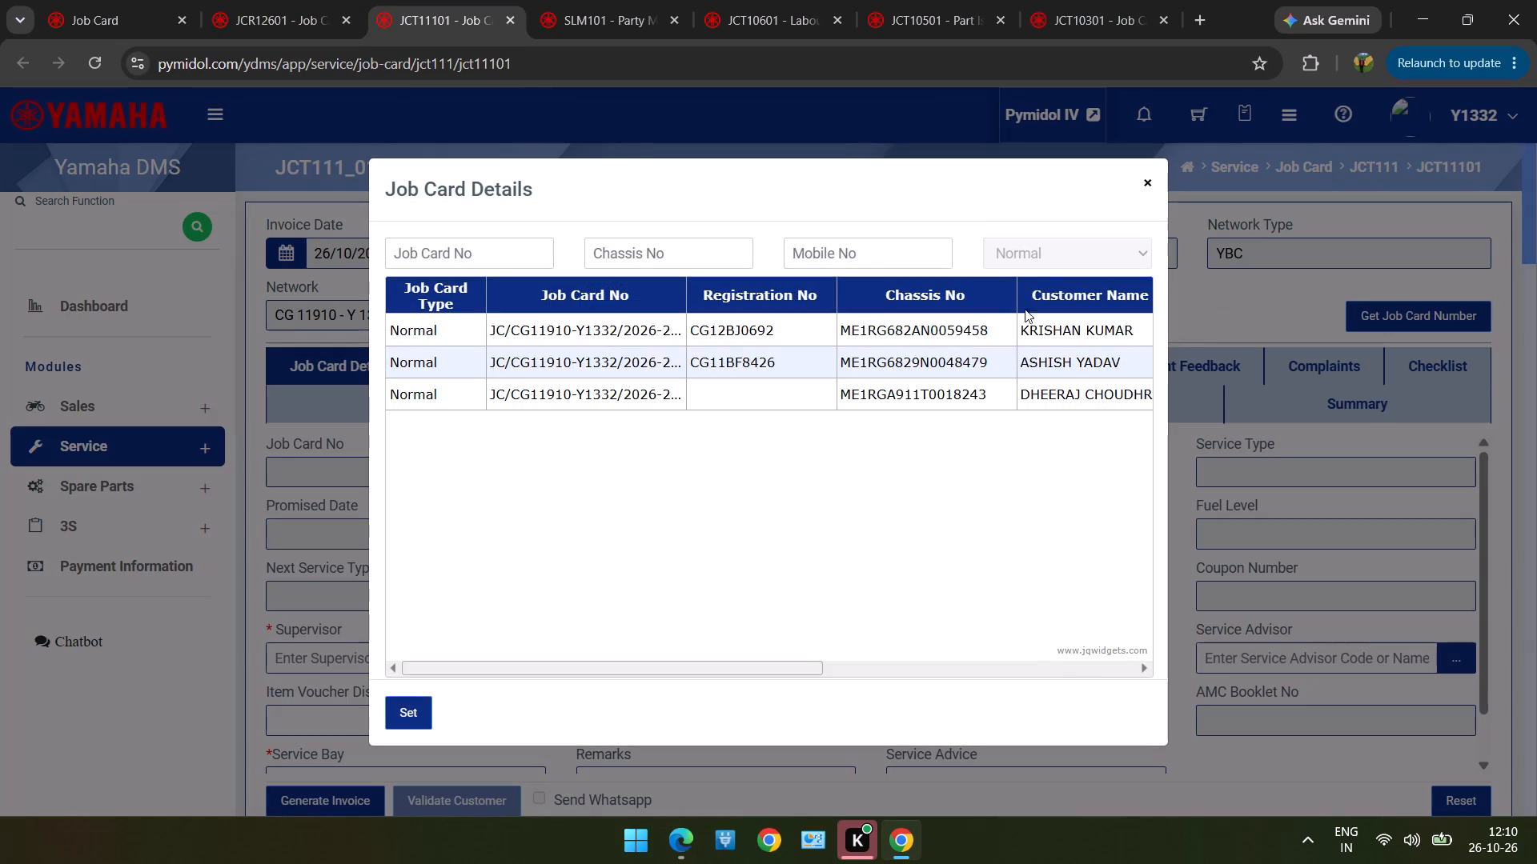
double_click(1023, 325)
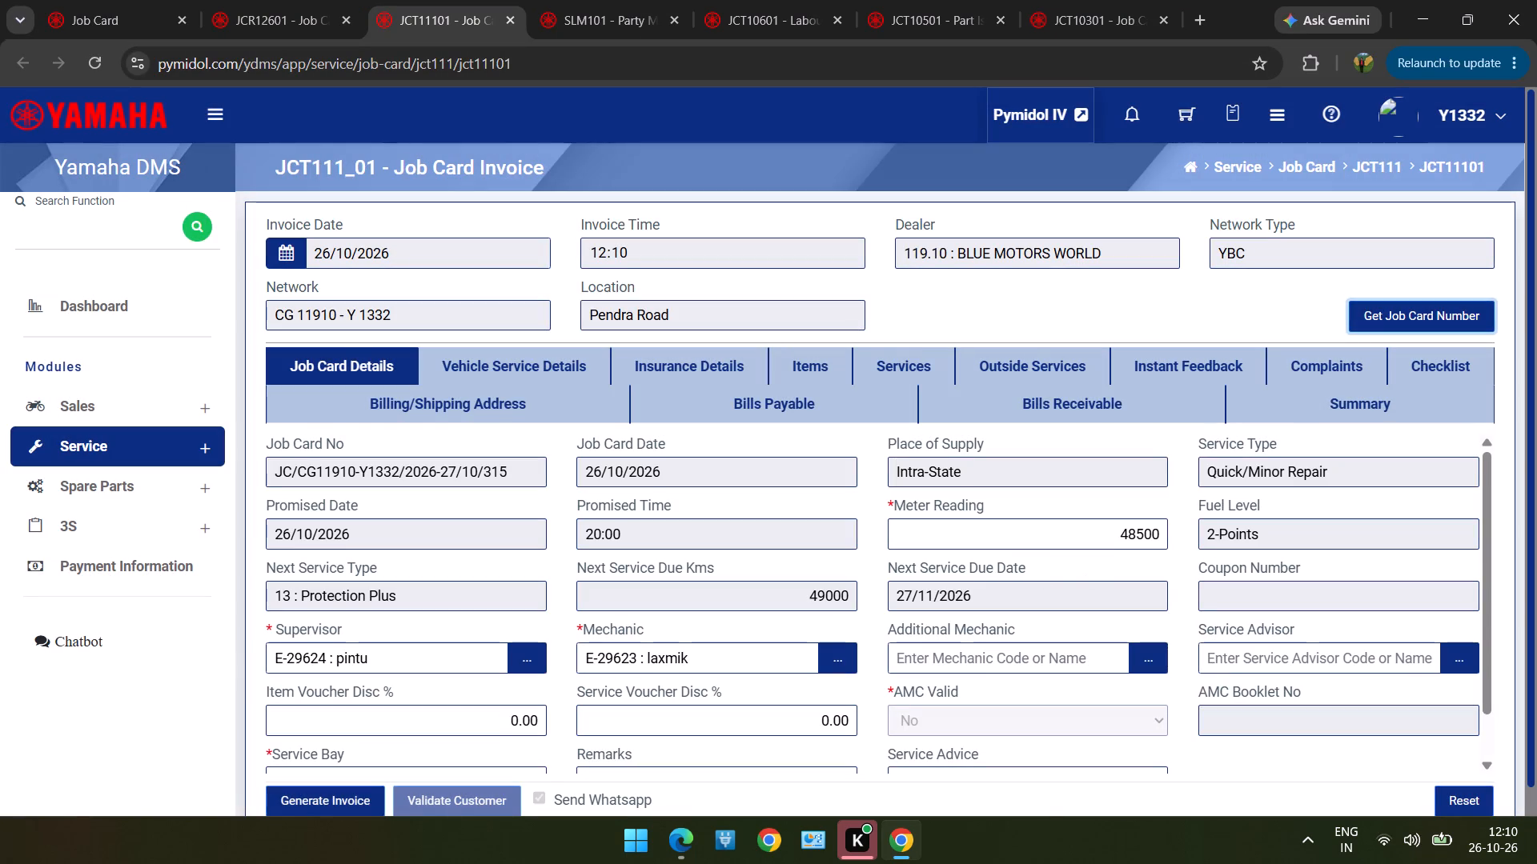
left_click(1144, 659)
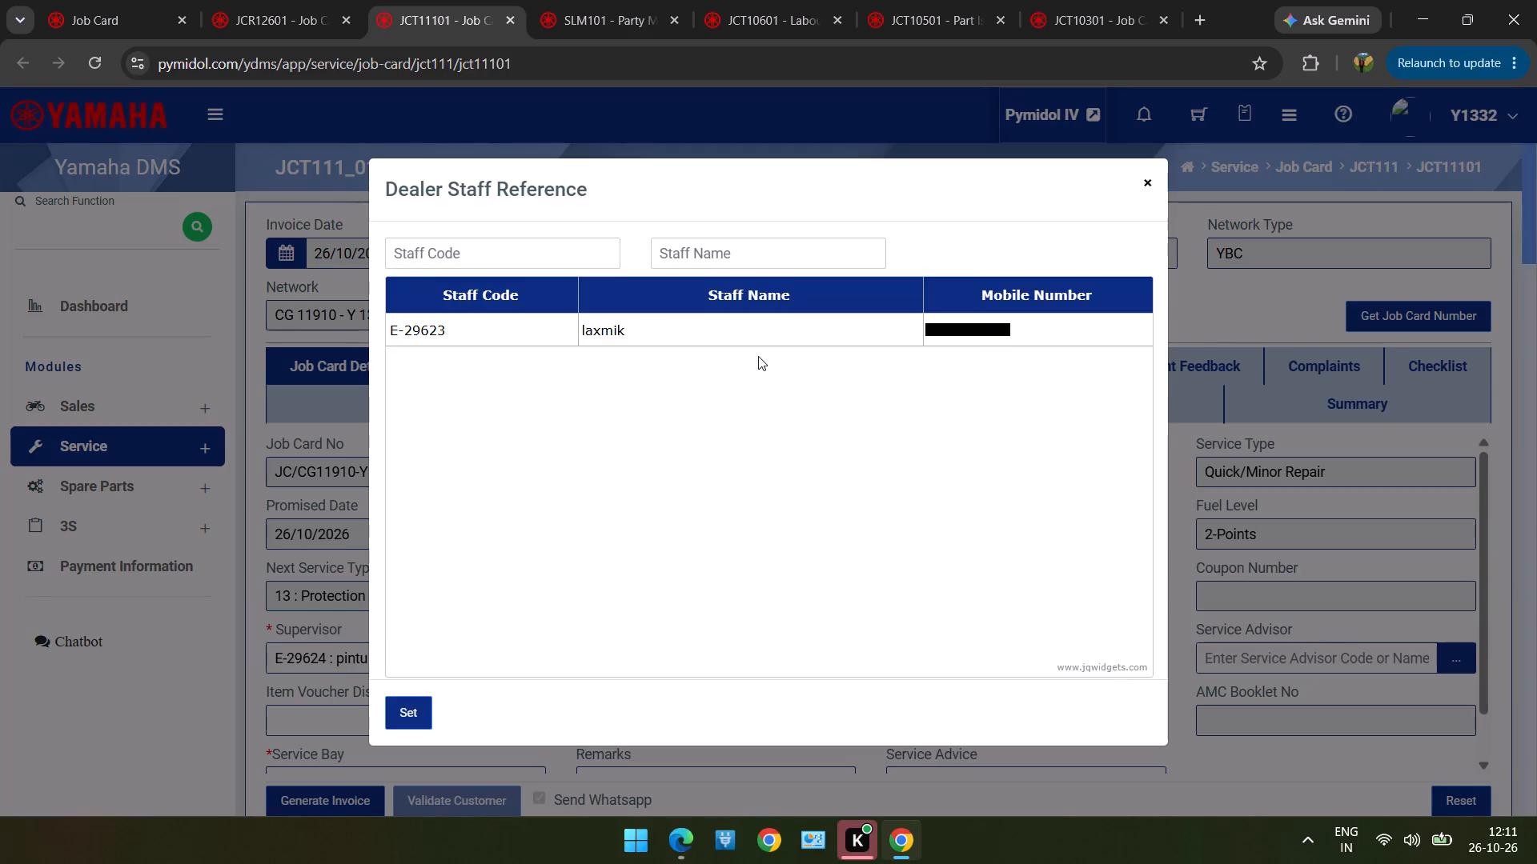
double_click(754, 335)
In the invoice's instant feedback, answer Delivery on time with Yes, and Washing quality and Staff Behavior with Ok.
left_click(558, 361)
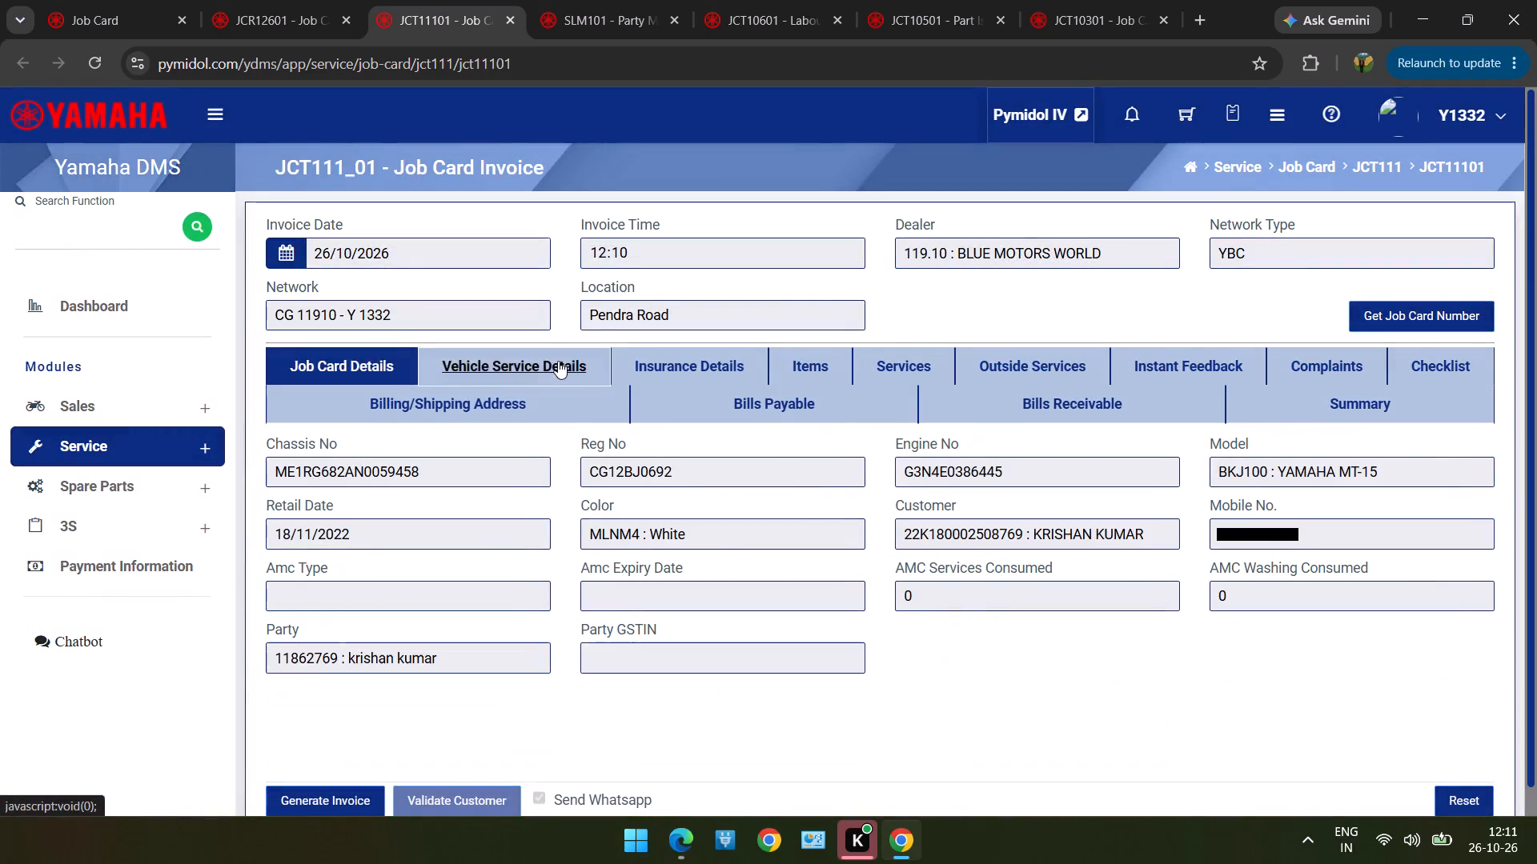
left_click(648, 357)
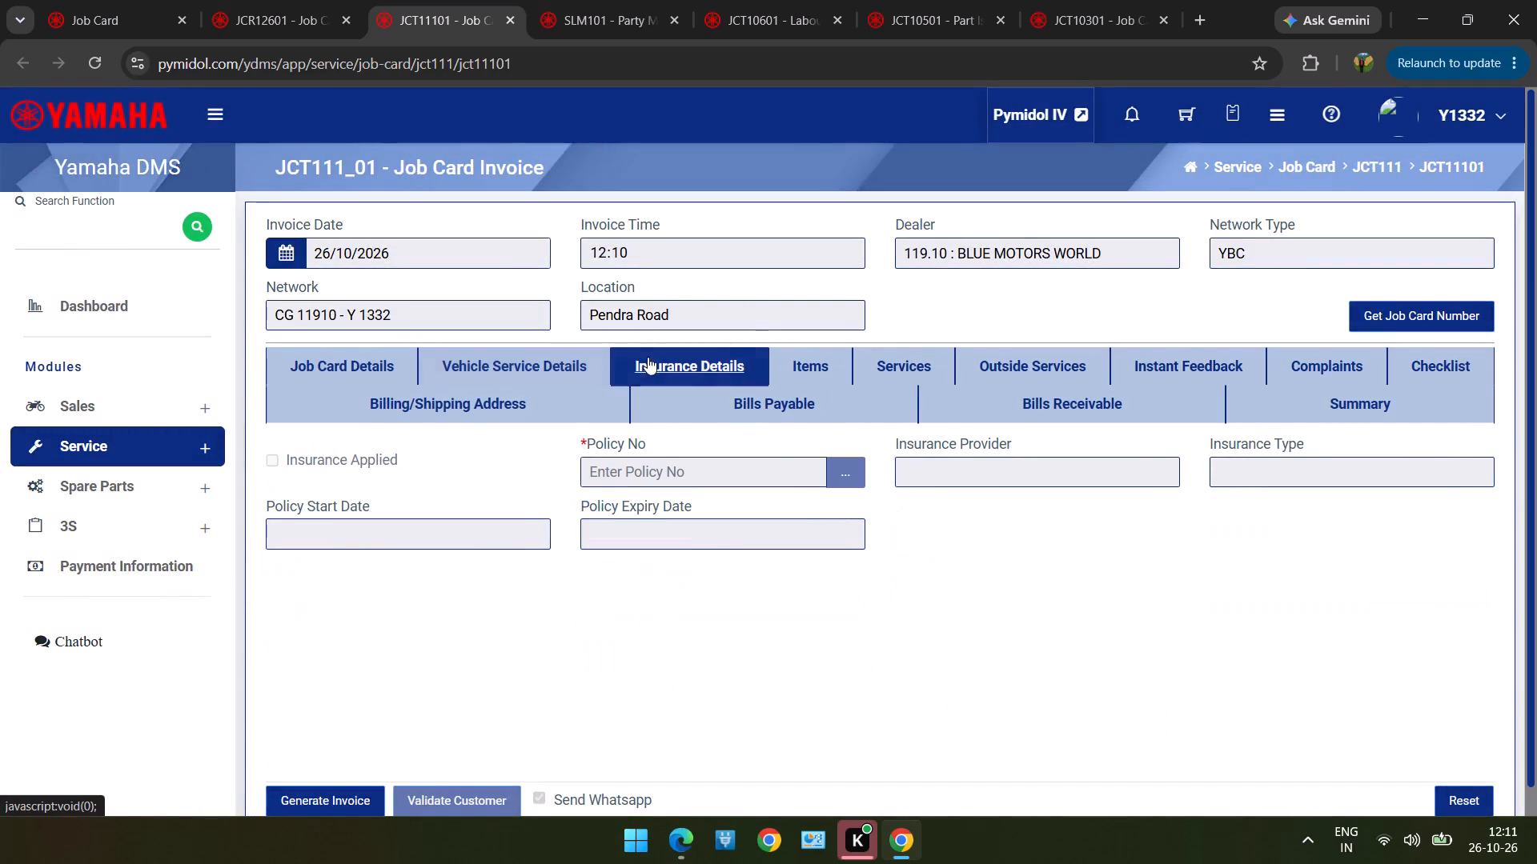
left_click(1196, 346)
left_click(1174, 370)
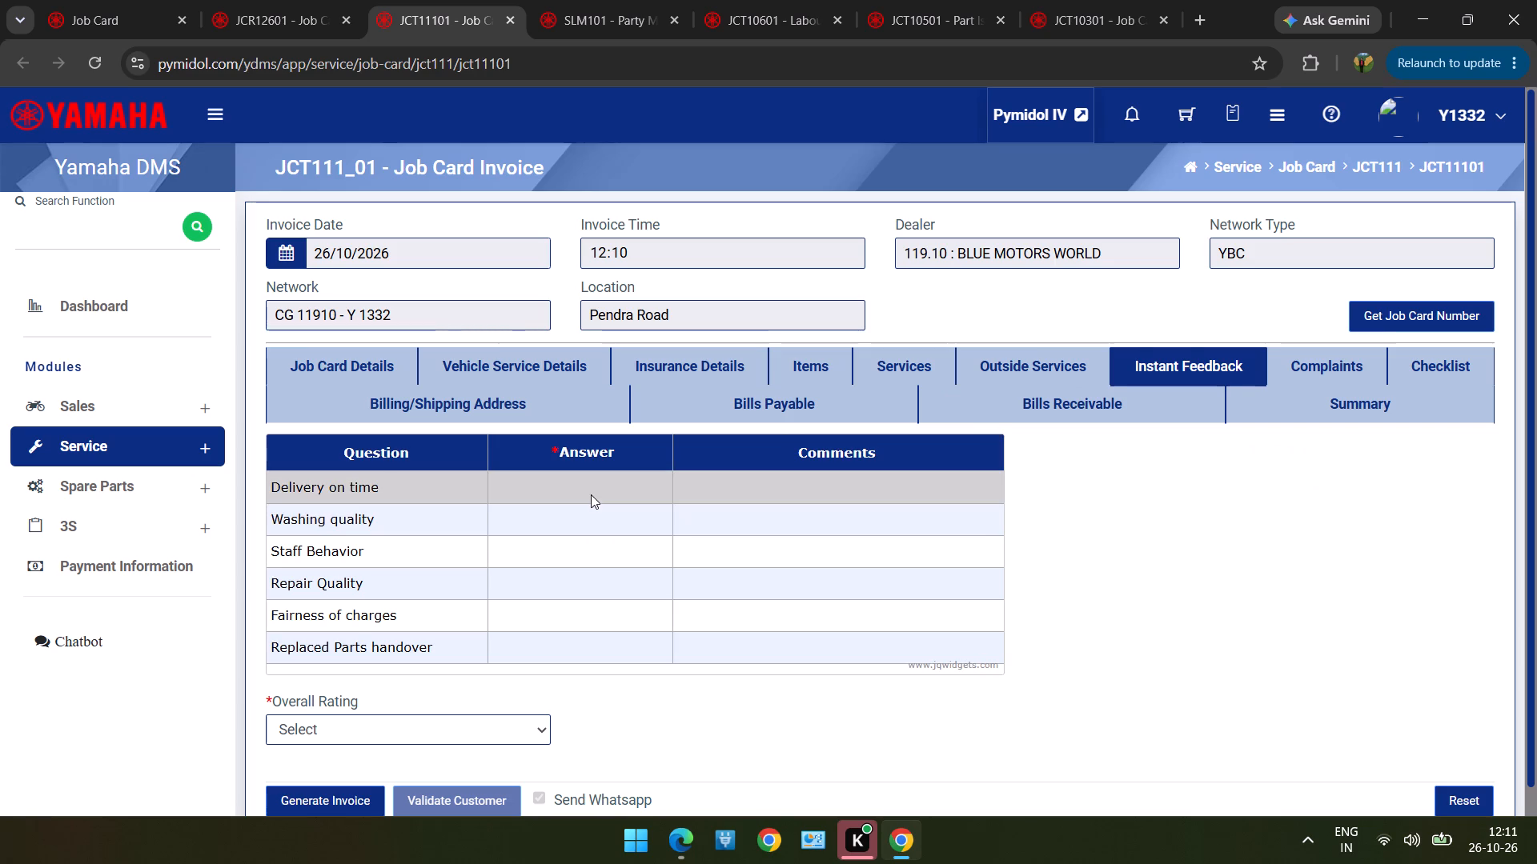
double_click(591, 494)
left_click(588, 514)
left_click_drag(588, 514, 588, 524)
left_click(588, 524)
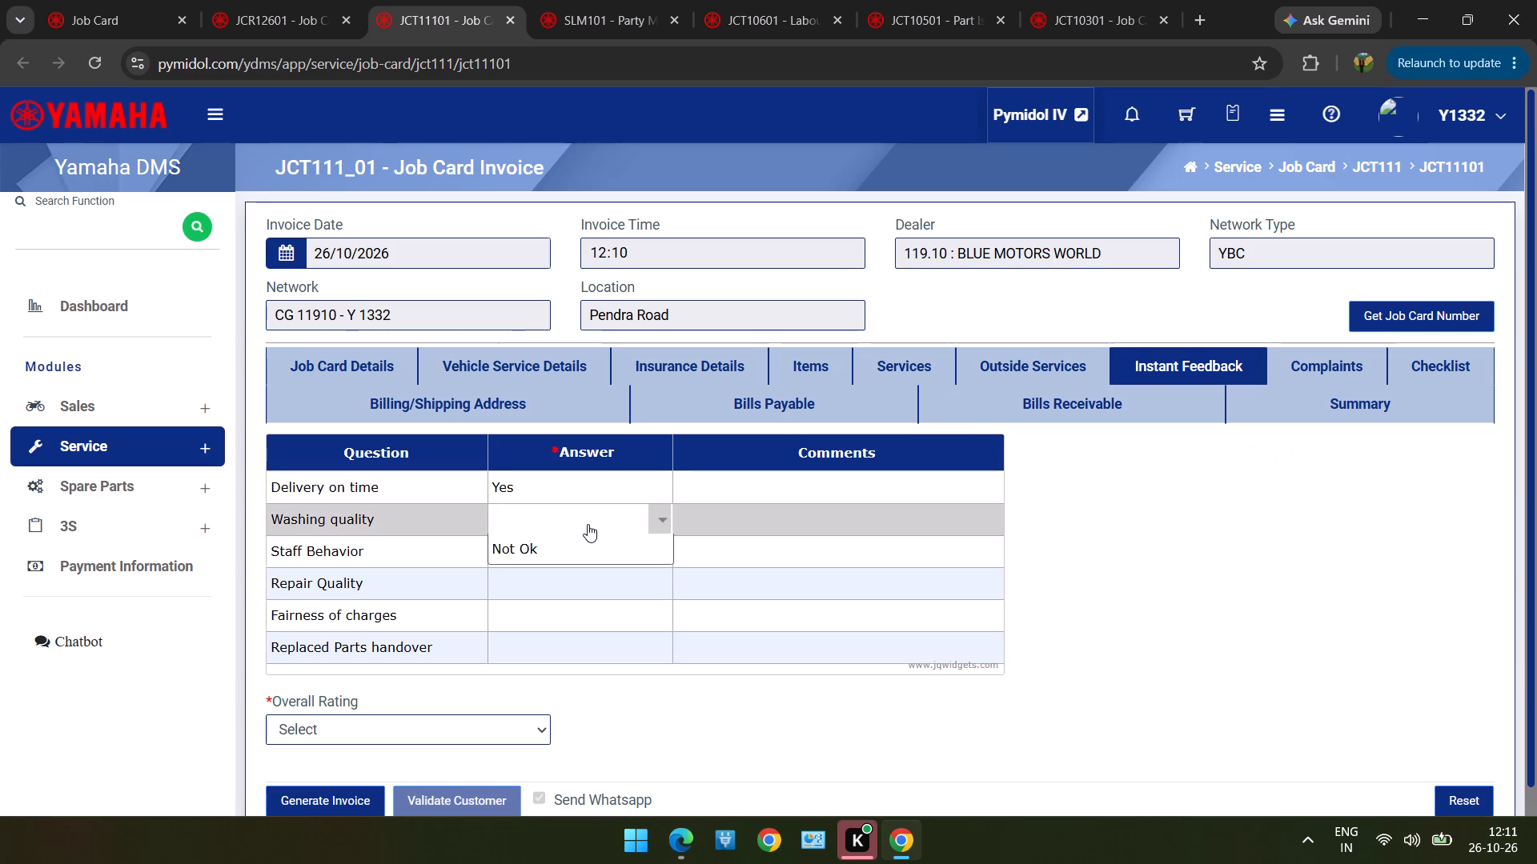
left_click_drag(588, 524, 569, 556)
left_click(569, 556)
left_click_drag(569, 556, 568, 572)
left_click_drag(568, 572, 568, 554)
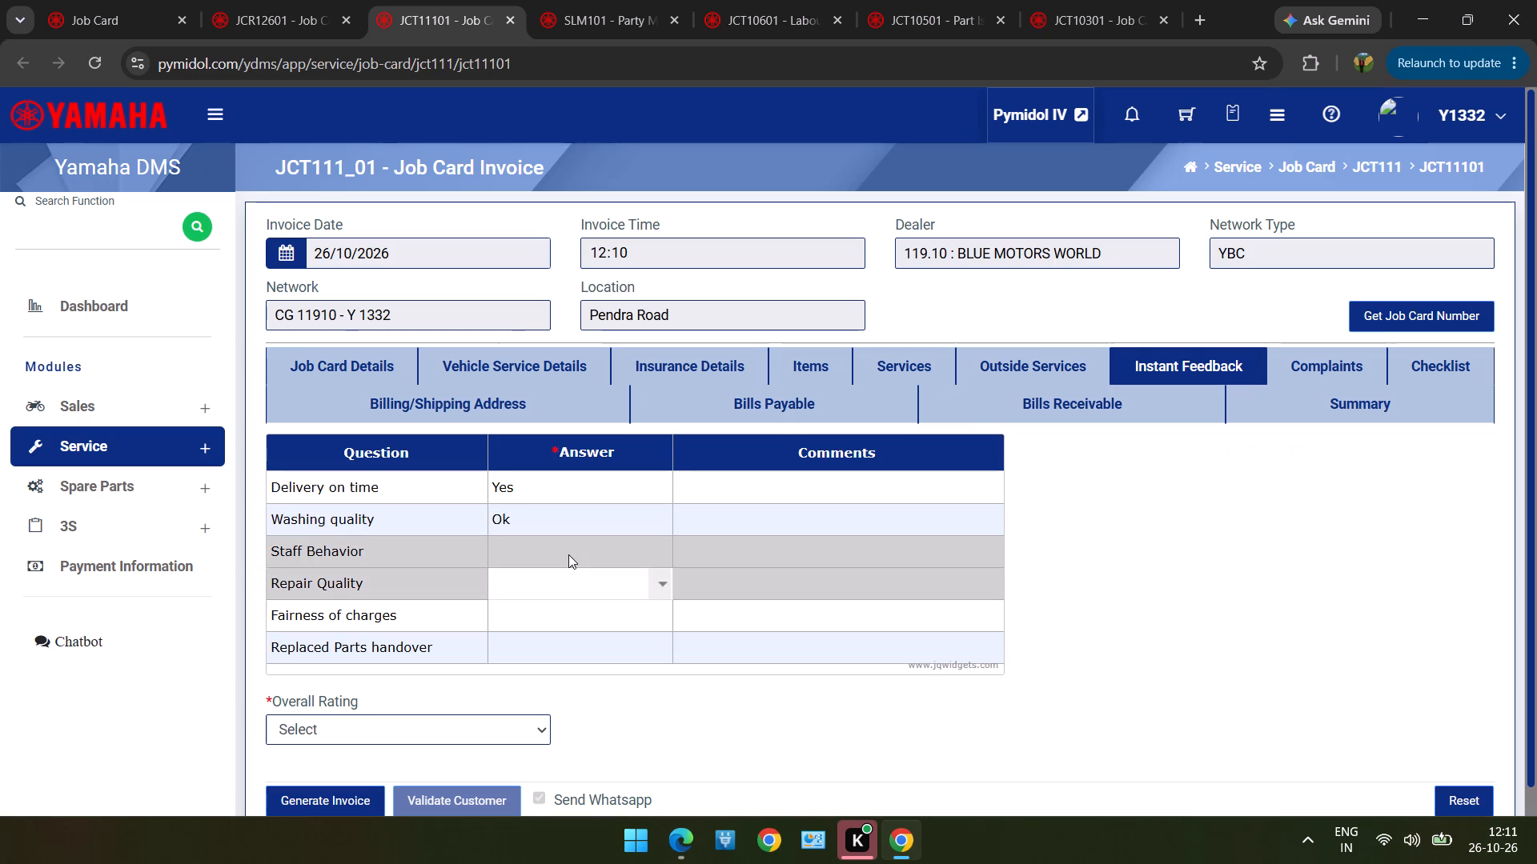
double_click(568, 554)
left_click(560, 581)
Answer Repair Quality and Fairness of charges with Ok, and Replaced Parts handover with Yes.
left_click_drag(560, 581, 540, 584)
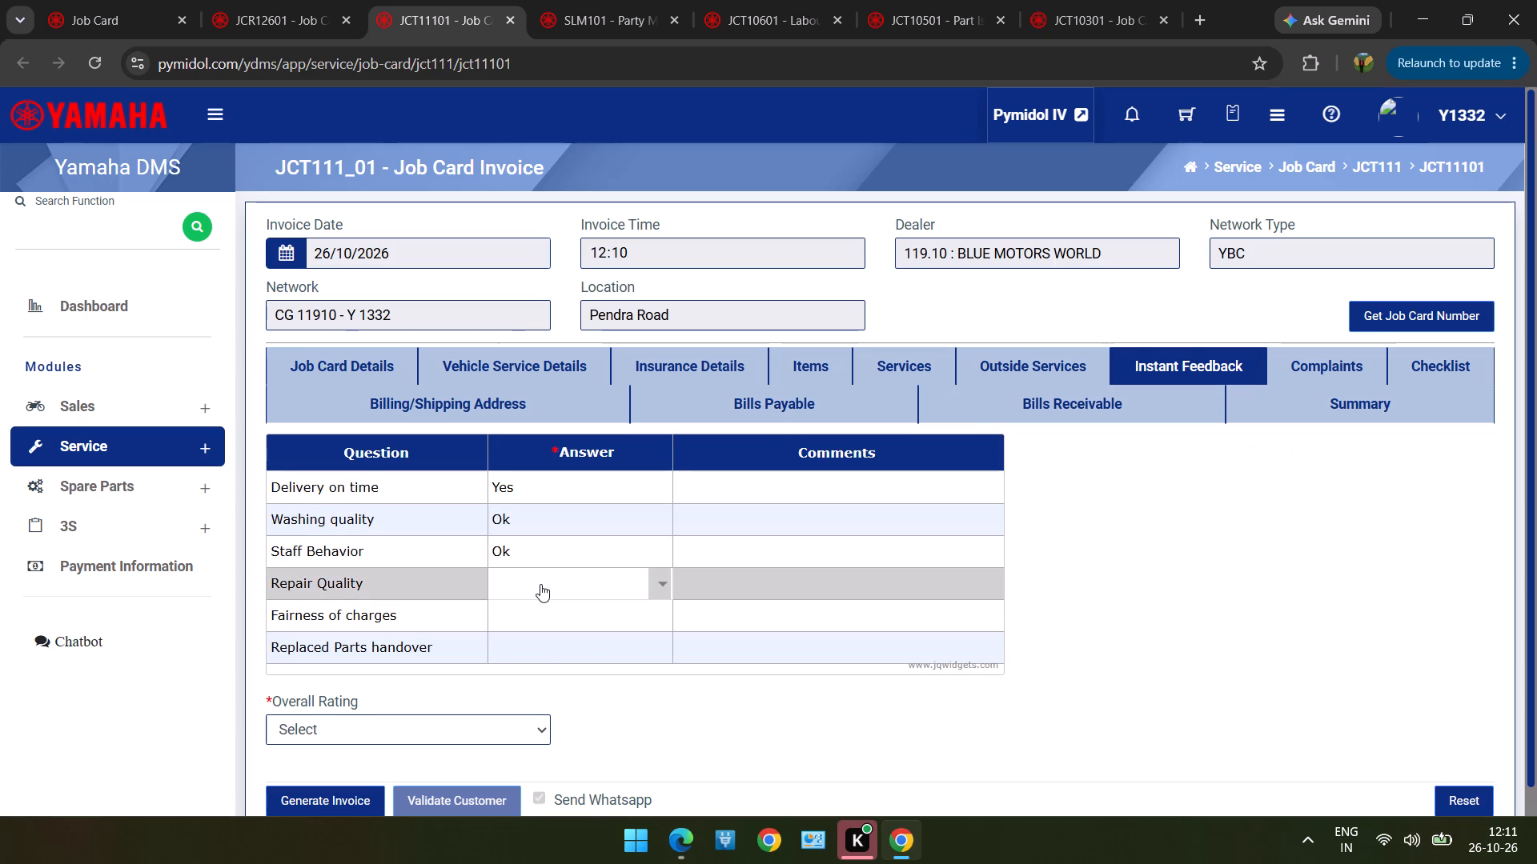
double_click(540, 584)
left_click(524, 617)
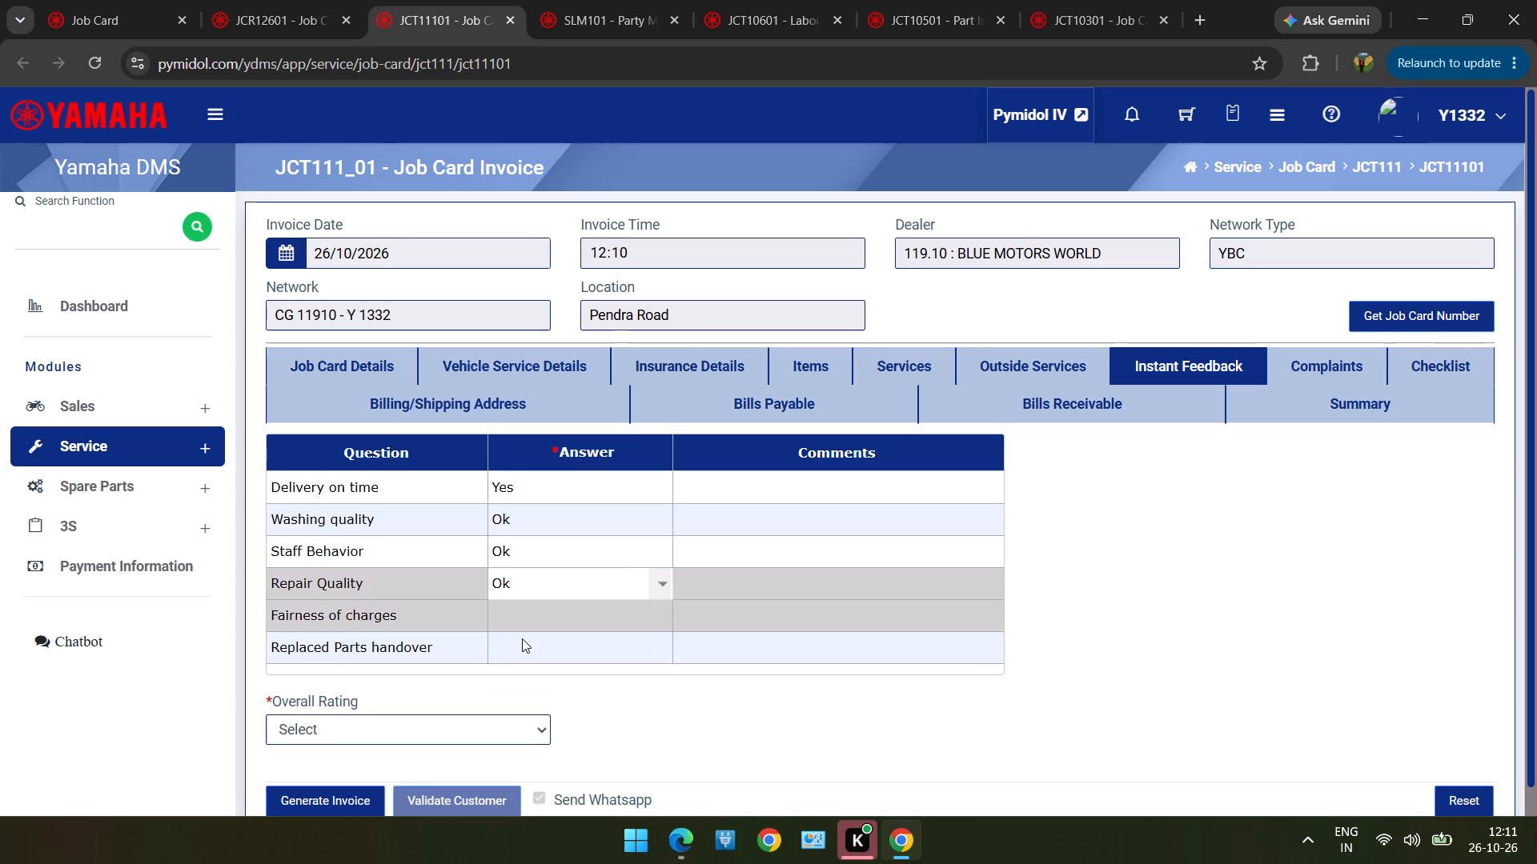
double_click(518, 623)
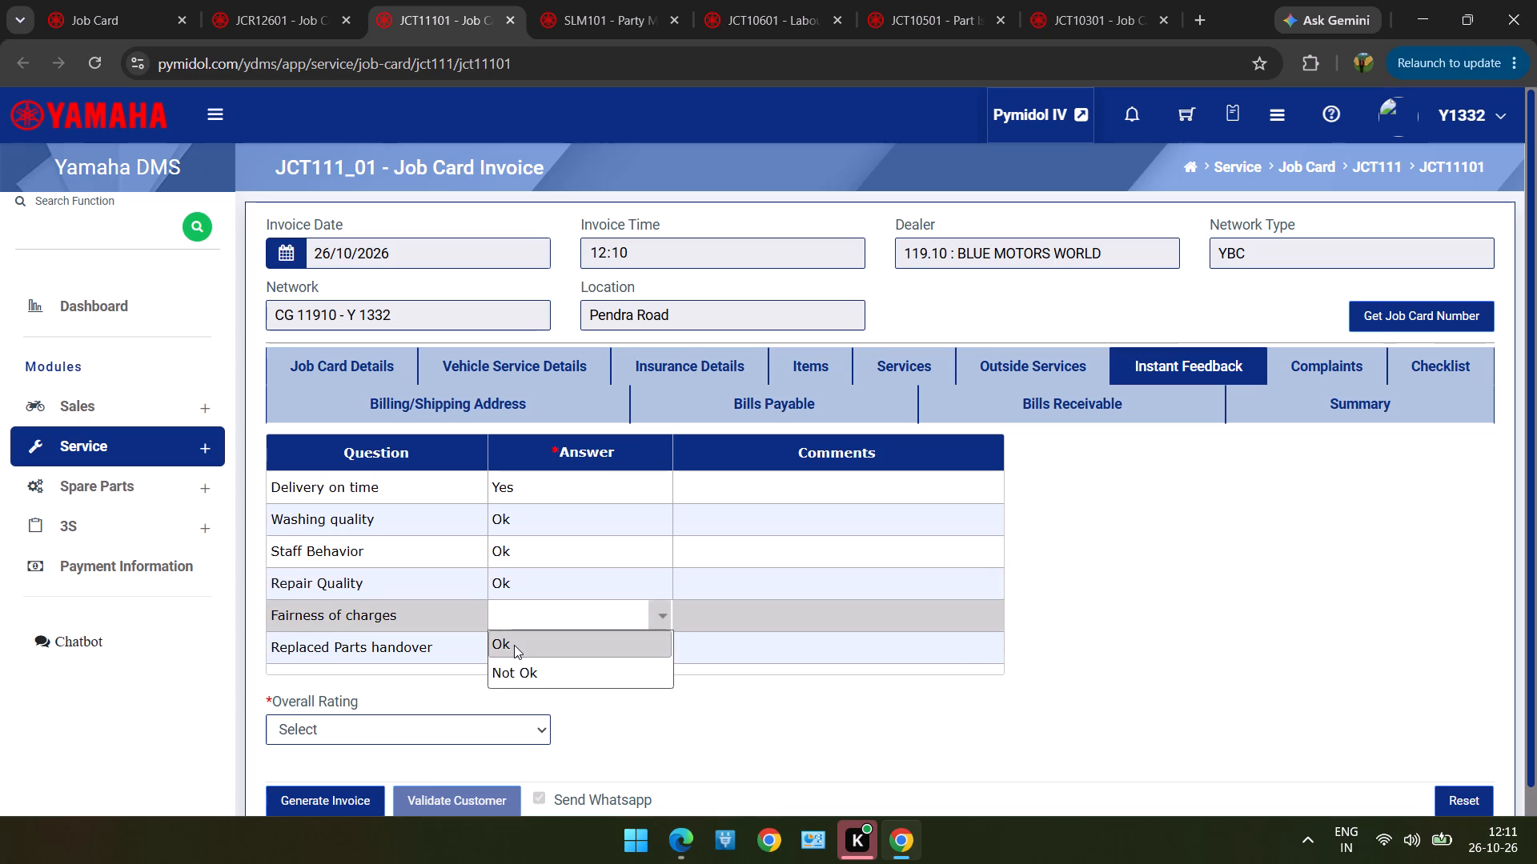
left_click(514, 645)
double_click(509, 651)
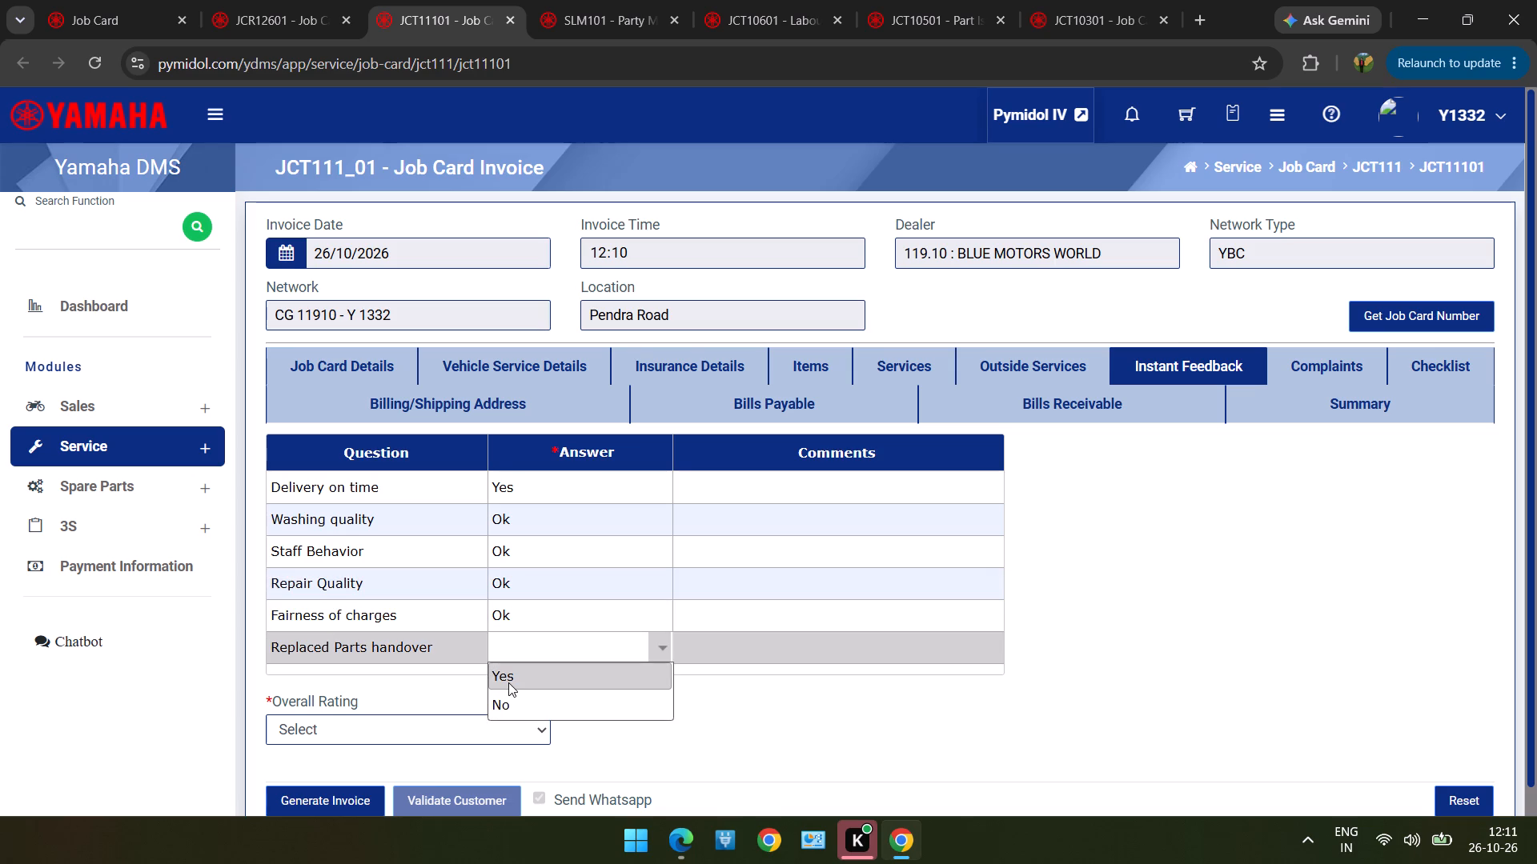
left_click(508, 682)
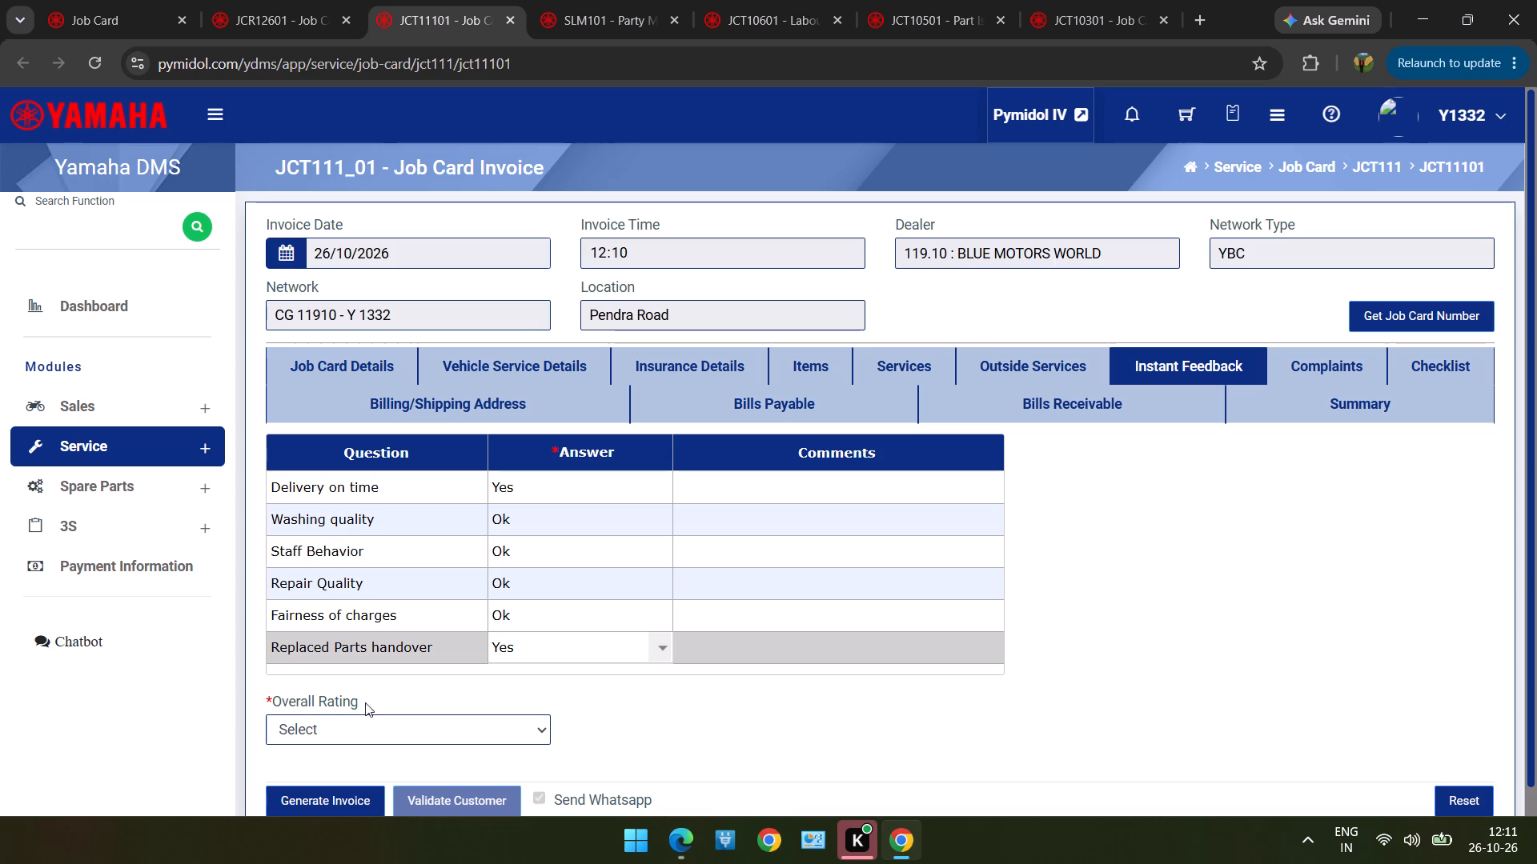
Choose the overall rating for the instant feedback.
left_click(367, 736)
double_click(367, 736)
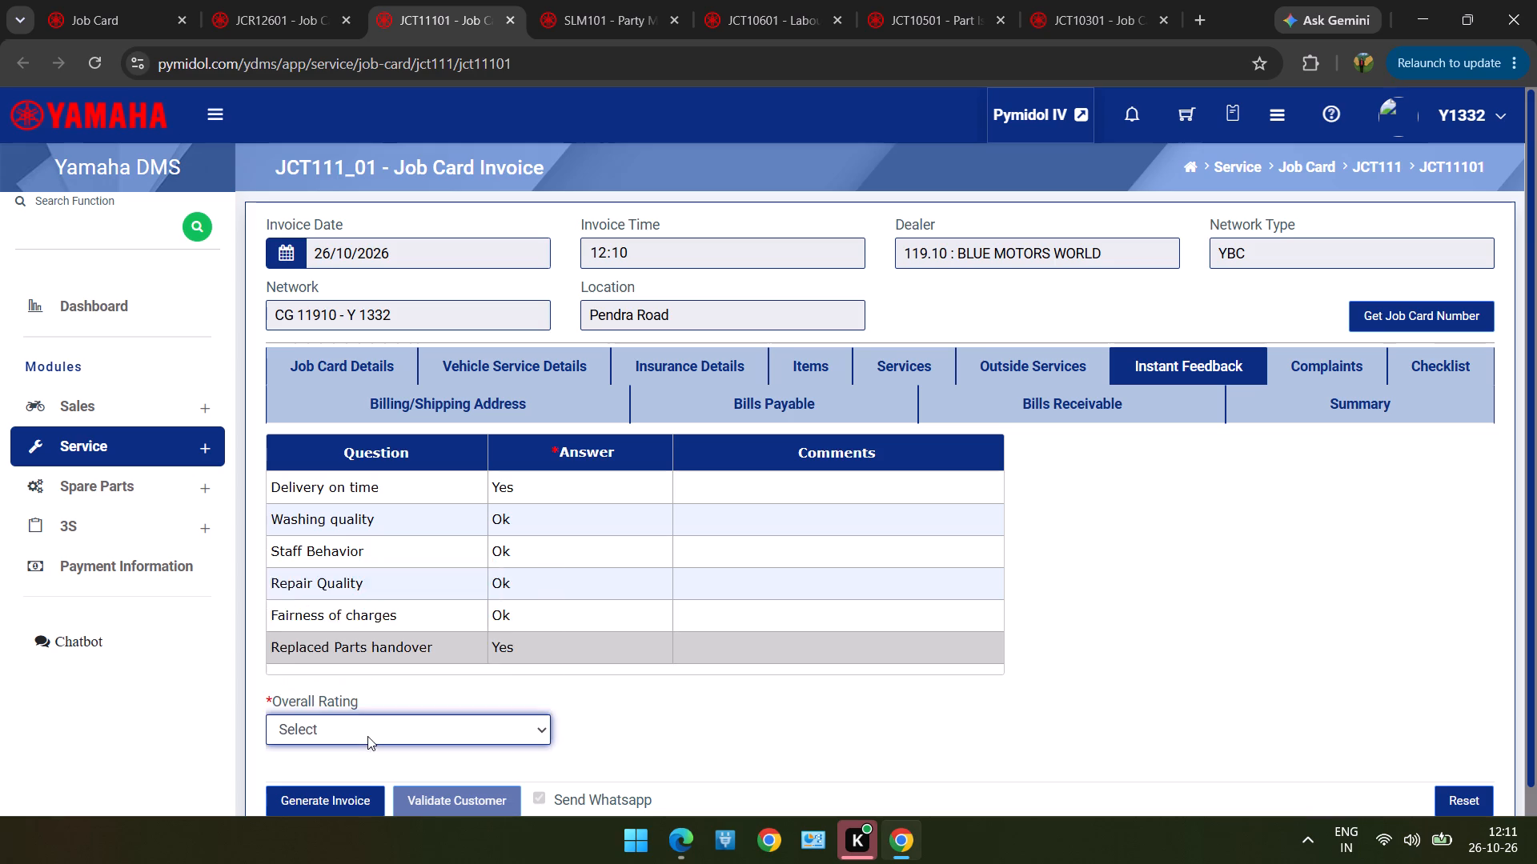
left_click(367, 736)
left_click(355, 693)
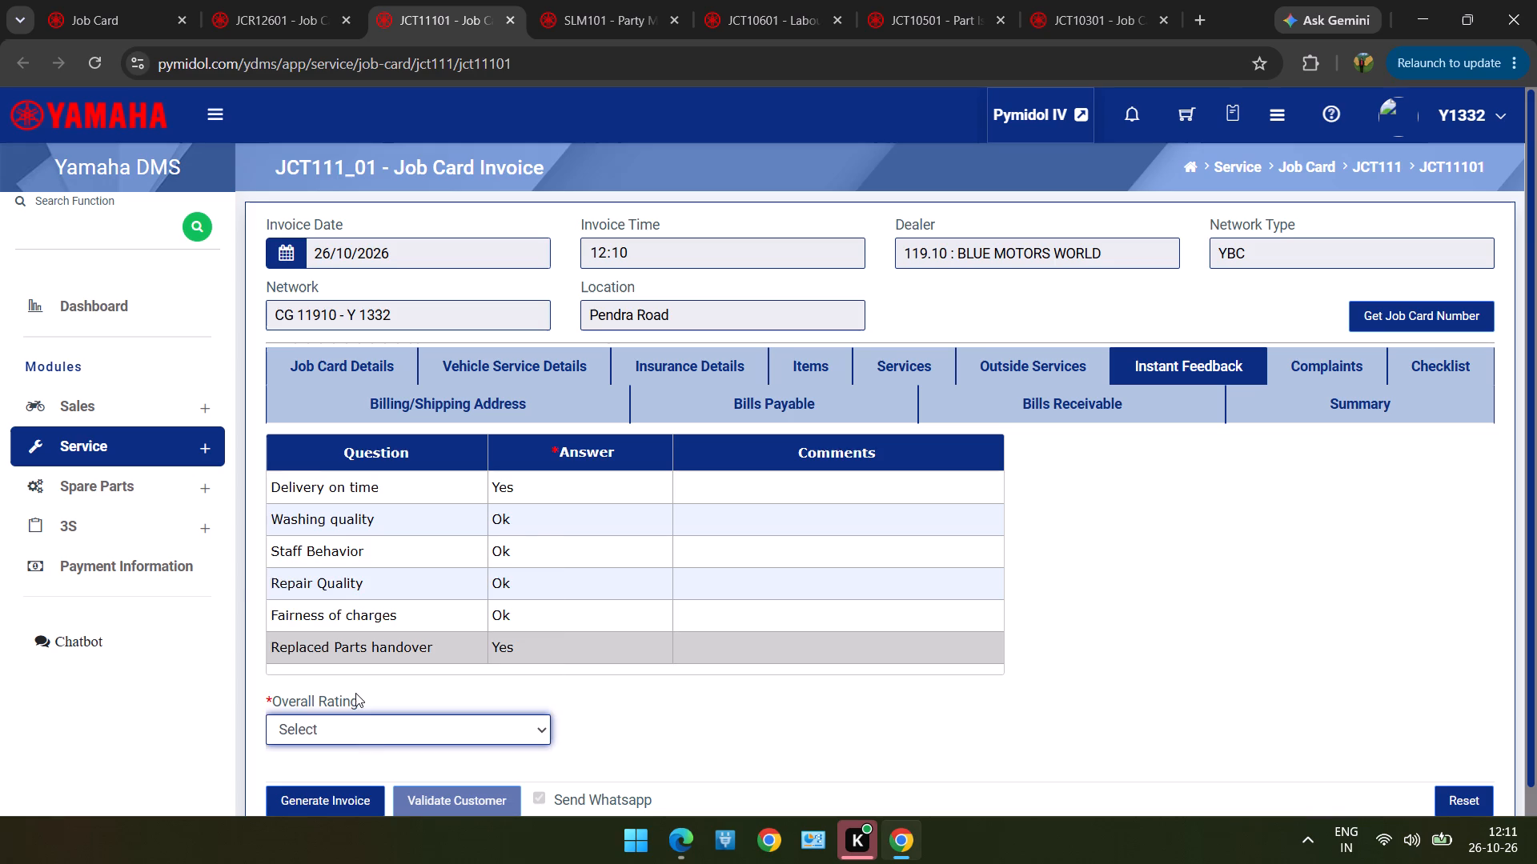
Set Resolved to Yes for the BRAKE NOICE complaint.
left_click(1315, 378)
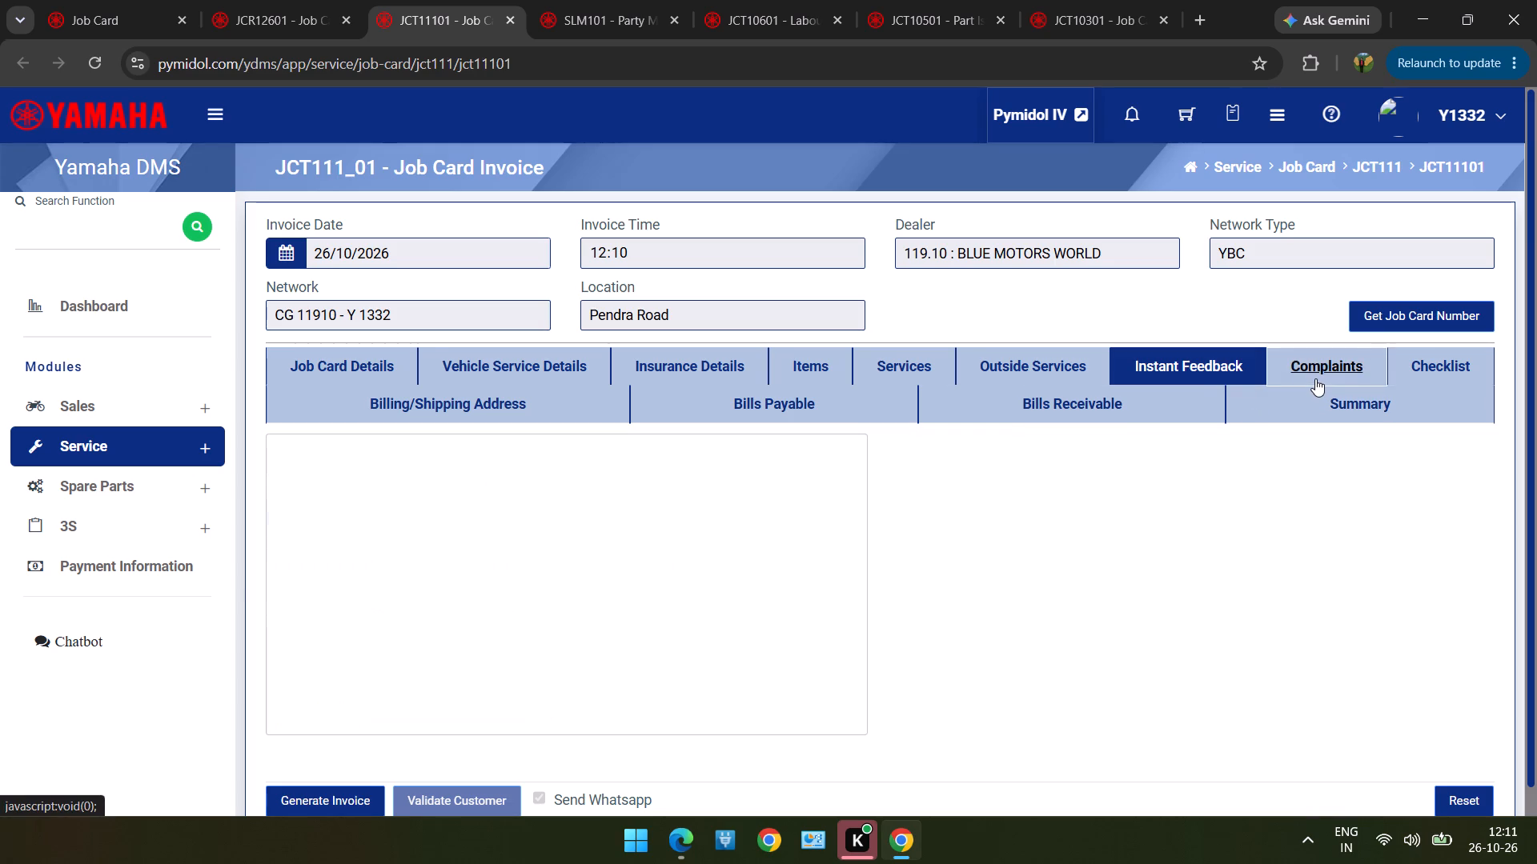
double_click(1102, 488)
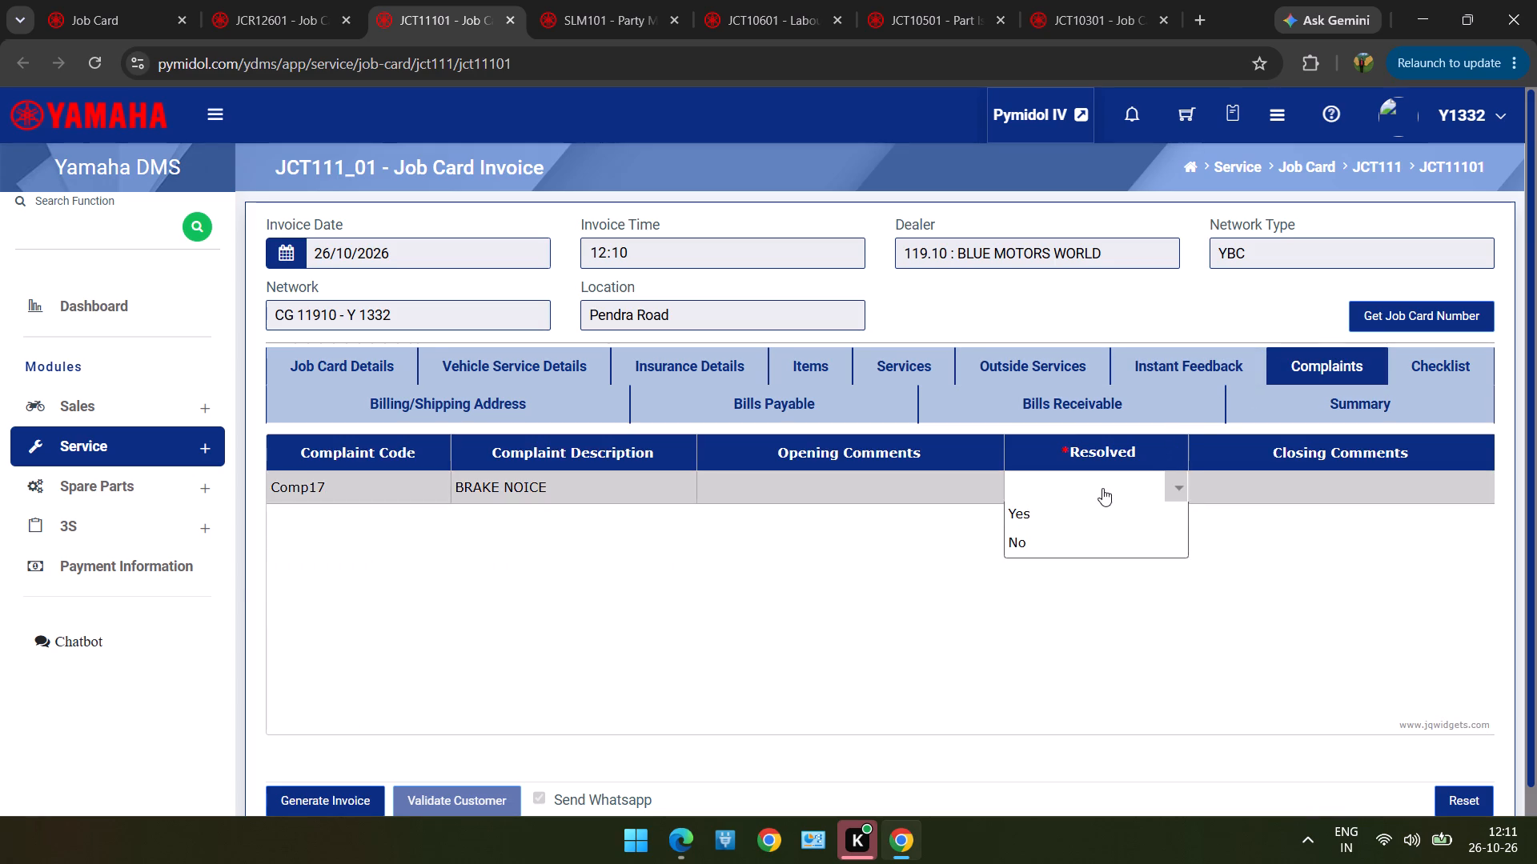
left_click(1094, 503)
Set the invoice summary's division to 2355 SERVICE, Service Division Default.
left_click(1316, 421)
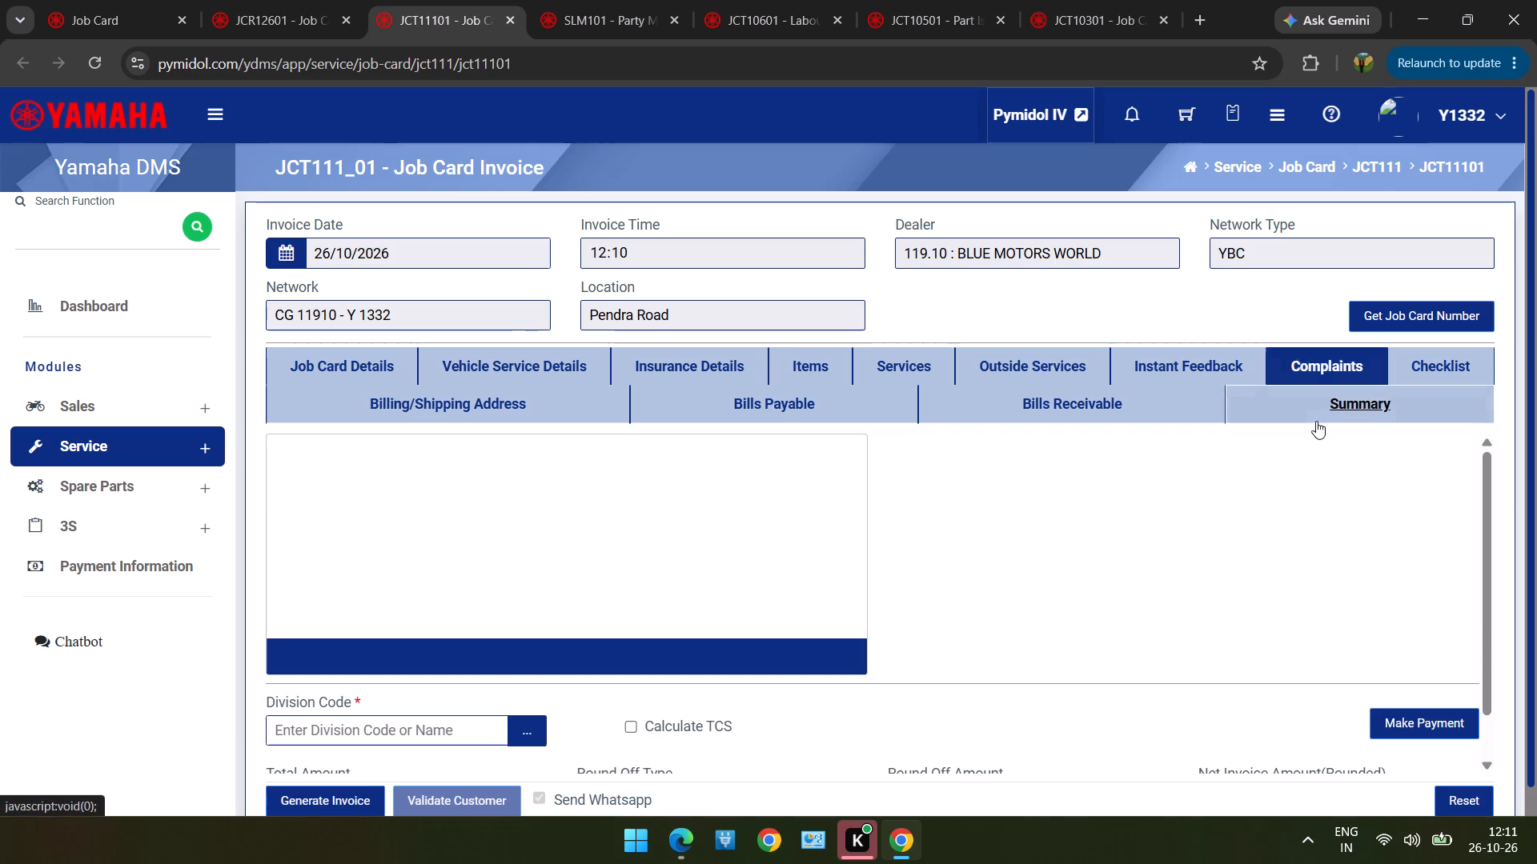
left_click(524, 722)
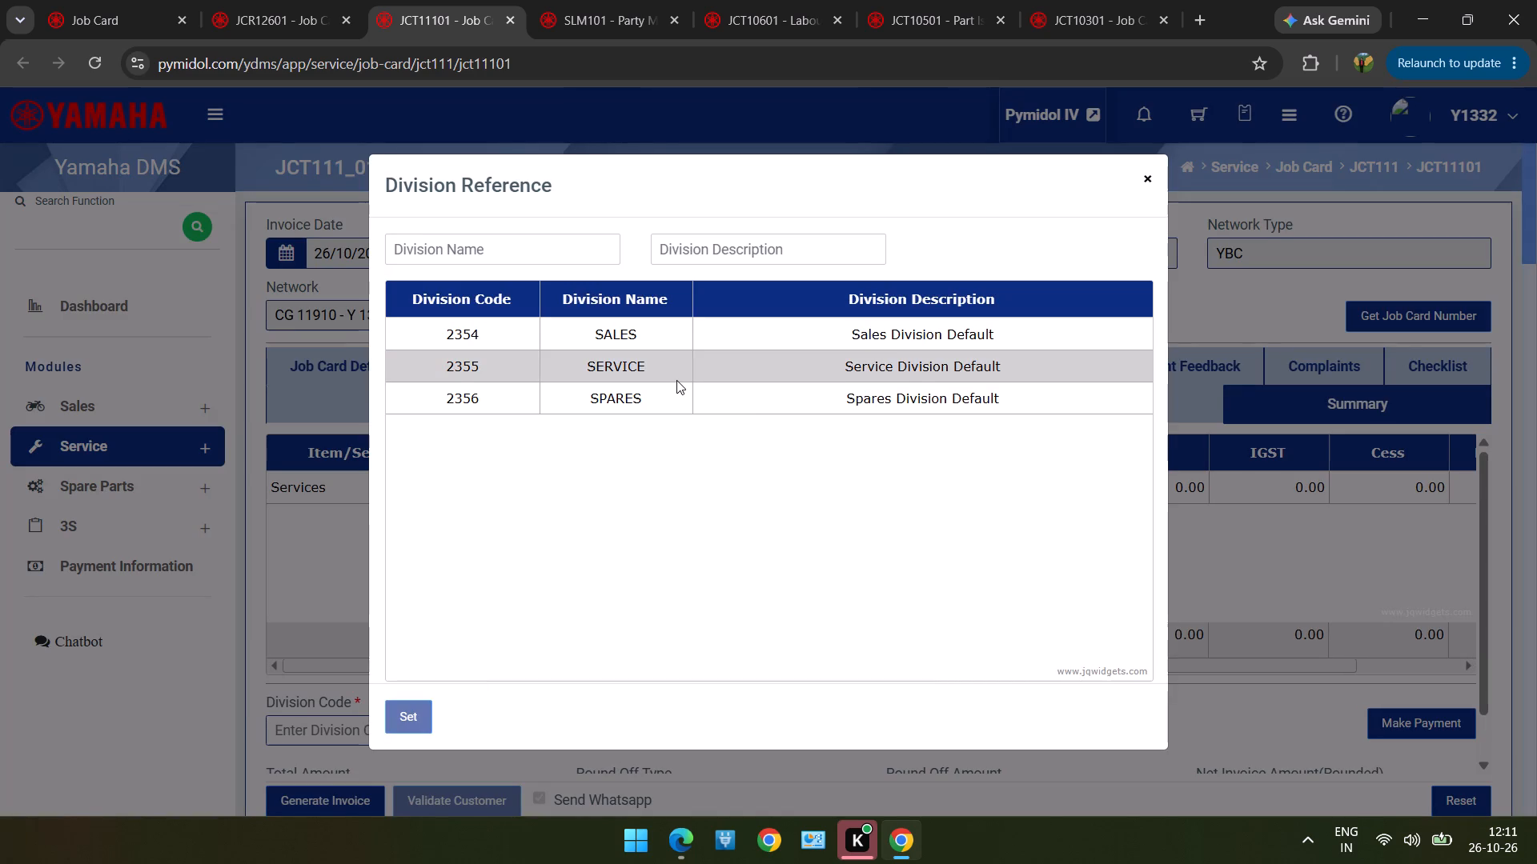
double_click(676, 380)
Generate the job card invoice, accept the confirmation, and return to the blank Job Card Invoice form.
scroll(676, 380, "down", 3)
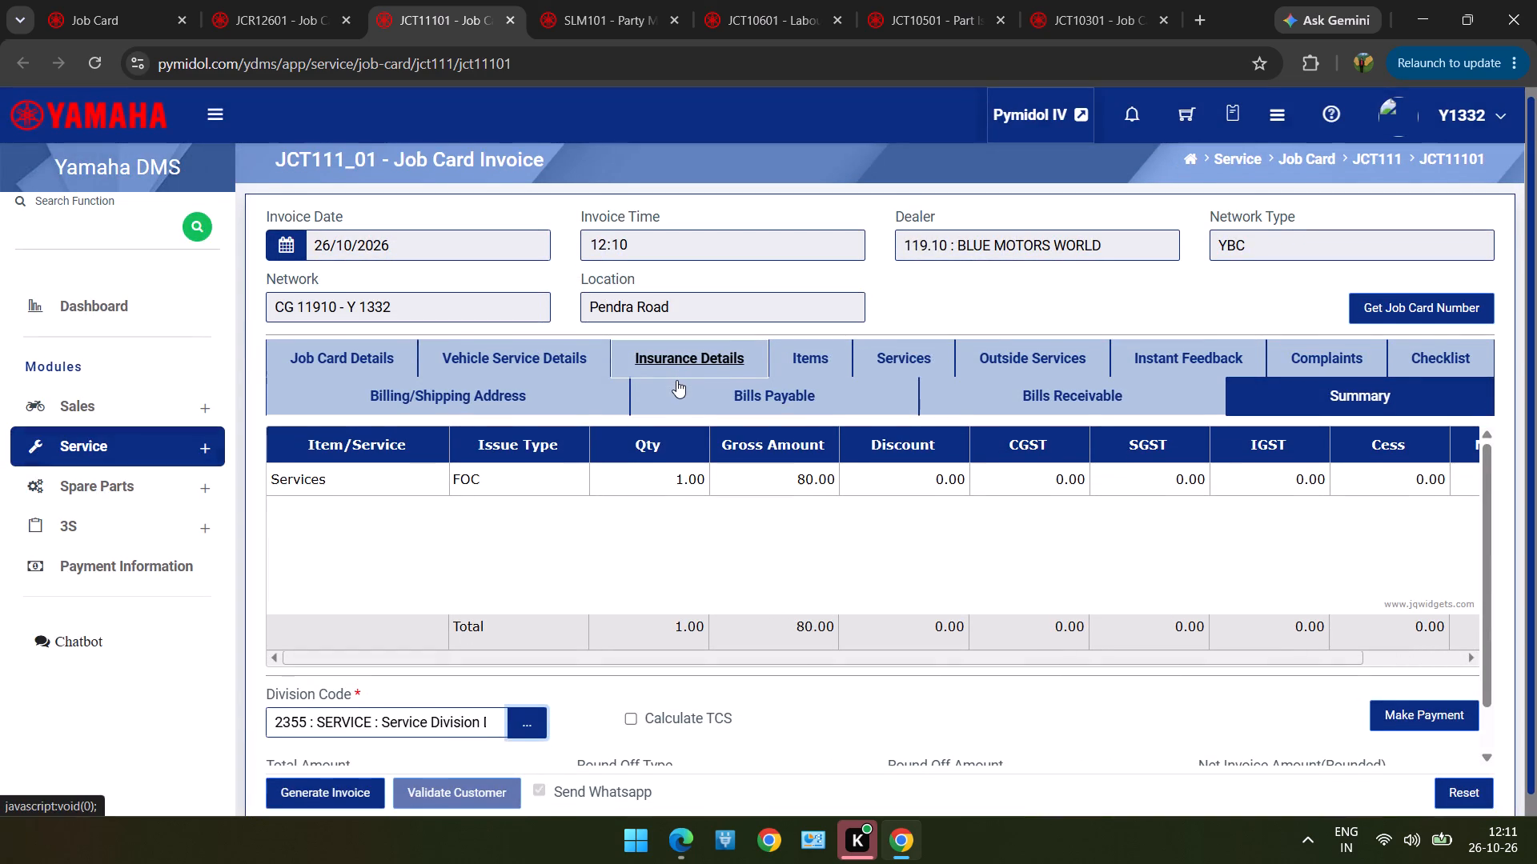
scroll(676, 380, "down", 1)
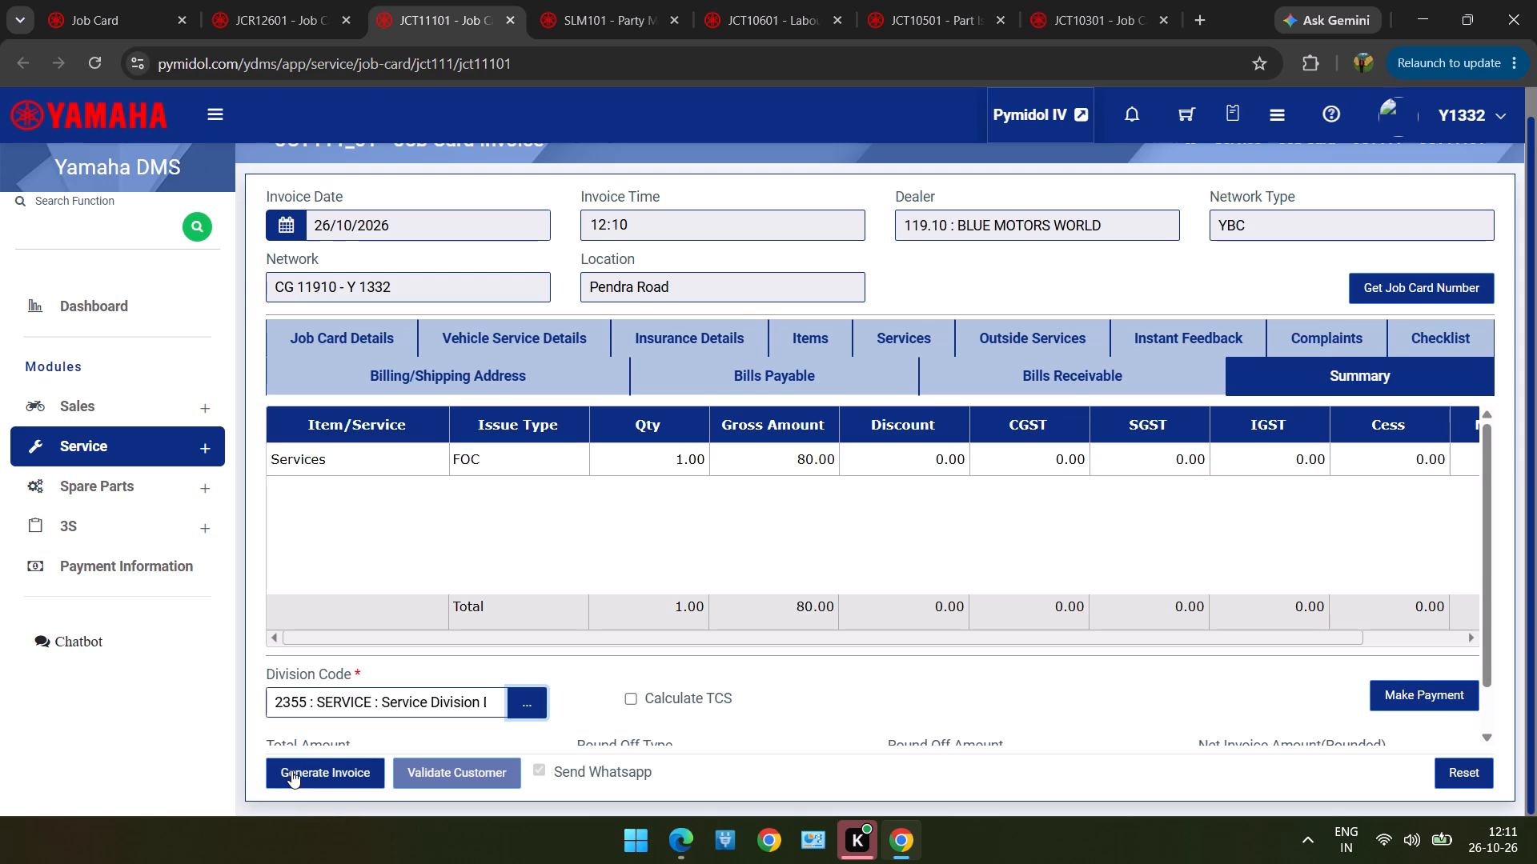
left_click(291, 770)
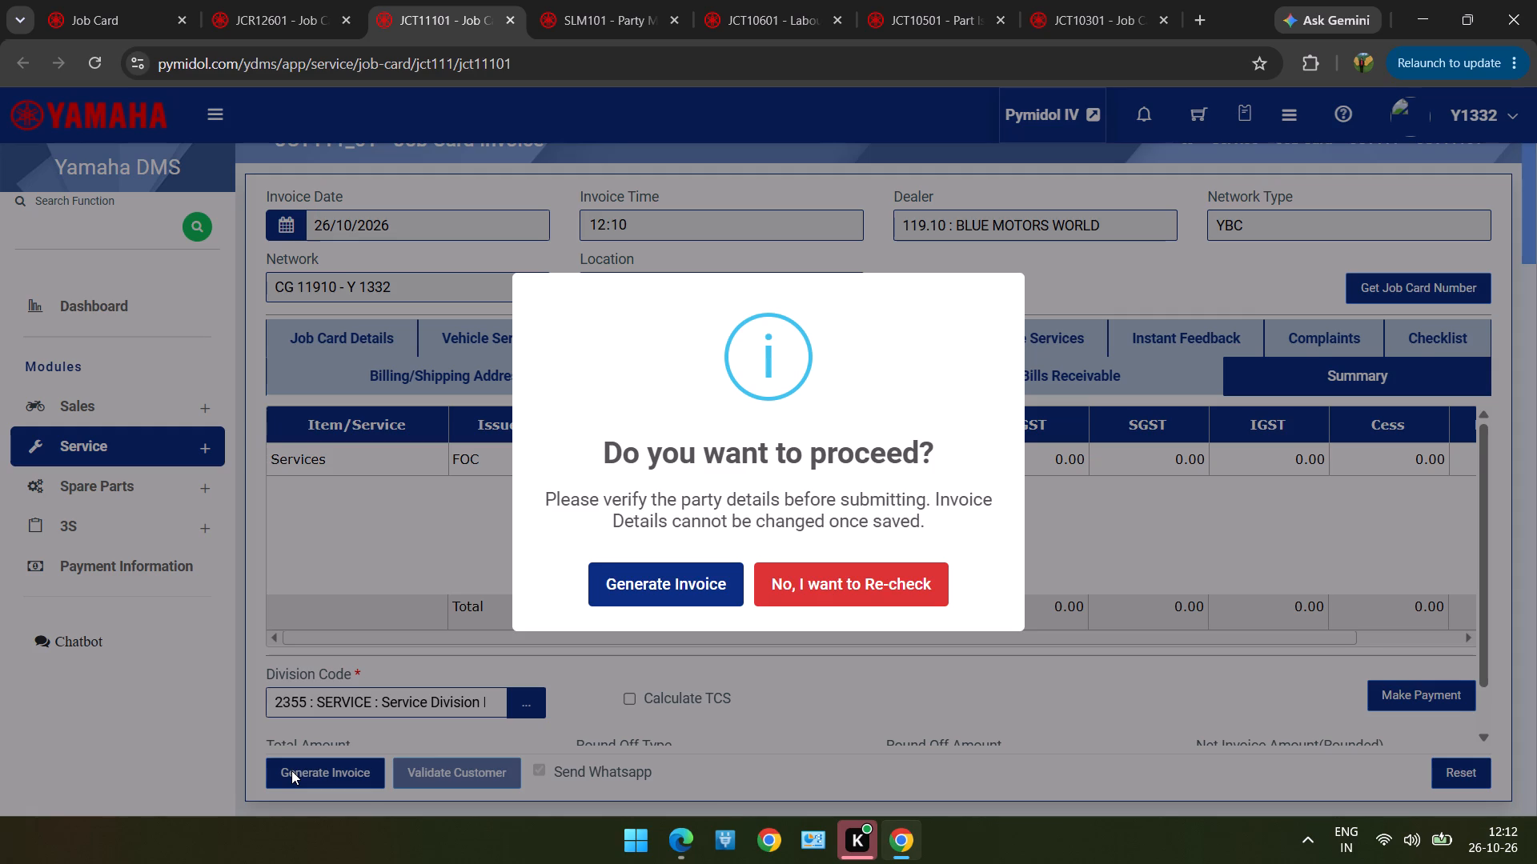
left_click(640, 602)
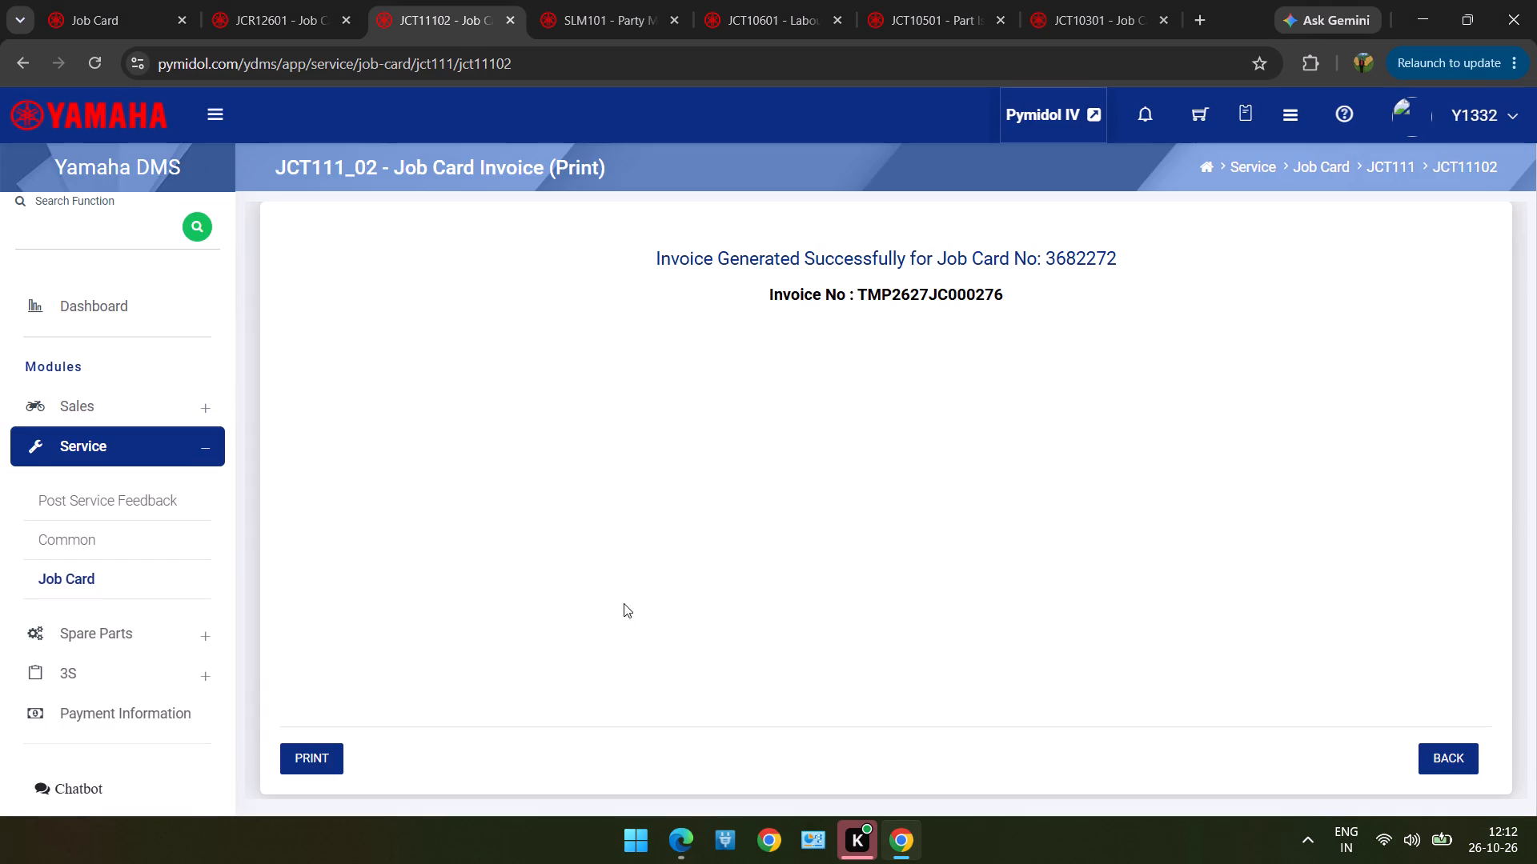
left_click(1442, 765)
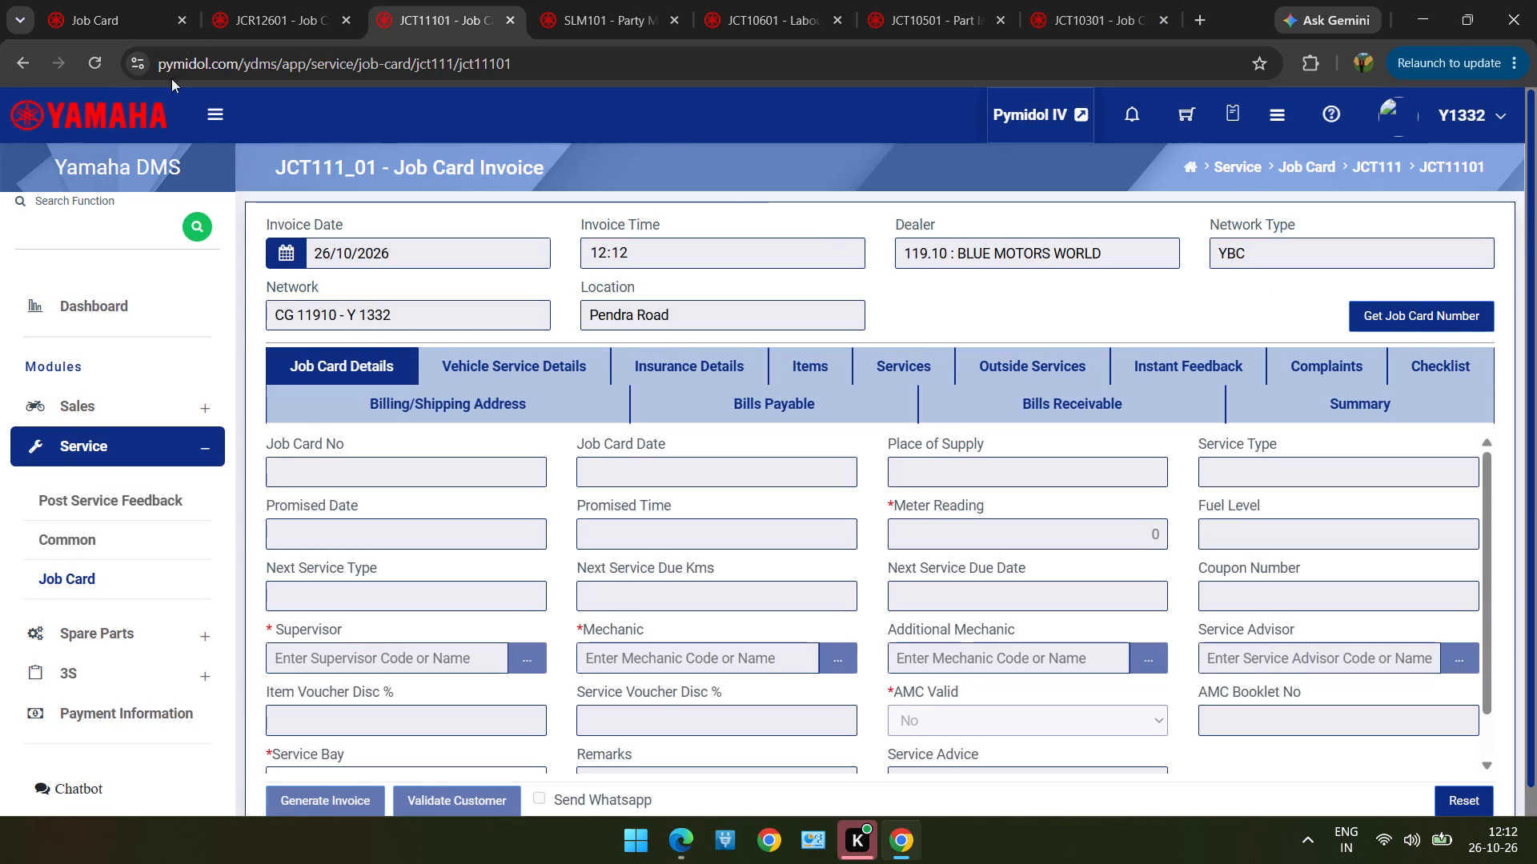
left_click(429, 26)
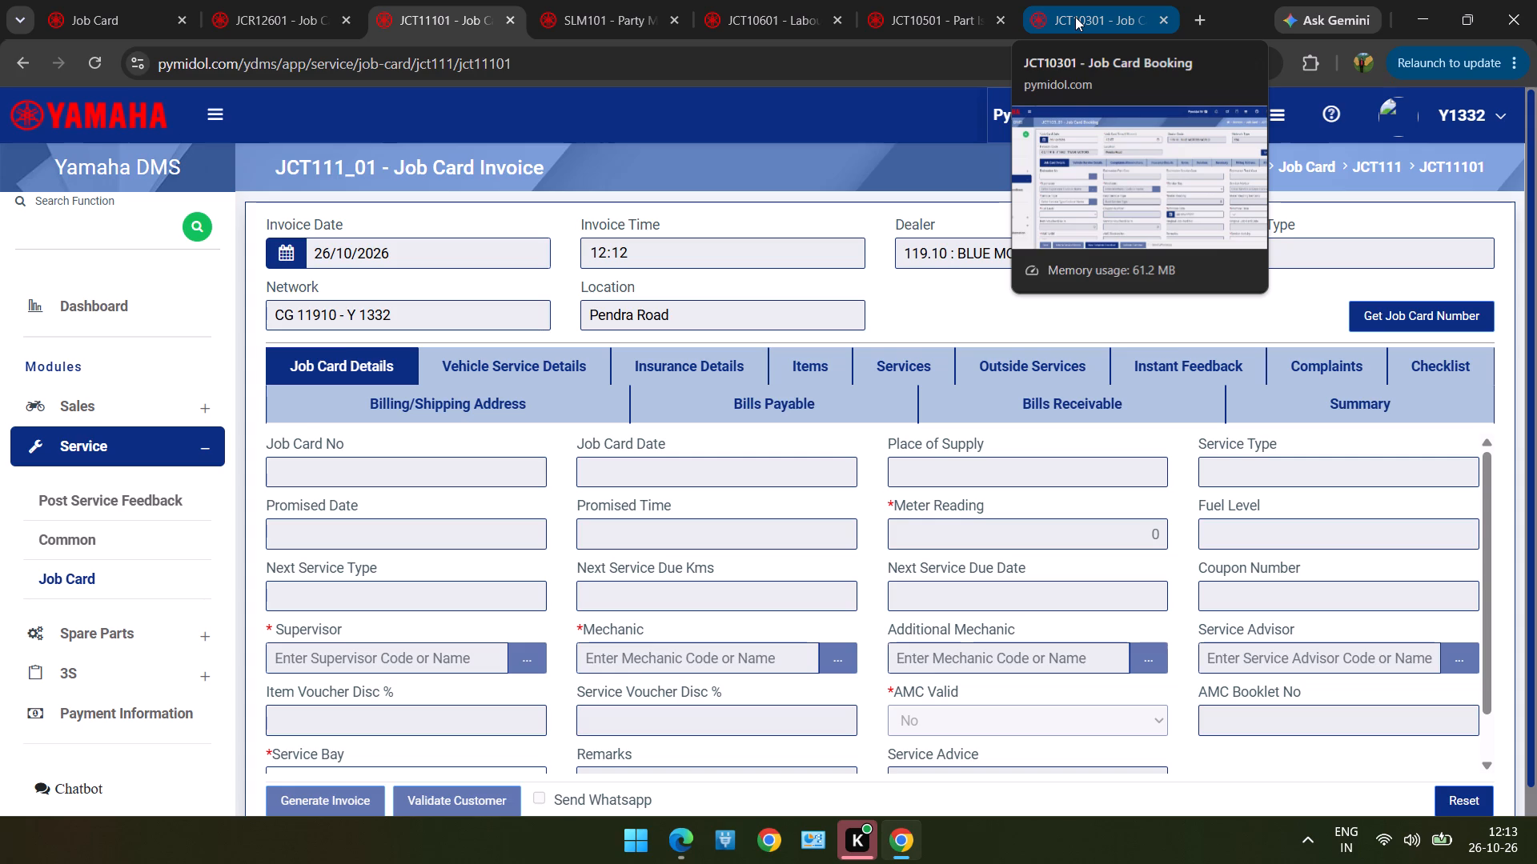
left_click(1110, 3)
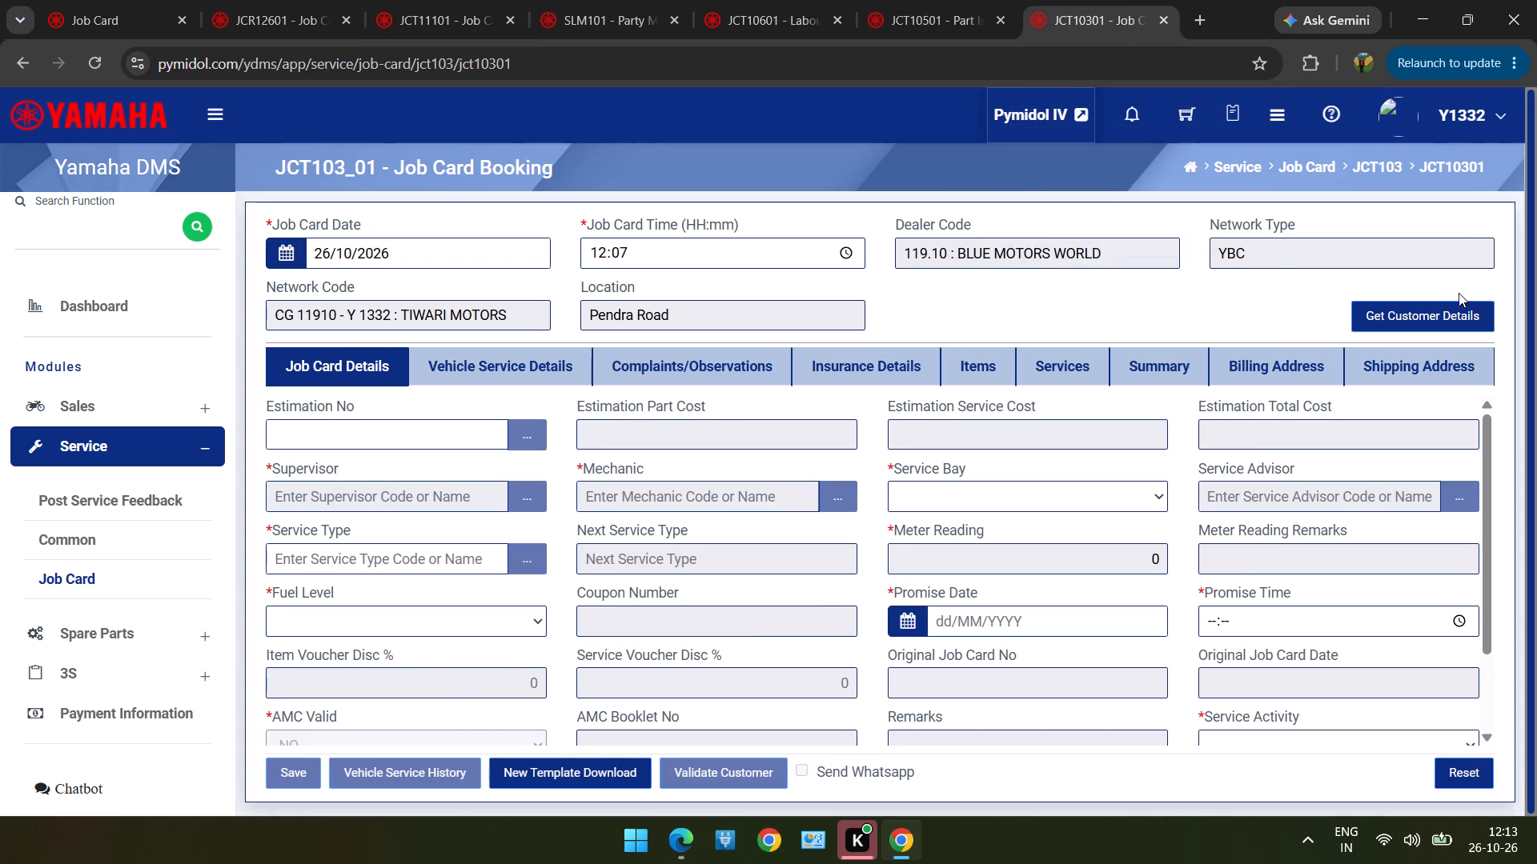
left_click(1399, 316)
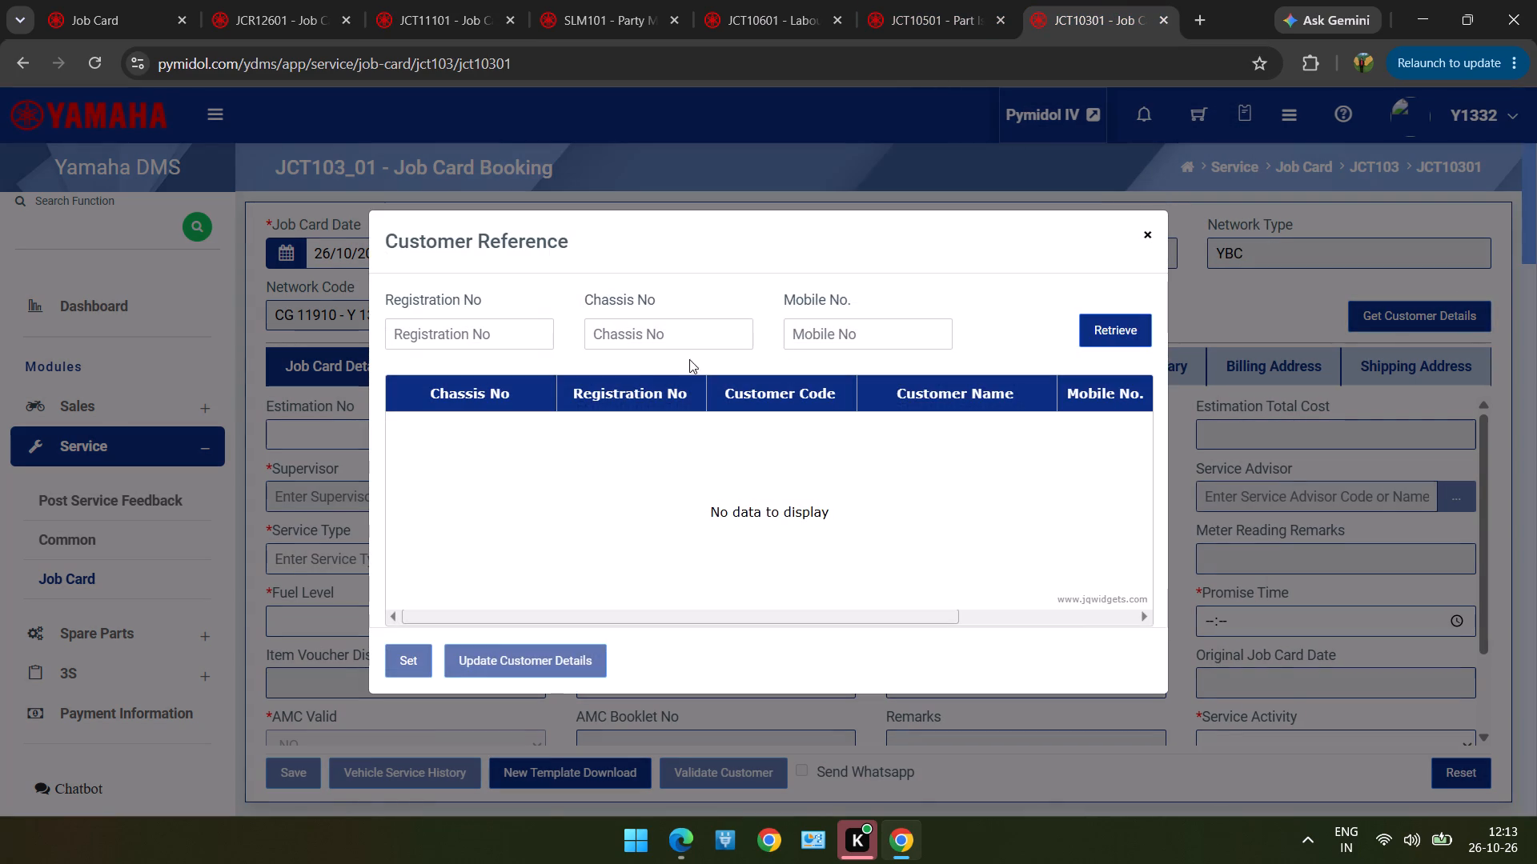
left_click(646, 319)
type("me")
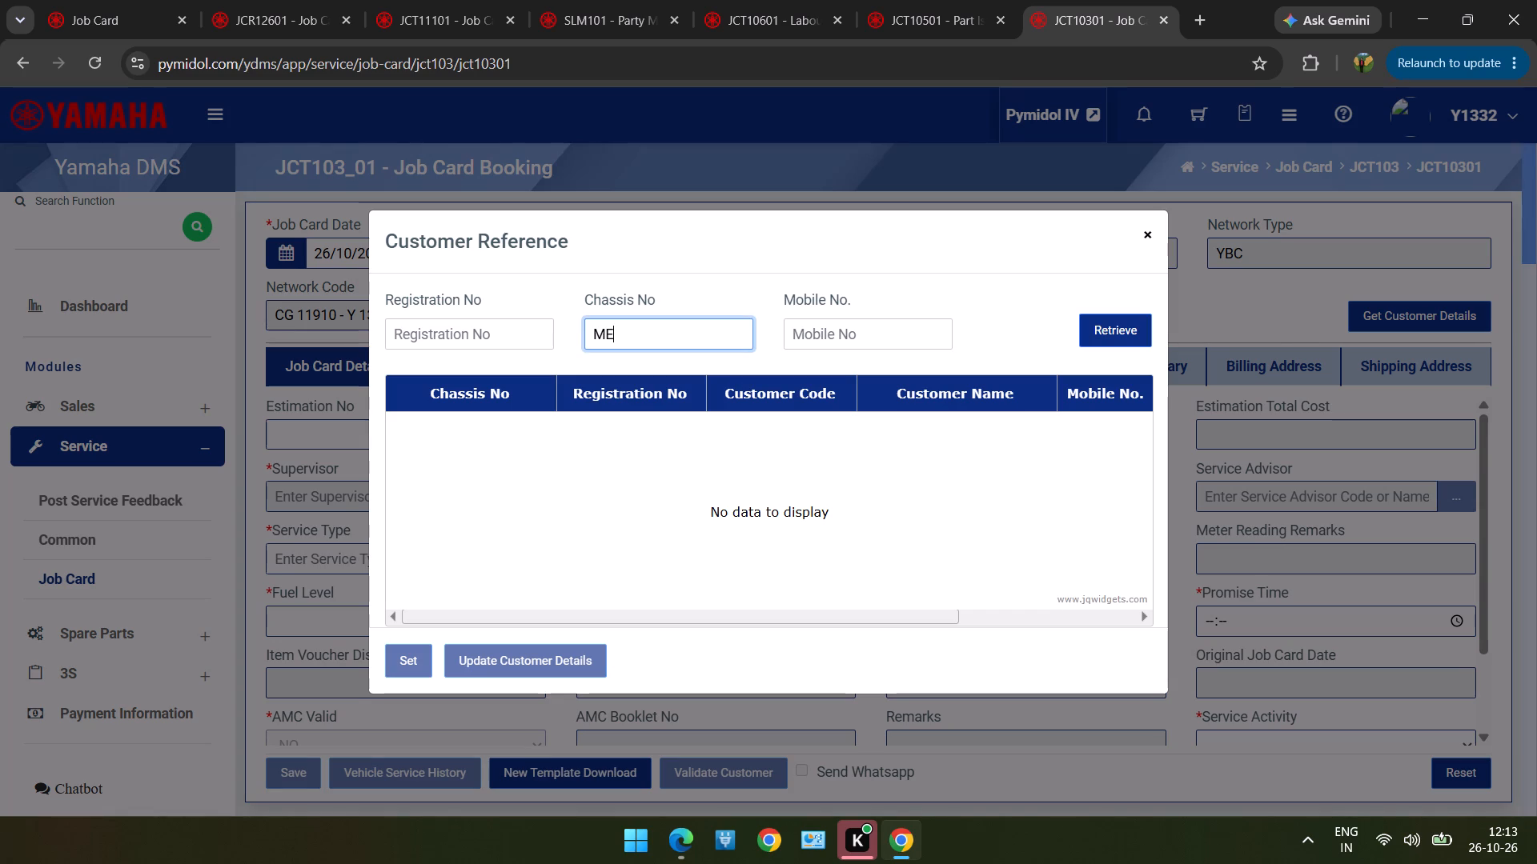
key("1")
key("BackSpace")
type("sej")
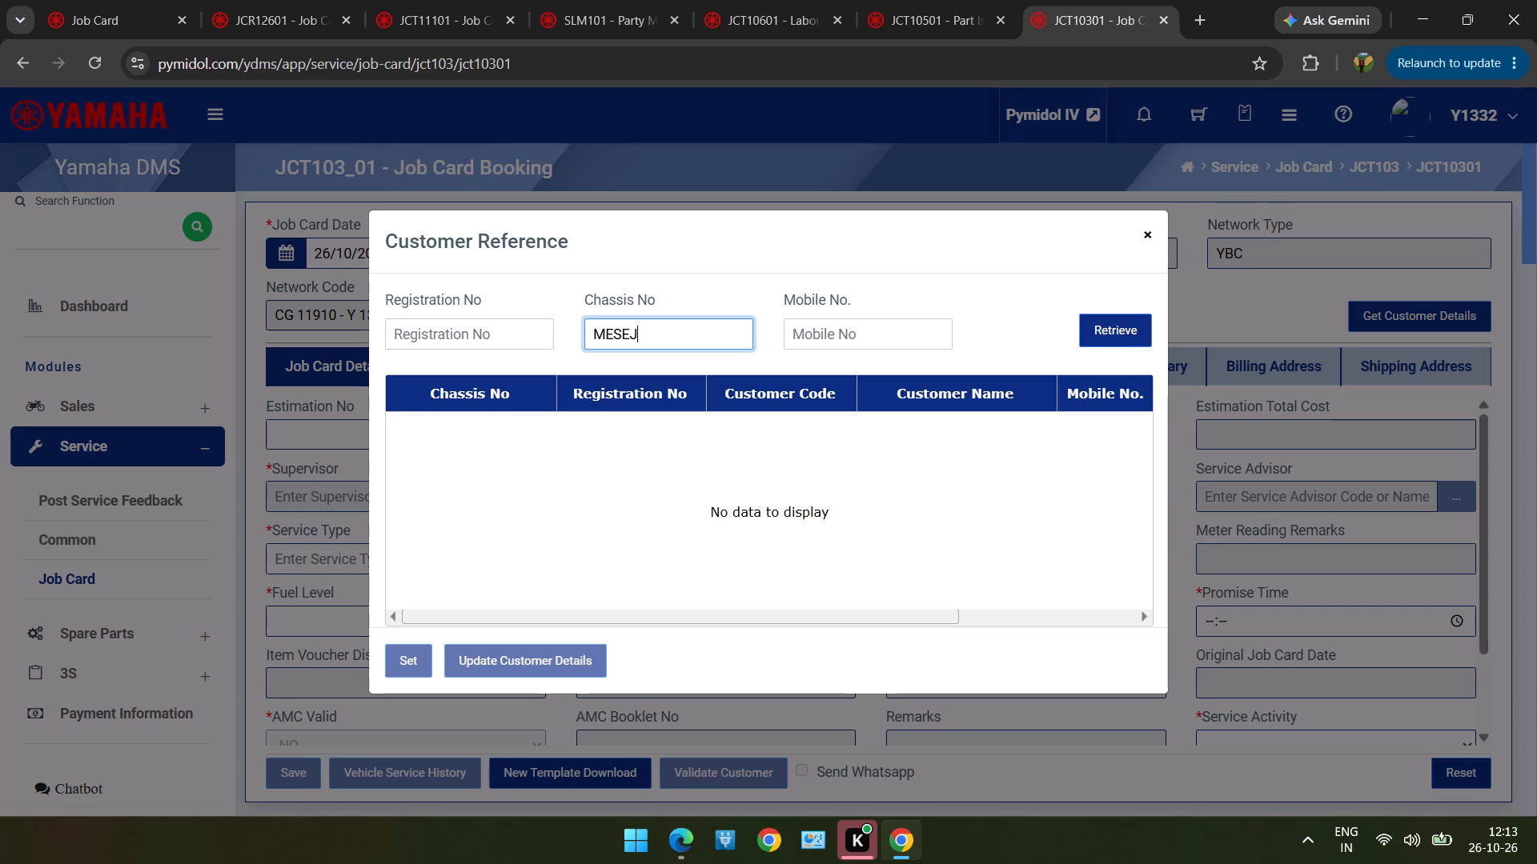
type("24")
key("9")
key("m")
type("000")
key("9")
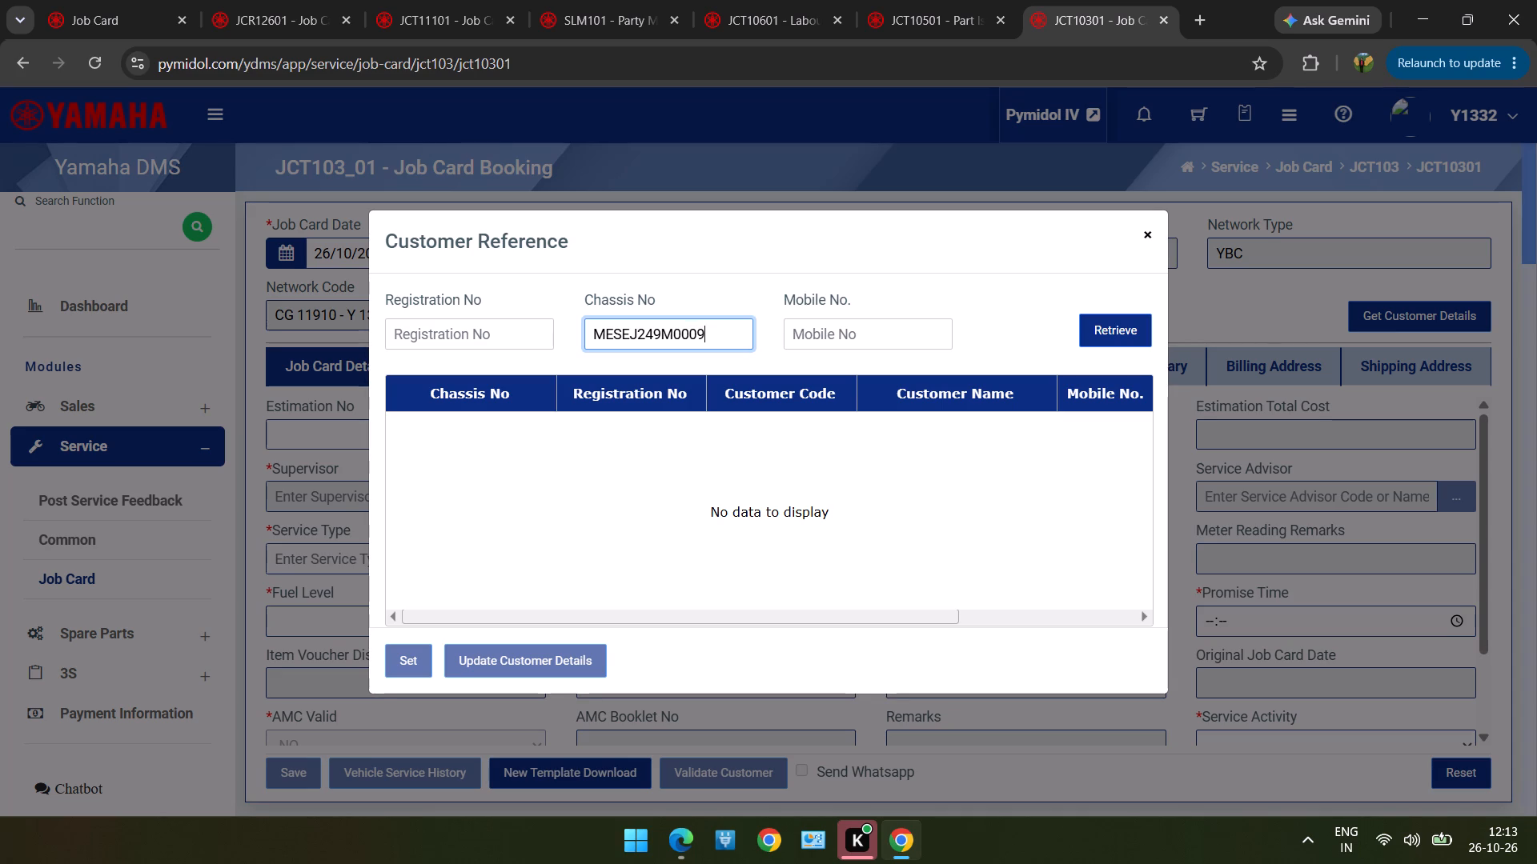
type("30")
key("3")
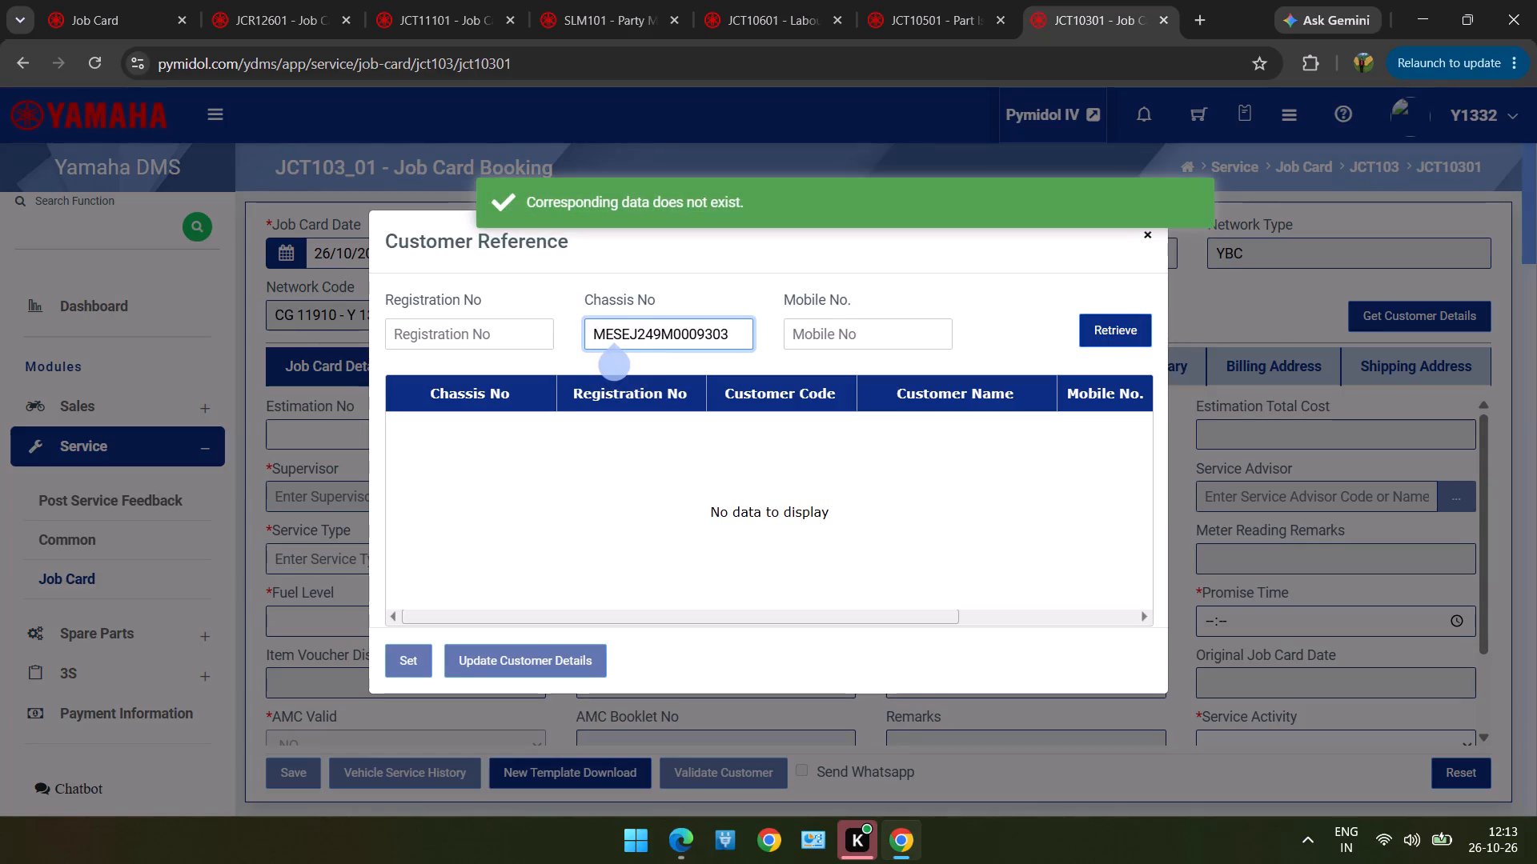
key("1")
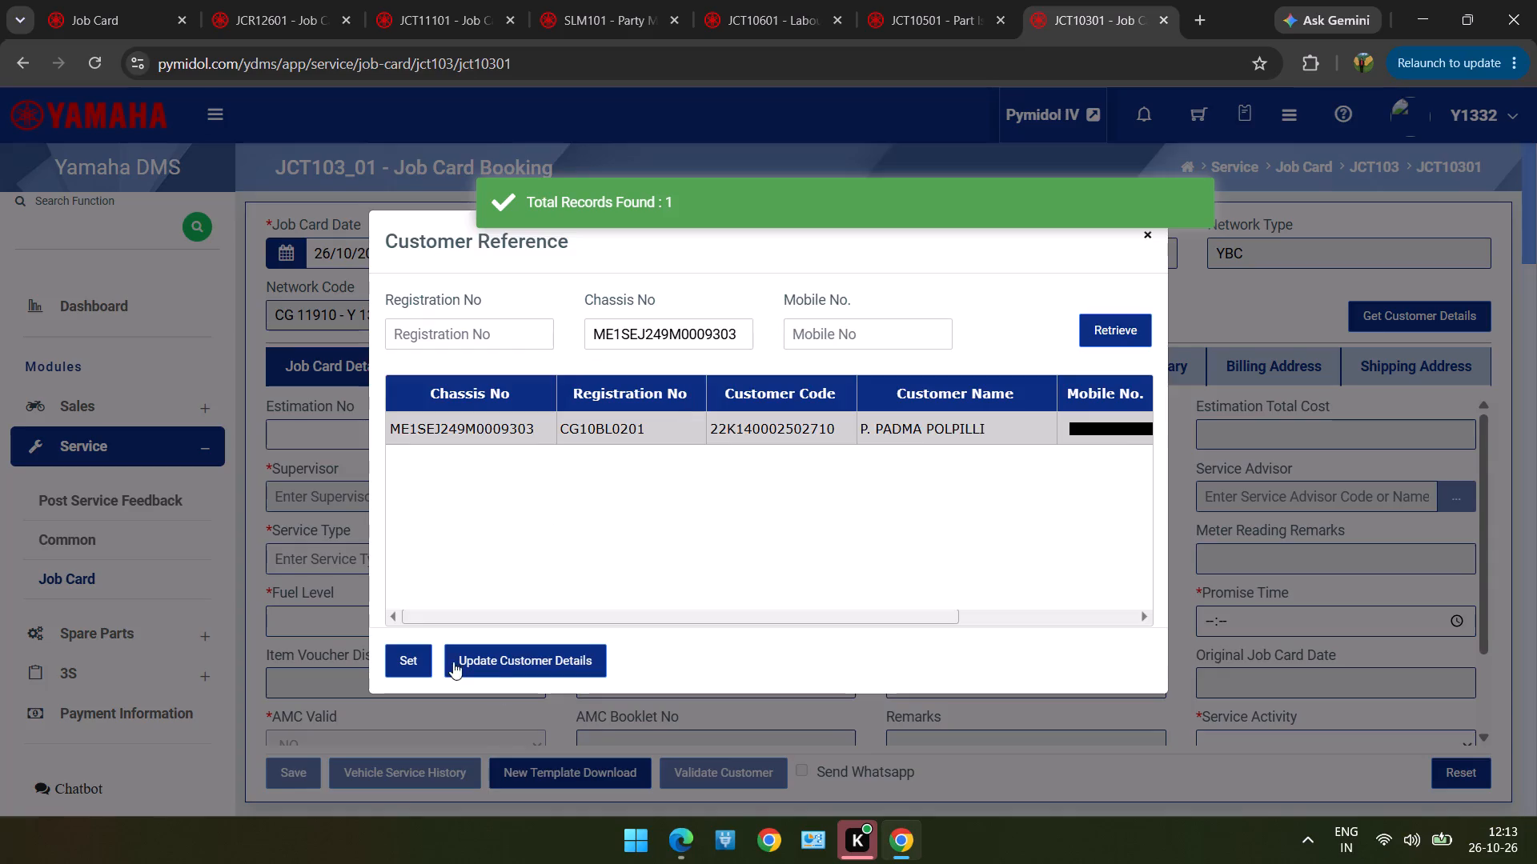
left_click(409, 663)
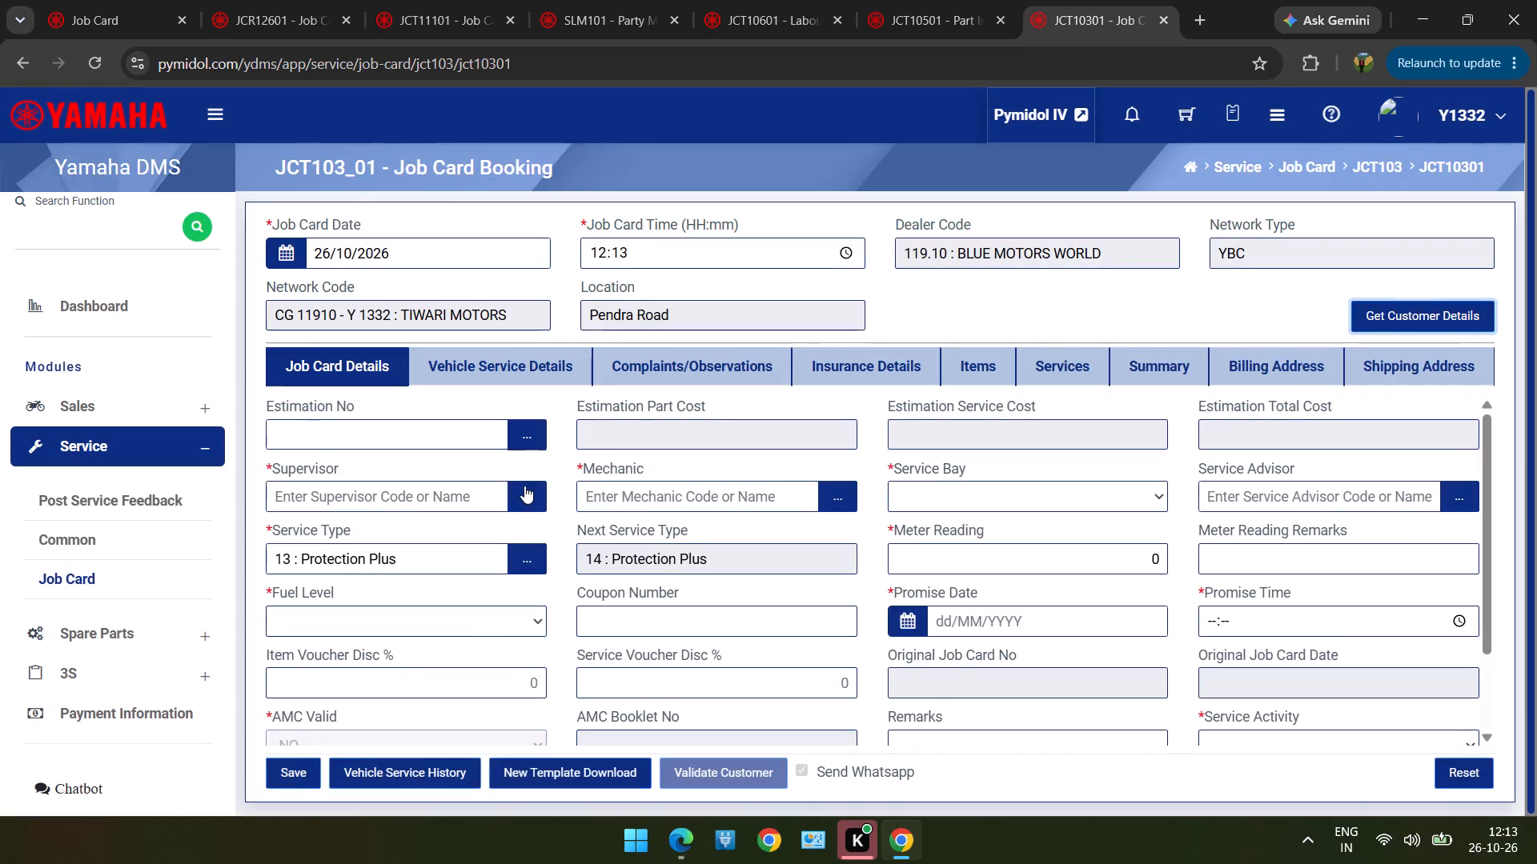
left_click(515, 487)
double_click(629, 330)
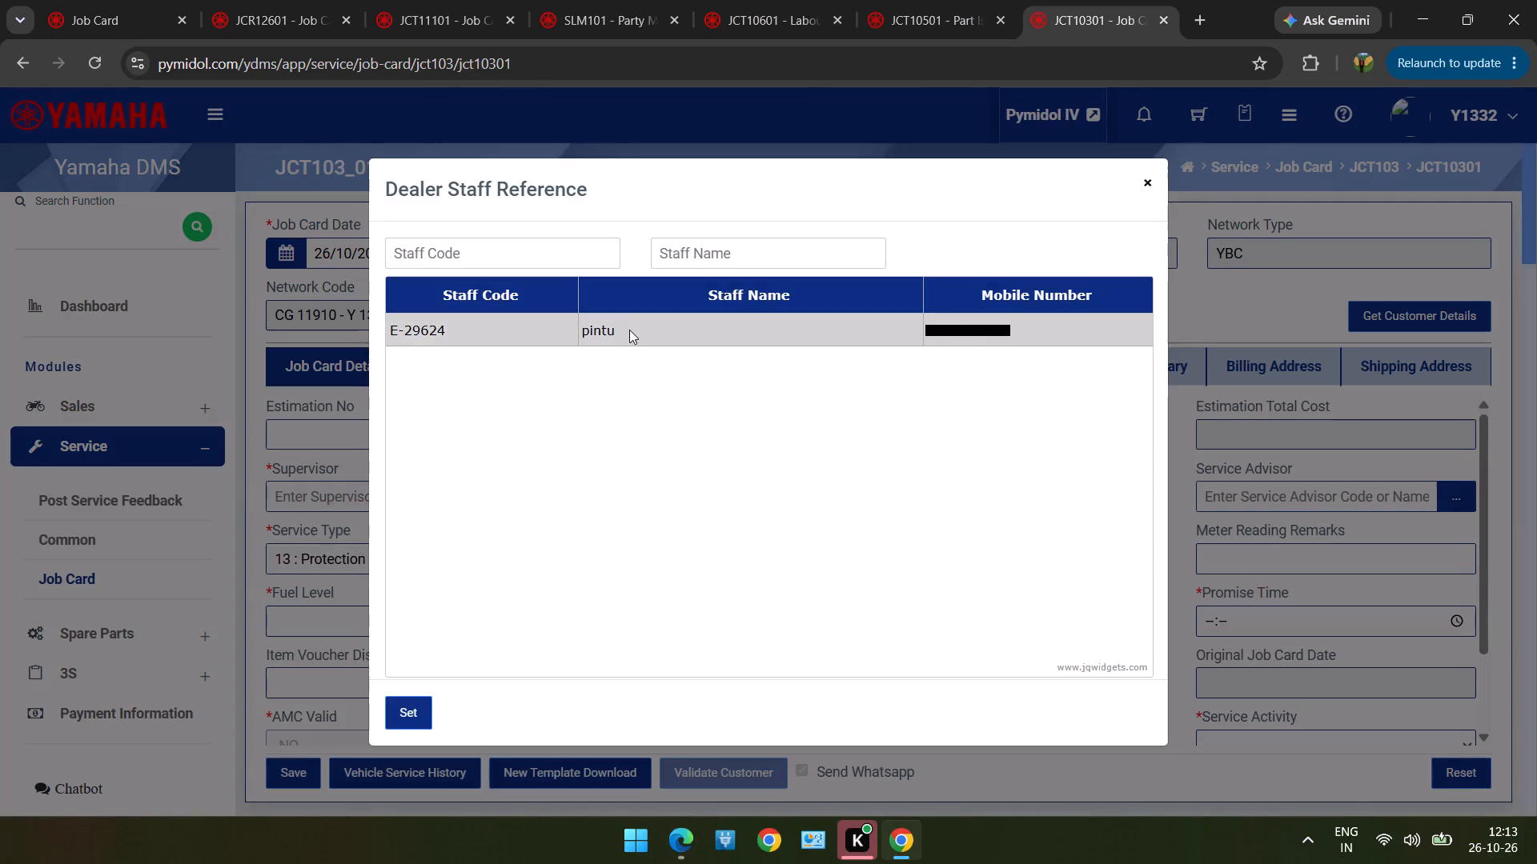
left_click(838, 496)
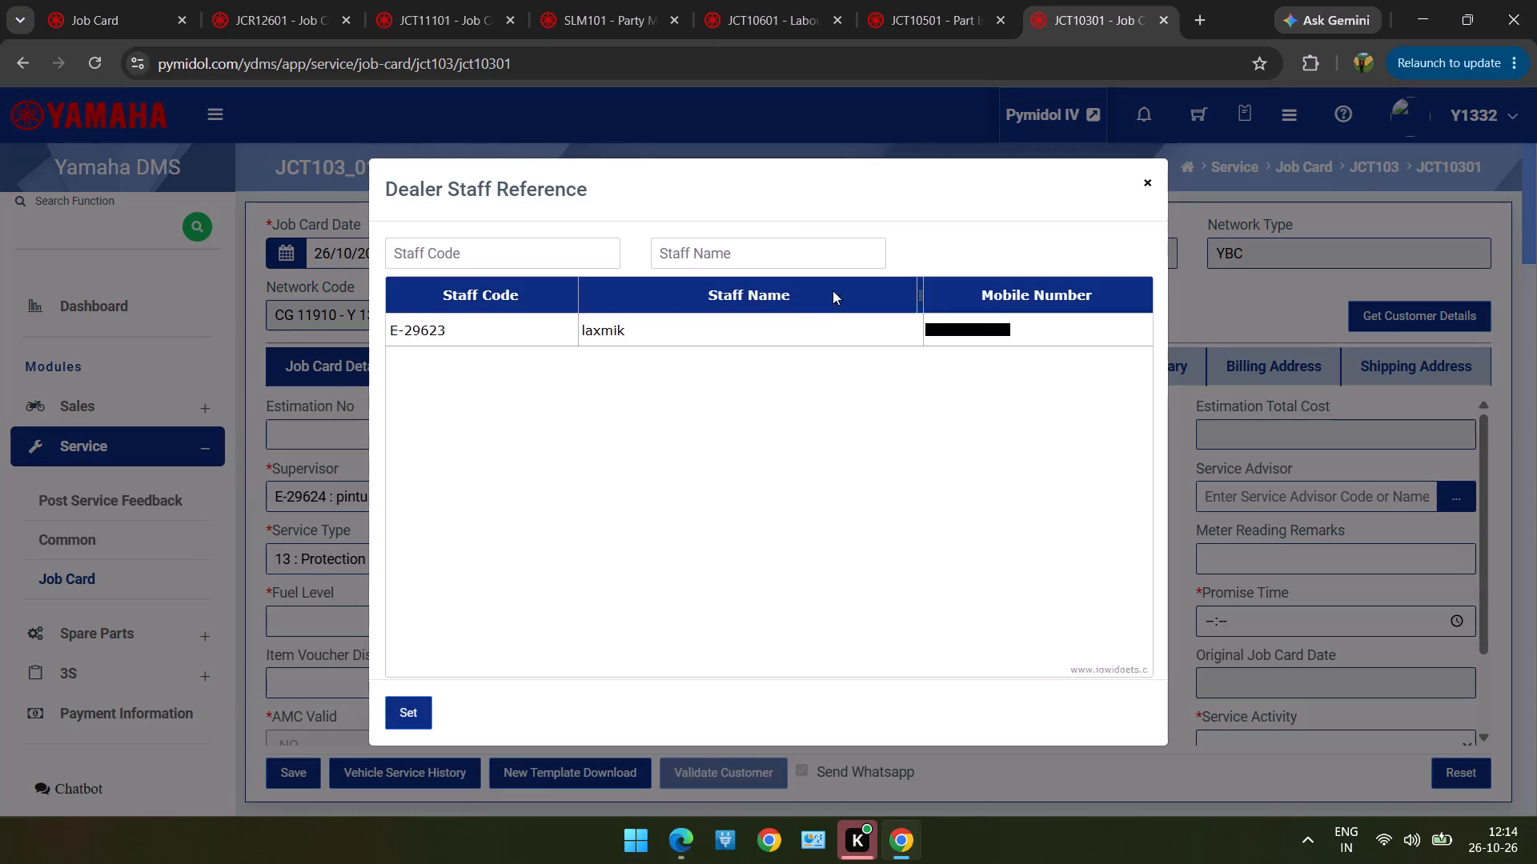
double_click(827, 338)
Set the job card's service bay to BAY2.
double_click(948, 484)
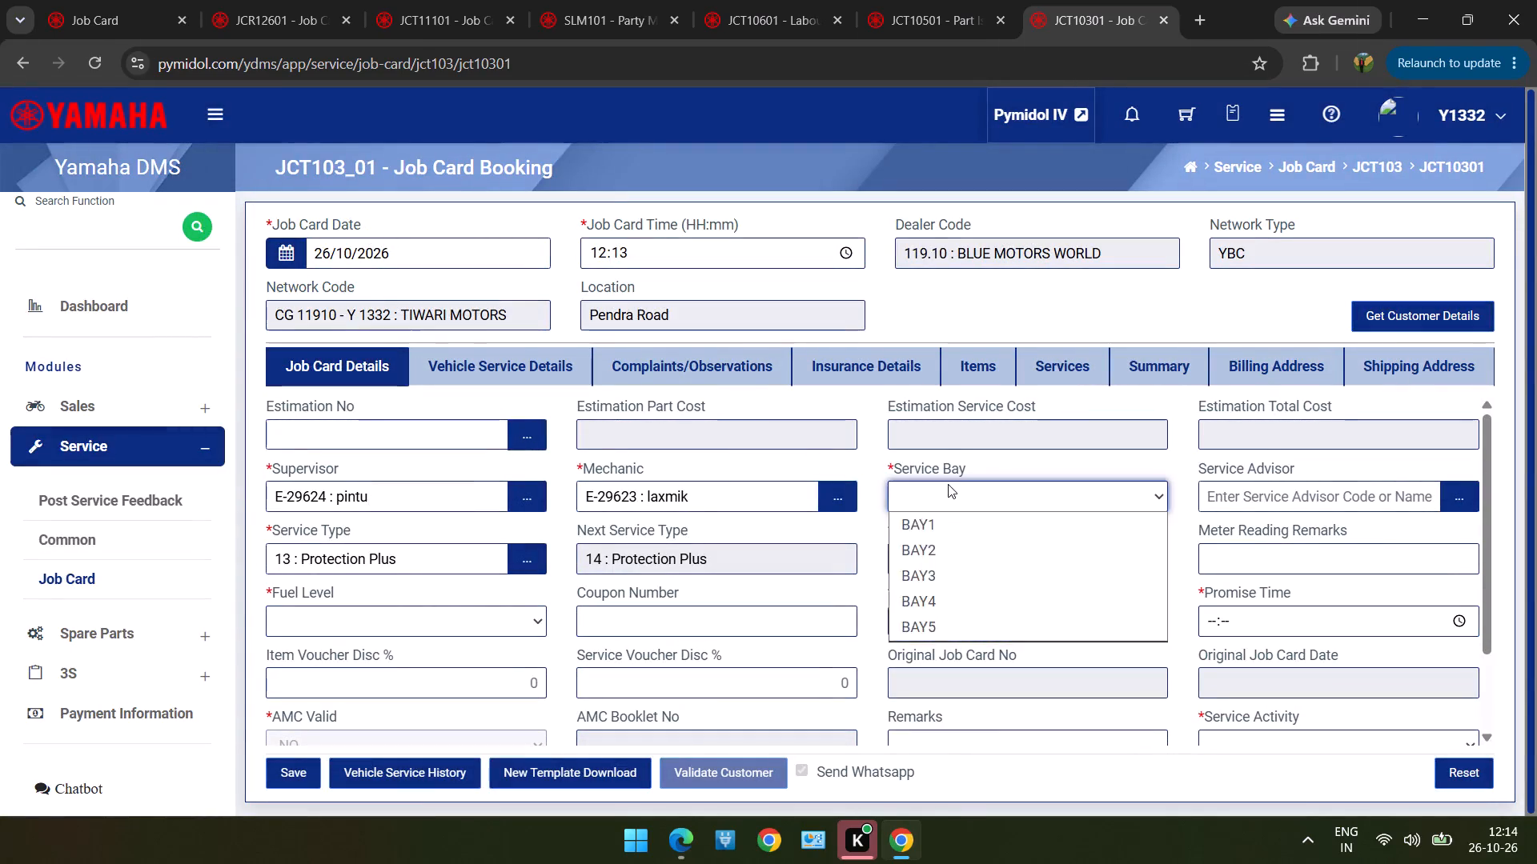
left_click(948, 490)
left_click_drag(949, 516, 1080, 546)
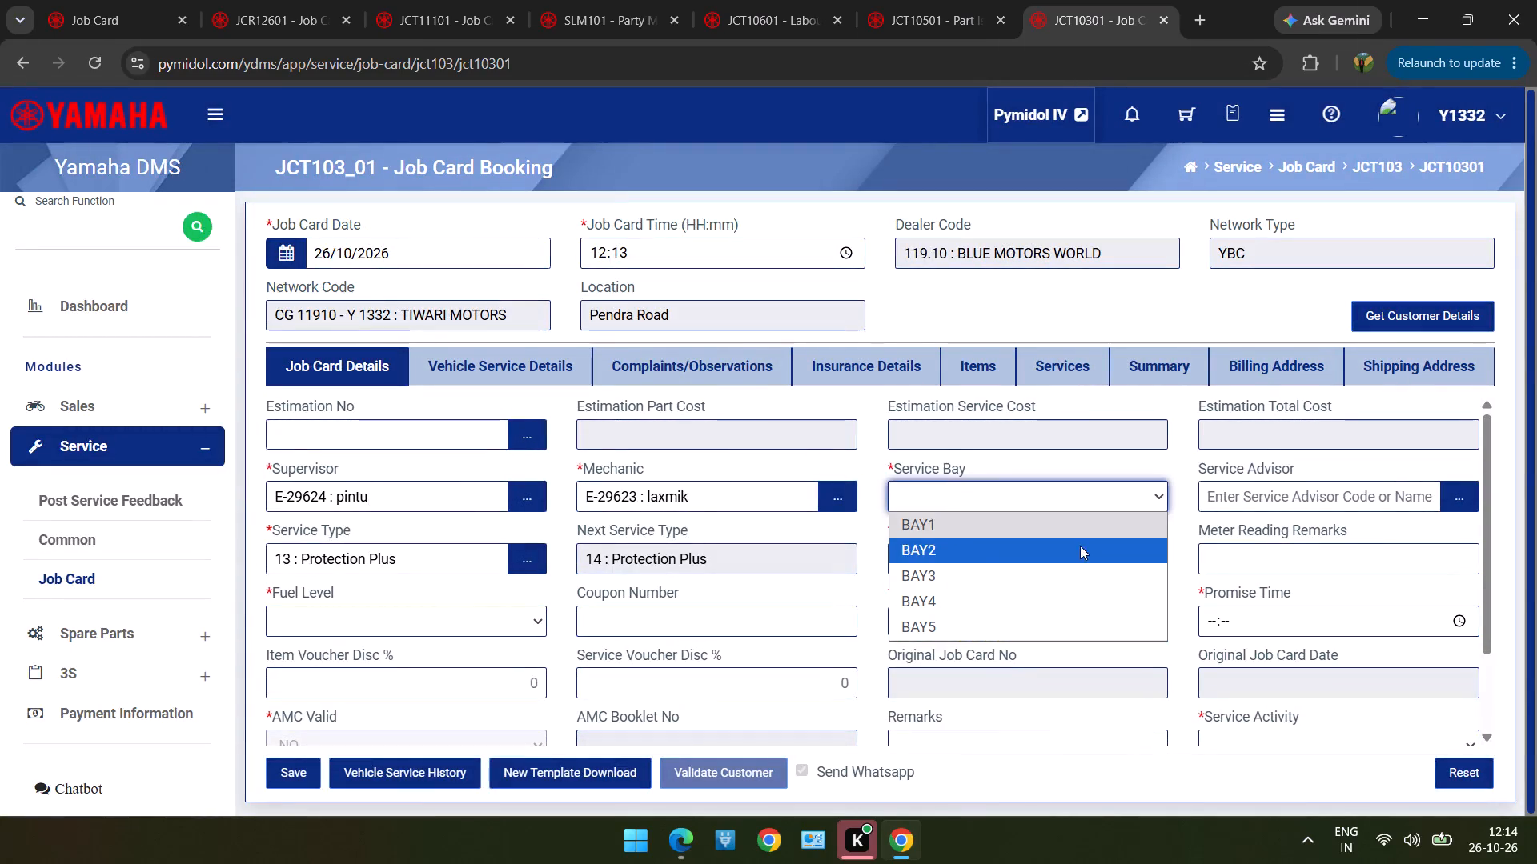
left_click_drag(1080, 546, 1004, 557)
Open the job card's meter reading for editing.
left_click(1004, 557)
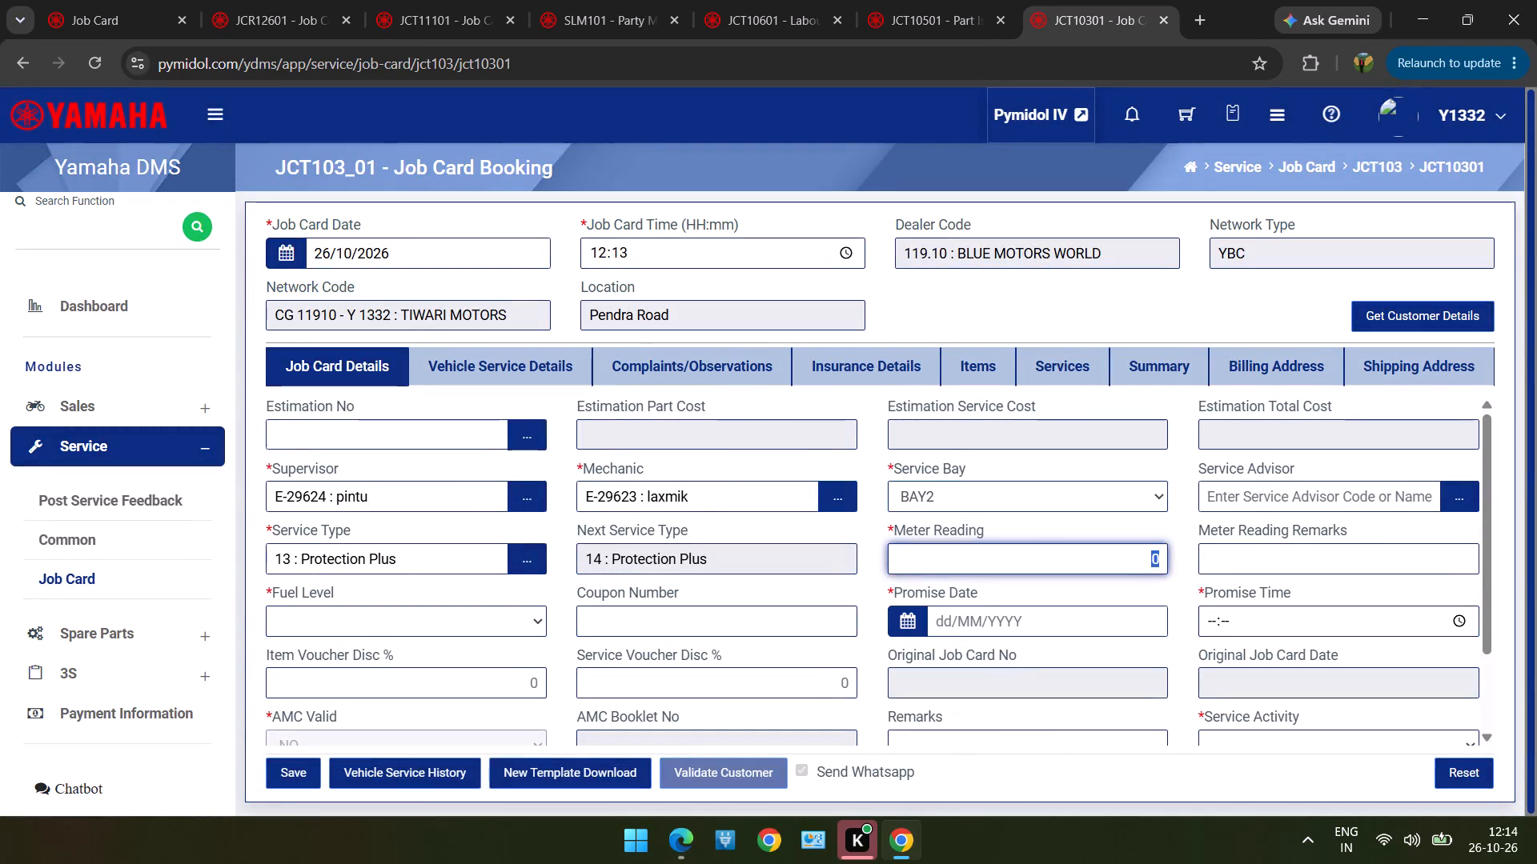
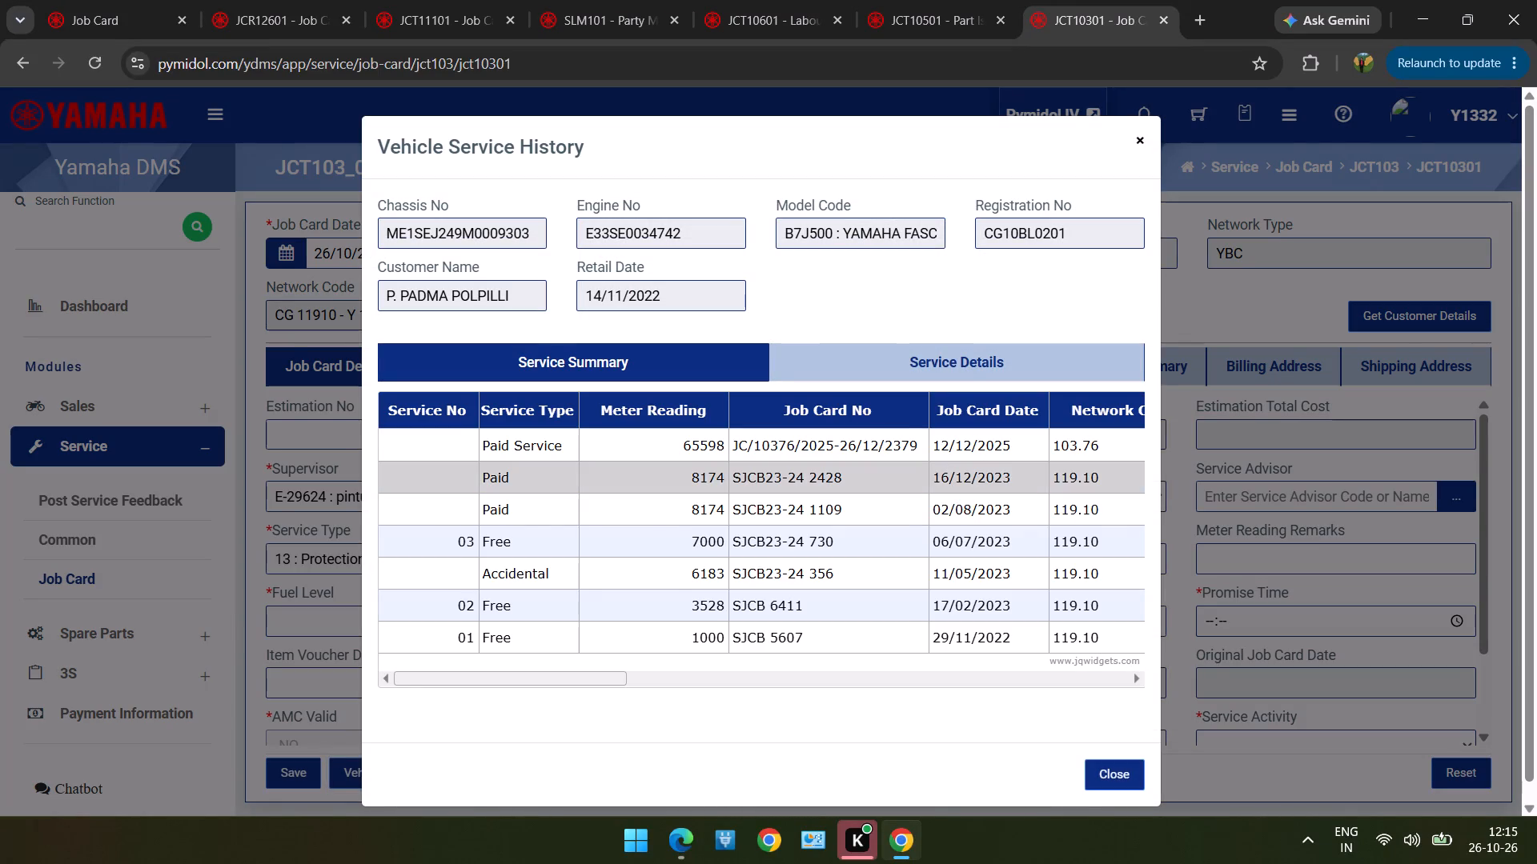
Examine the vehicle's service history summary for its past meter readings, job card dates and servicing networks.
scroll(963, 478, "down", 1)
scroll(963, 478, "right", 3)
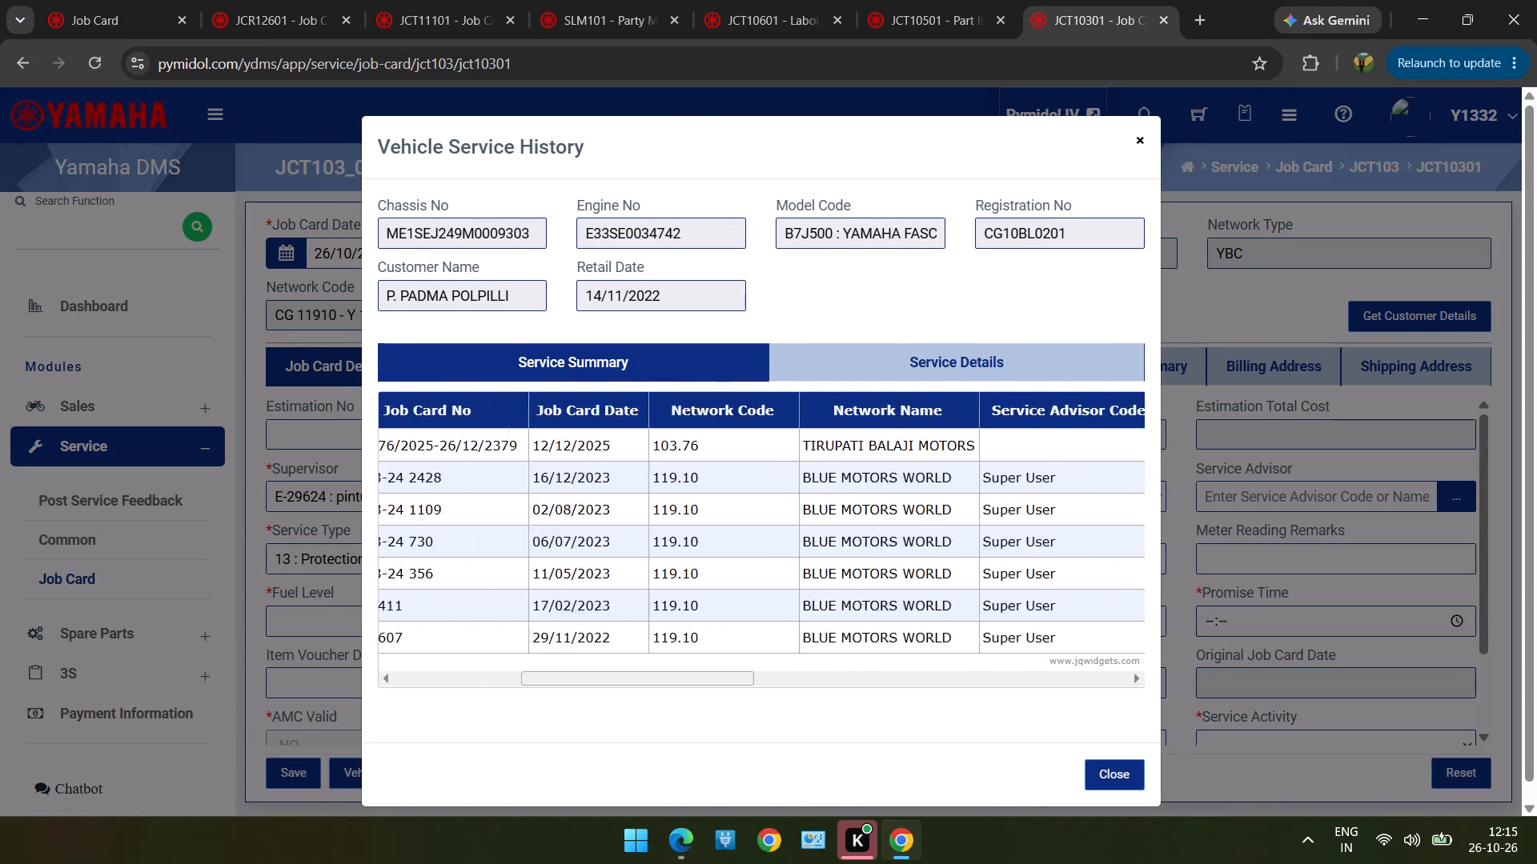
scroll(963, 478, "right", 5)
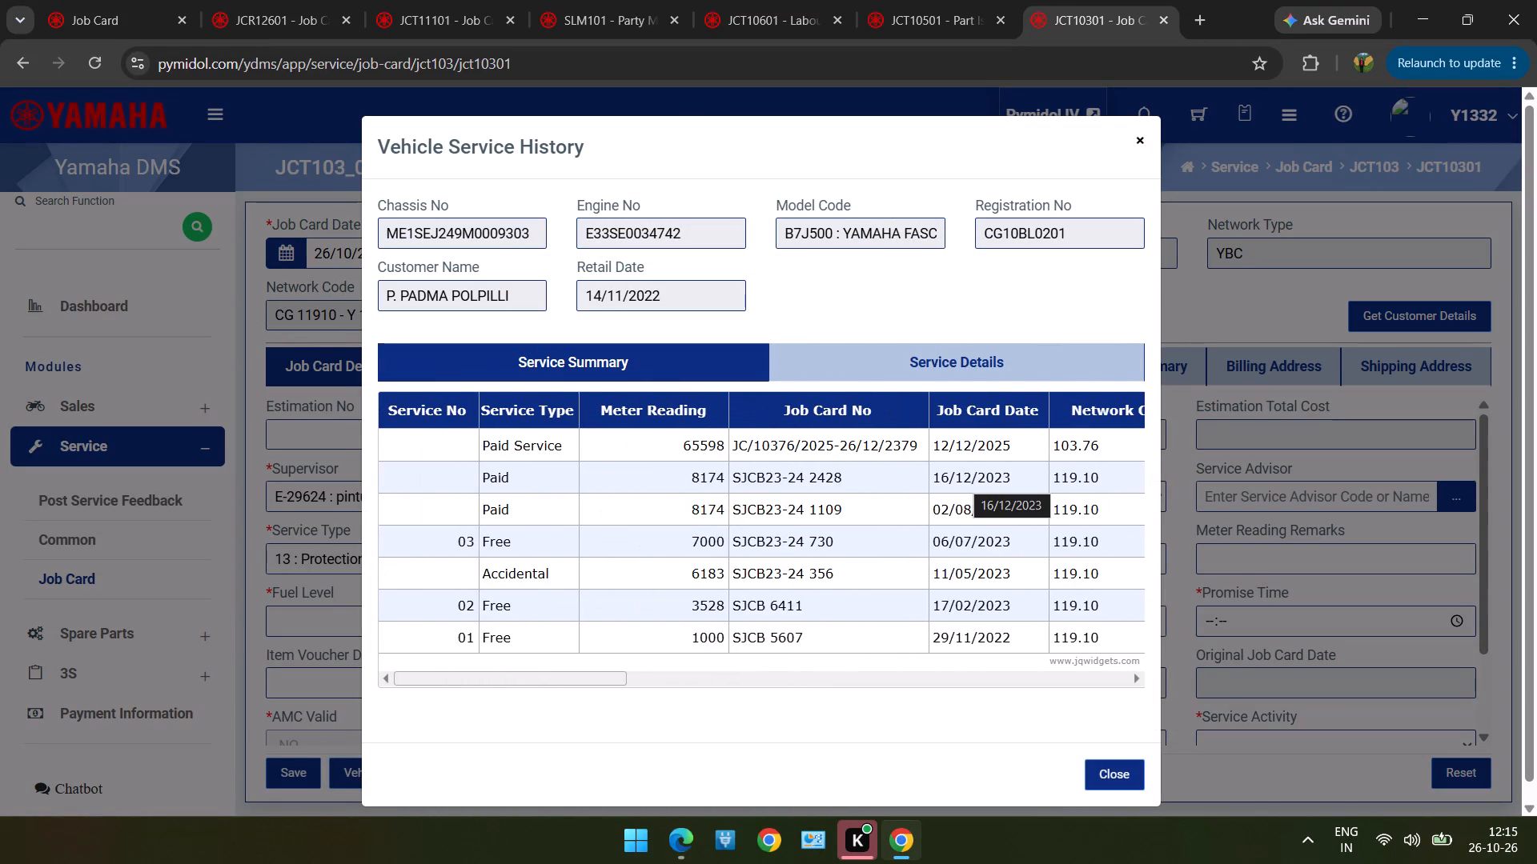
scroll(963, 478, "right", 1)
scroll(935, 437, "down", 1)
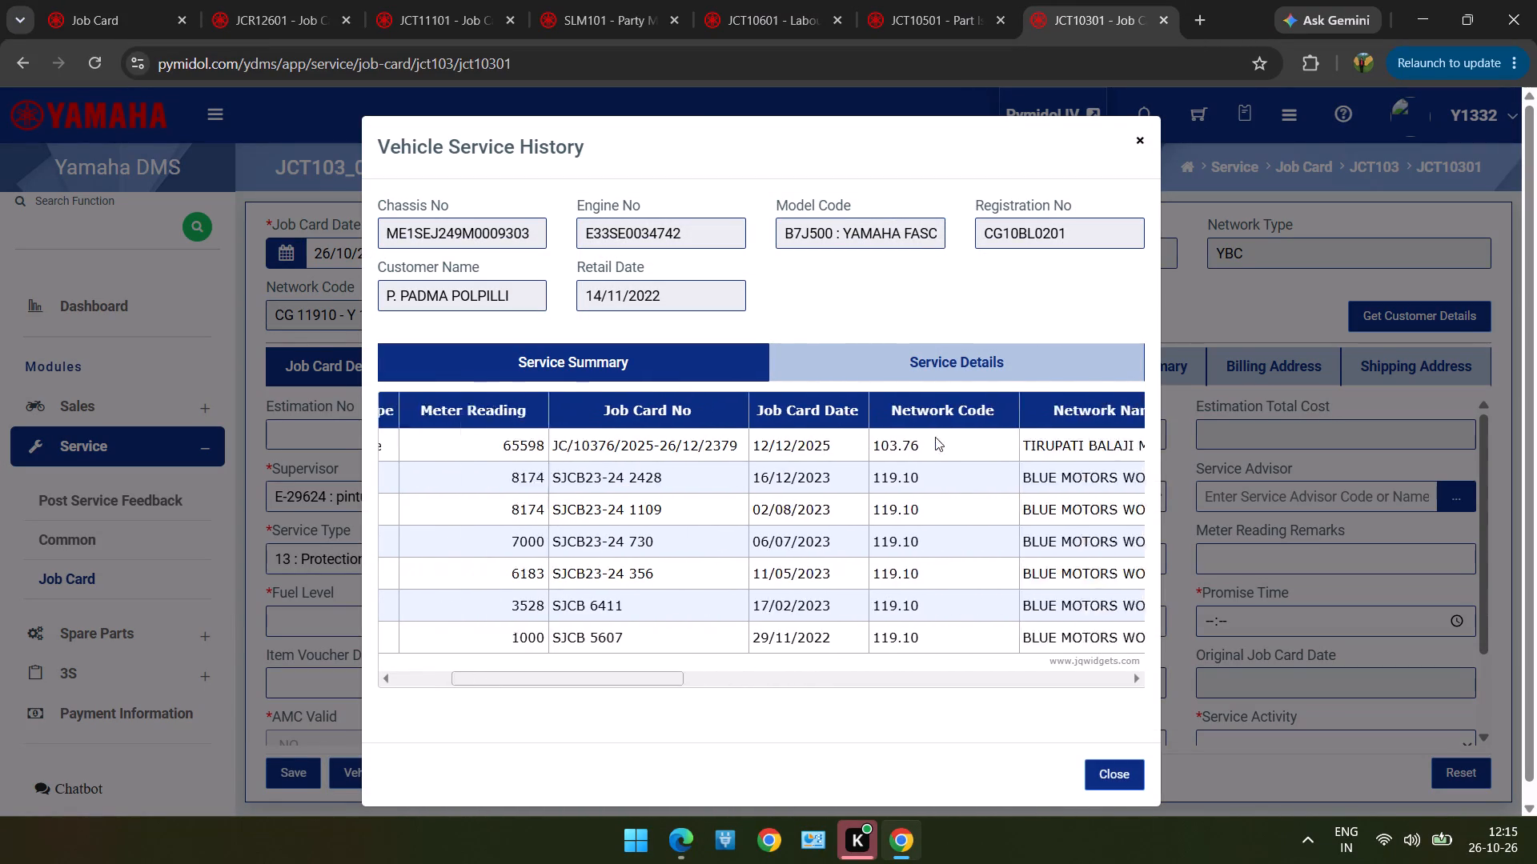
scroll(935, 437, "down", 2)
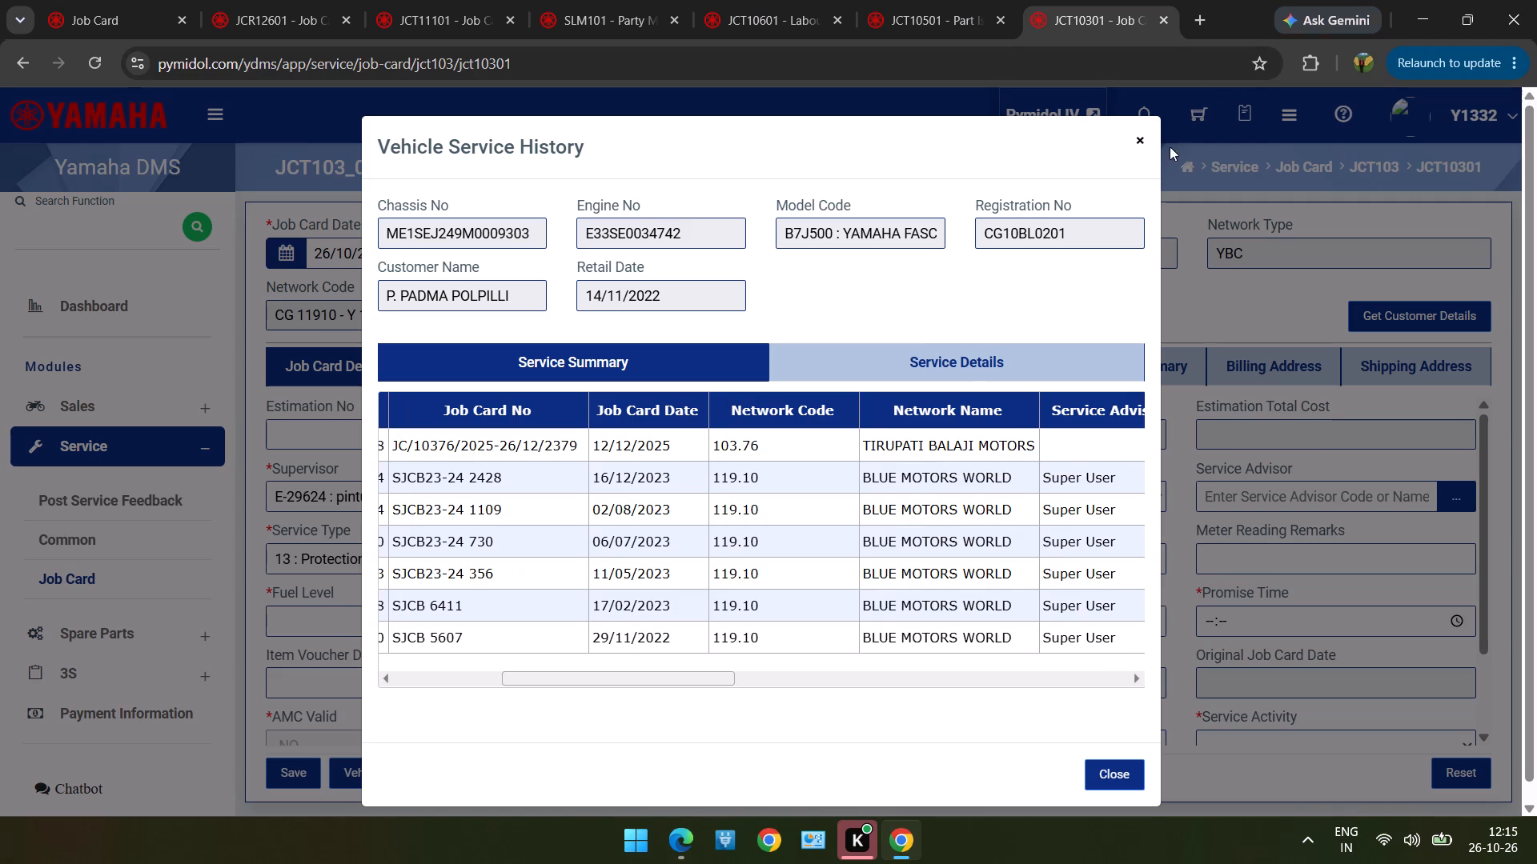
left_click(1132, 139)
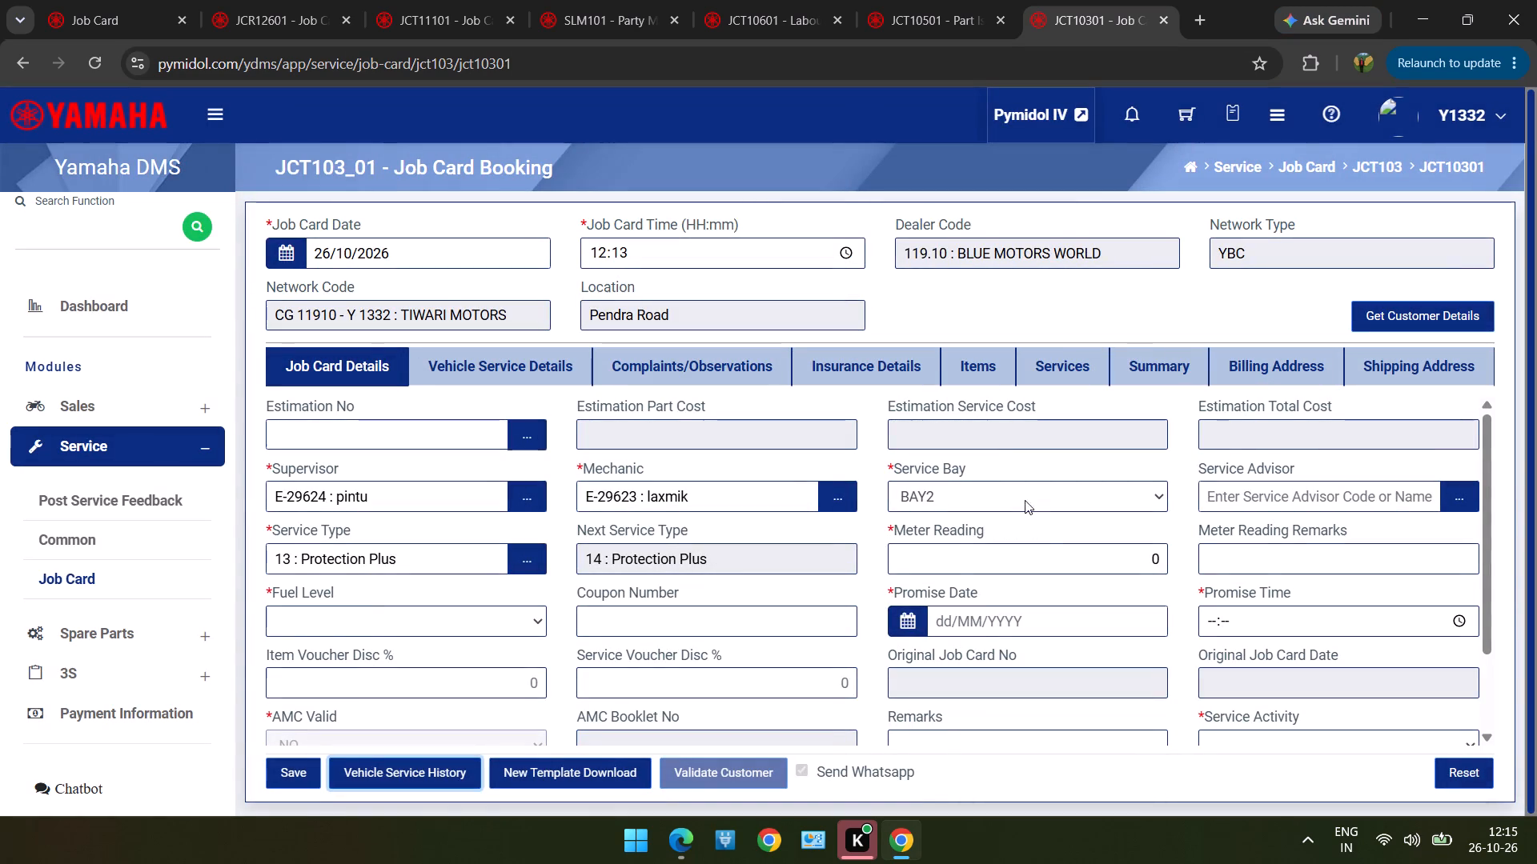
Set the job card's meter reading to 65340.
left_click(1044, 556)
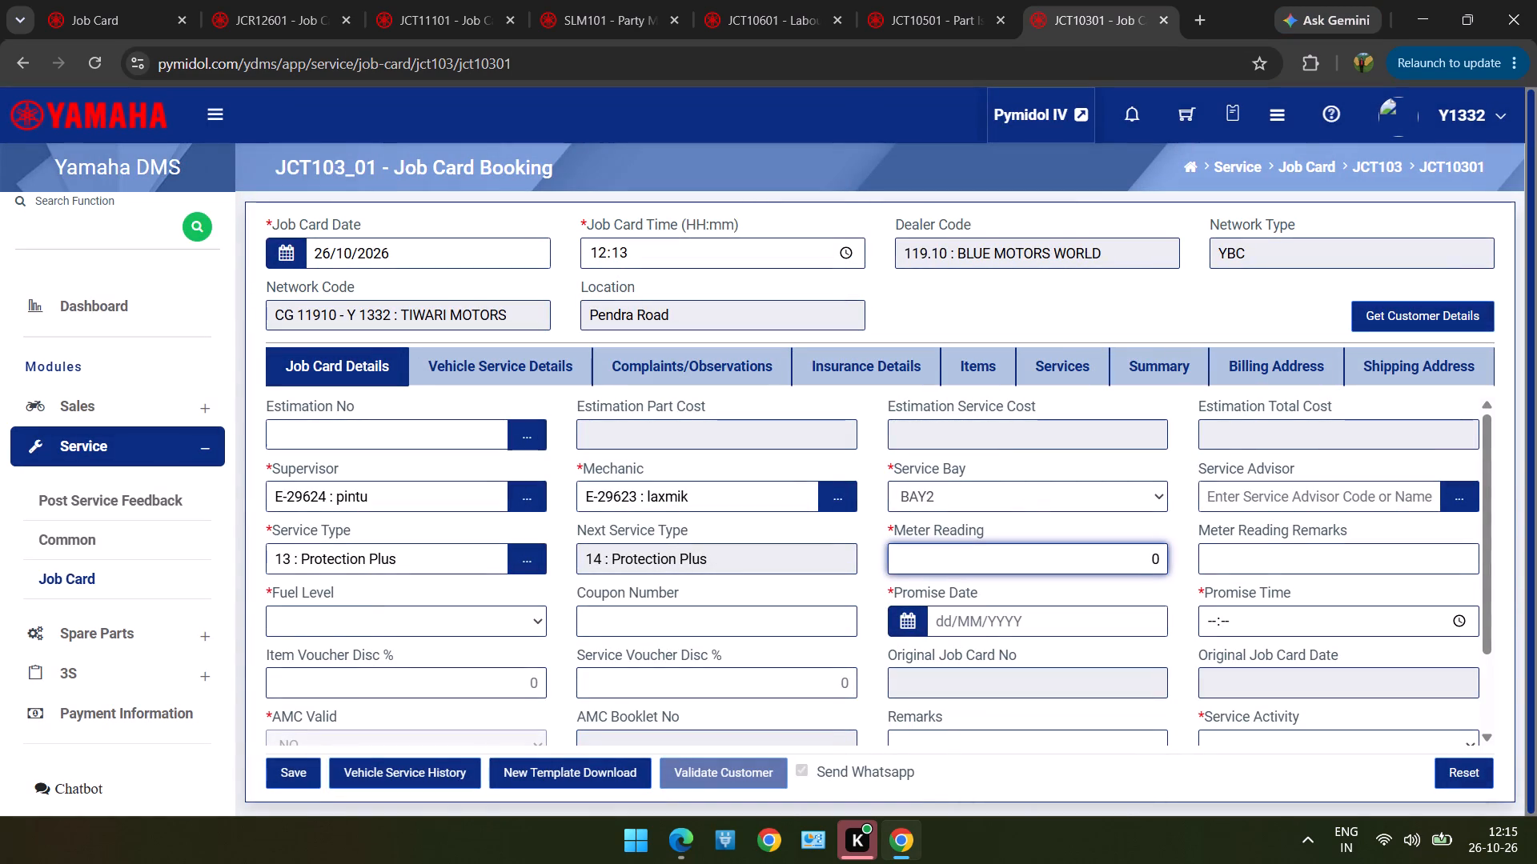
left_click(1044, 556)
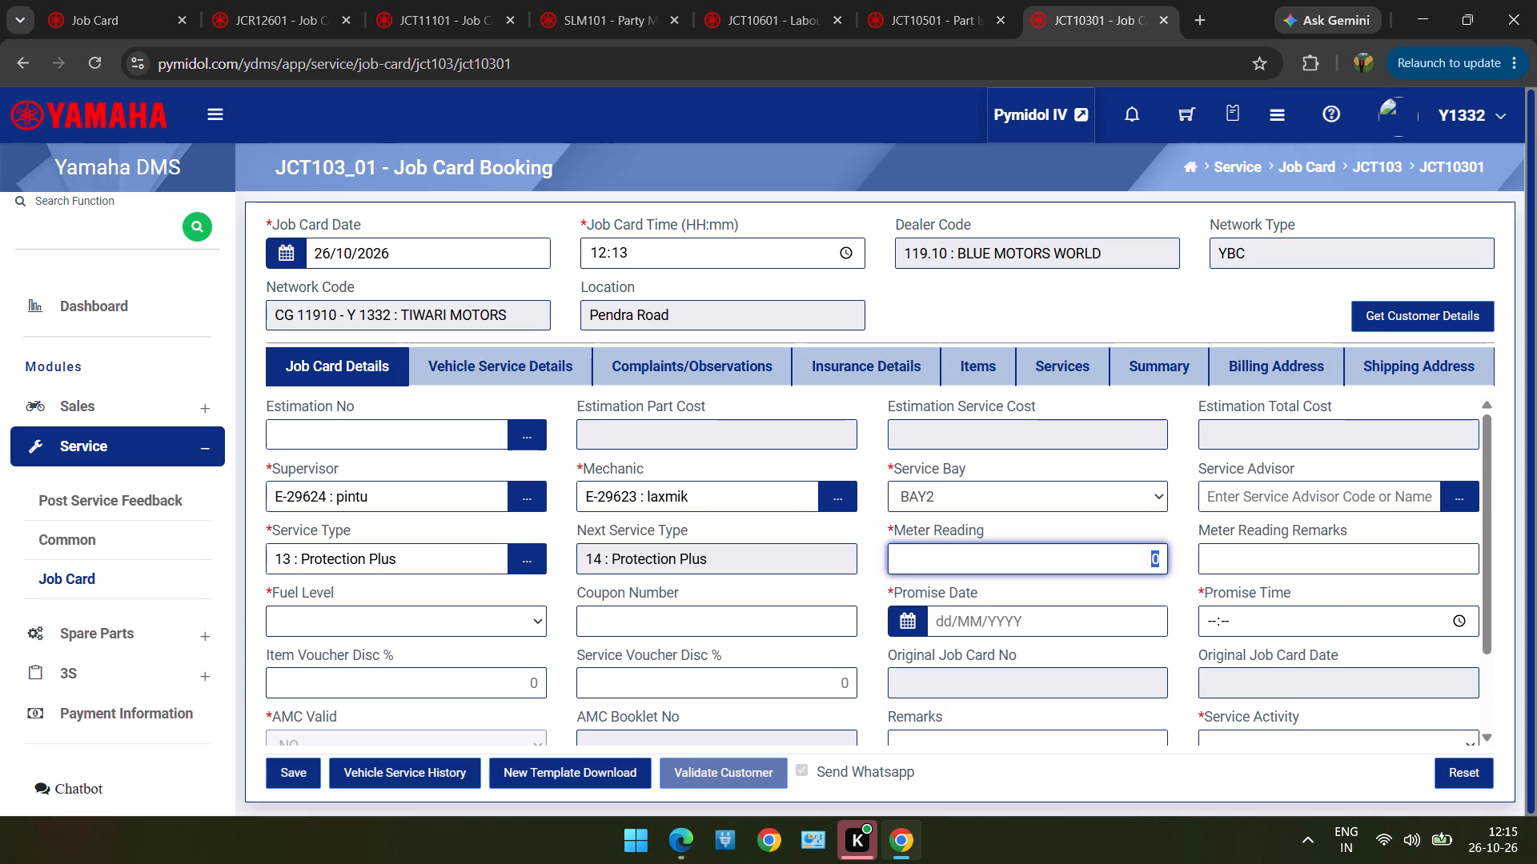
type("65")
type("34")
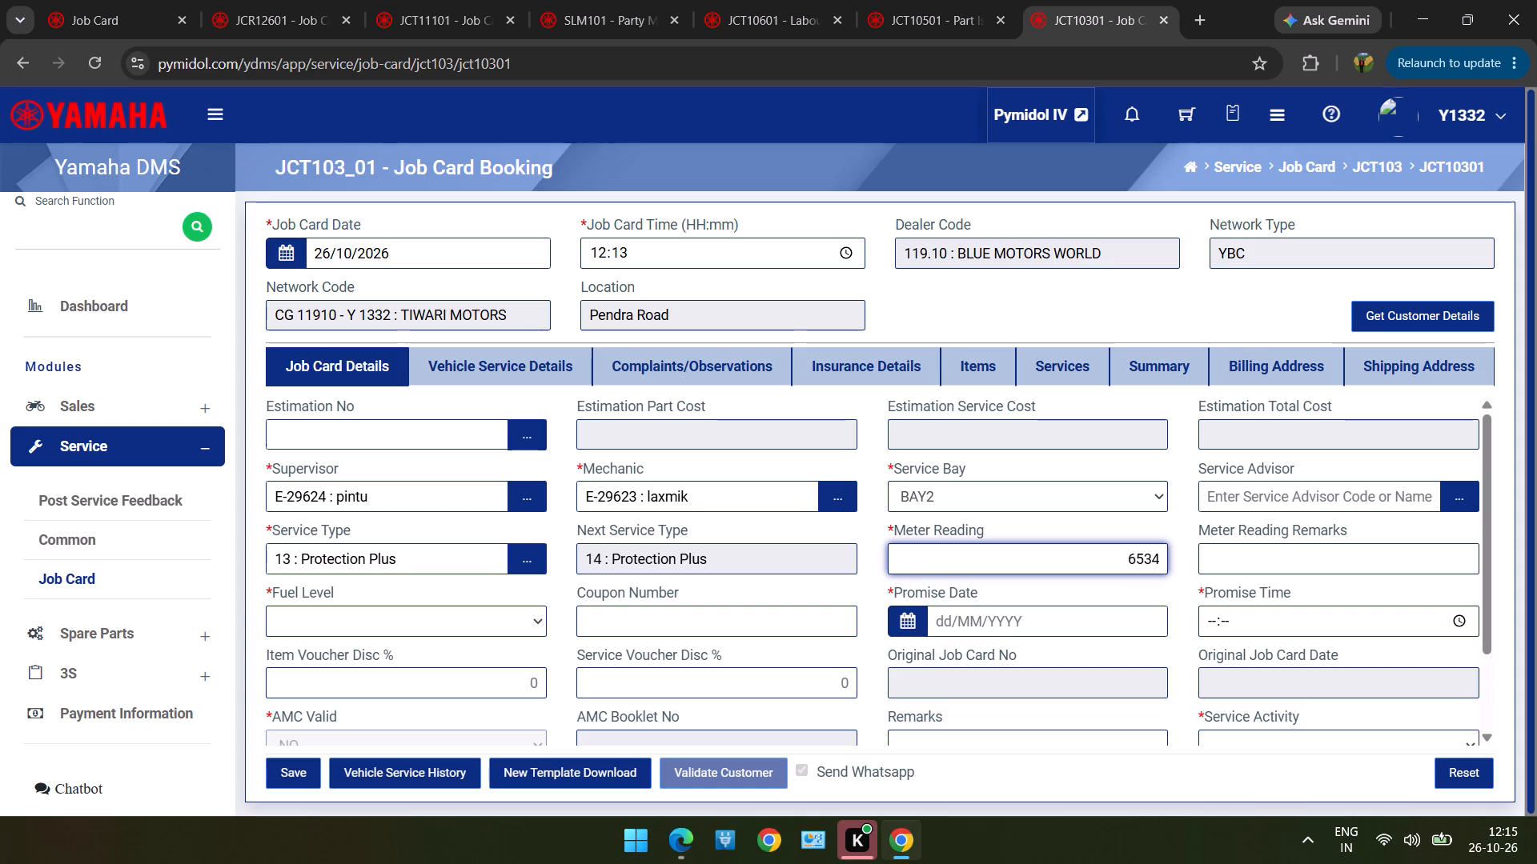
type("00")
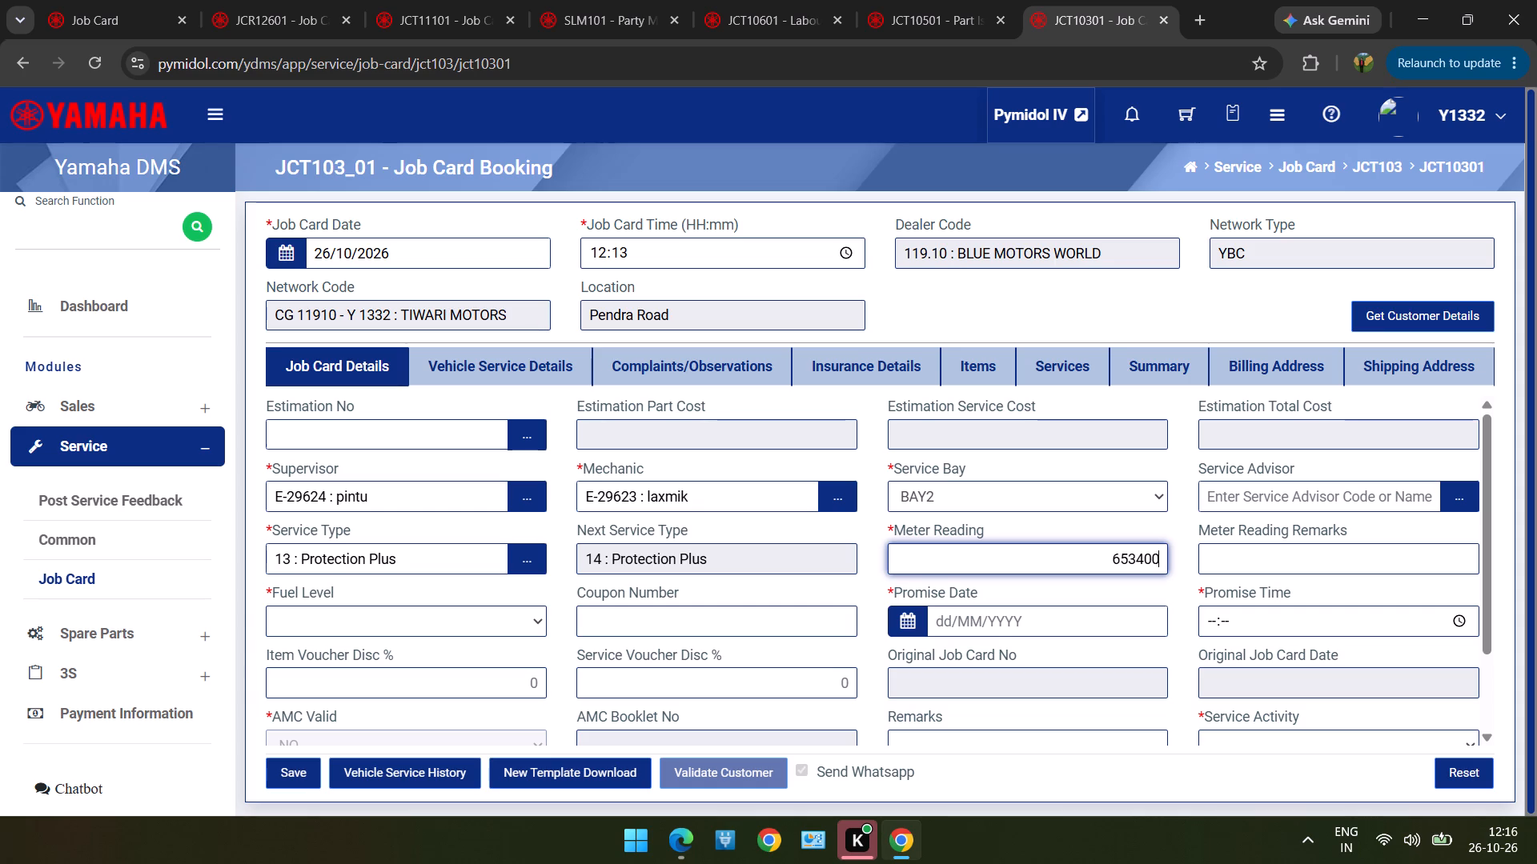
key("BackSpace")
left_click(1013, 621)
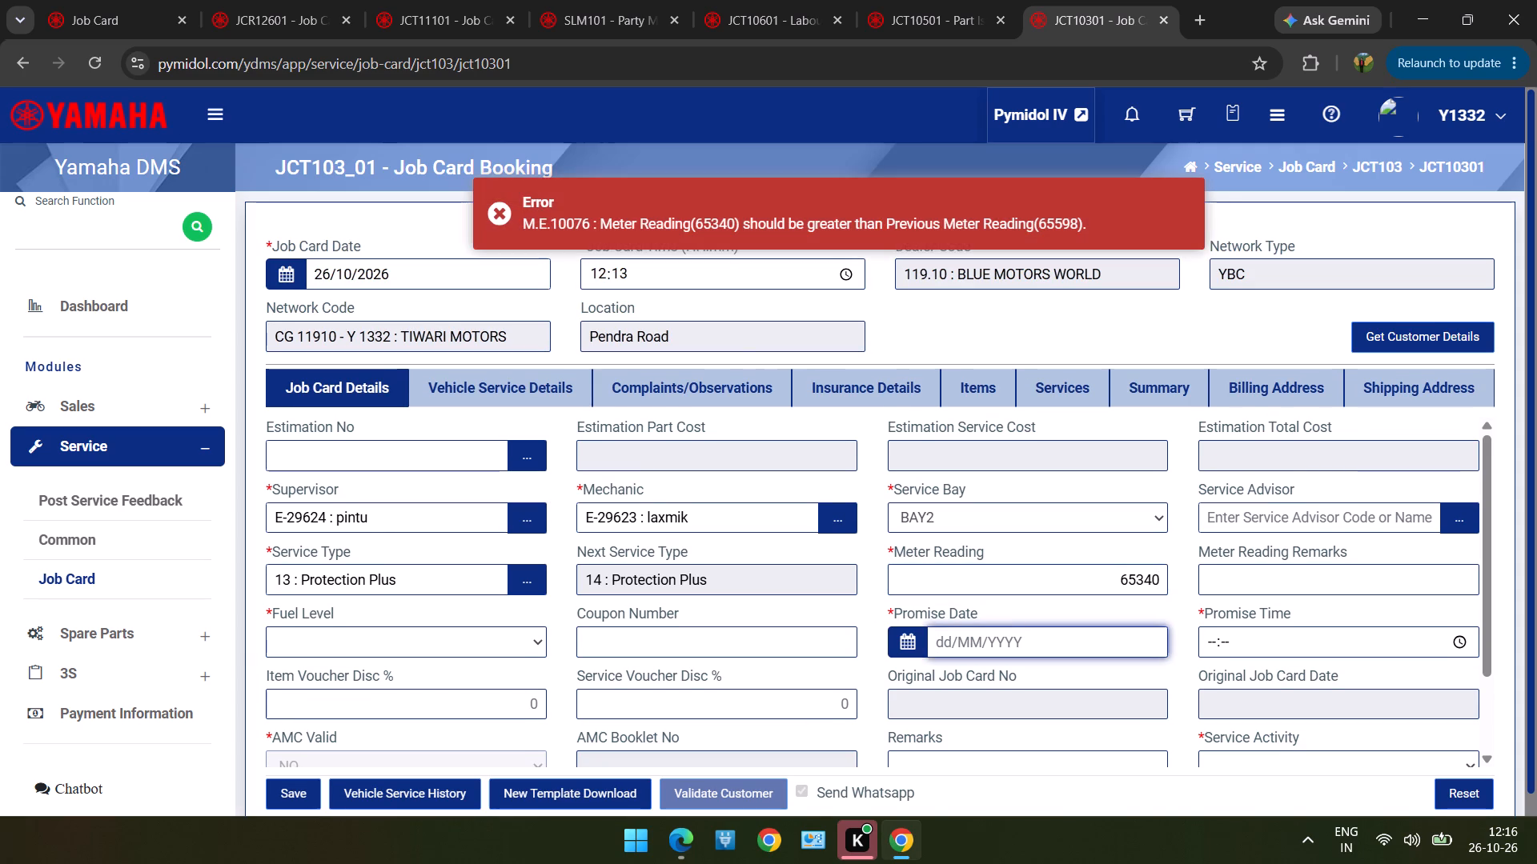
Set the job card's fuel level to 2-Points.
double_click(462, 654)
left_click(462, 654)
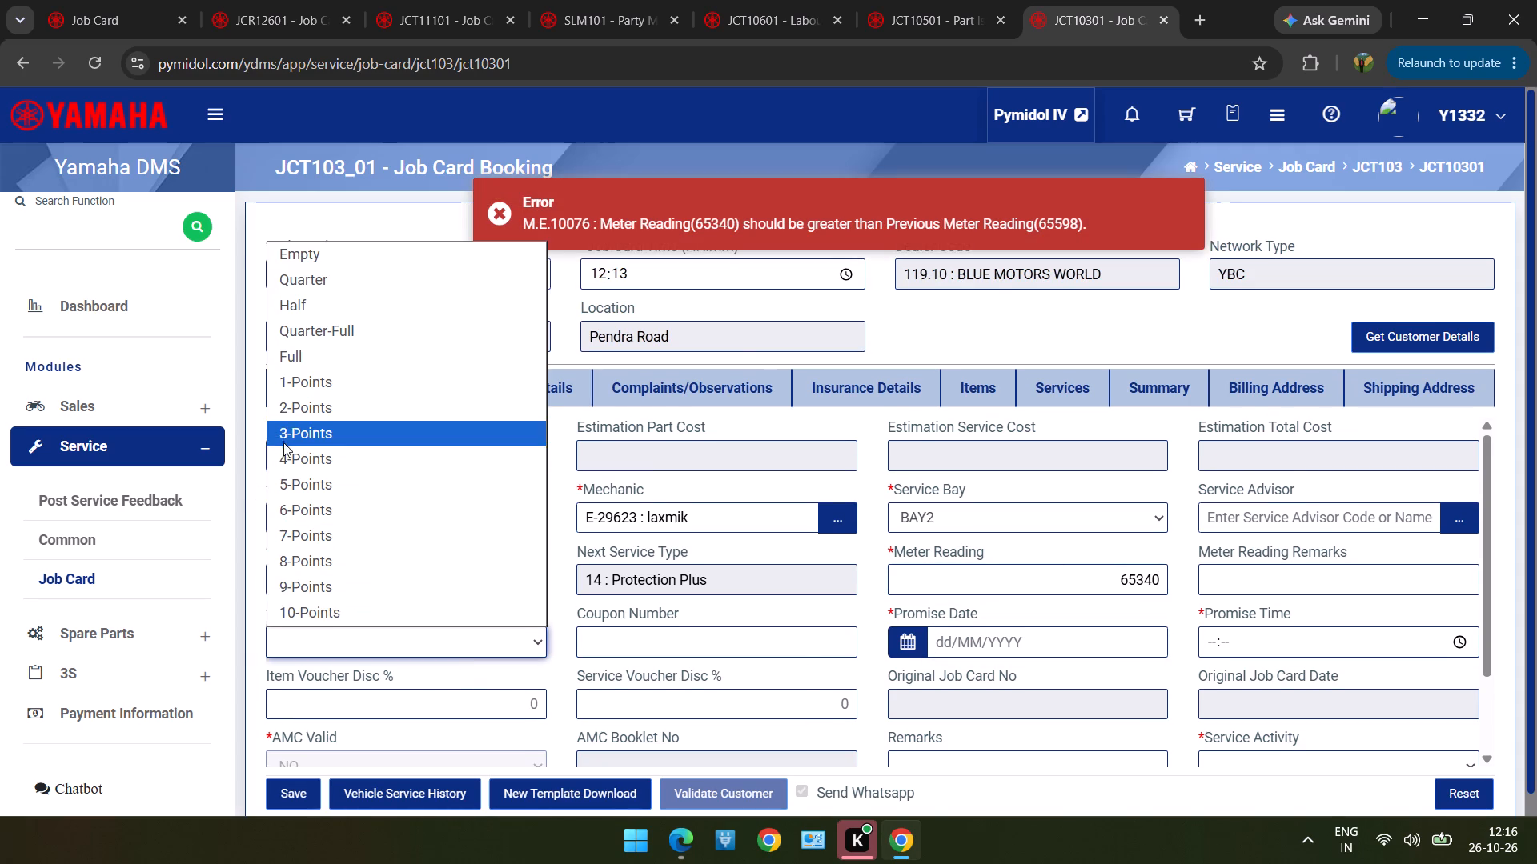
double_click(285, 420)
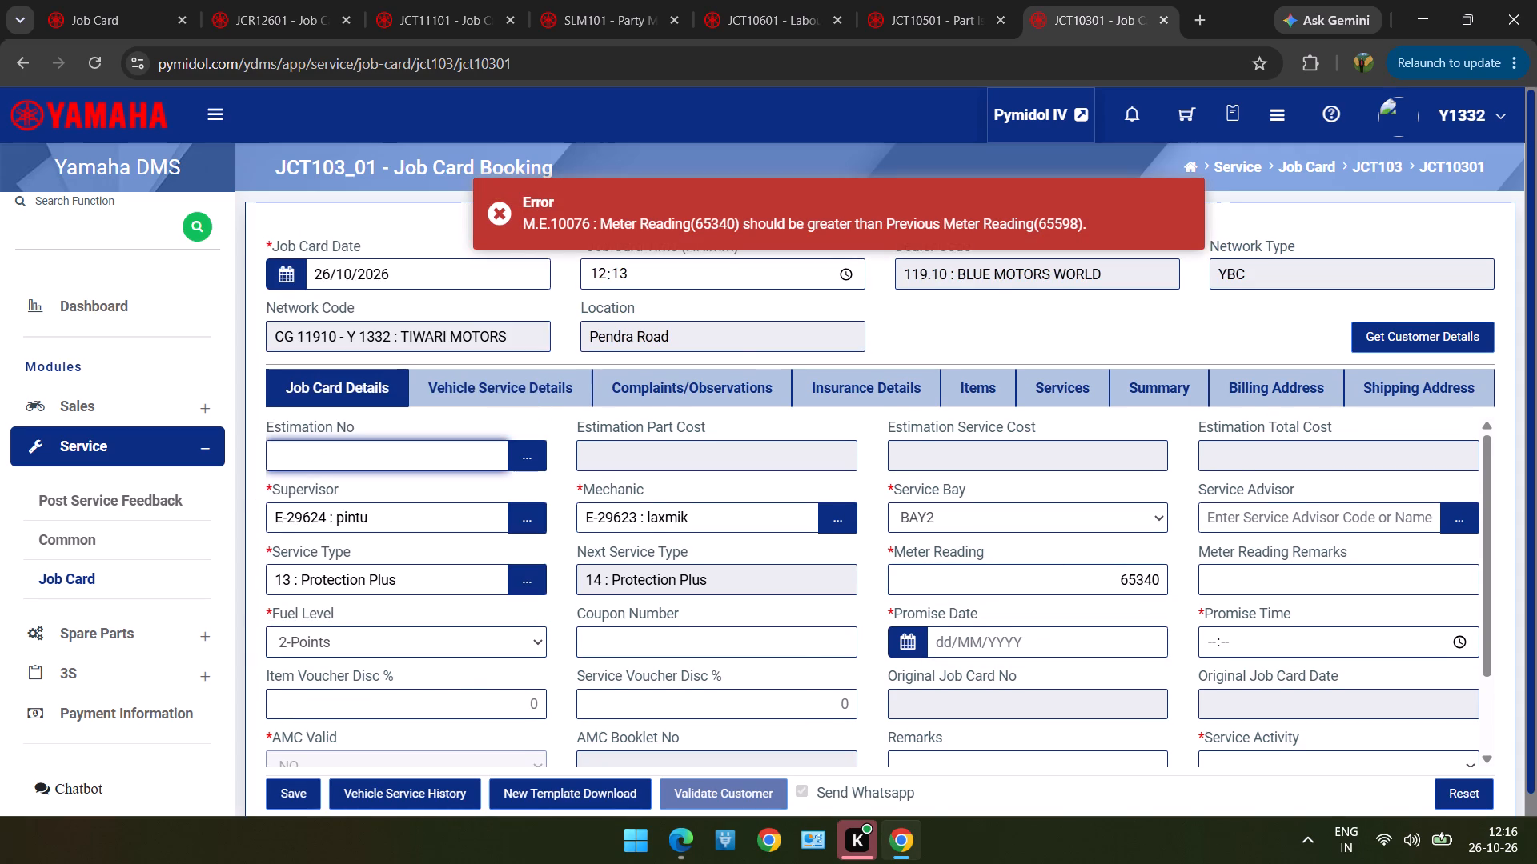
Set the job card's promise date to 26/10/2026 and its promise time to 12:16.
left_click(943, 640)
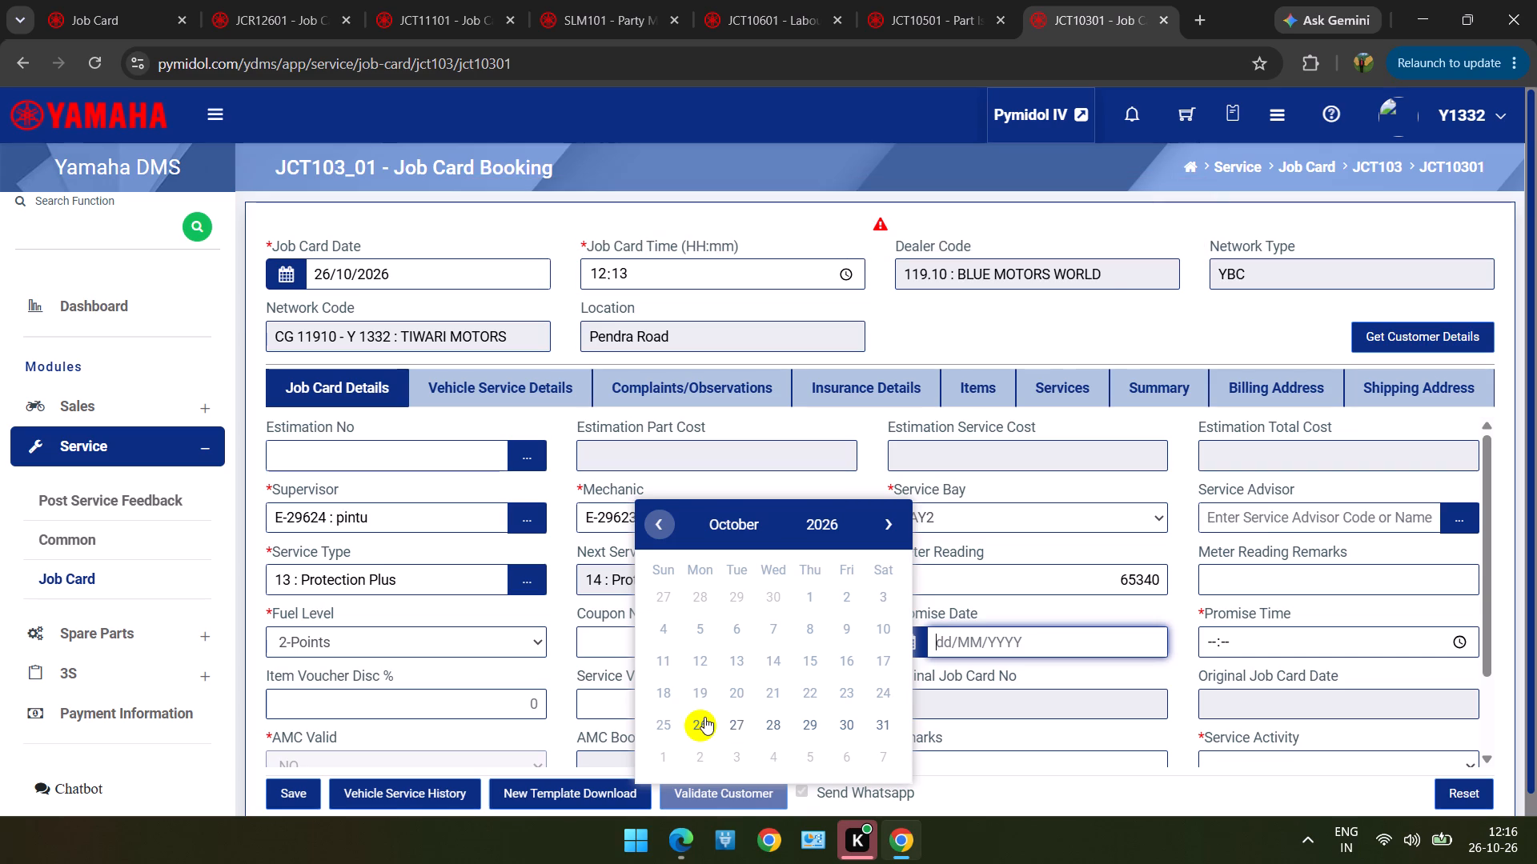
left_click(704, 717)
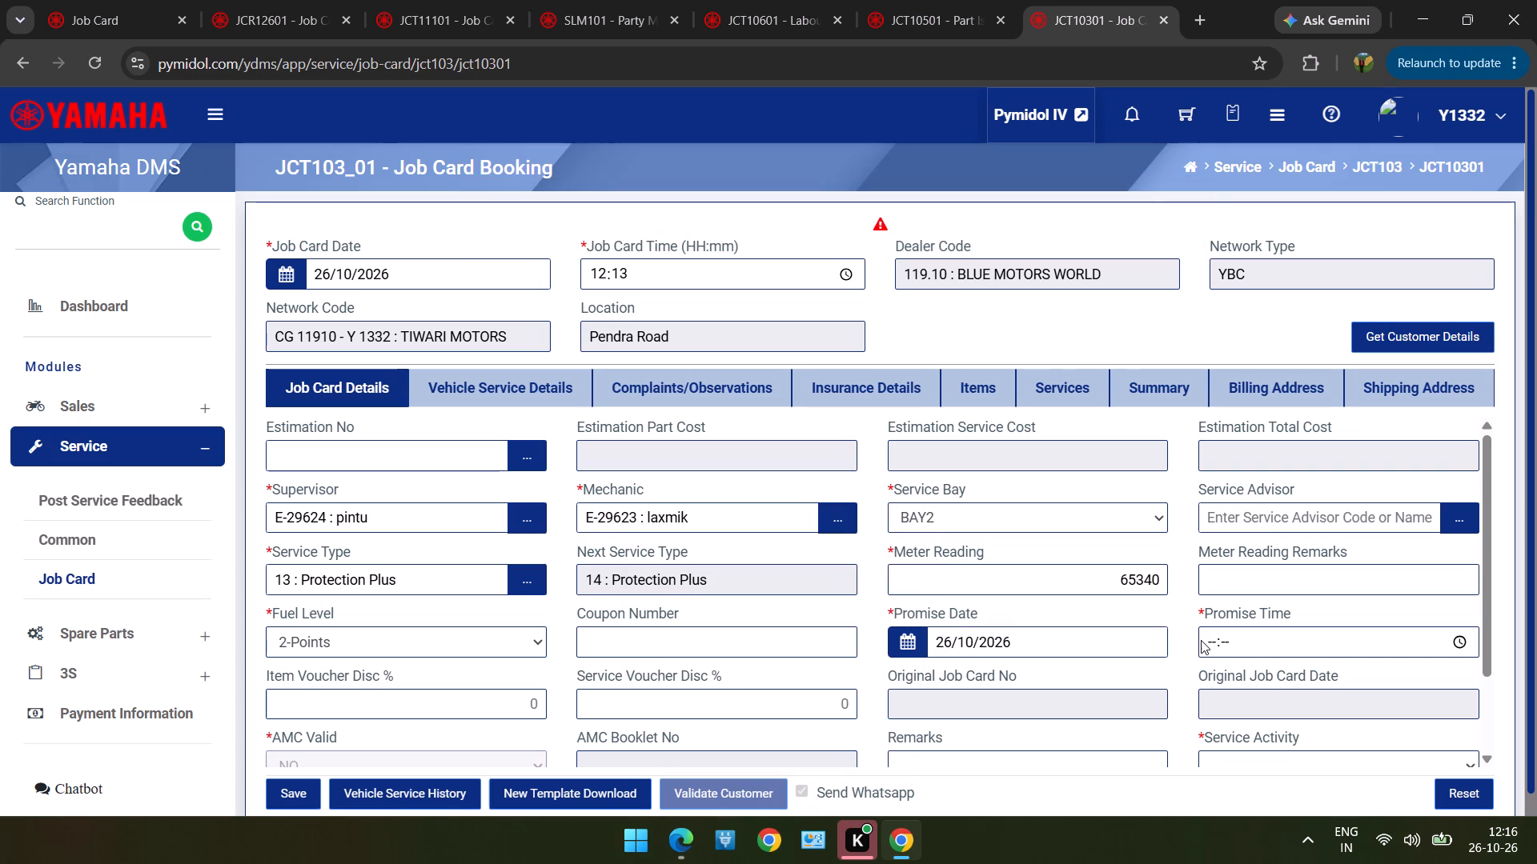
left_click(1201, 640)
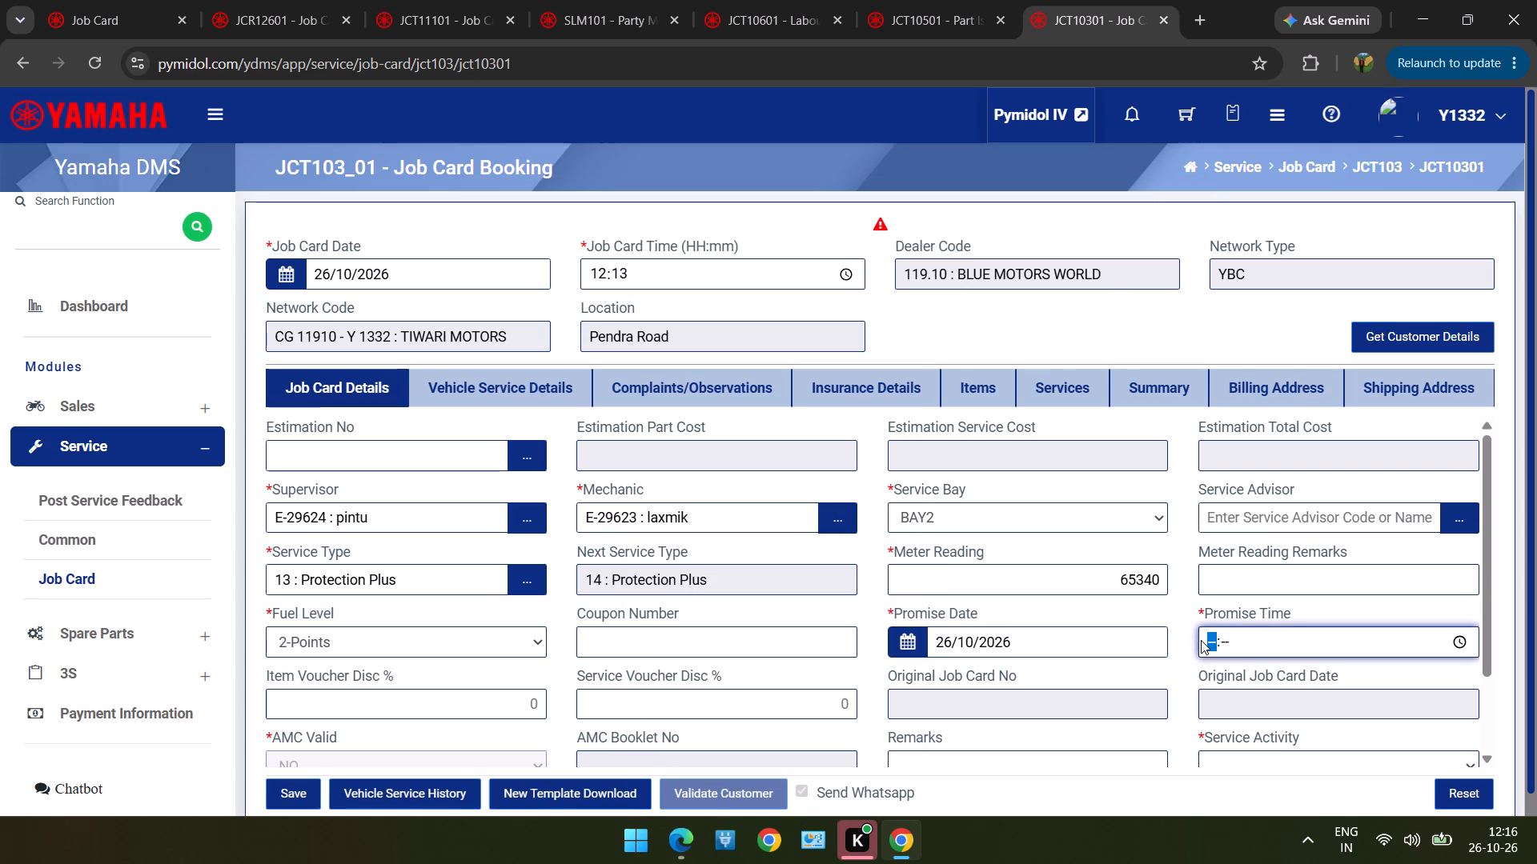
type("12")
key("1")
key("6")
Set the job card's service activity to Normal Scheme.
scroll(1234, 723, "down", 4)
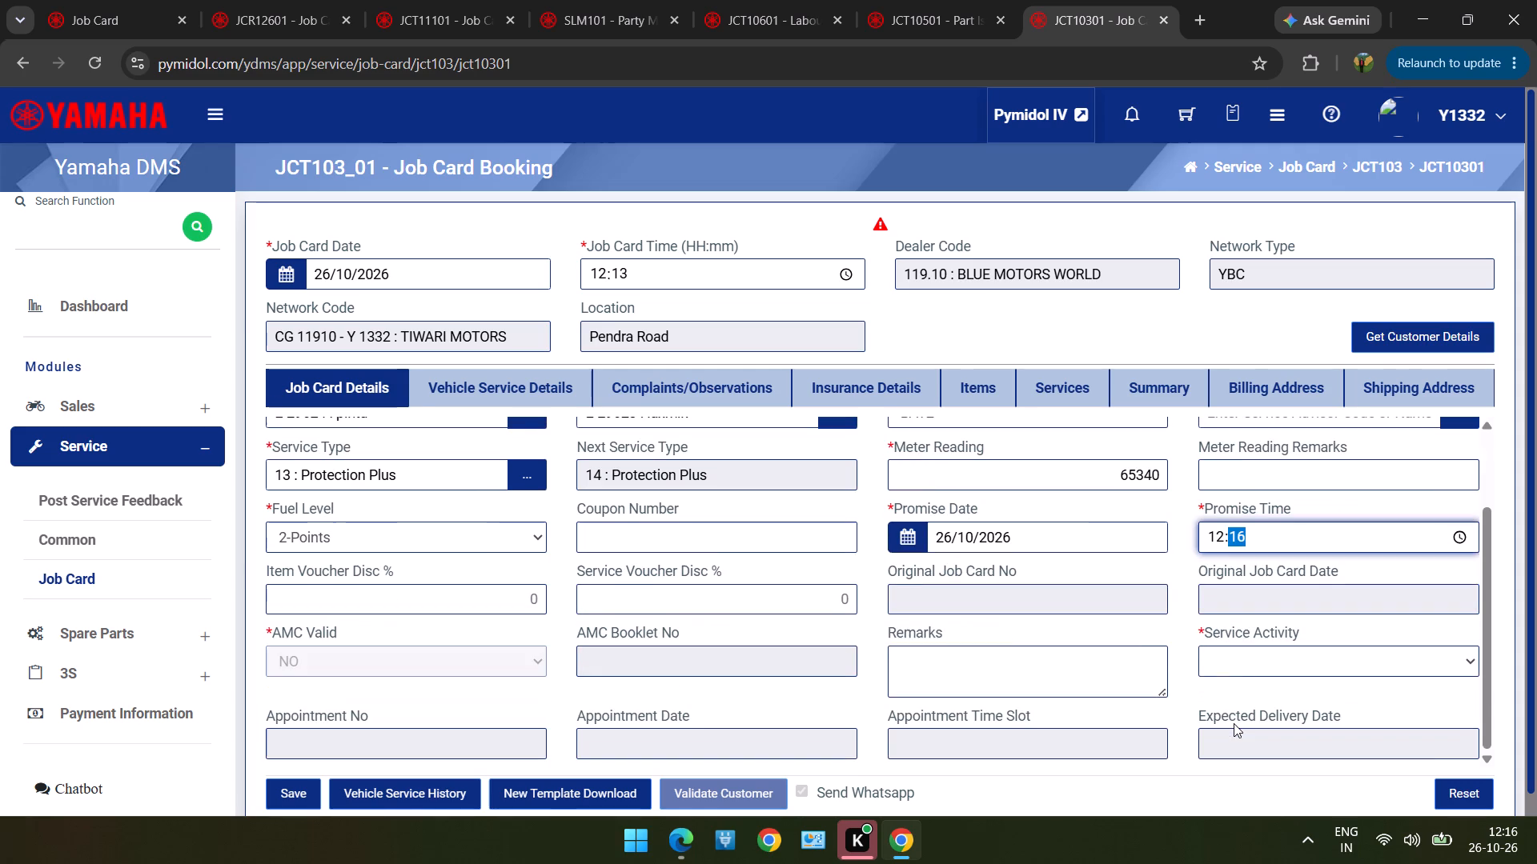
left_click(1275, 658)
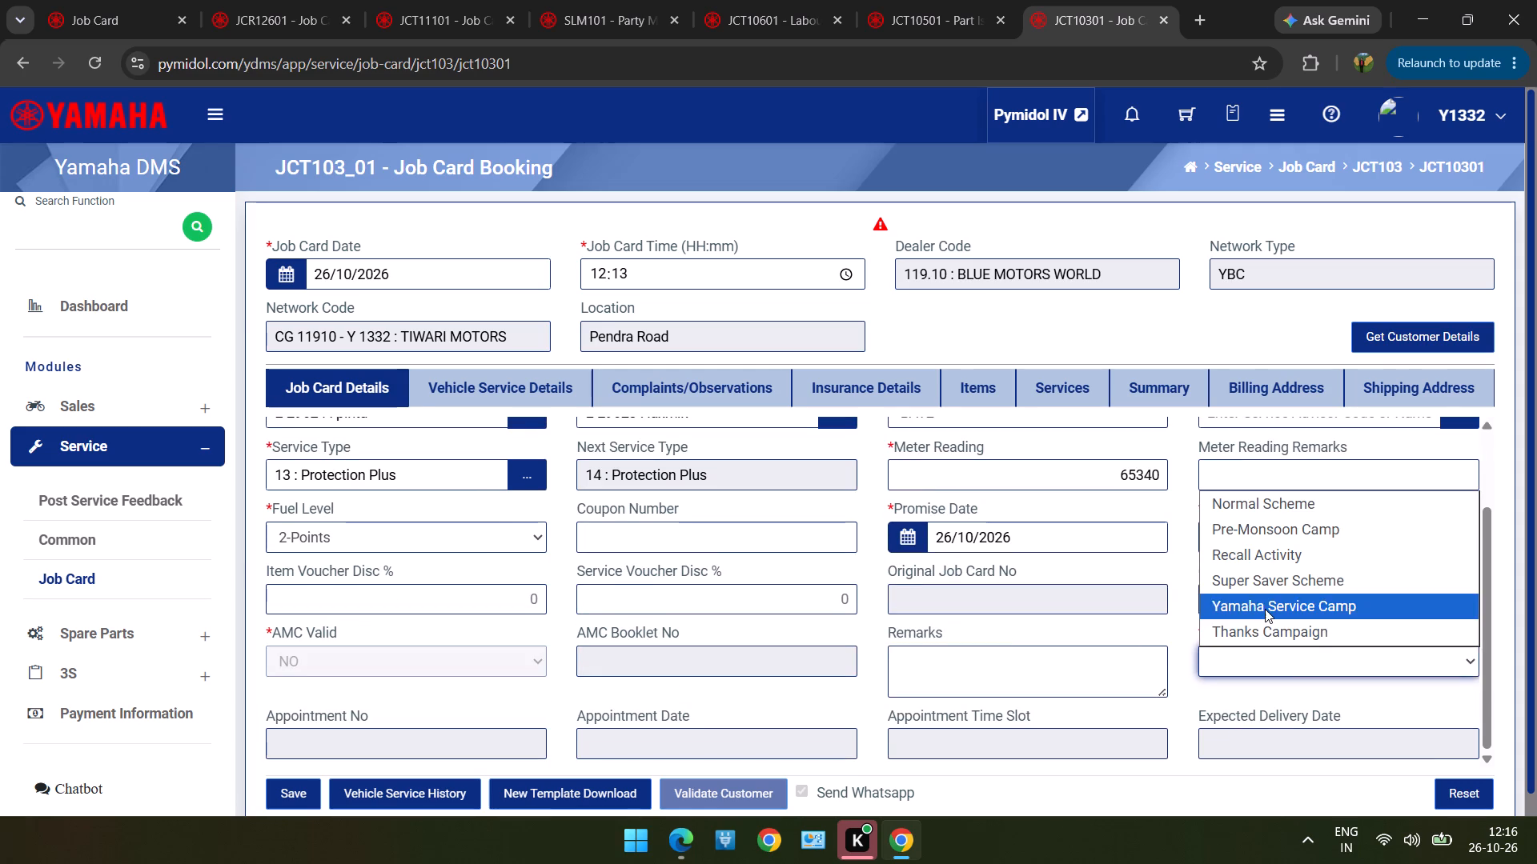
left_click(1249, 502)
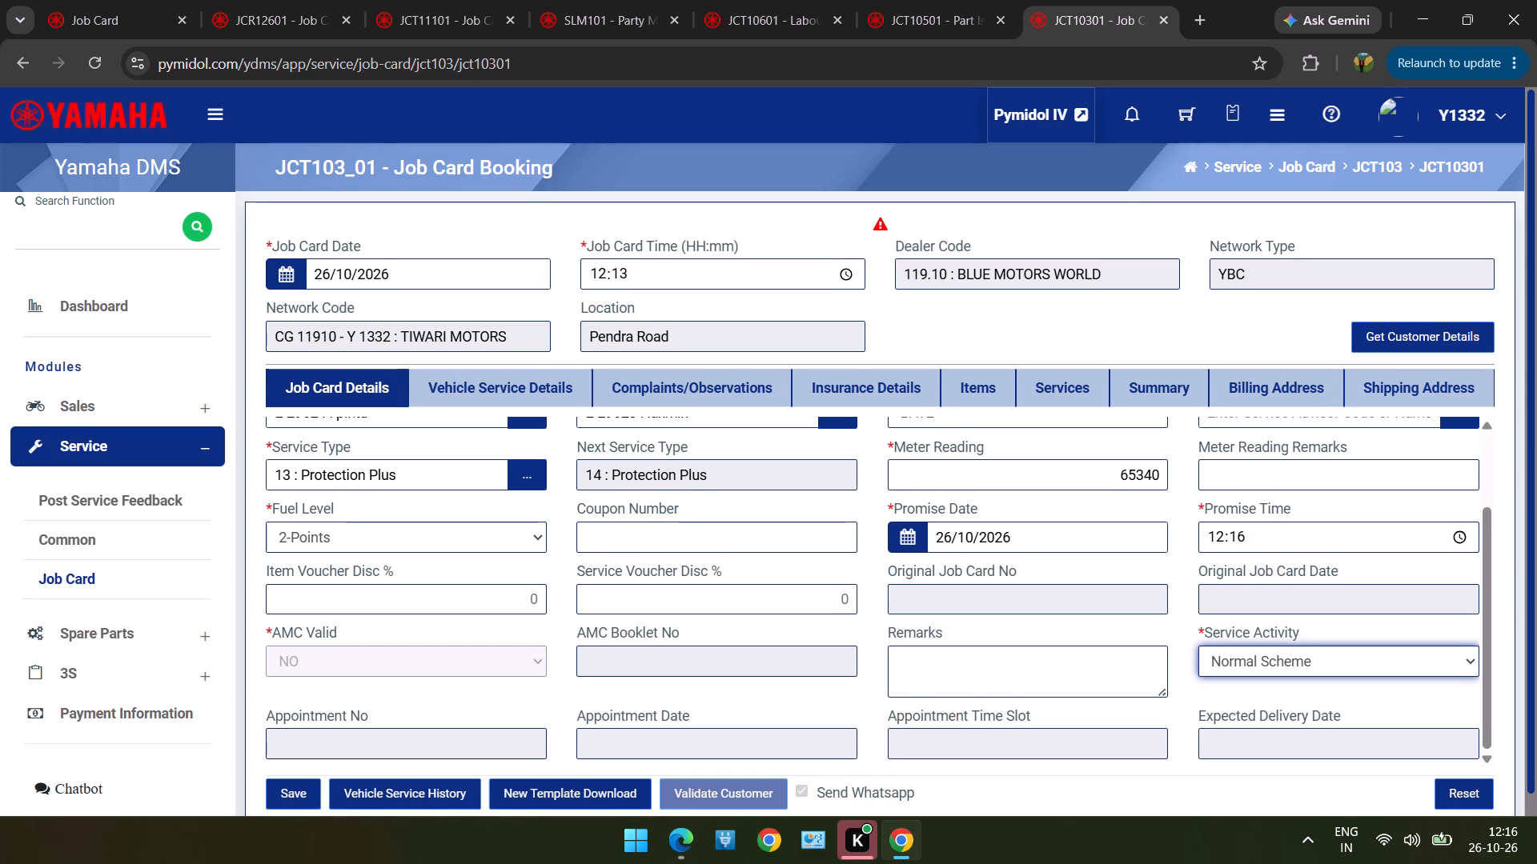
Add a complaint line to the job card, searching descriptions for "gen" and choosing Comp83 GENERAL SERVICE.
scroll(1272, 749, "down", 1)
scroll(1272, 749, "up", 5)
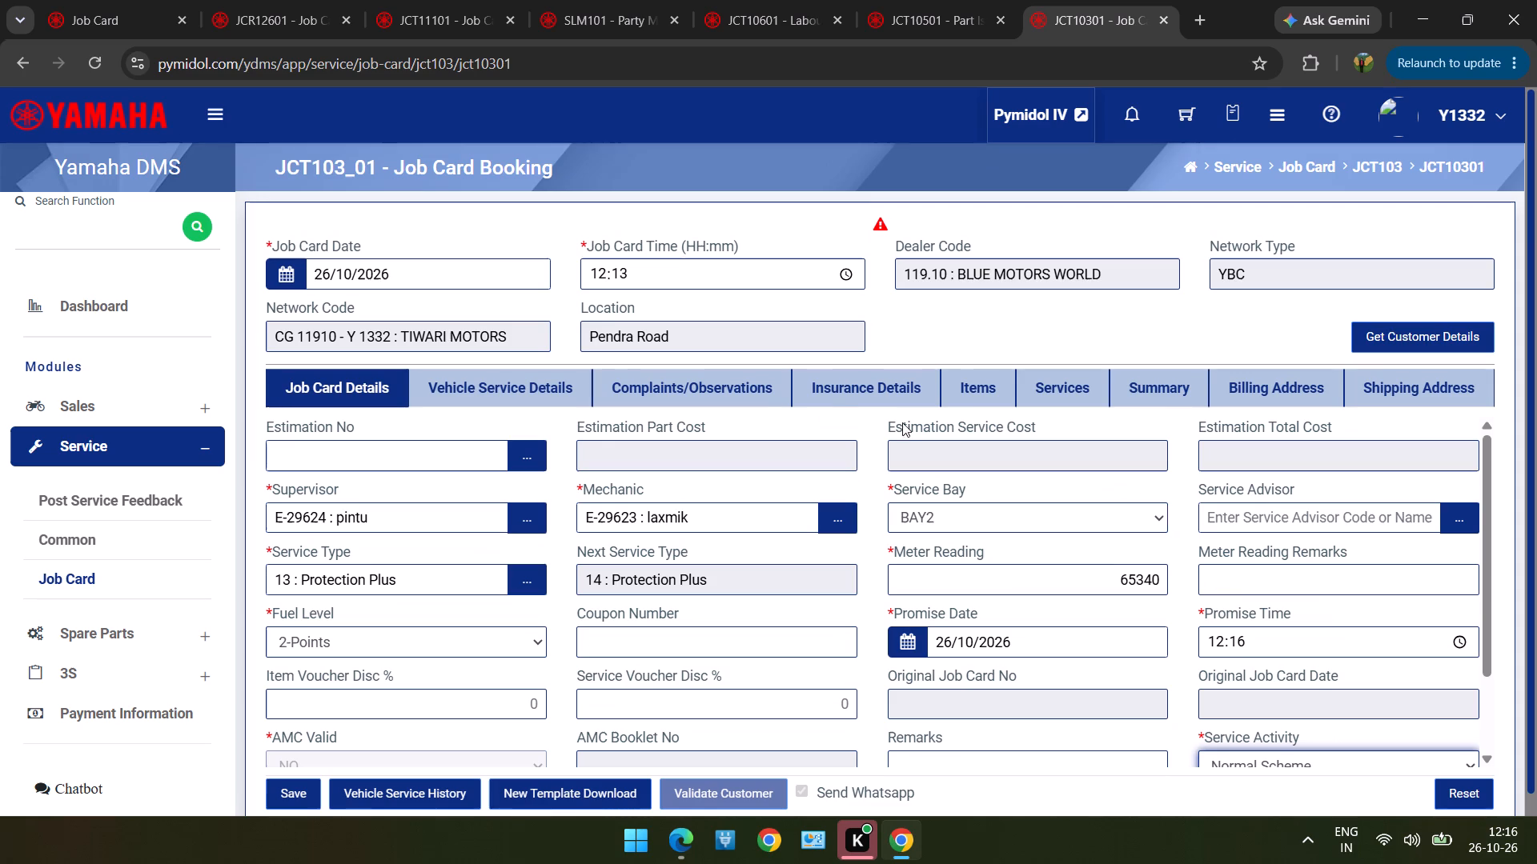
left_click(674, 374)
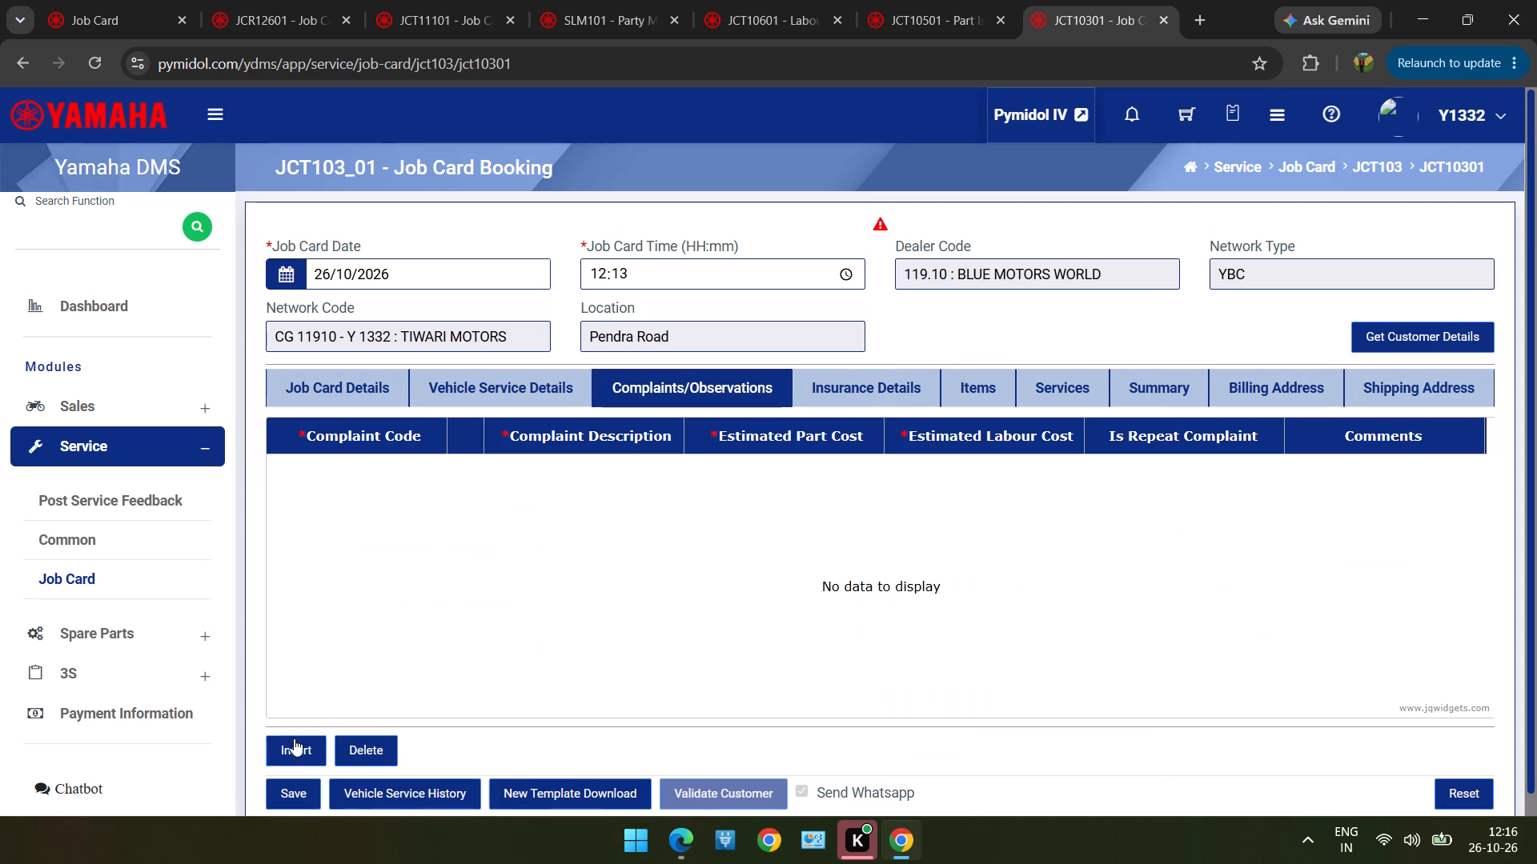
left_click(294, 738)
left_click(462, 481)
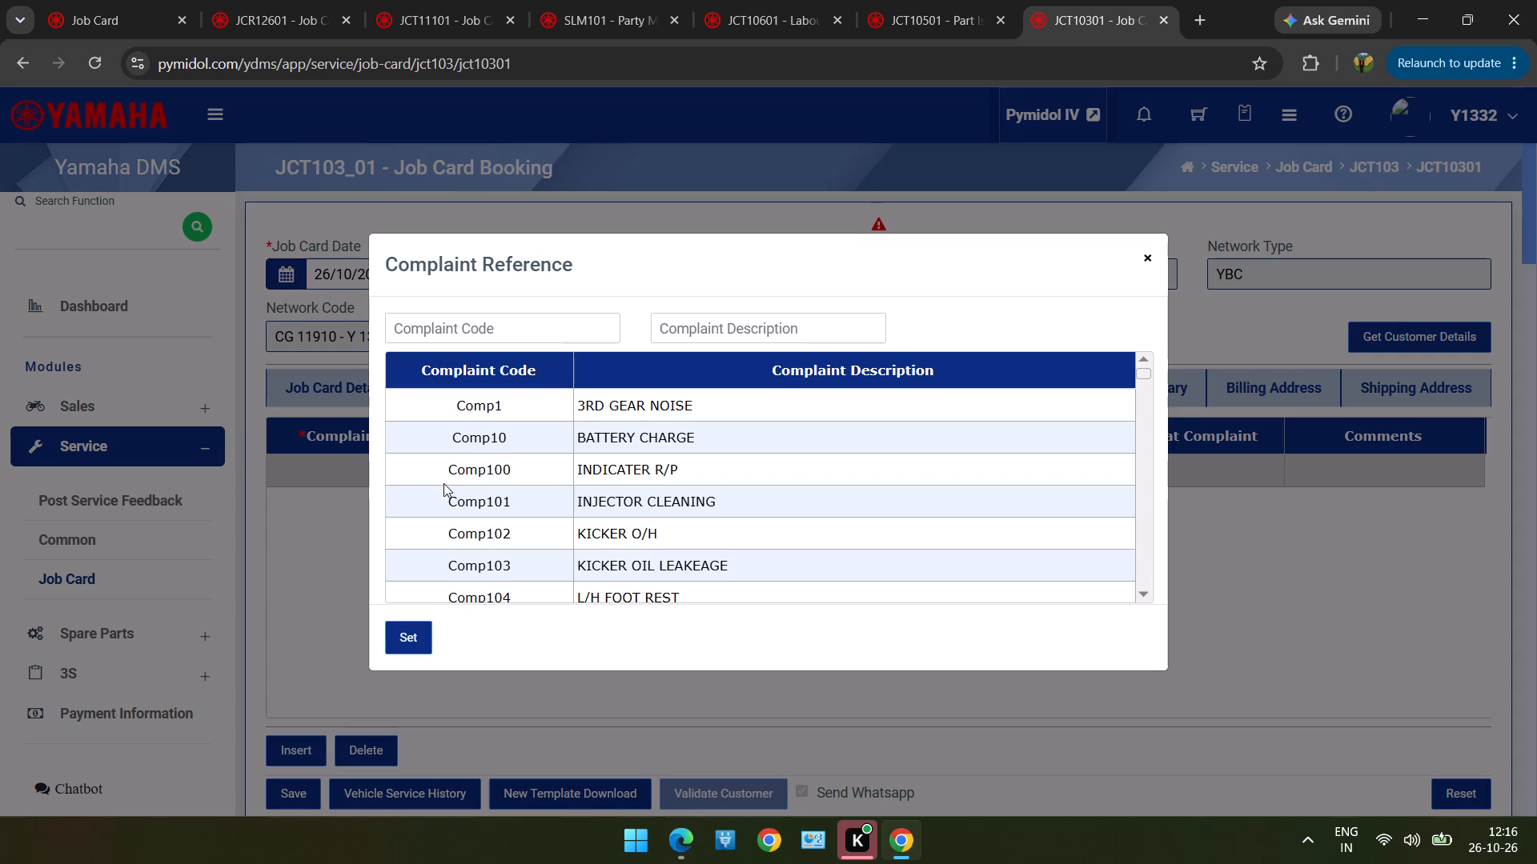
left_click(773, 342)
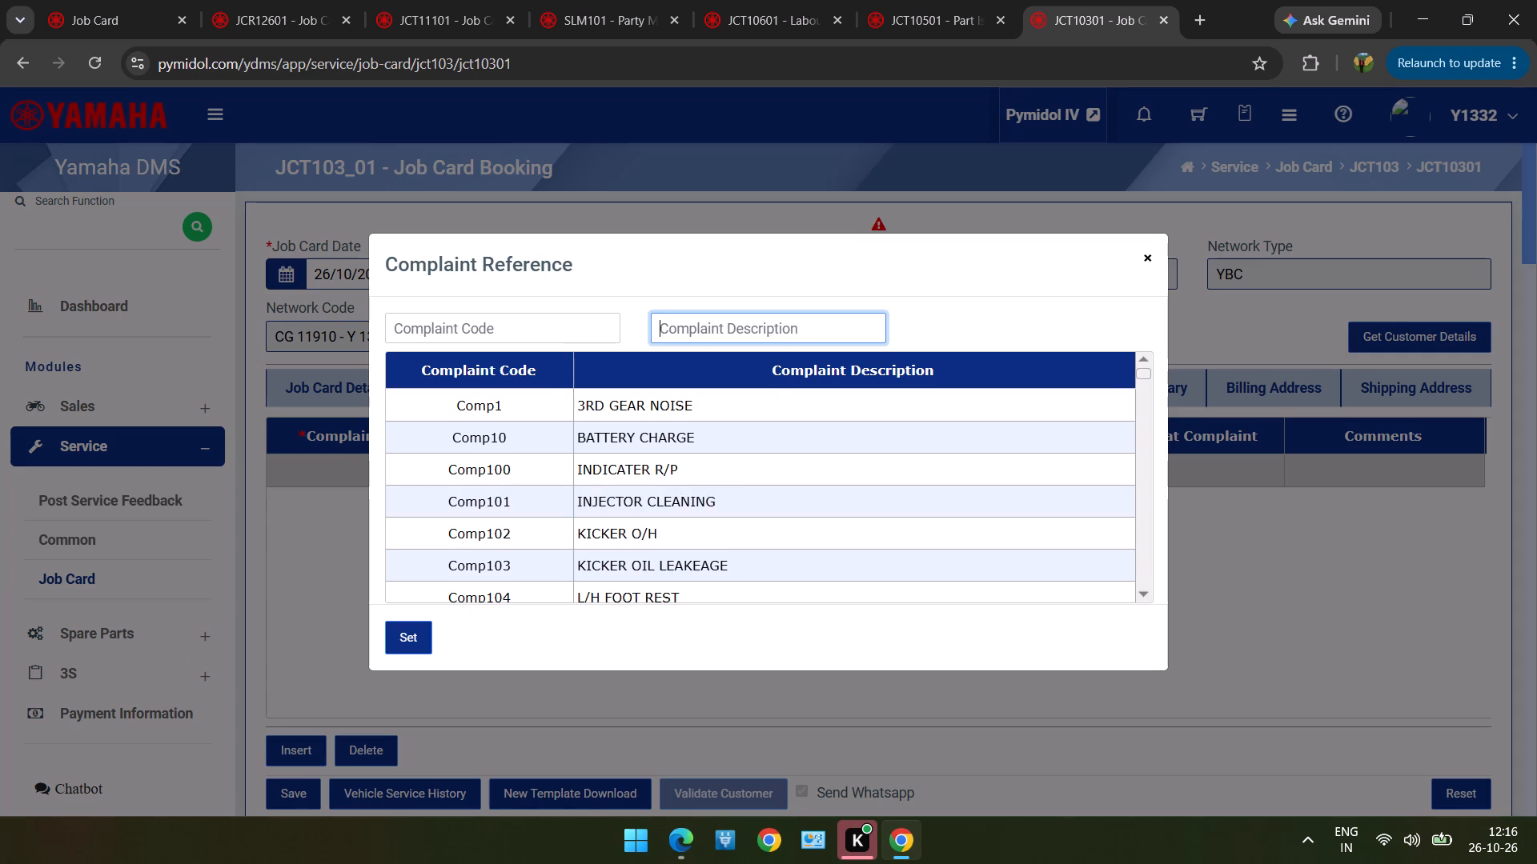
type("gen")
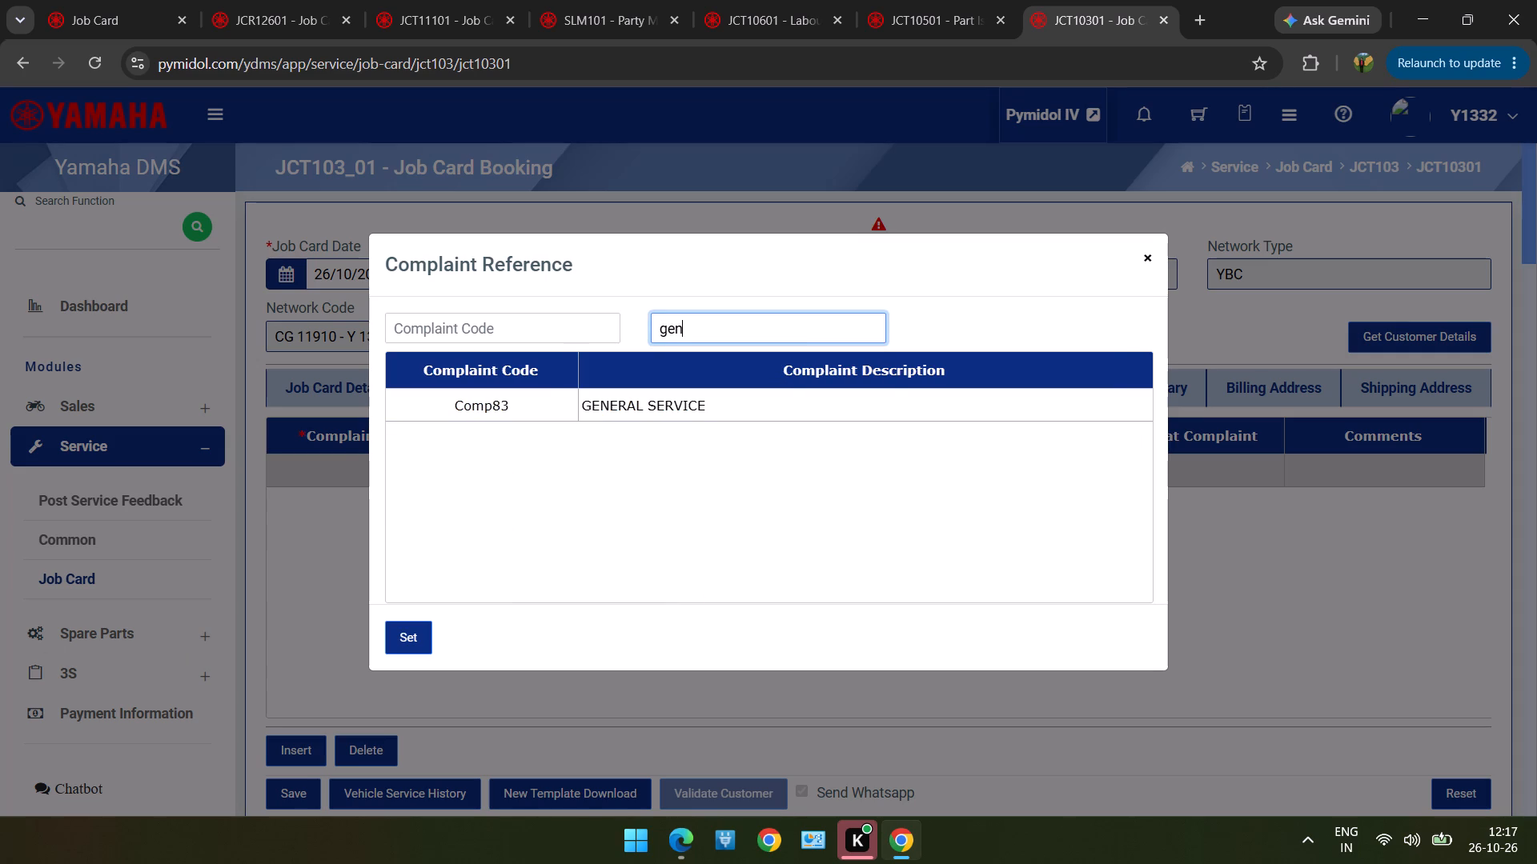
left_click(697, 422)
double_click(697, 422)
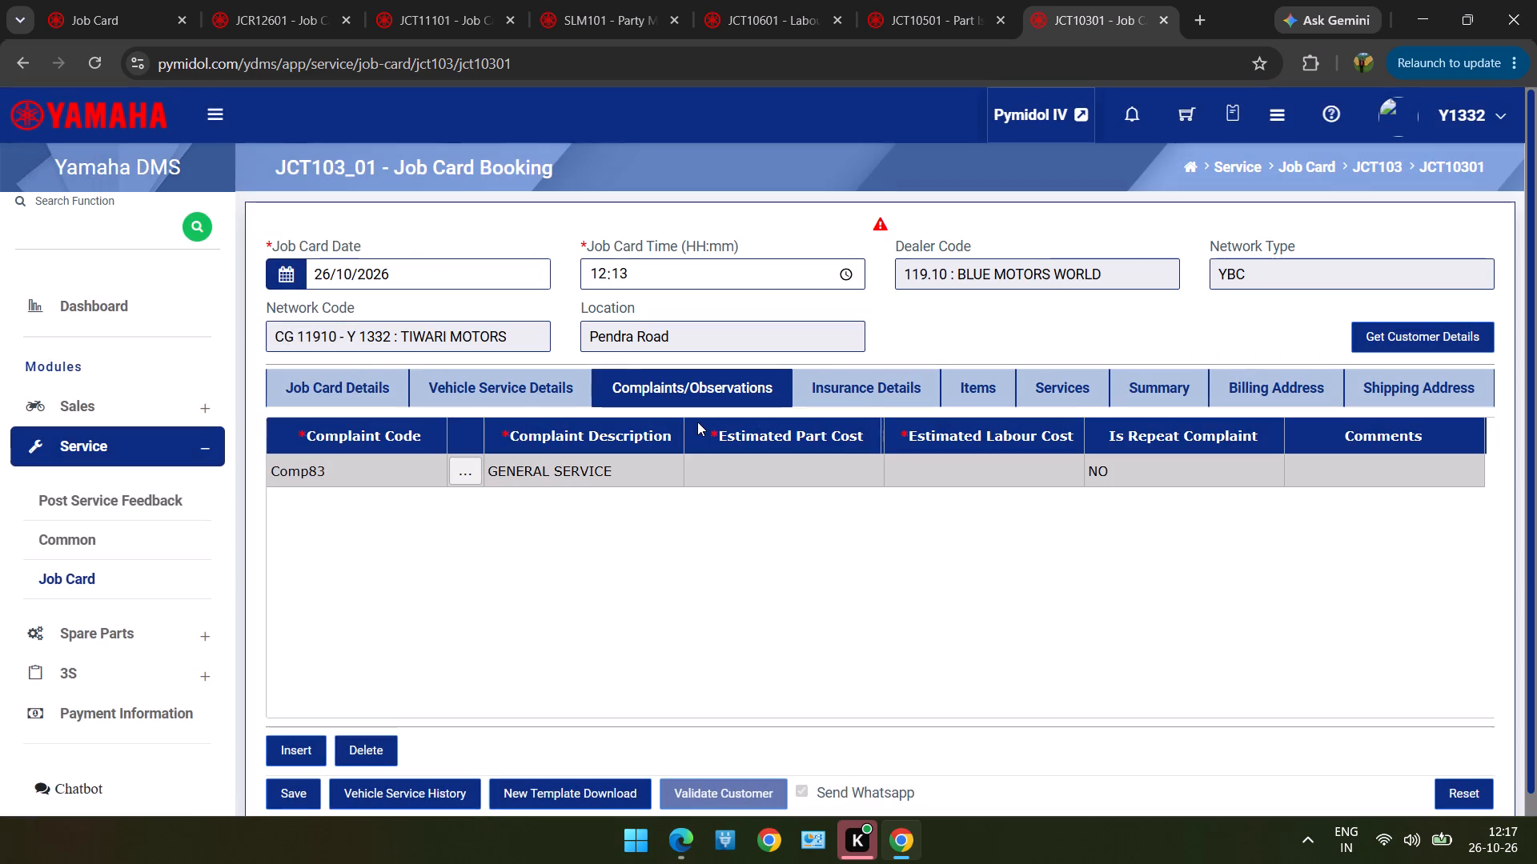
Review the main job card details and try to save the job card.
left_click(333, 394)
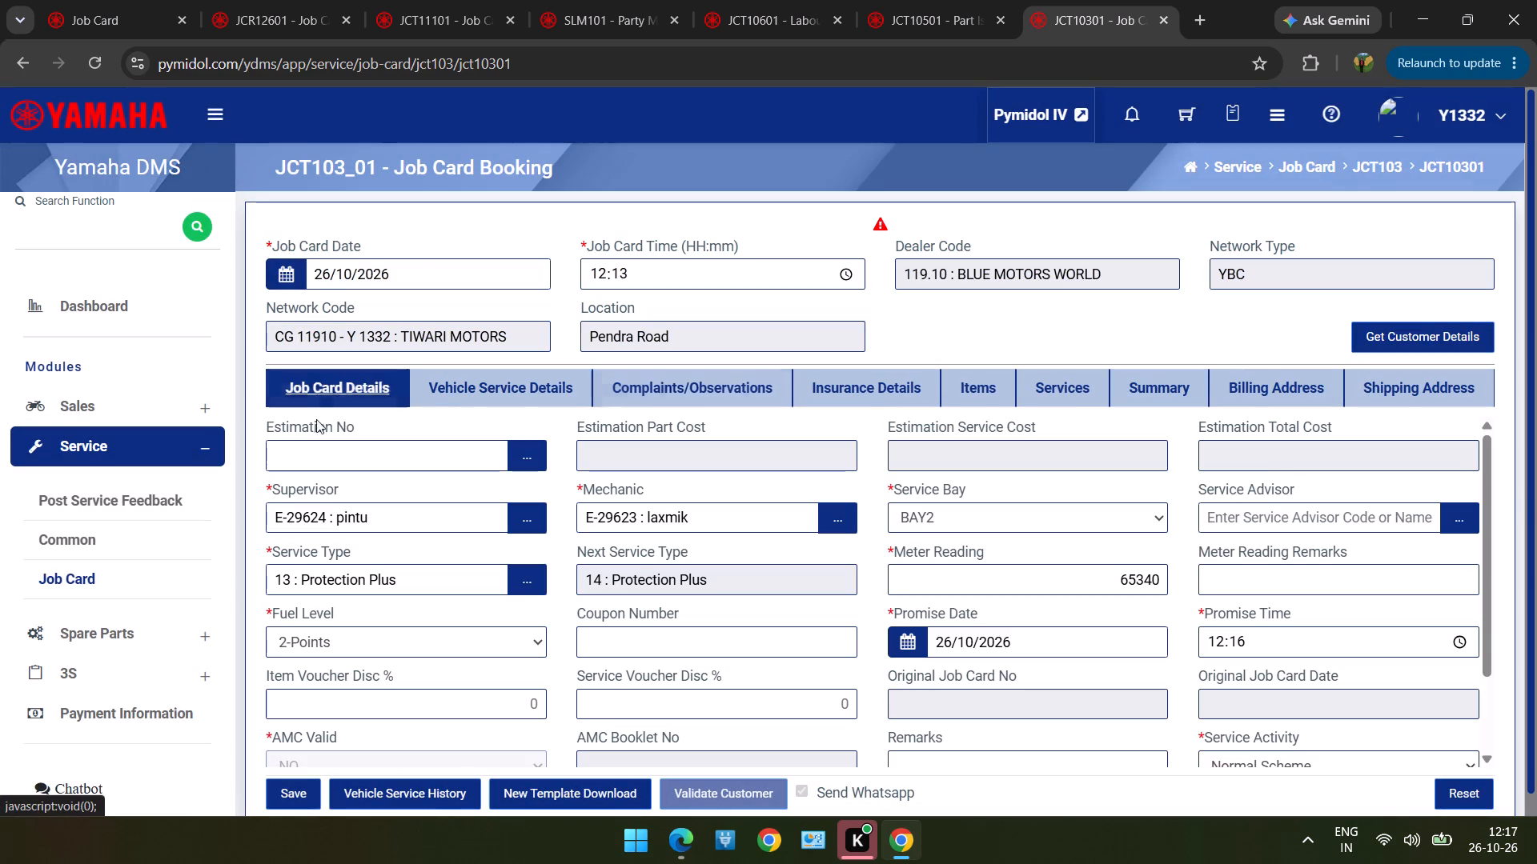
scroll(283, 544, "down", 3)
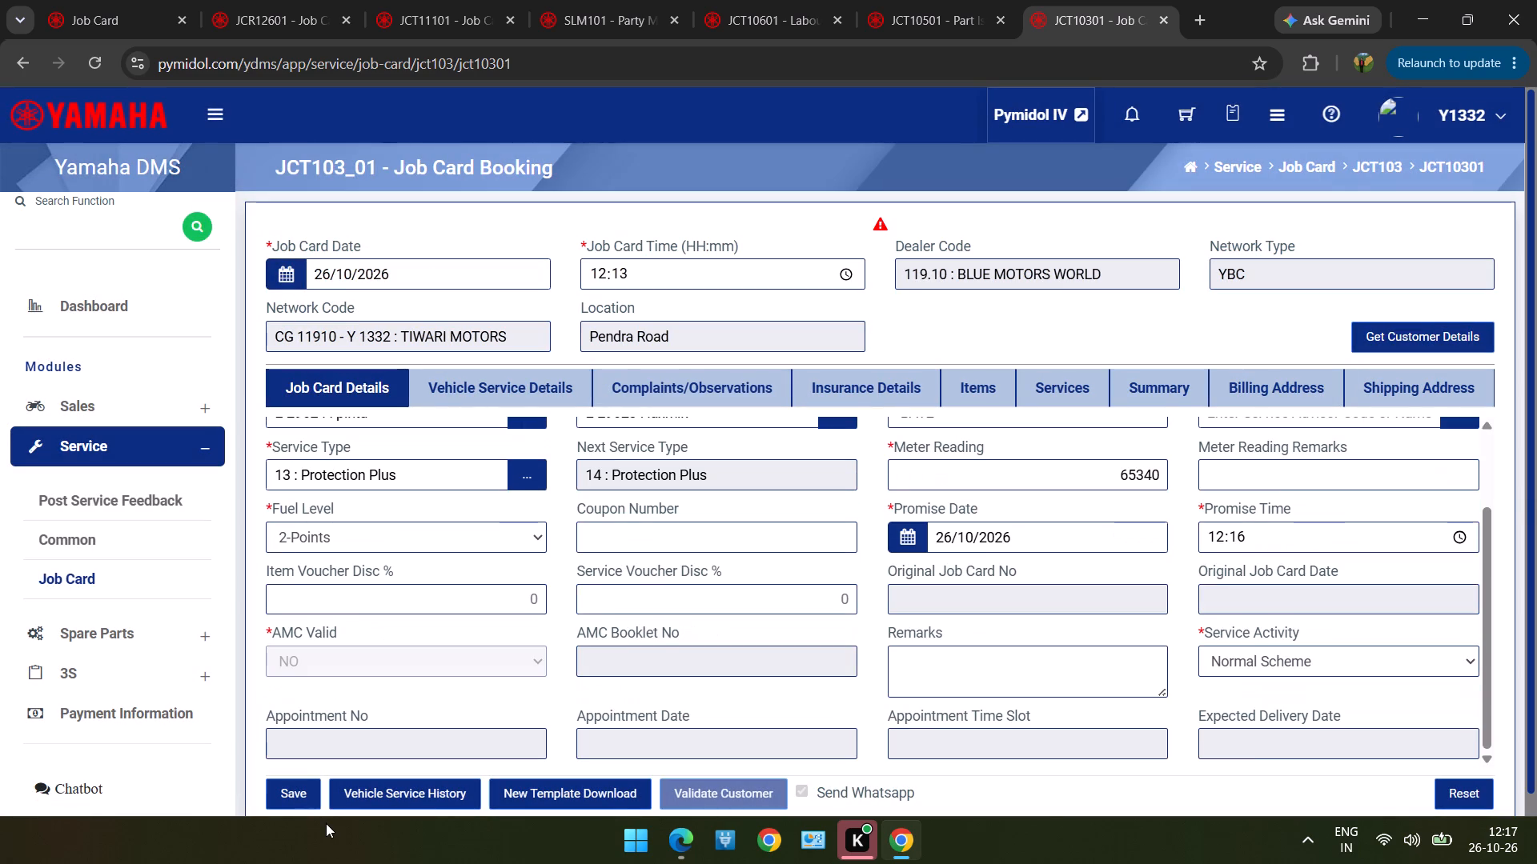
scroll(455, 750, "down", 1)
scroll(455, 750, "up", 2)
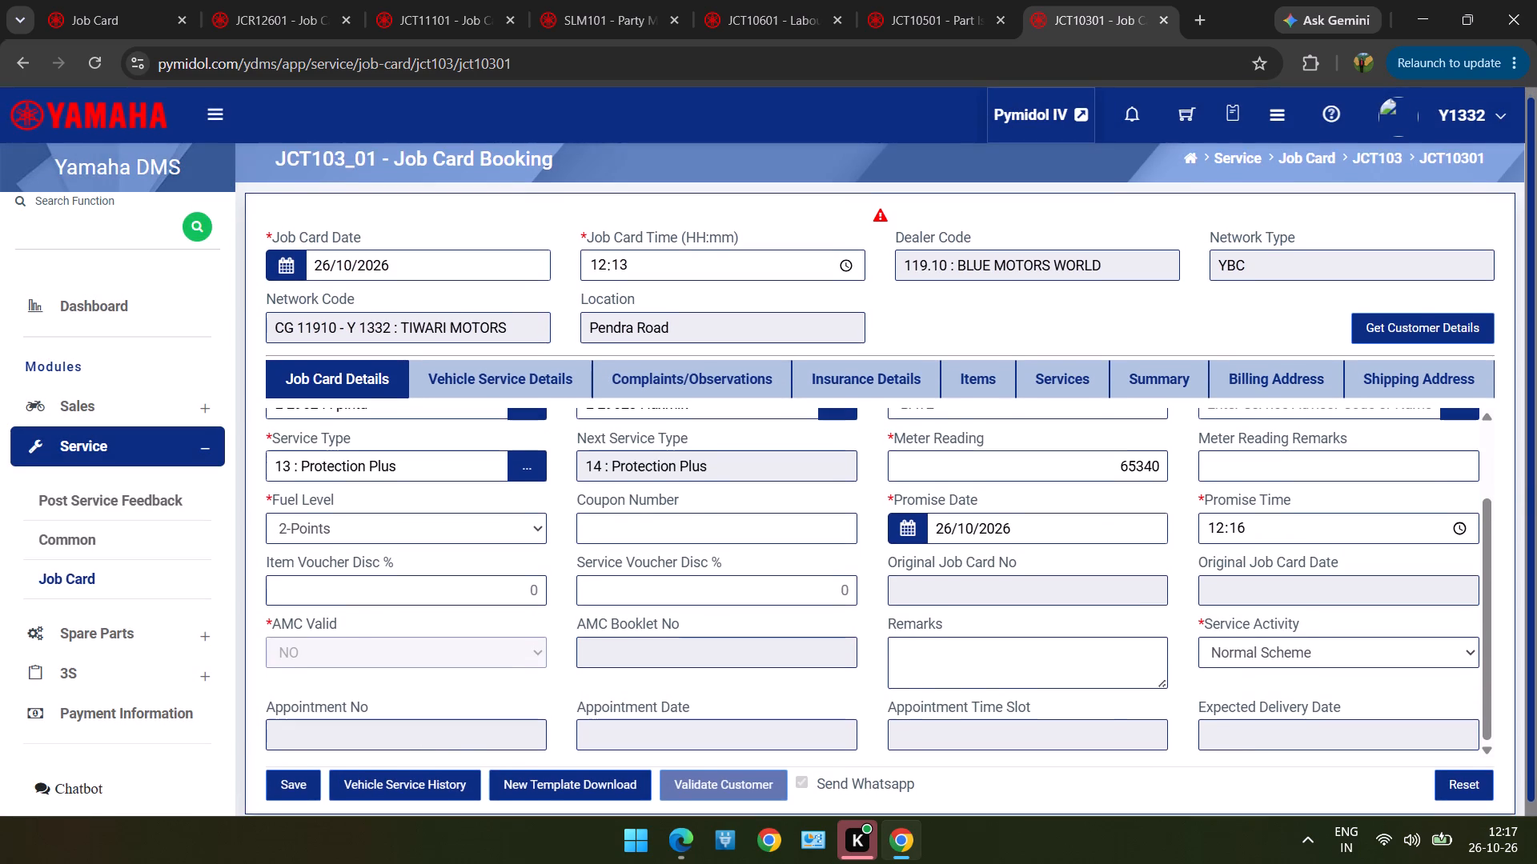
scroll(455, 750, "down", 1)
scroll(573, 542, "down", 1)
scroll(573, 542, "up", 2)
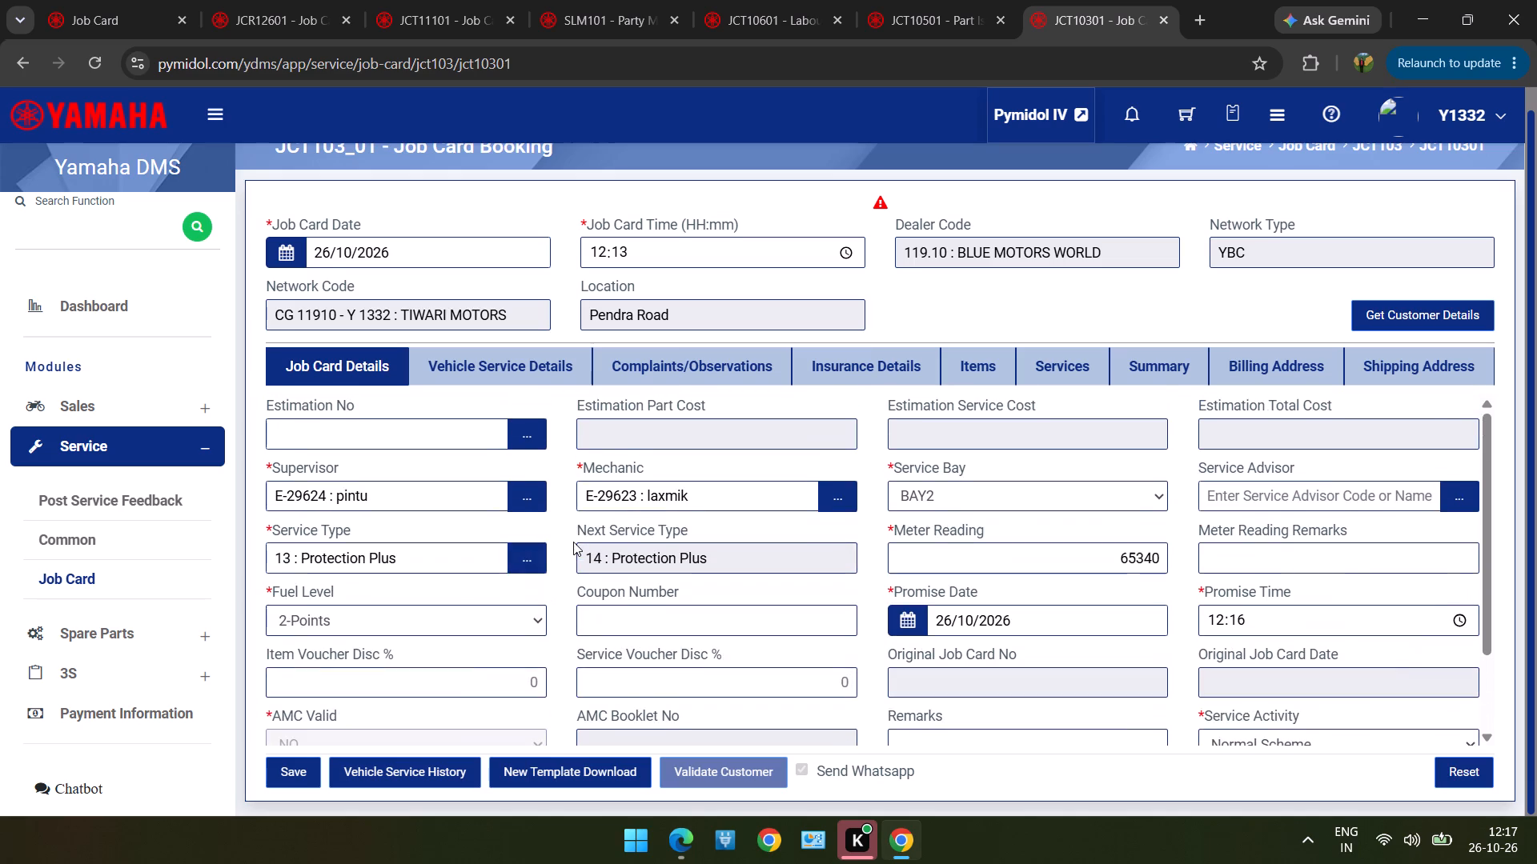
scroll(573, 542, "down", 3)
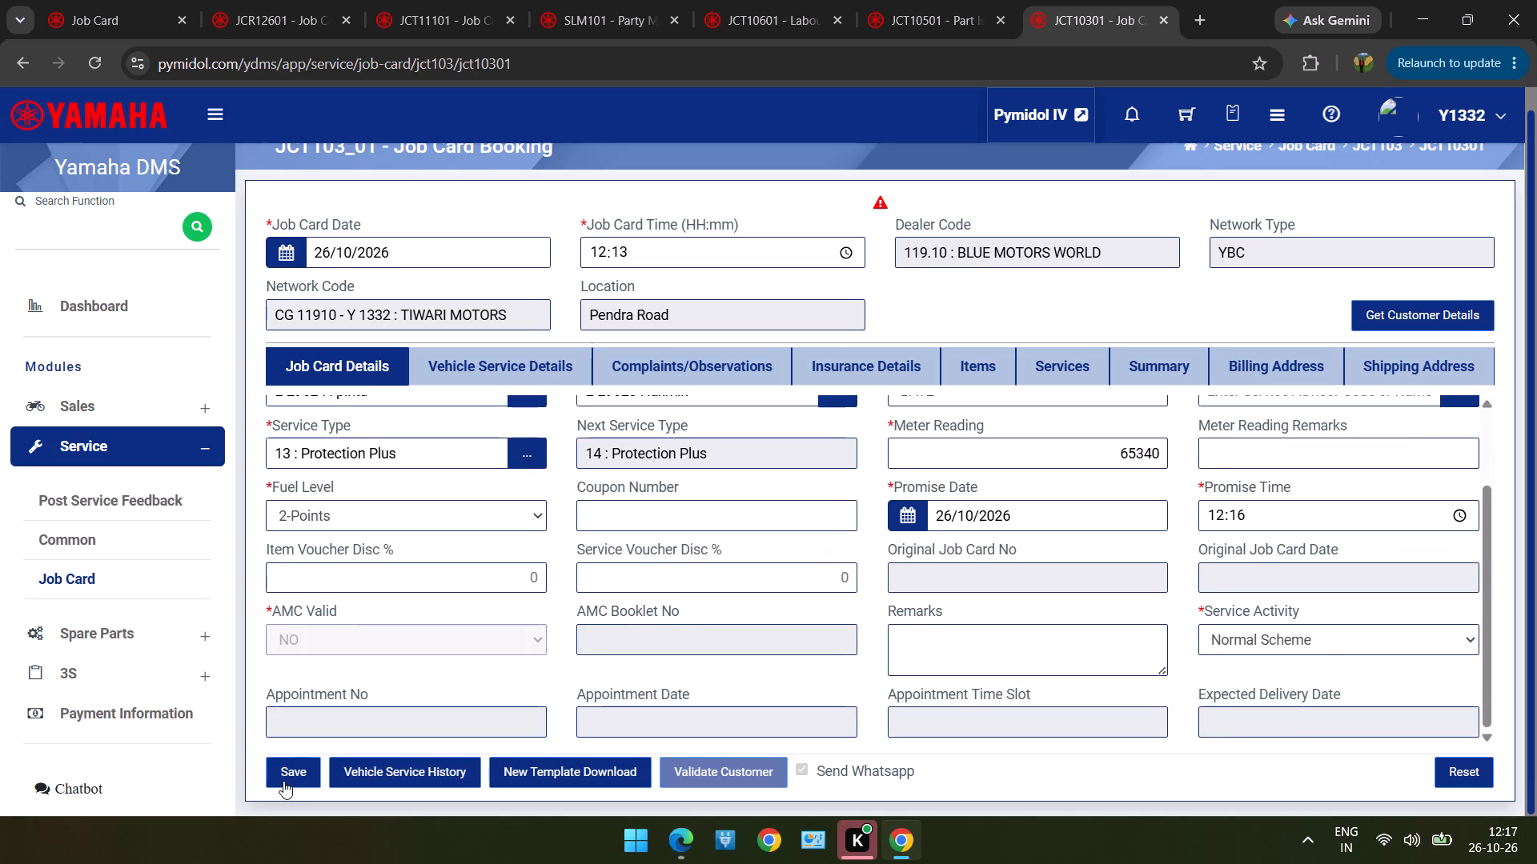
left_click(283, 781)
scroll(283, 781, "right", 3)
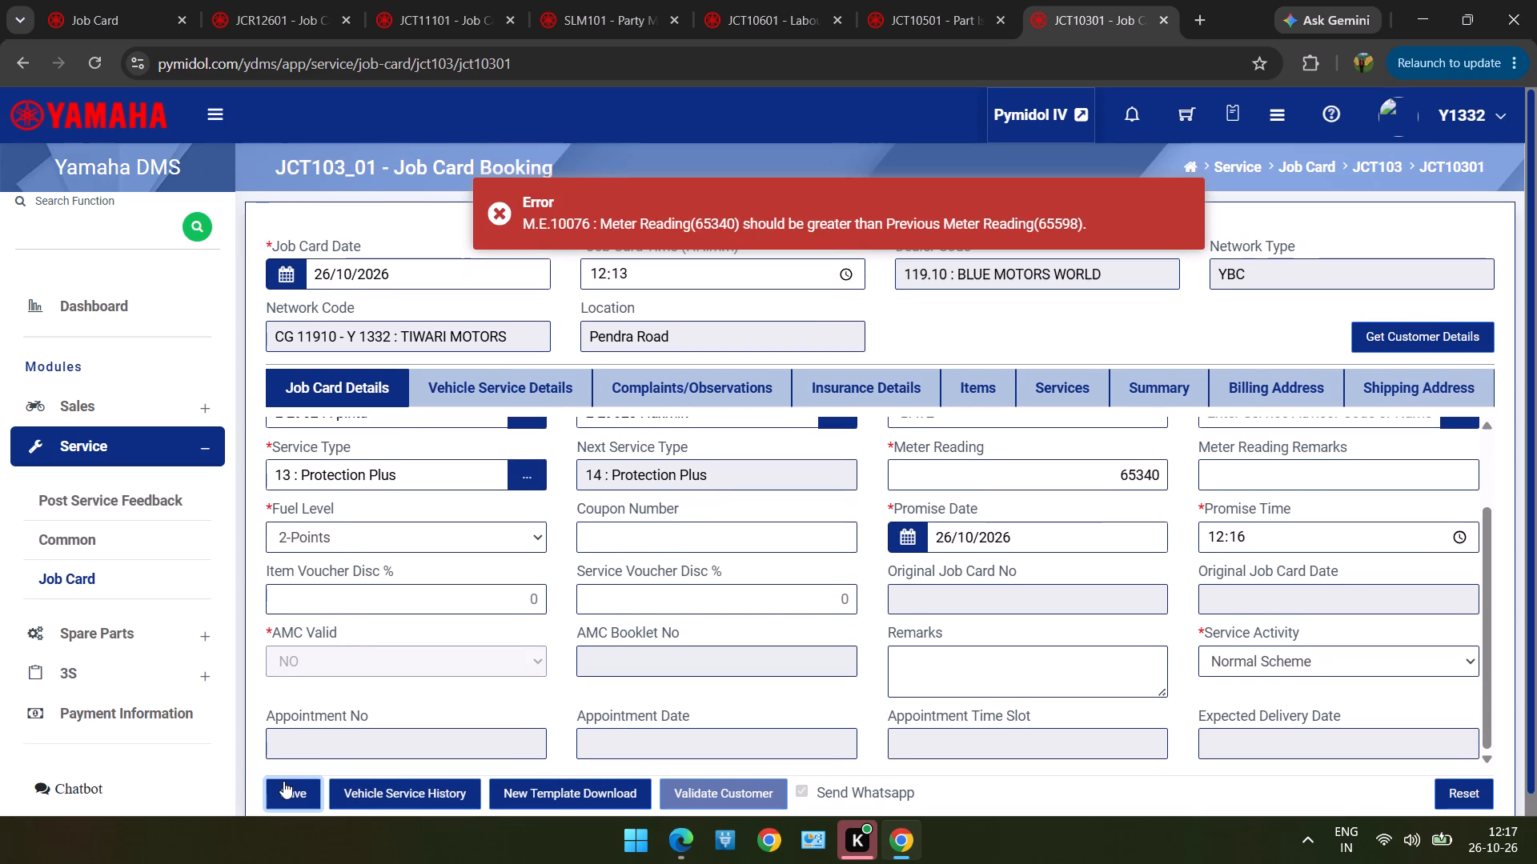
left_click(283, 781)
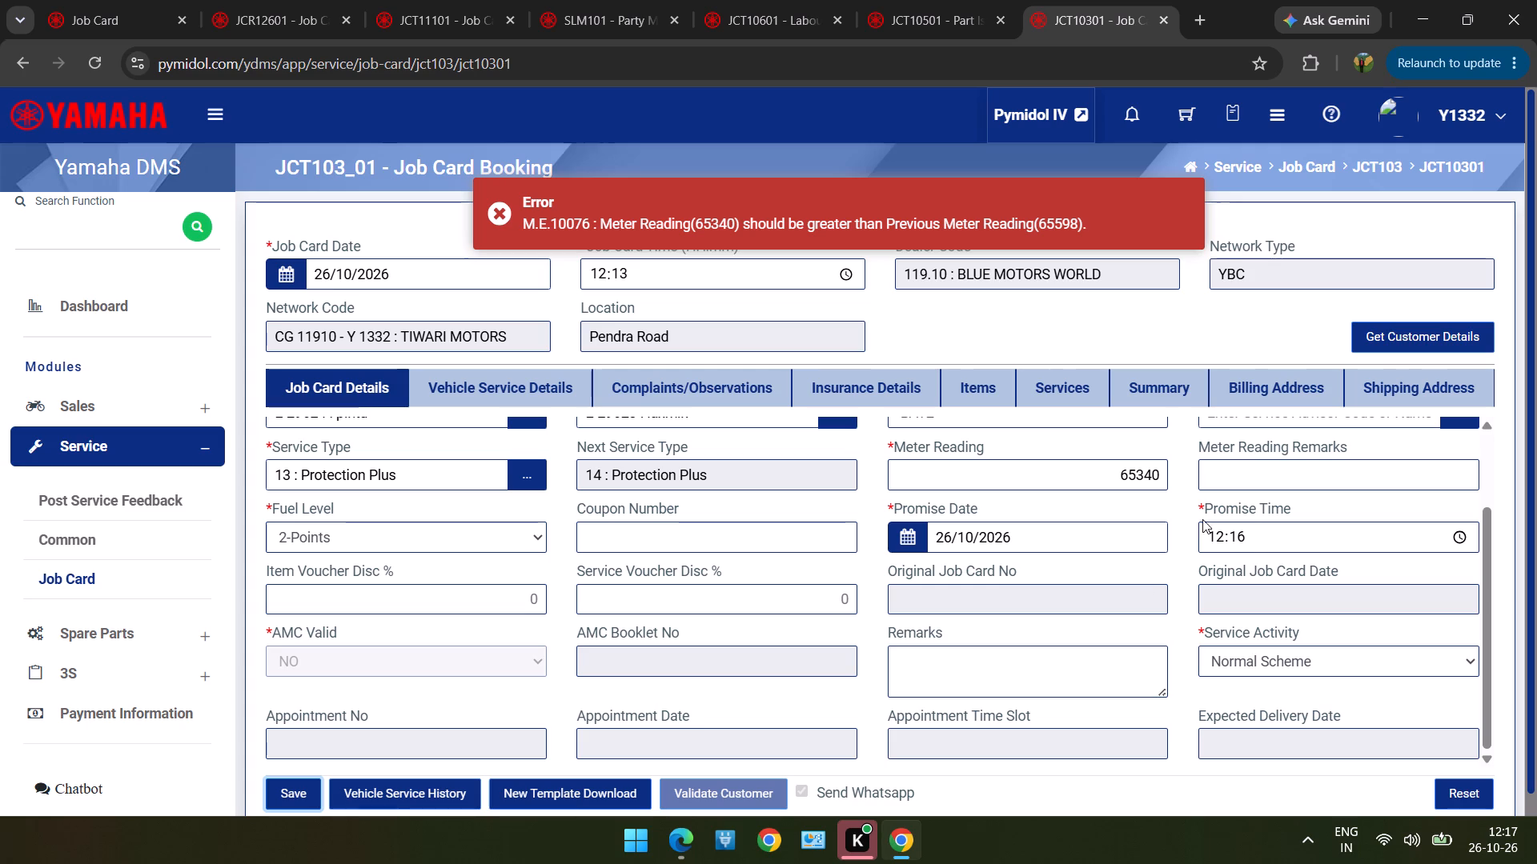
Set the job card's meter reading to 66790, check the job card and complaint details, and try to save it.
left_click(1134, 474)
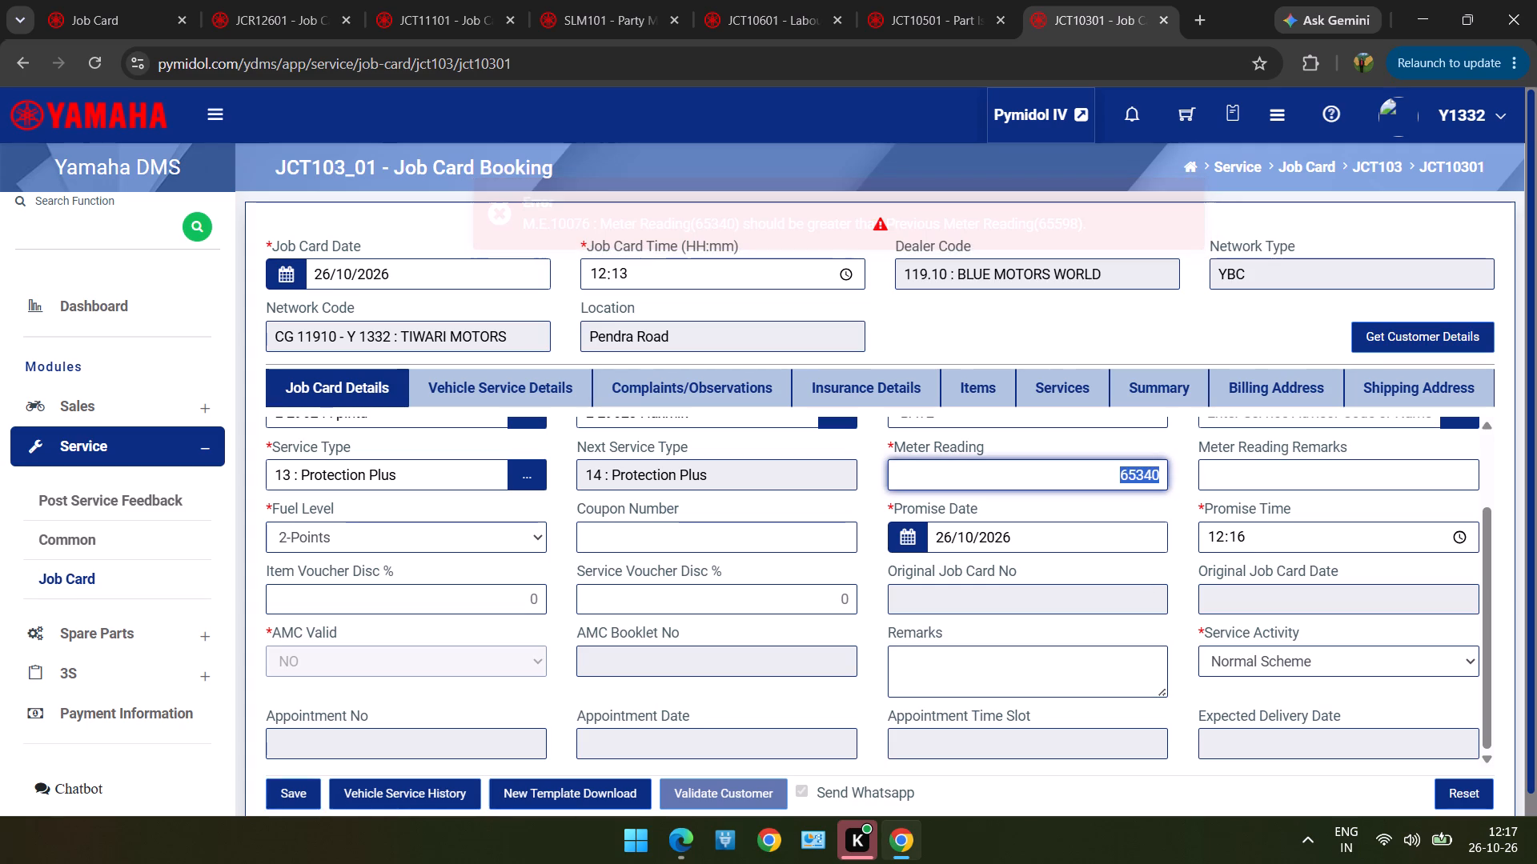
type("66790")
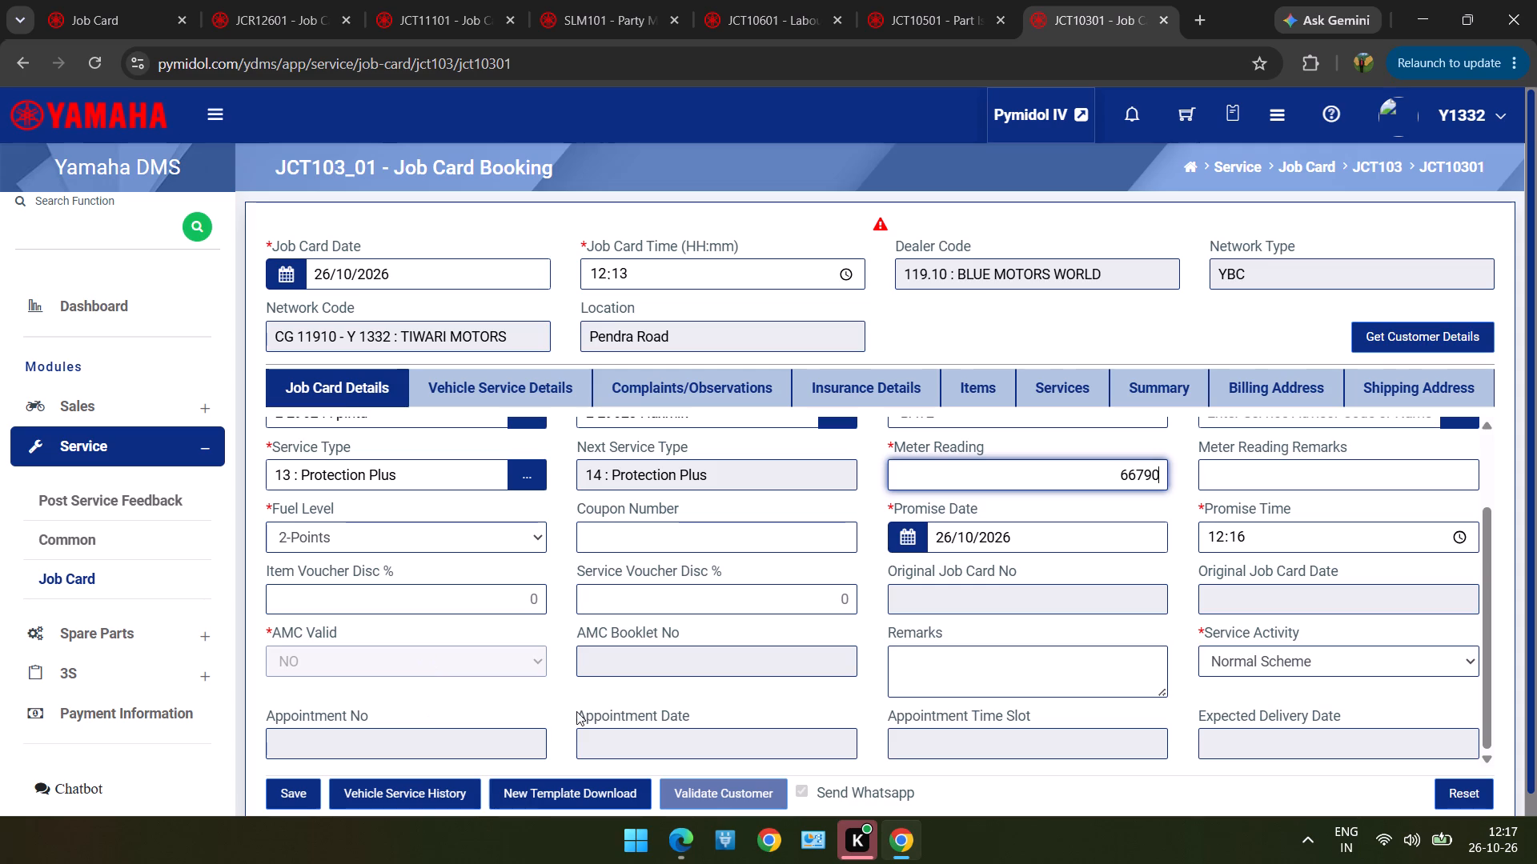
left_click(302, 790)
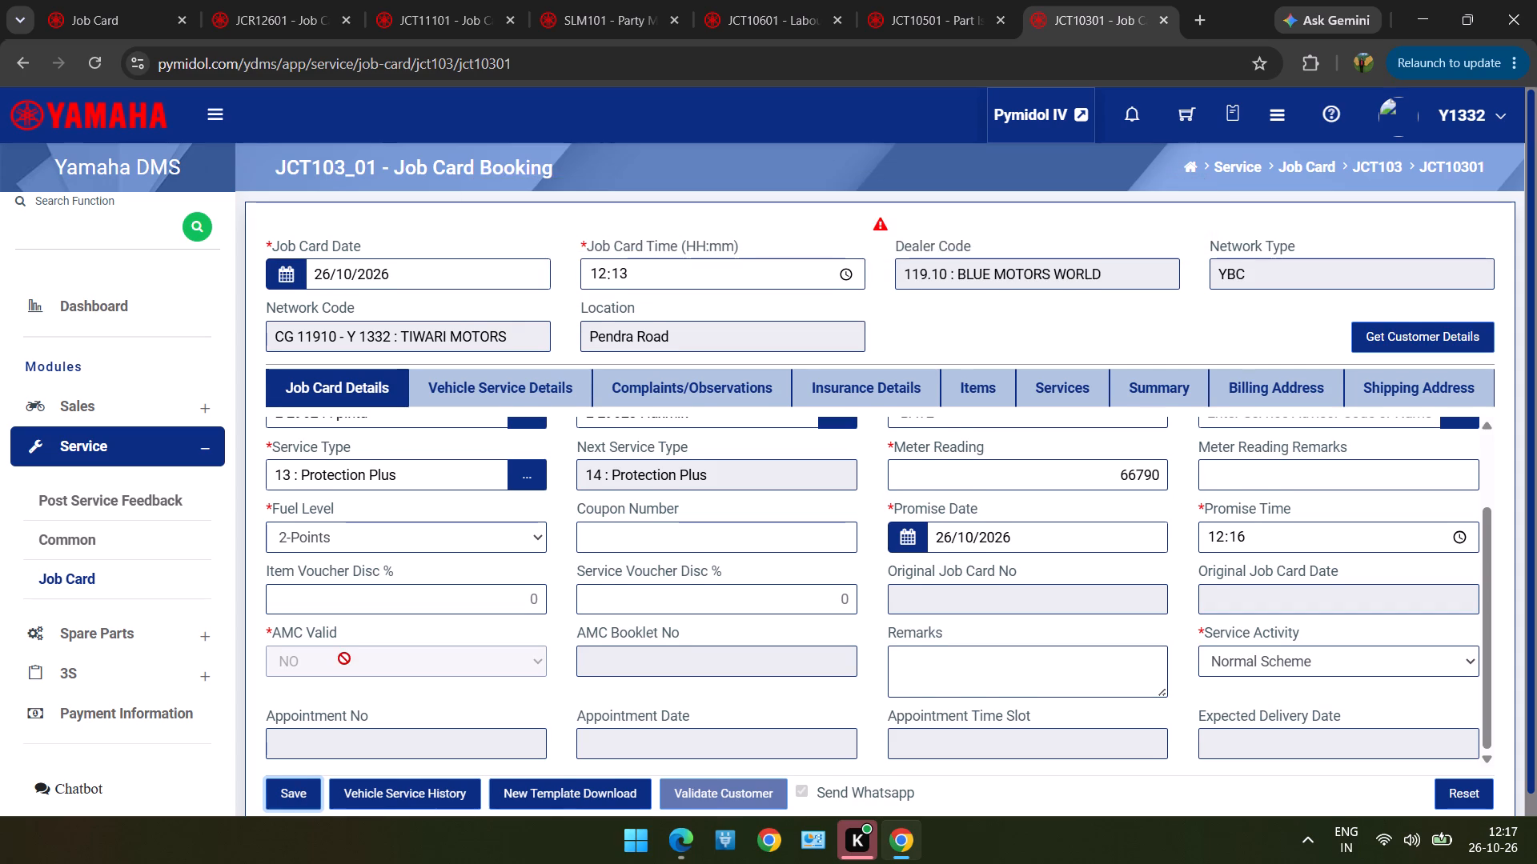
scroll(344, 658, "down", 2)
scroll(826, 694, "down", 1)
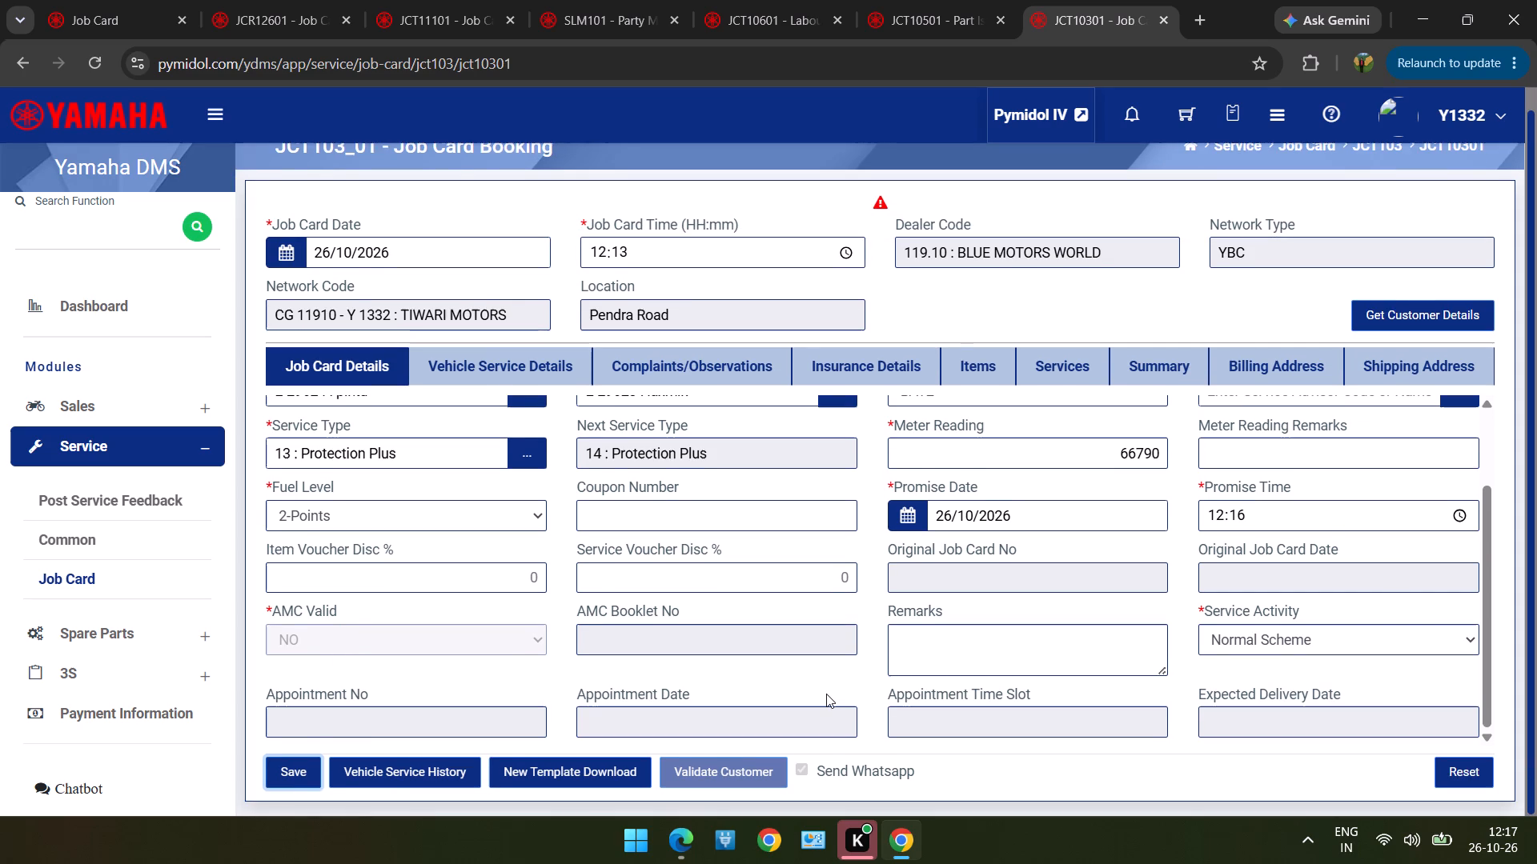
scroll(826, 694, "up", 4)
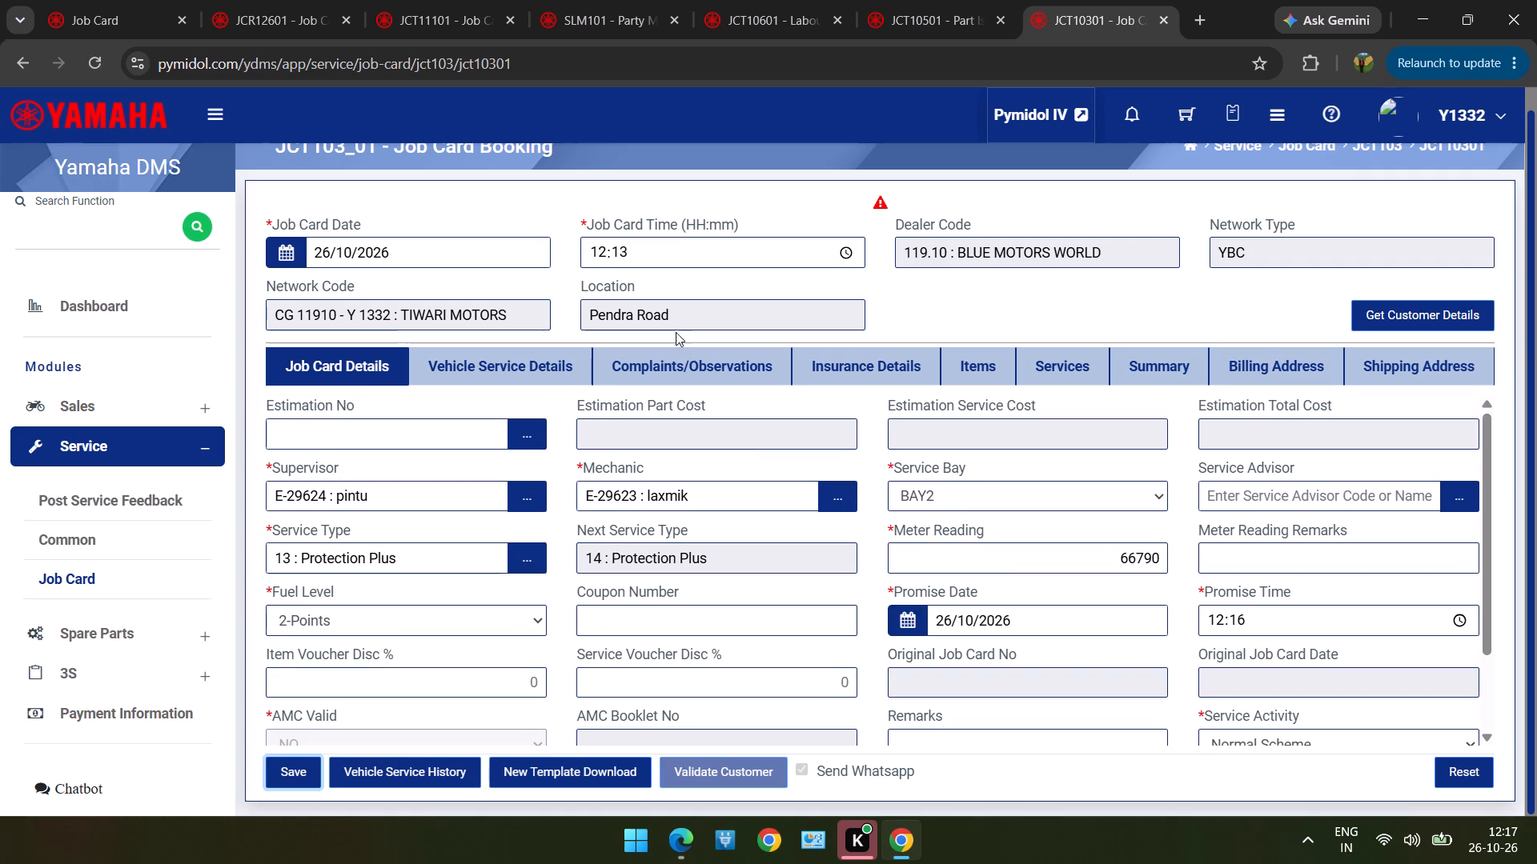
left_click(668, 370)
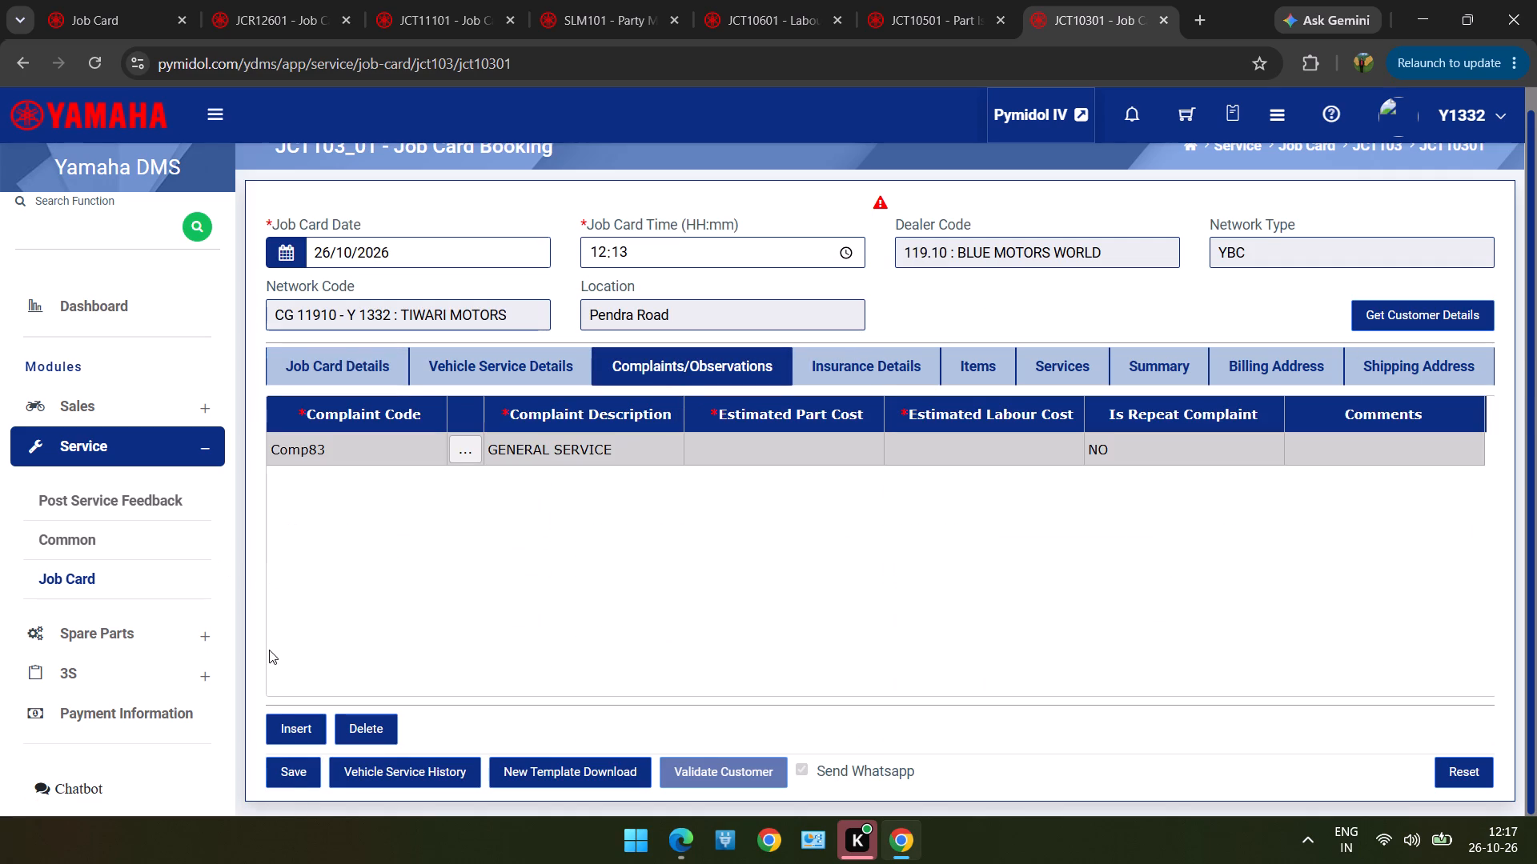
left_click(286, 763)
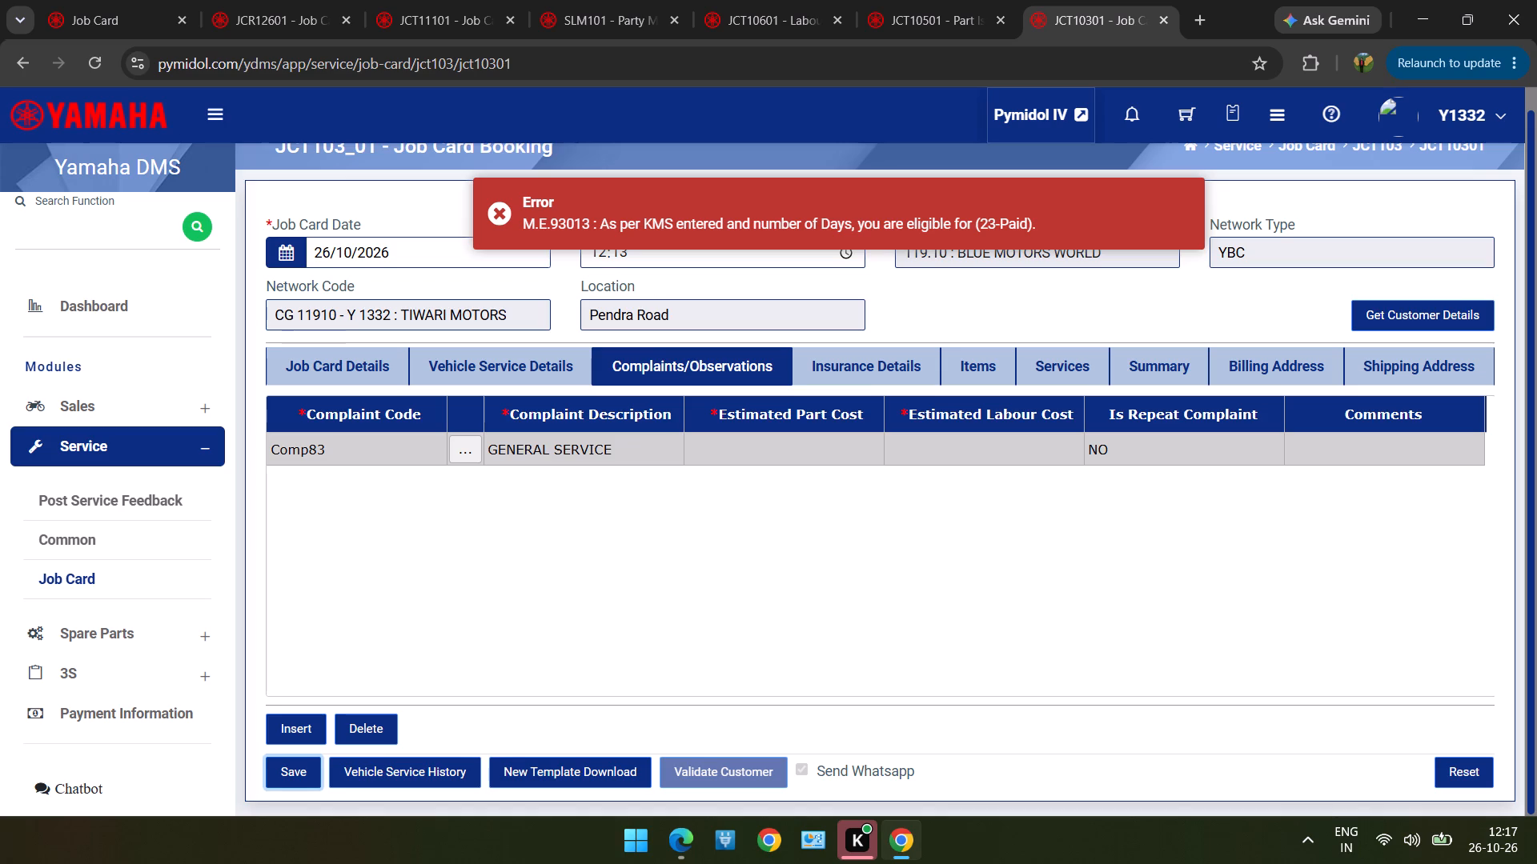
Change the job card's service type to Quick/Minor Repair, filtering the service types by "q".
left_click(336, 360)
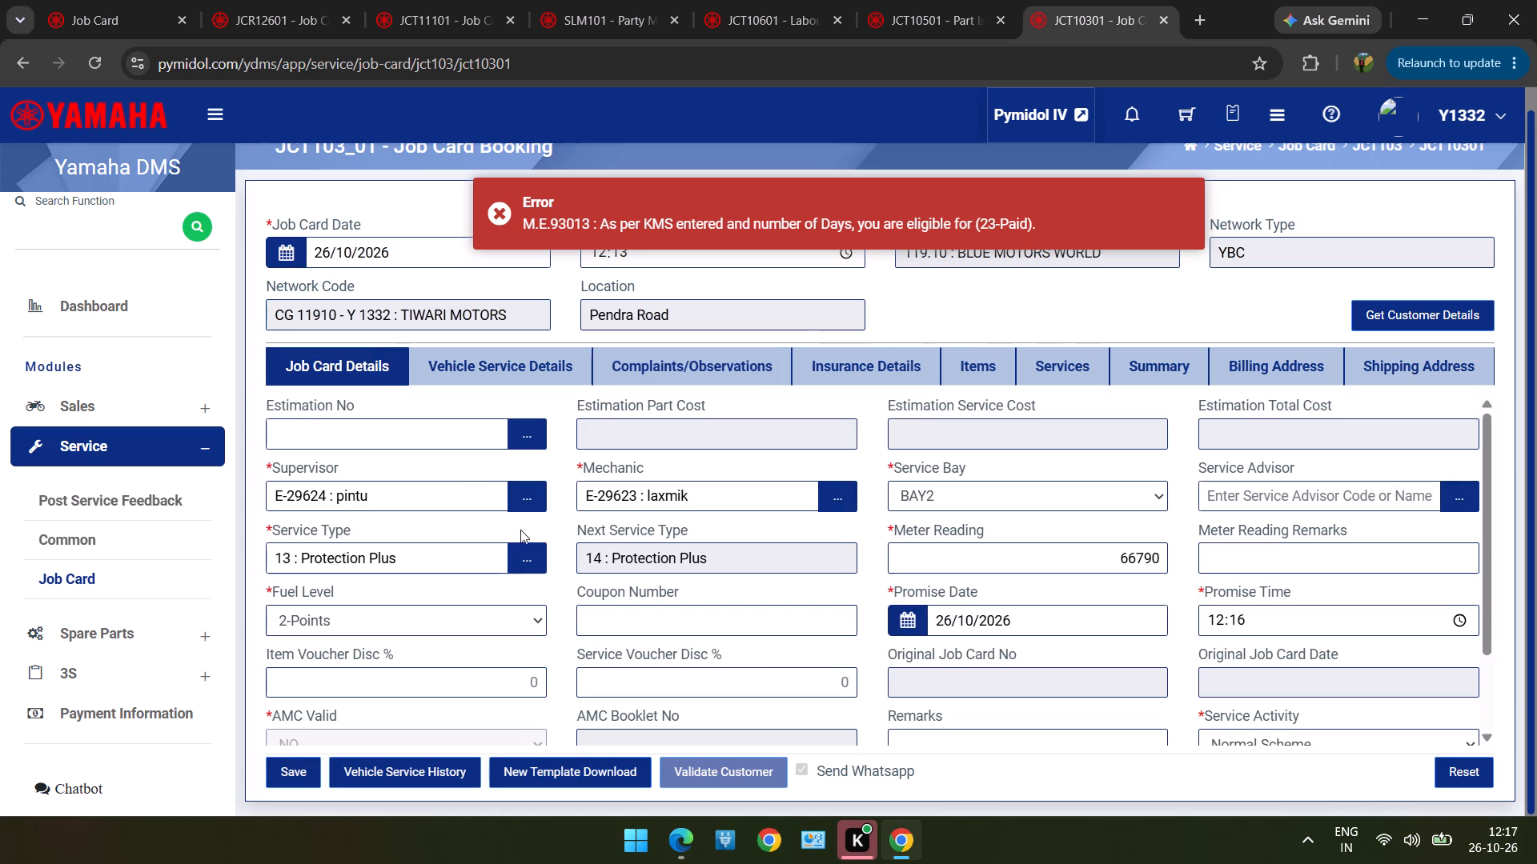
left_click(524, 567)
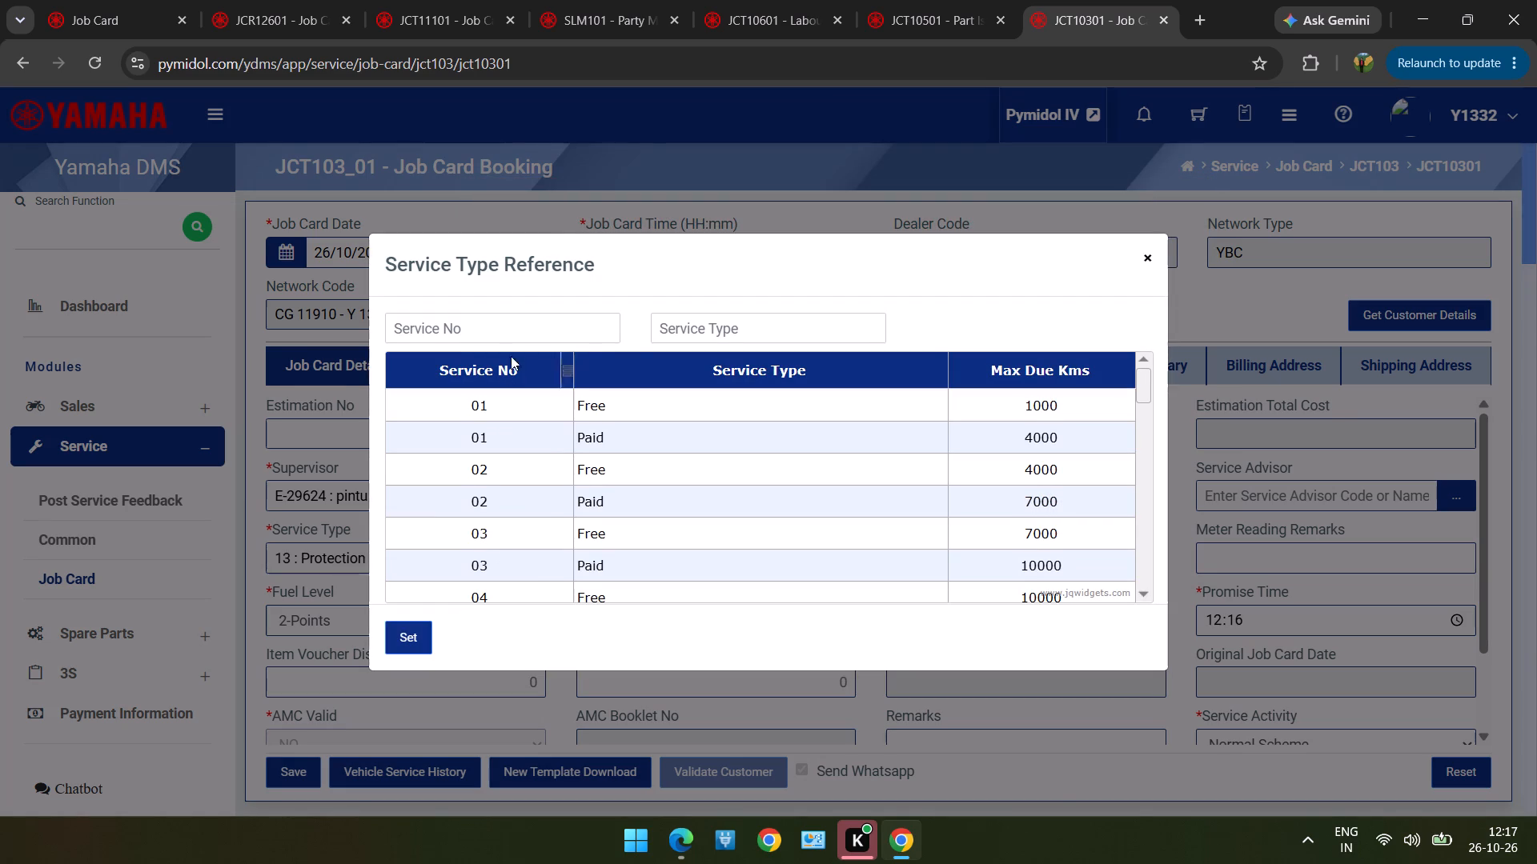
left_click(567, 338)
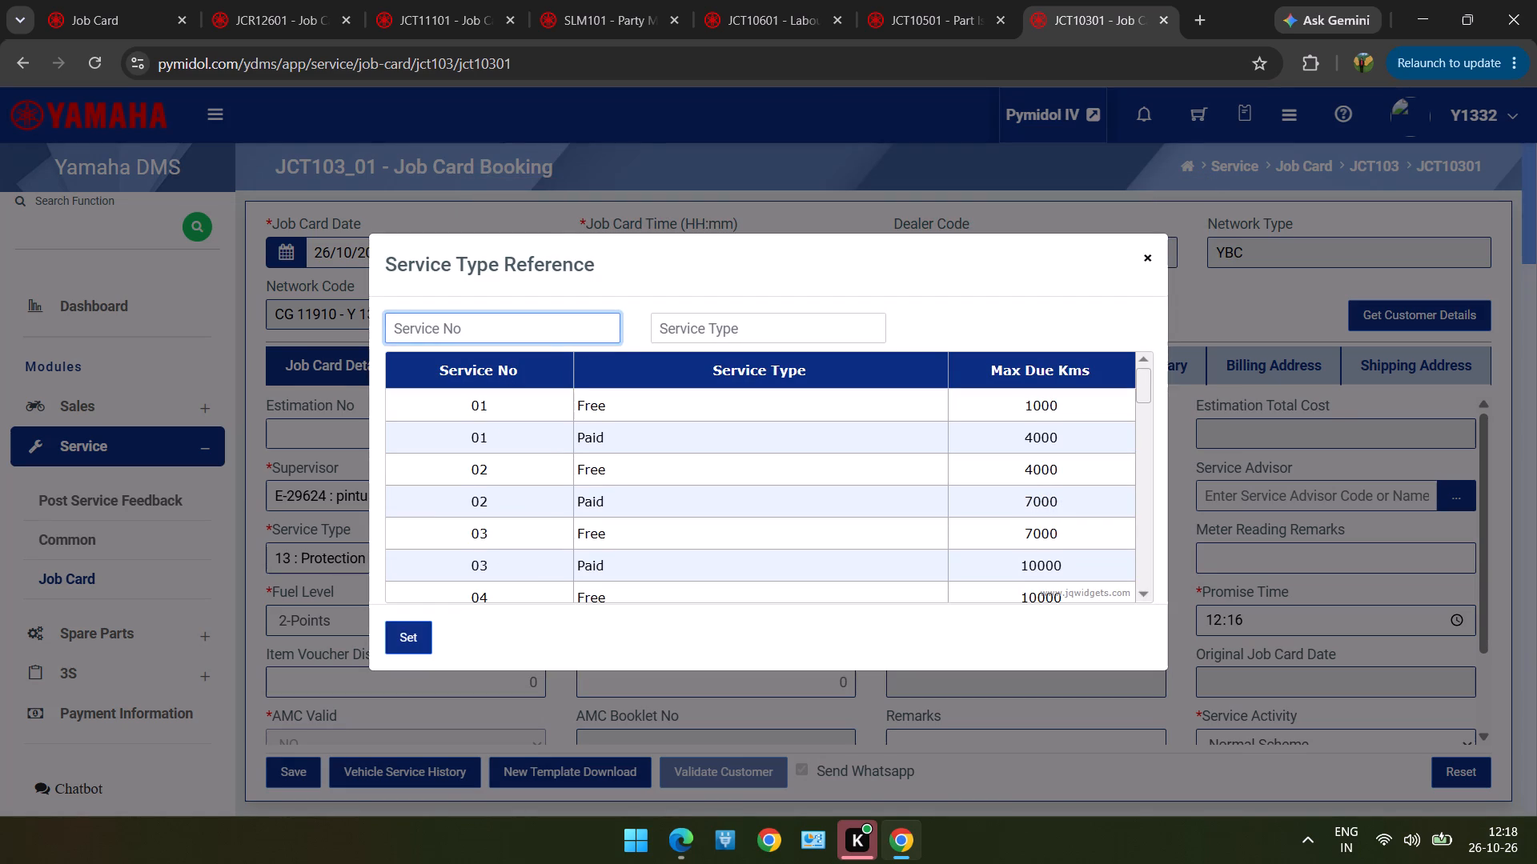
left_click(712, 321)
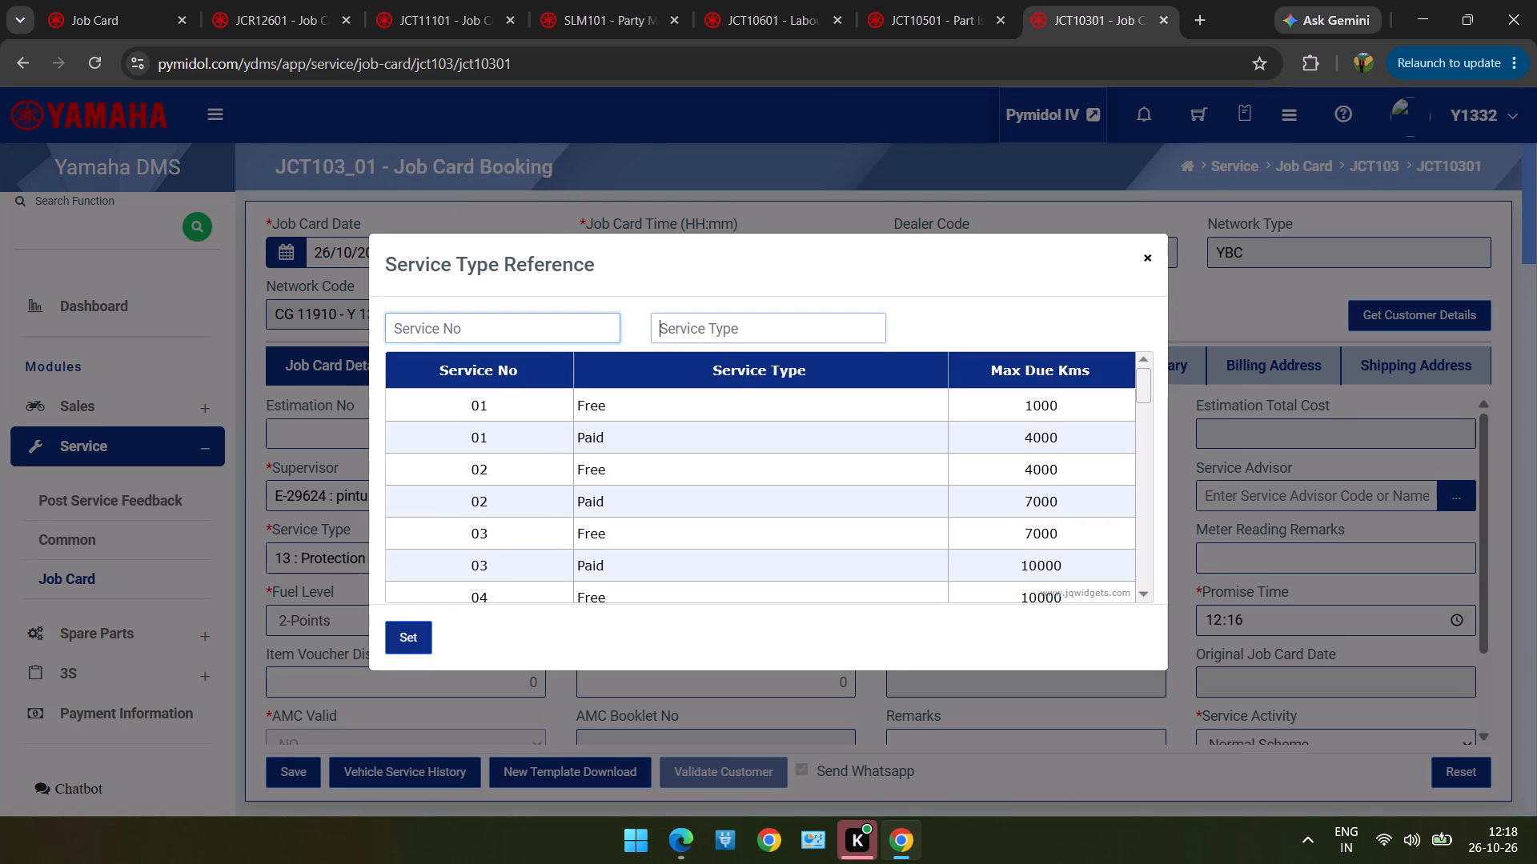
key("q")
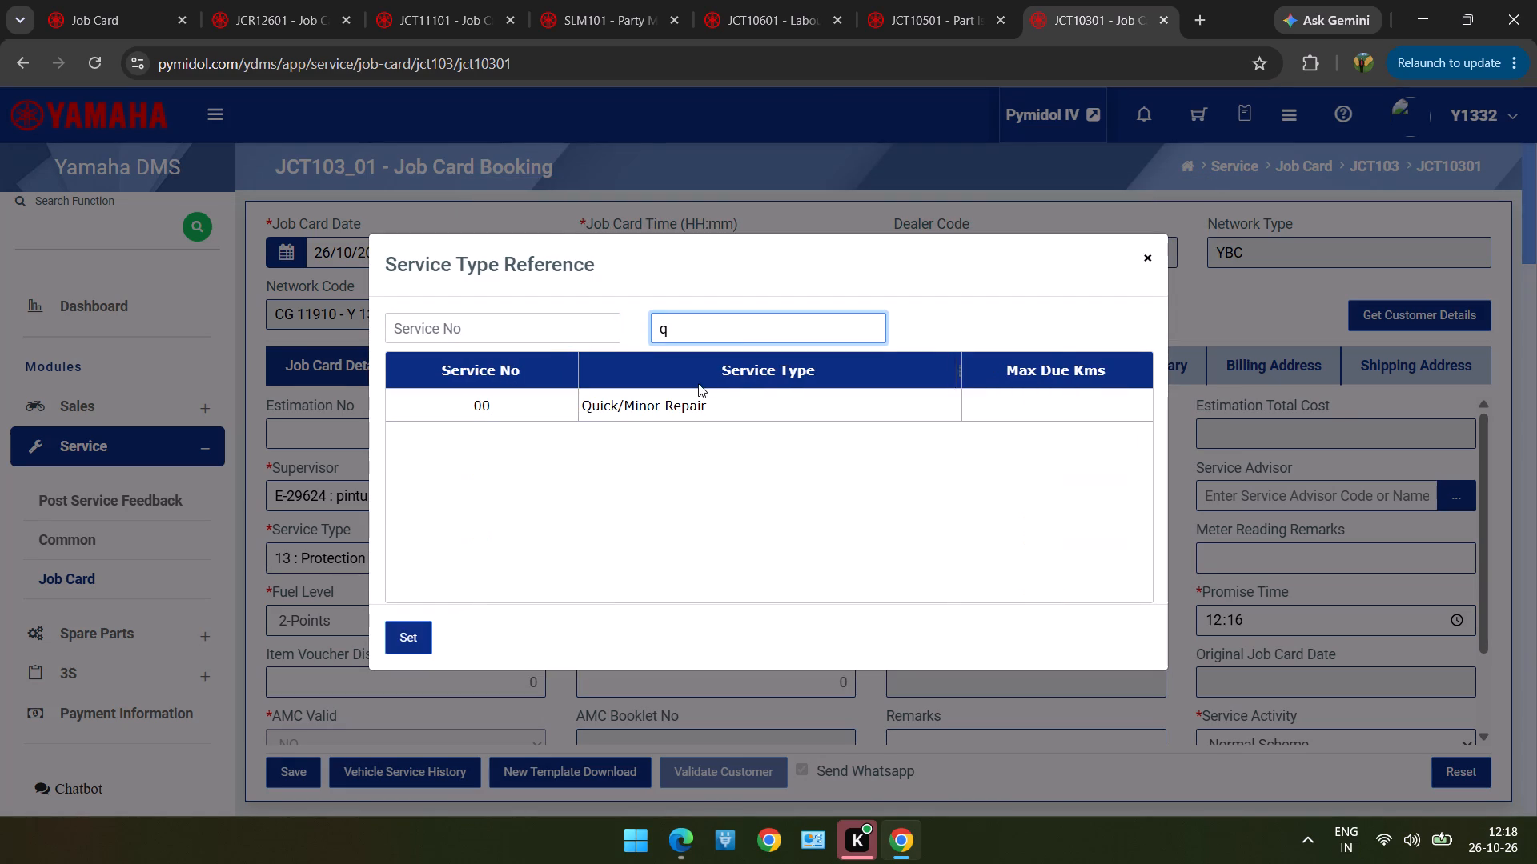
double_click(685, 403)
Save the job card, accepting the meter reading and customer contact confirmations, and return to a blank booking form.
scroll(685, 403, "down", 2)
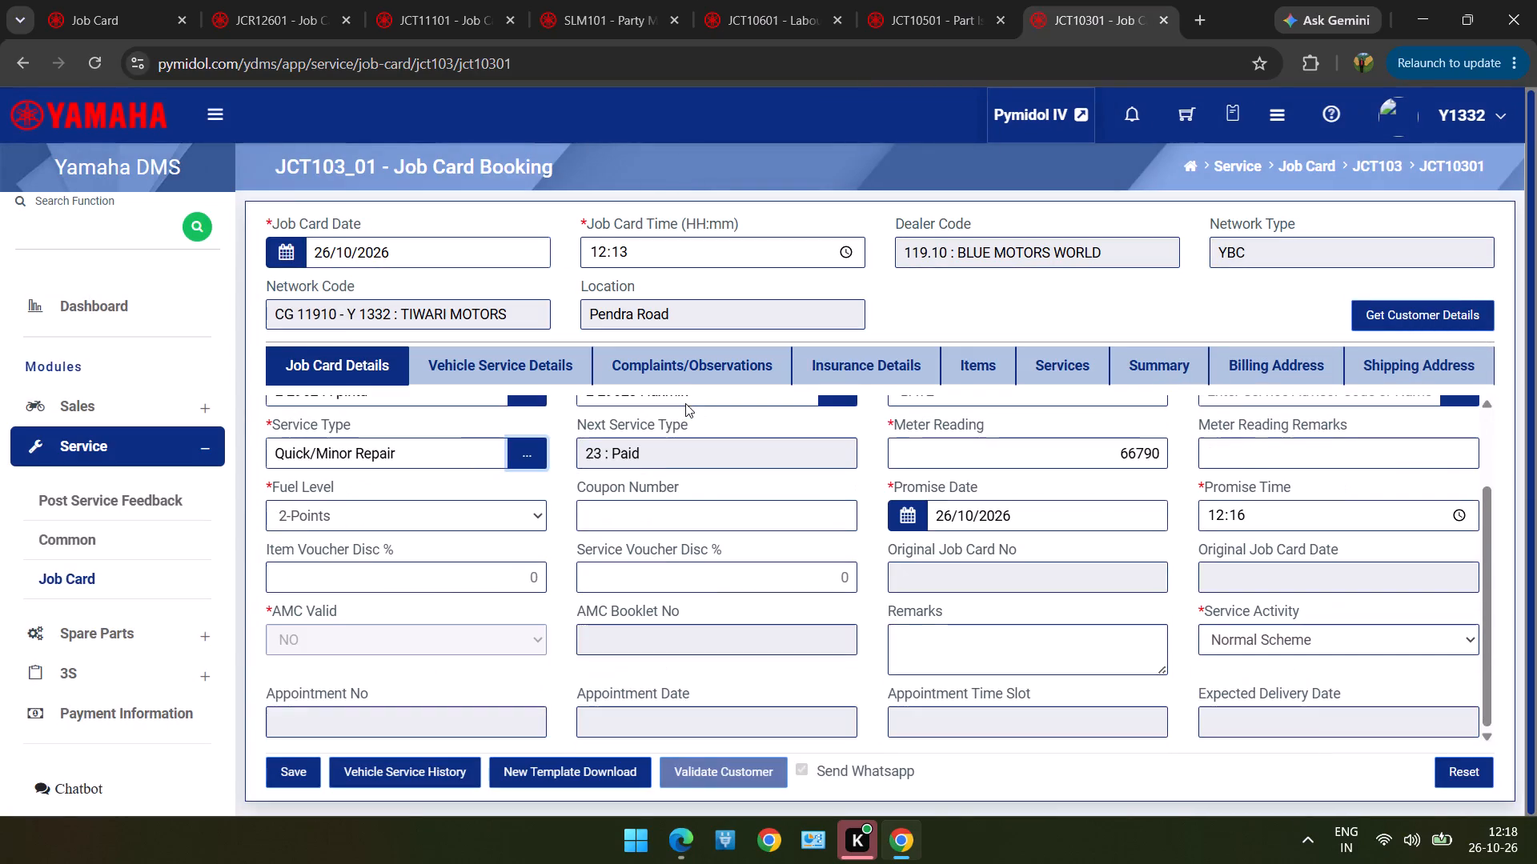
left_click(283, 766)
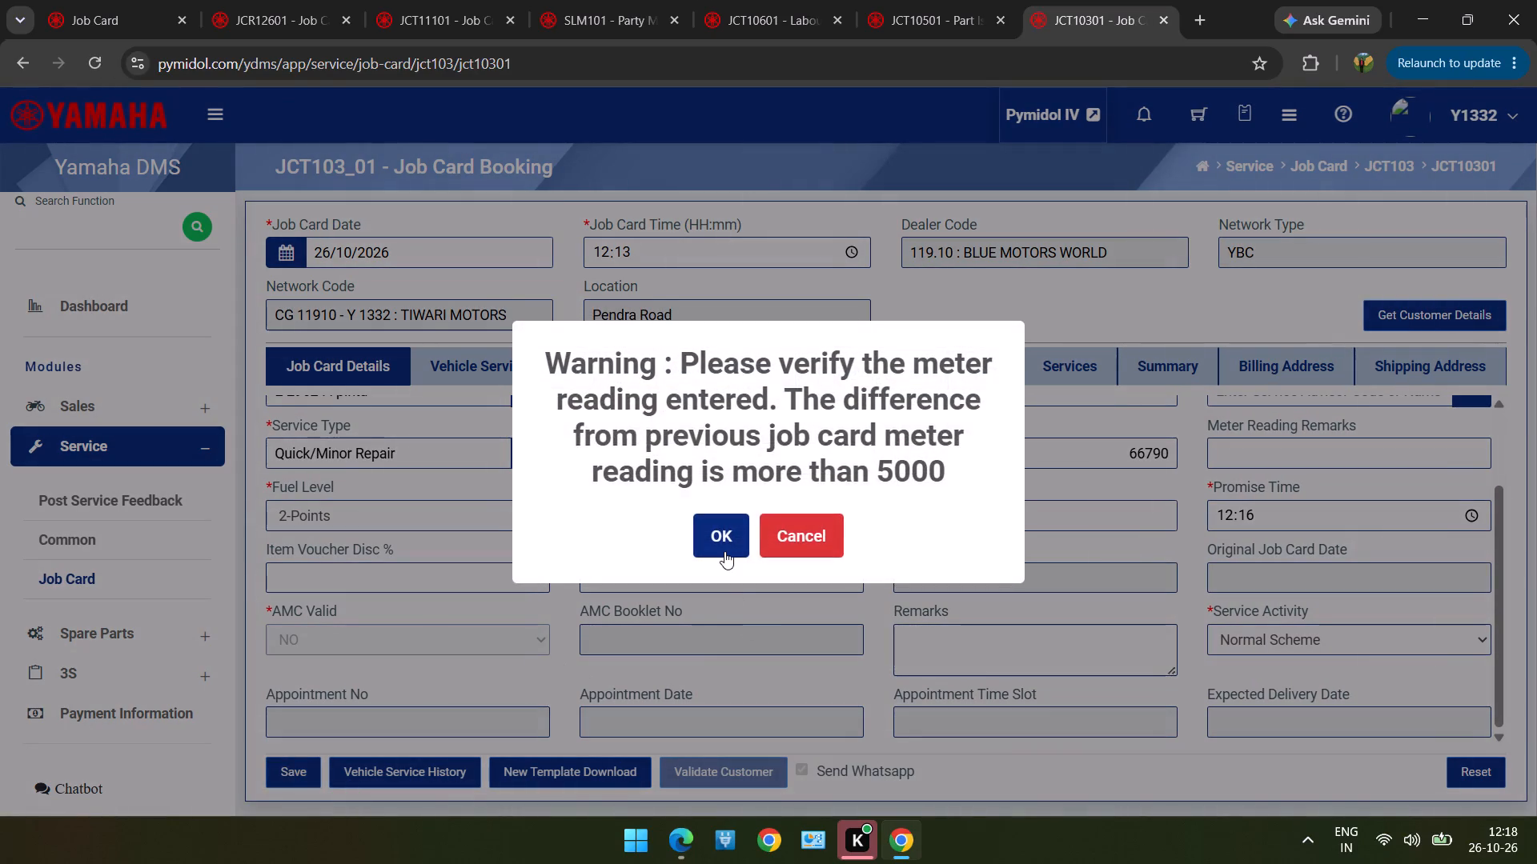
left_click(724, 551)
left_click(642, 626)
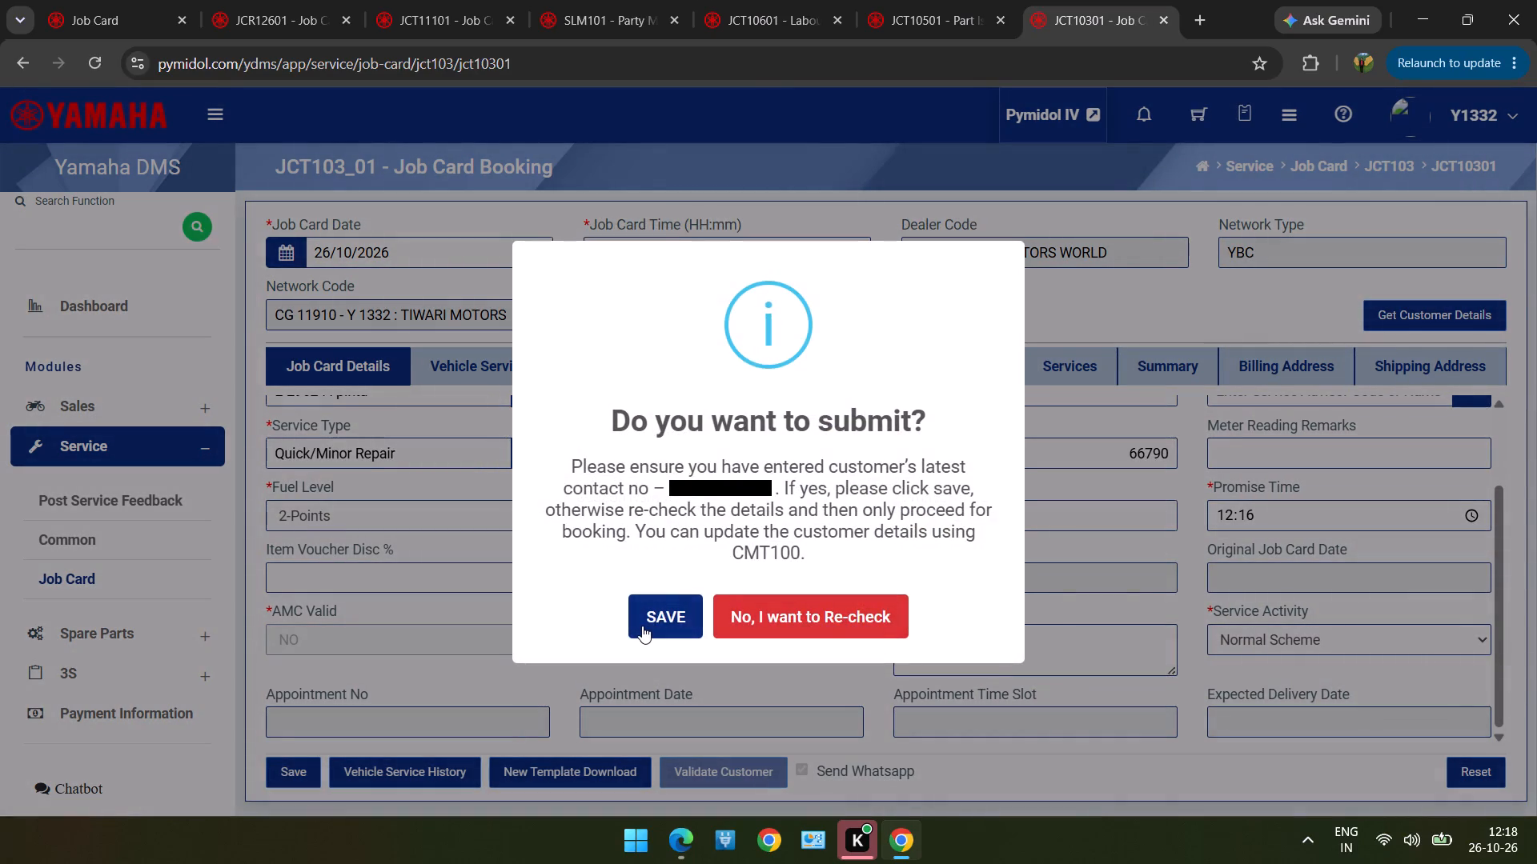
scroll(642, 626, "down", 2)
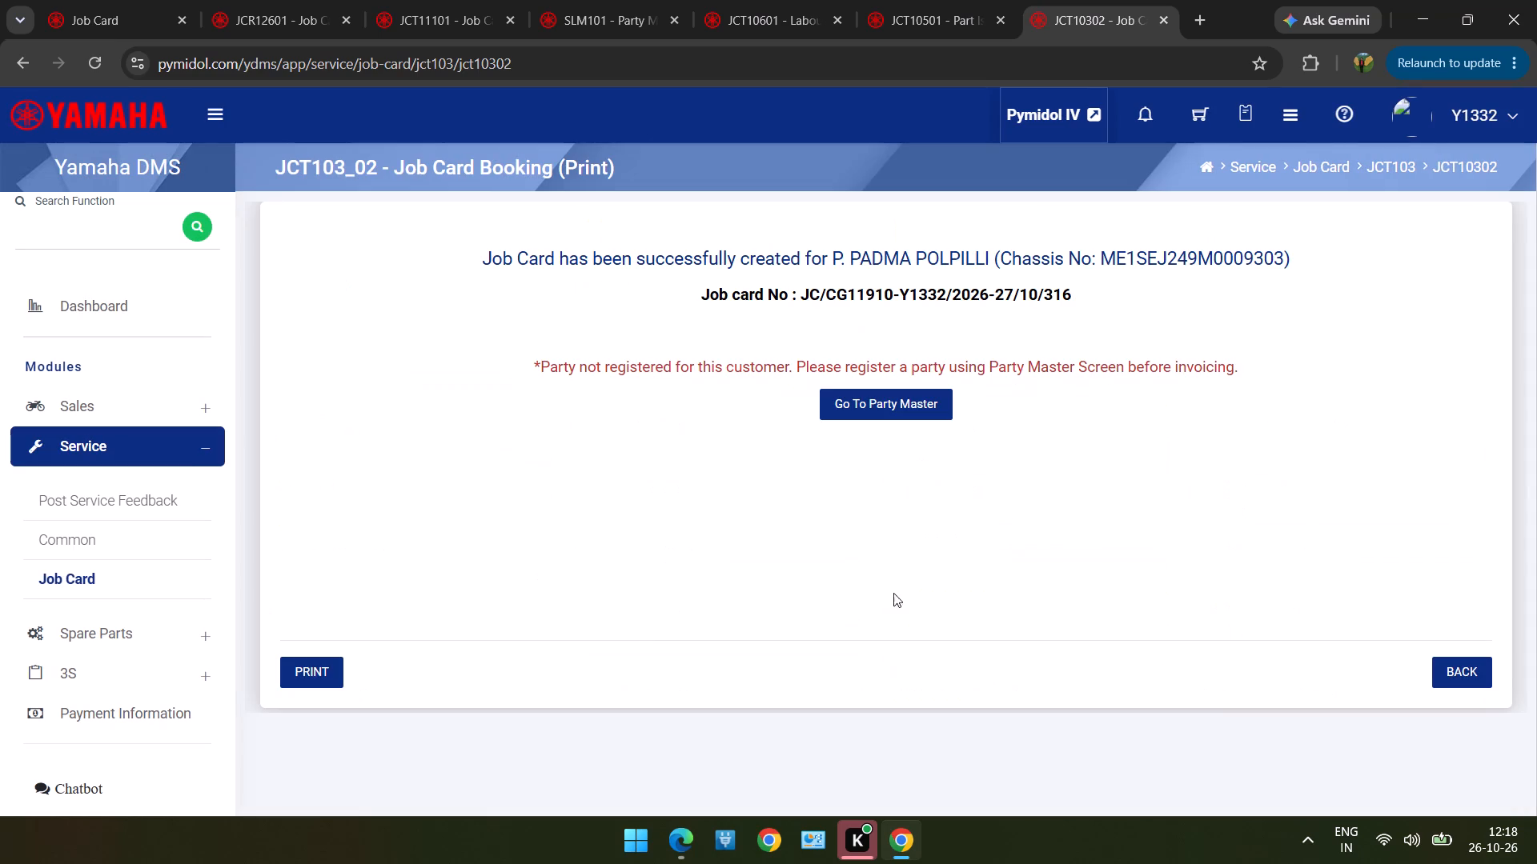
left_click(1463, 662)
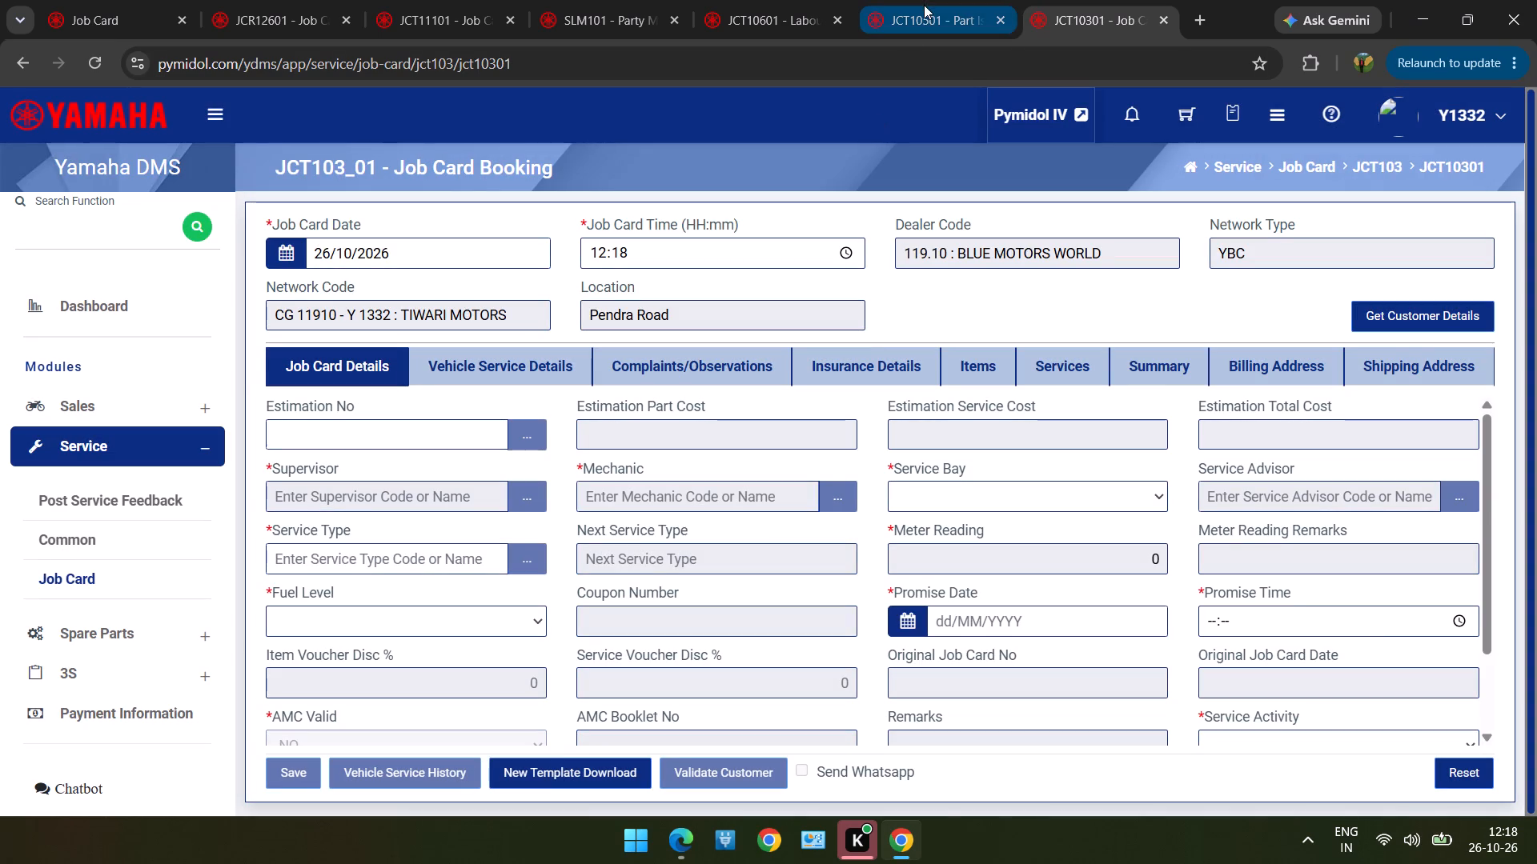
left_click(809, 2)
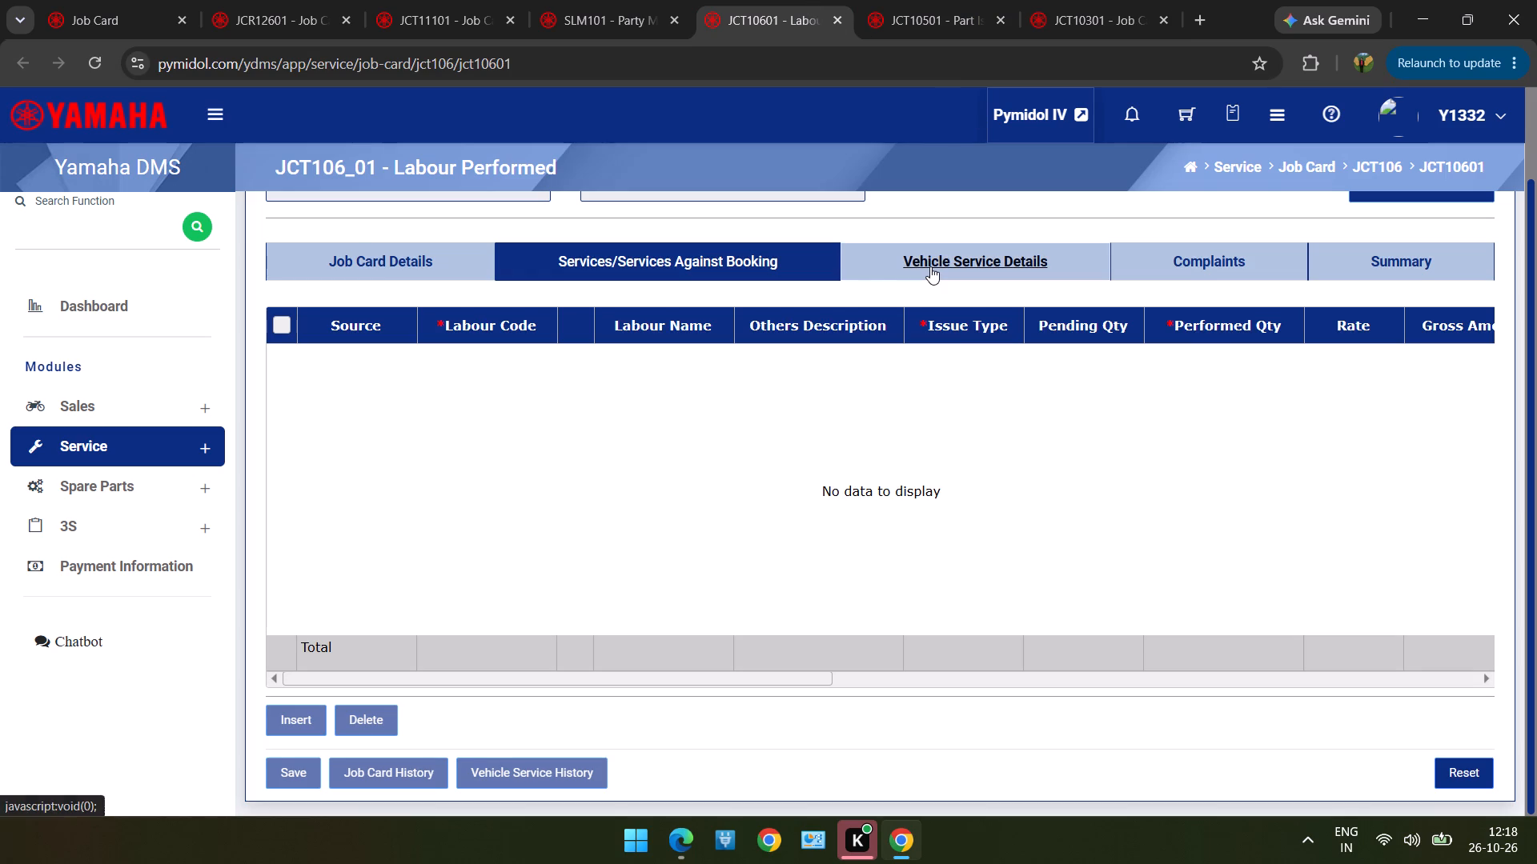
scroll(930, 266, "down", 1)
scroll(930, 266, "up", 3)
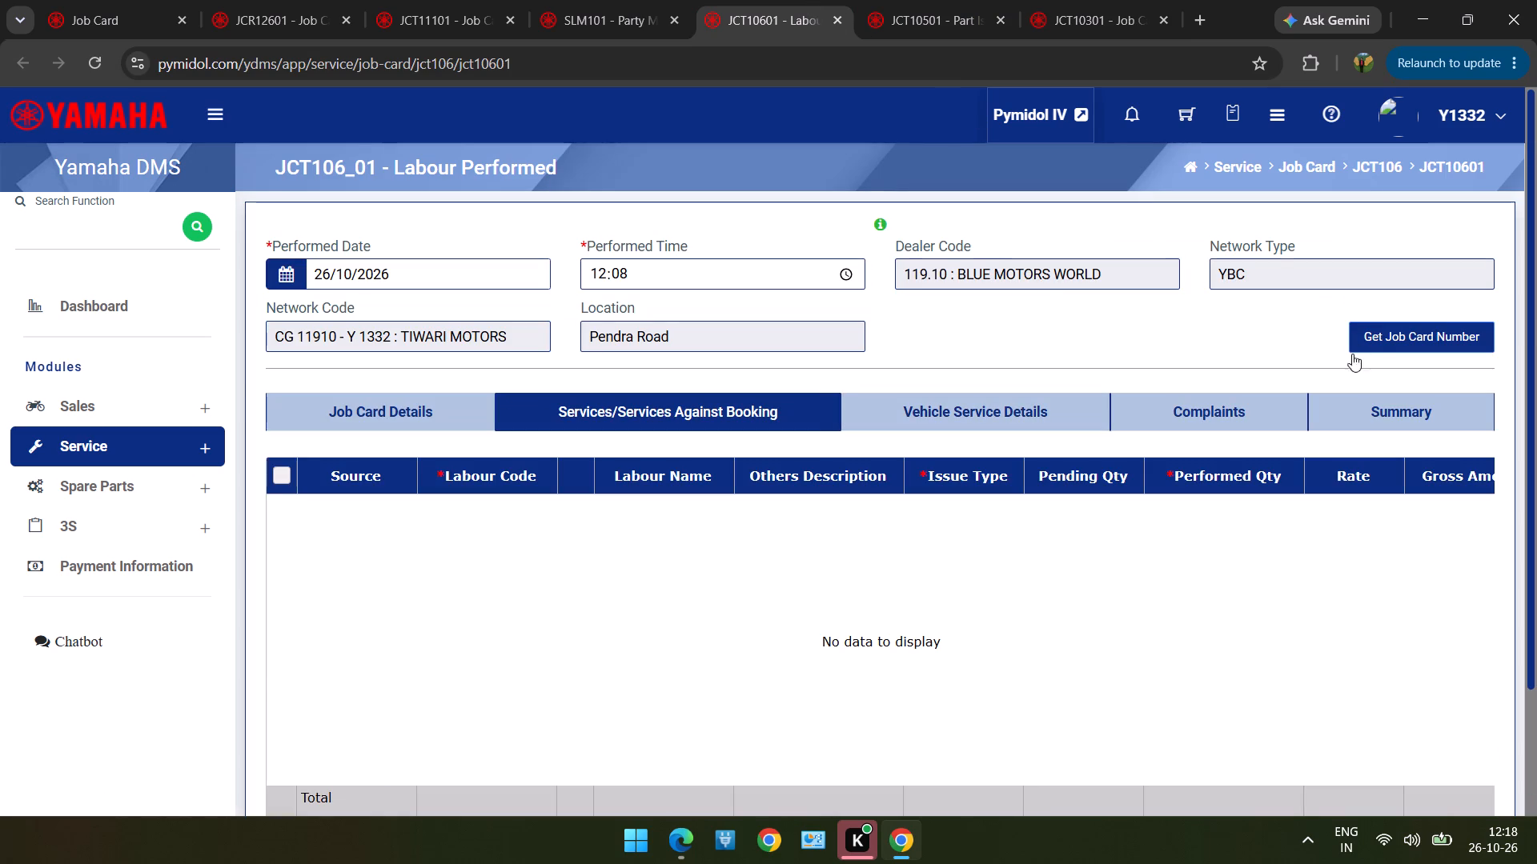
left_click(1383, 329)
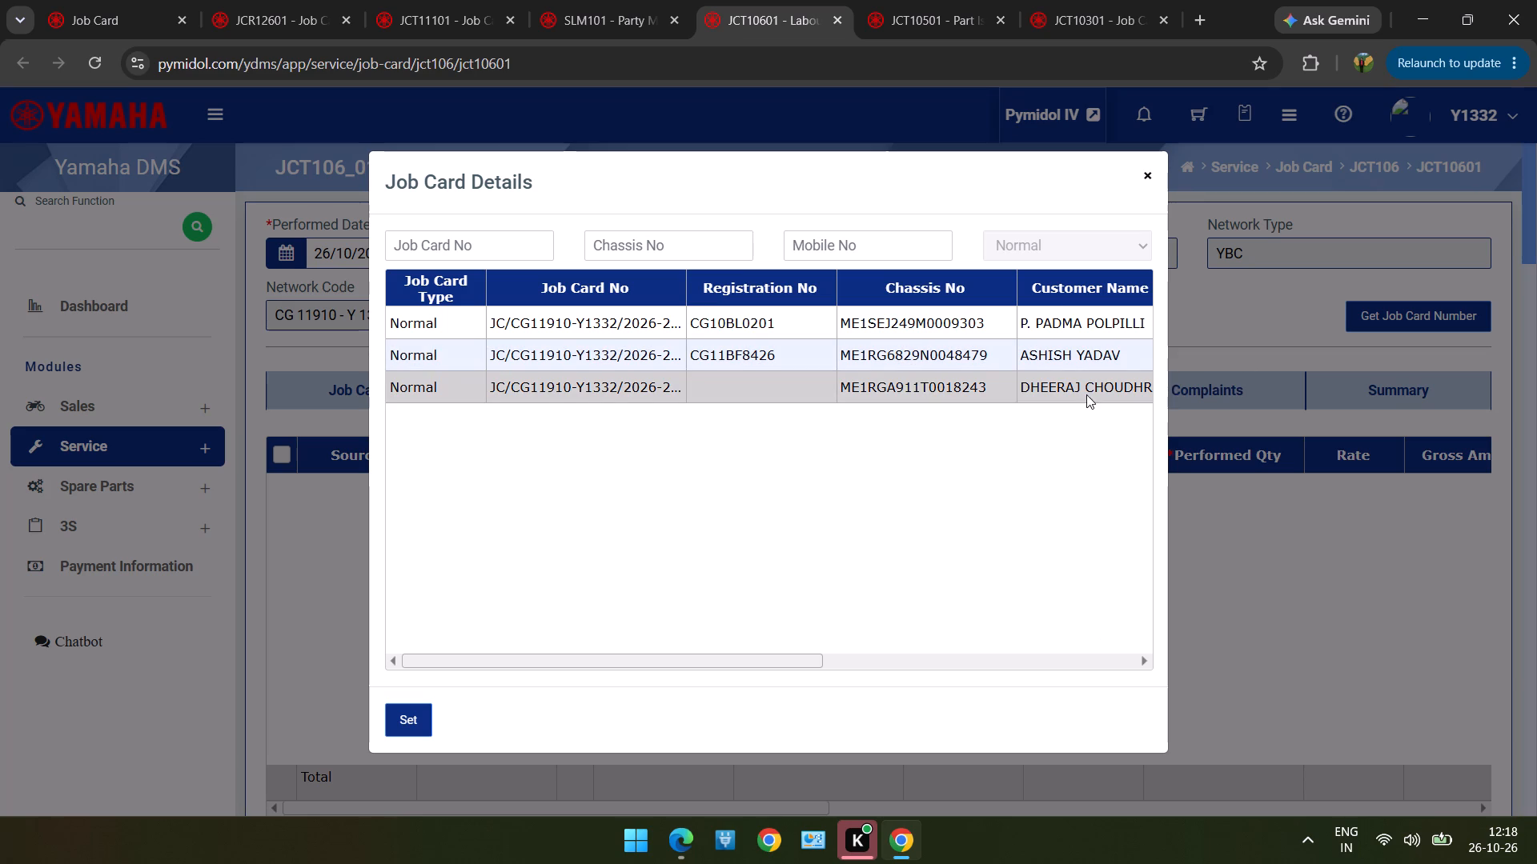
left_click(1081, 324)
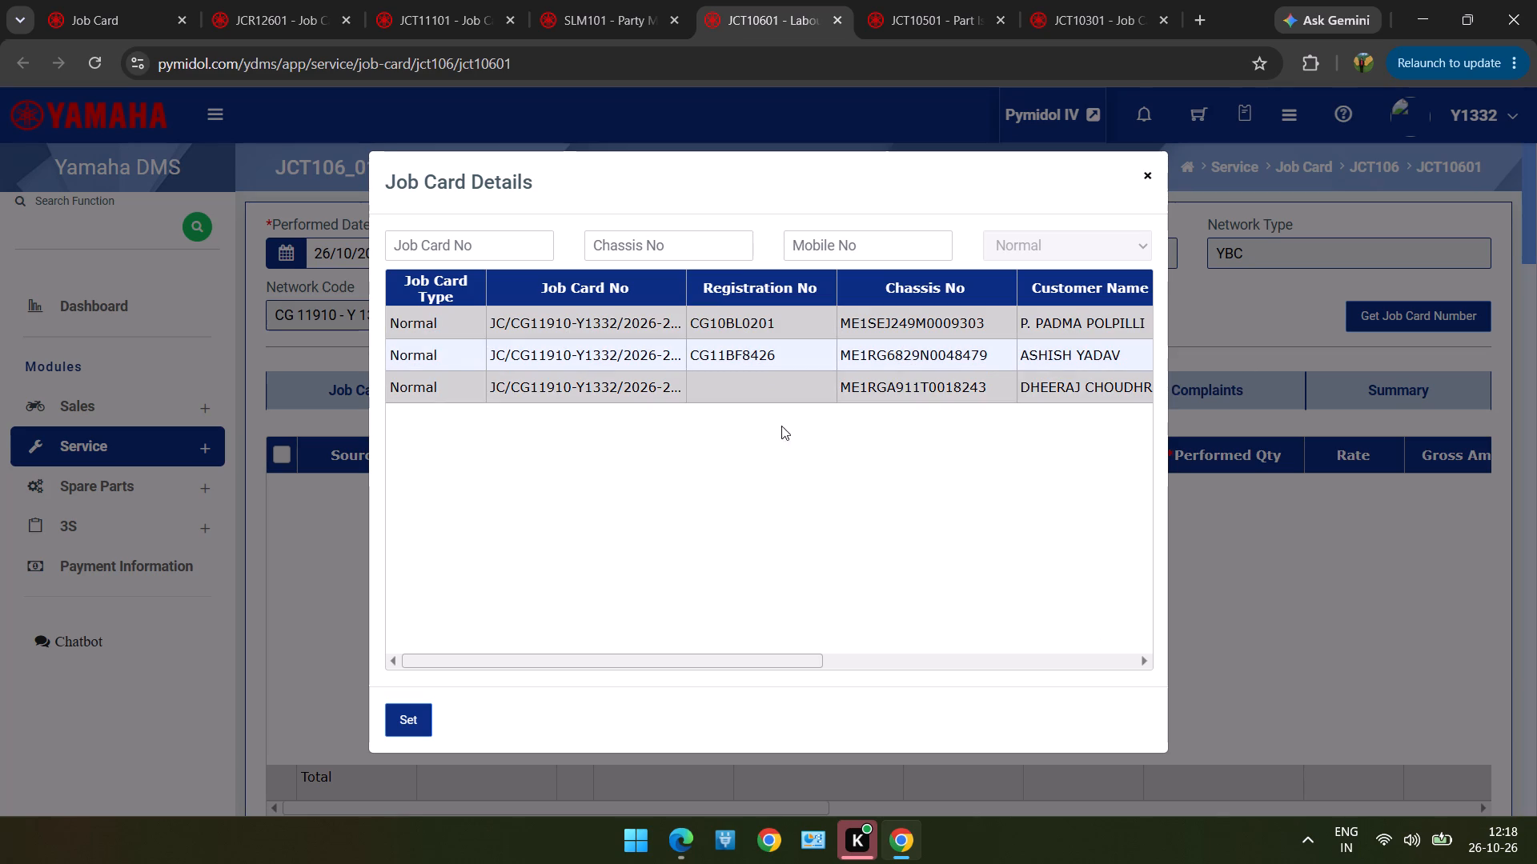
double_click(995, 310)
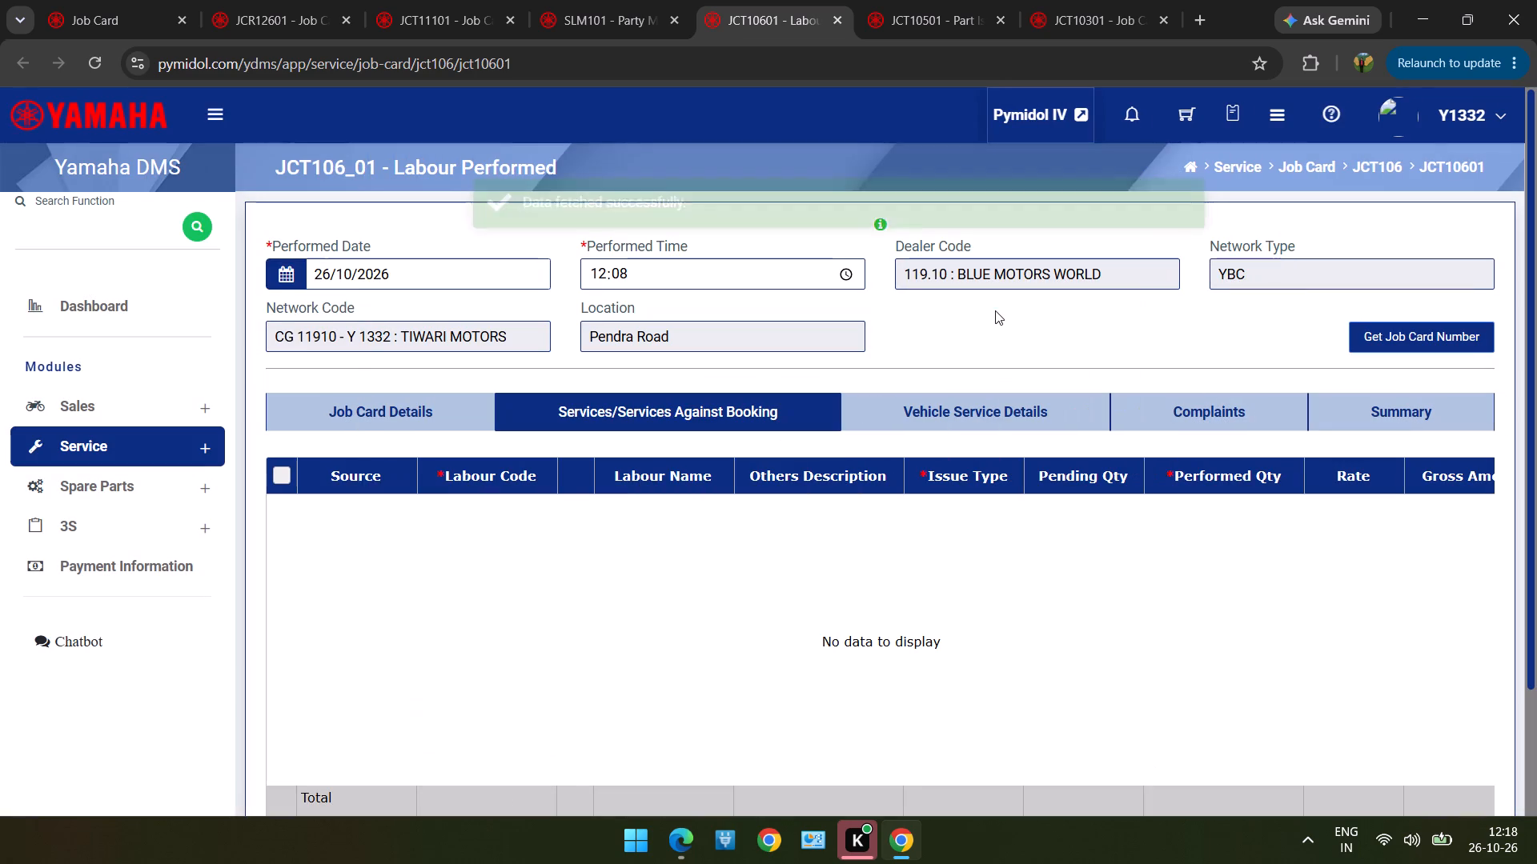
left_click(357, 414)
scroll(357, 414, "down", 2)
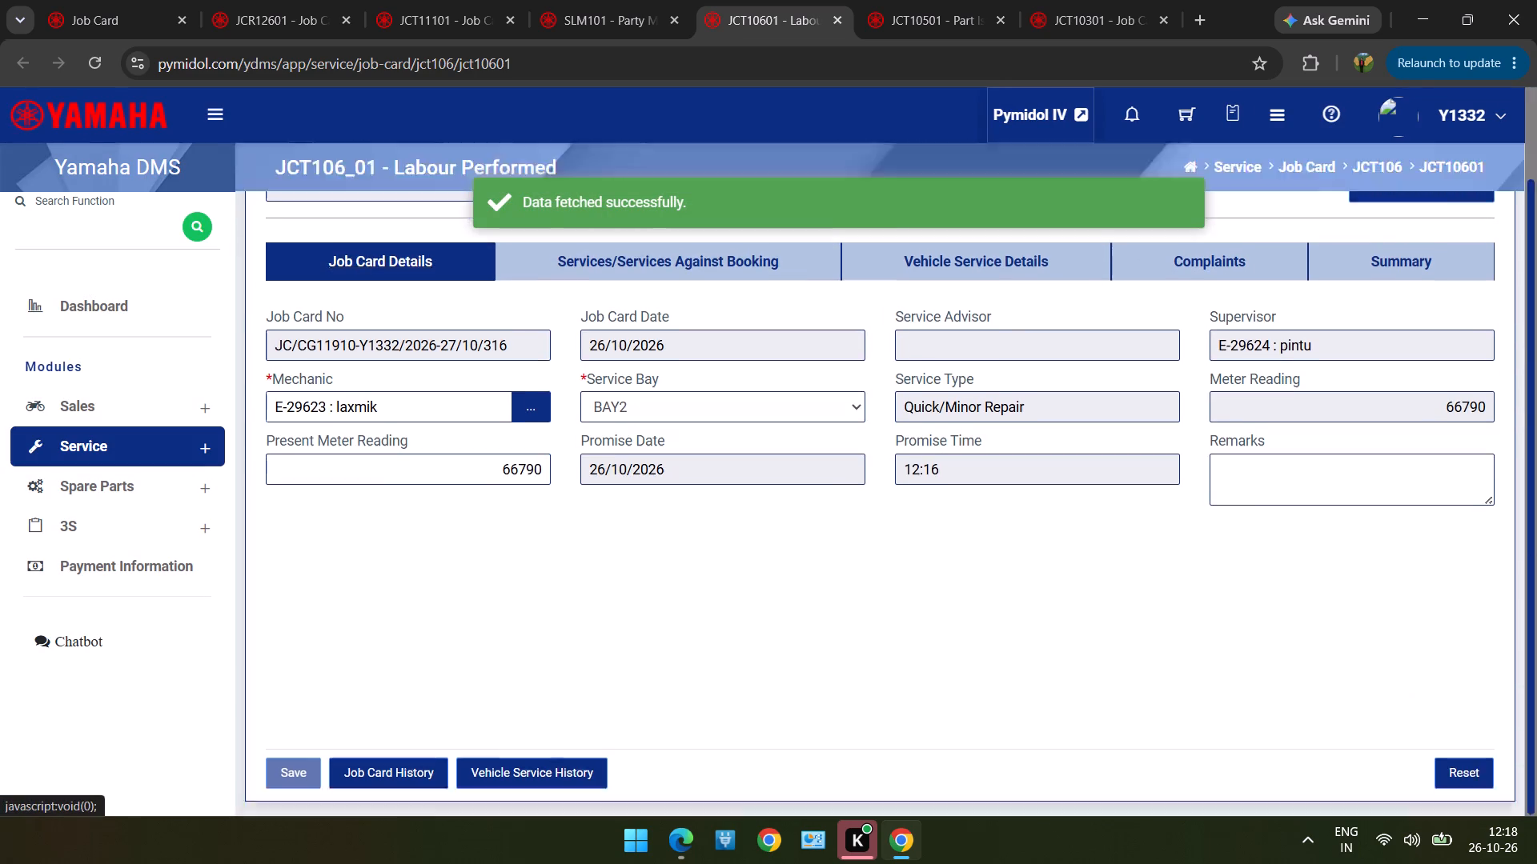
Set the labour entry's performed time to 12:18.
left_click(633, 277)
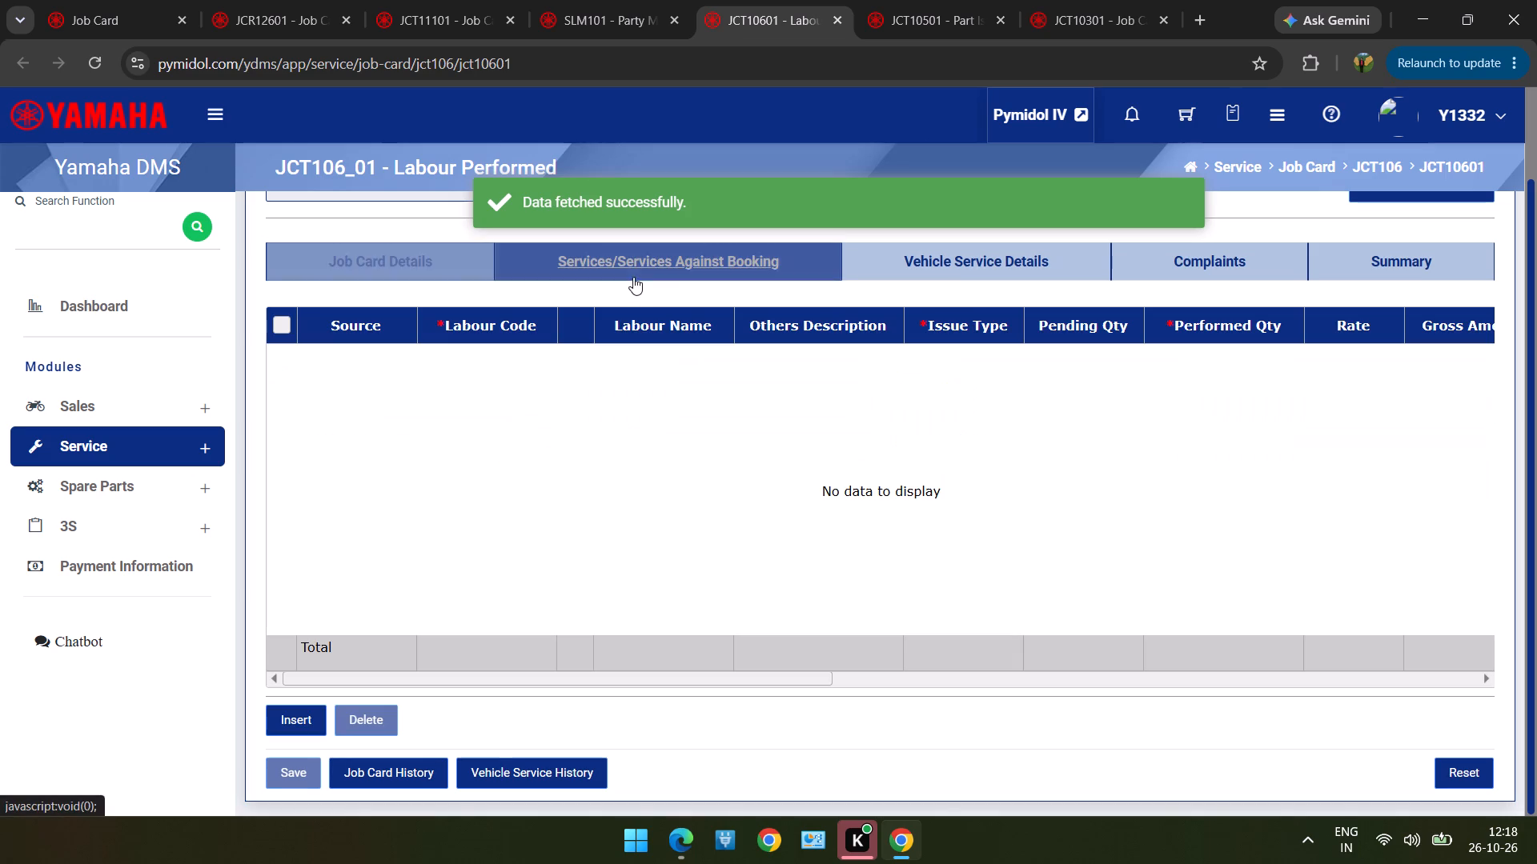
scroll(633, 277, "down", 1)
scroll(633, 277, "up", 4)
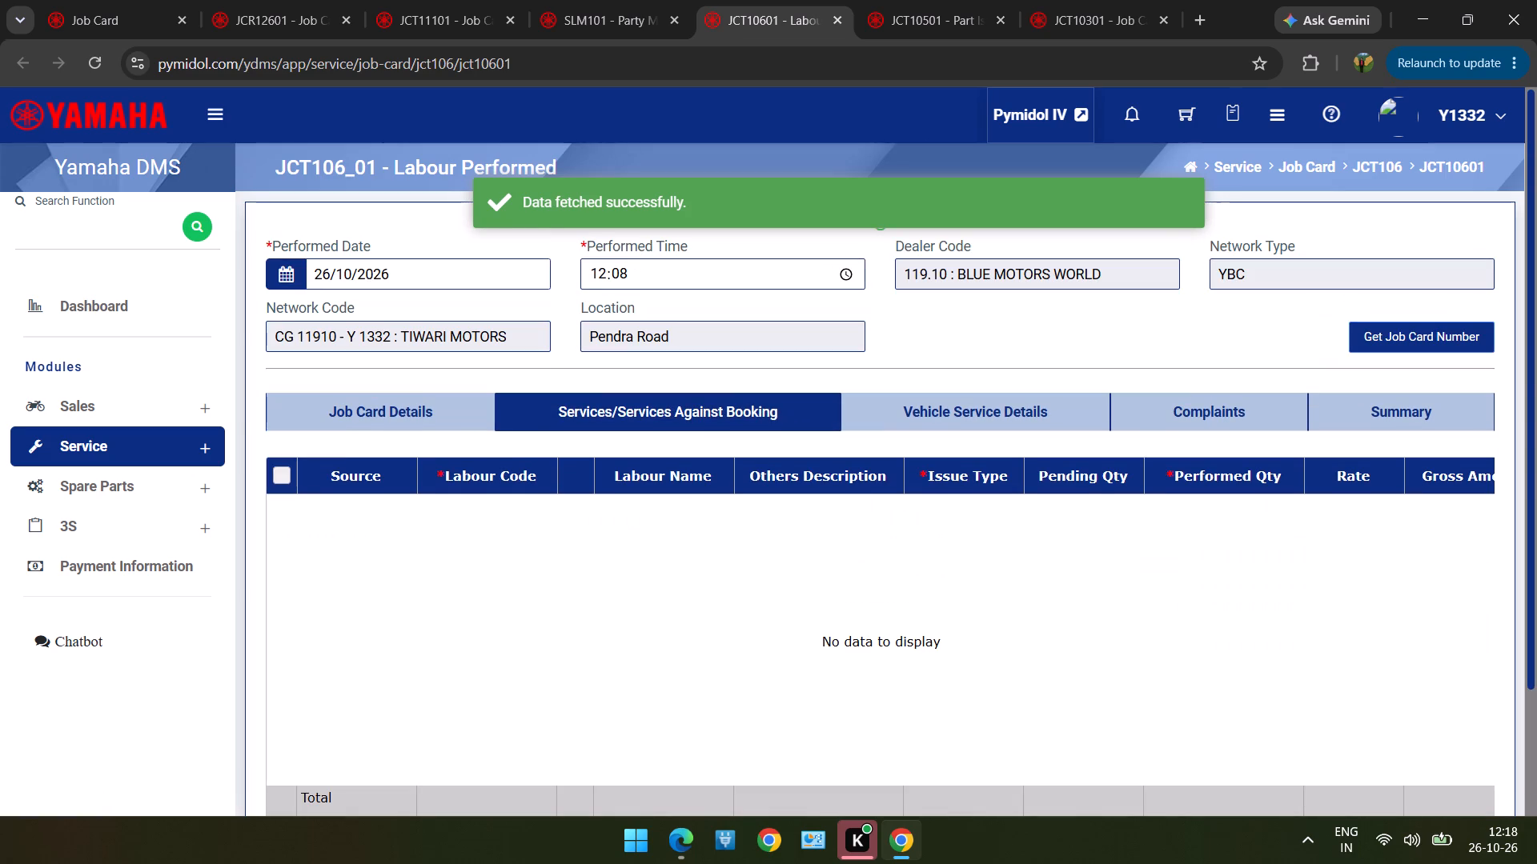
left_click(591, 276)
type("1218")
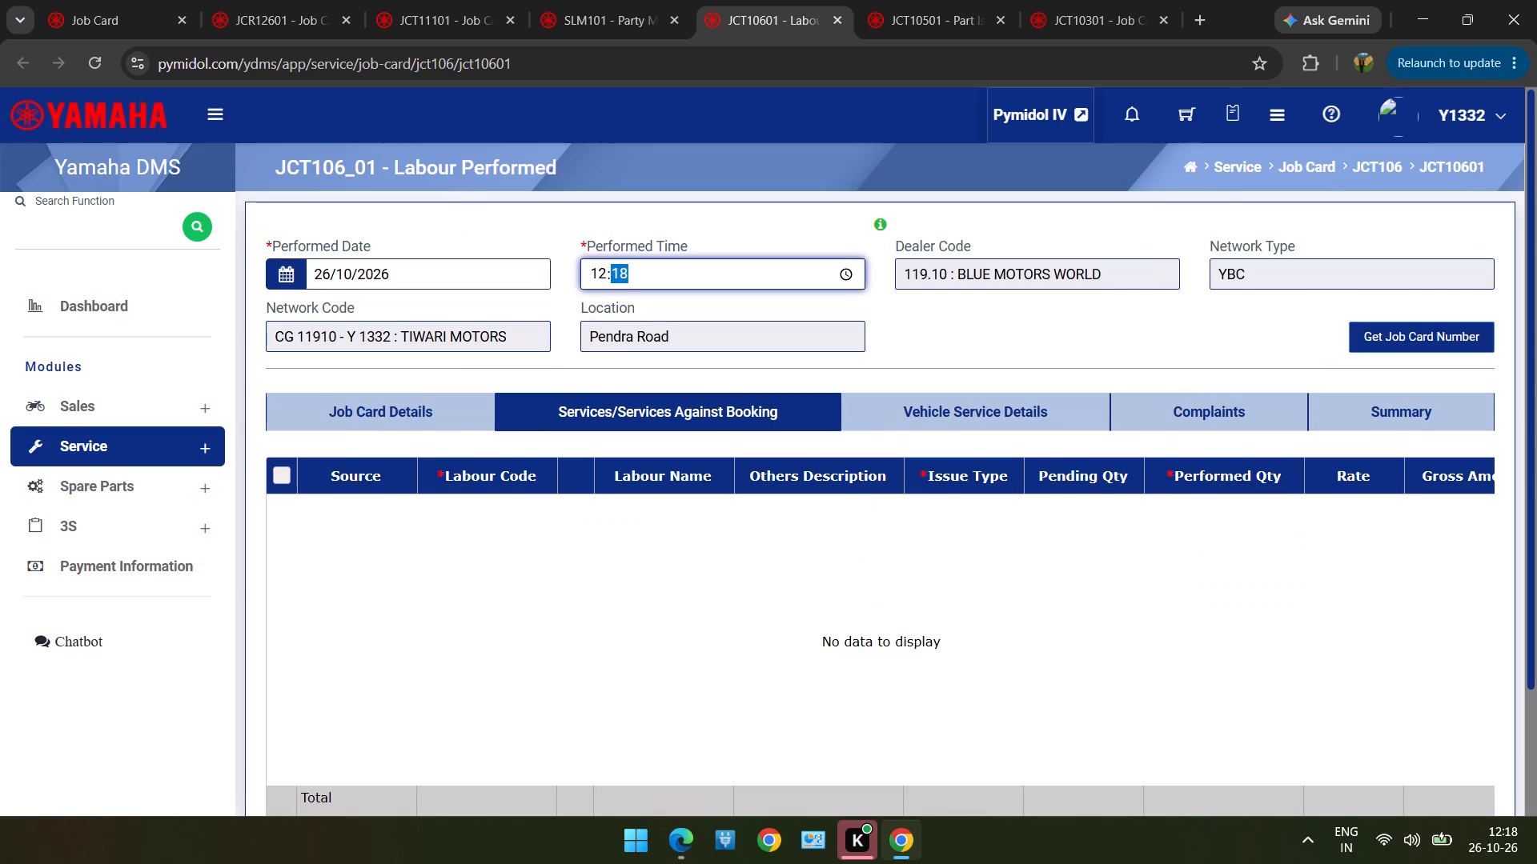
Insert a new row in the labour table under Services/Services Against Booking.
scroll(591, 276, "down", 3)
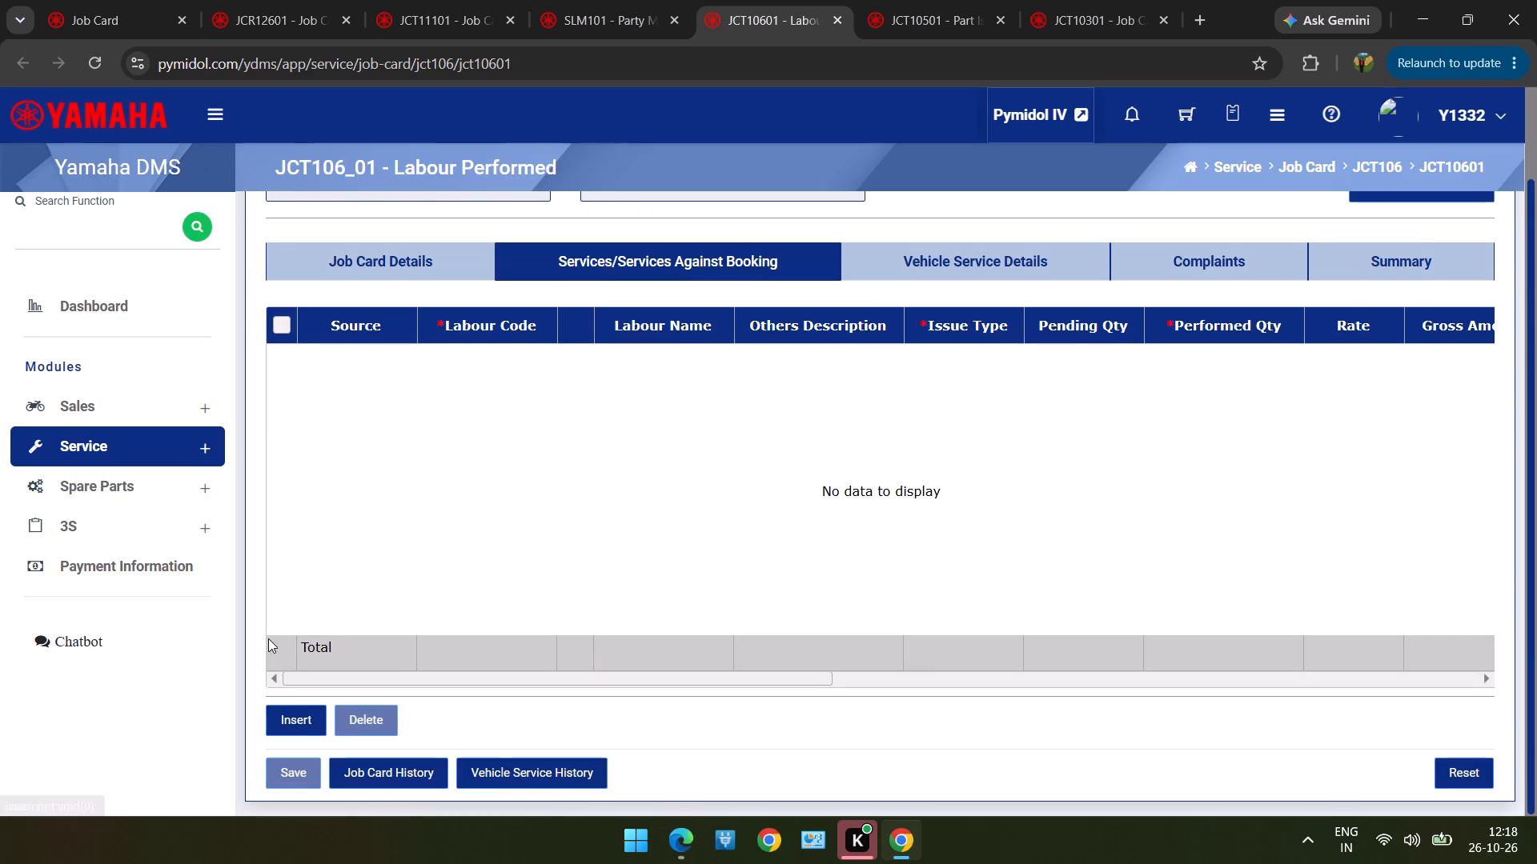
left_click(289, 711)
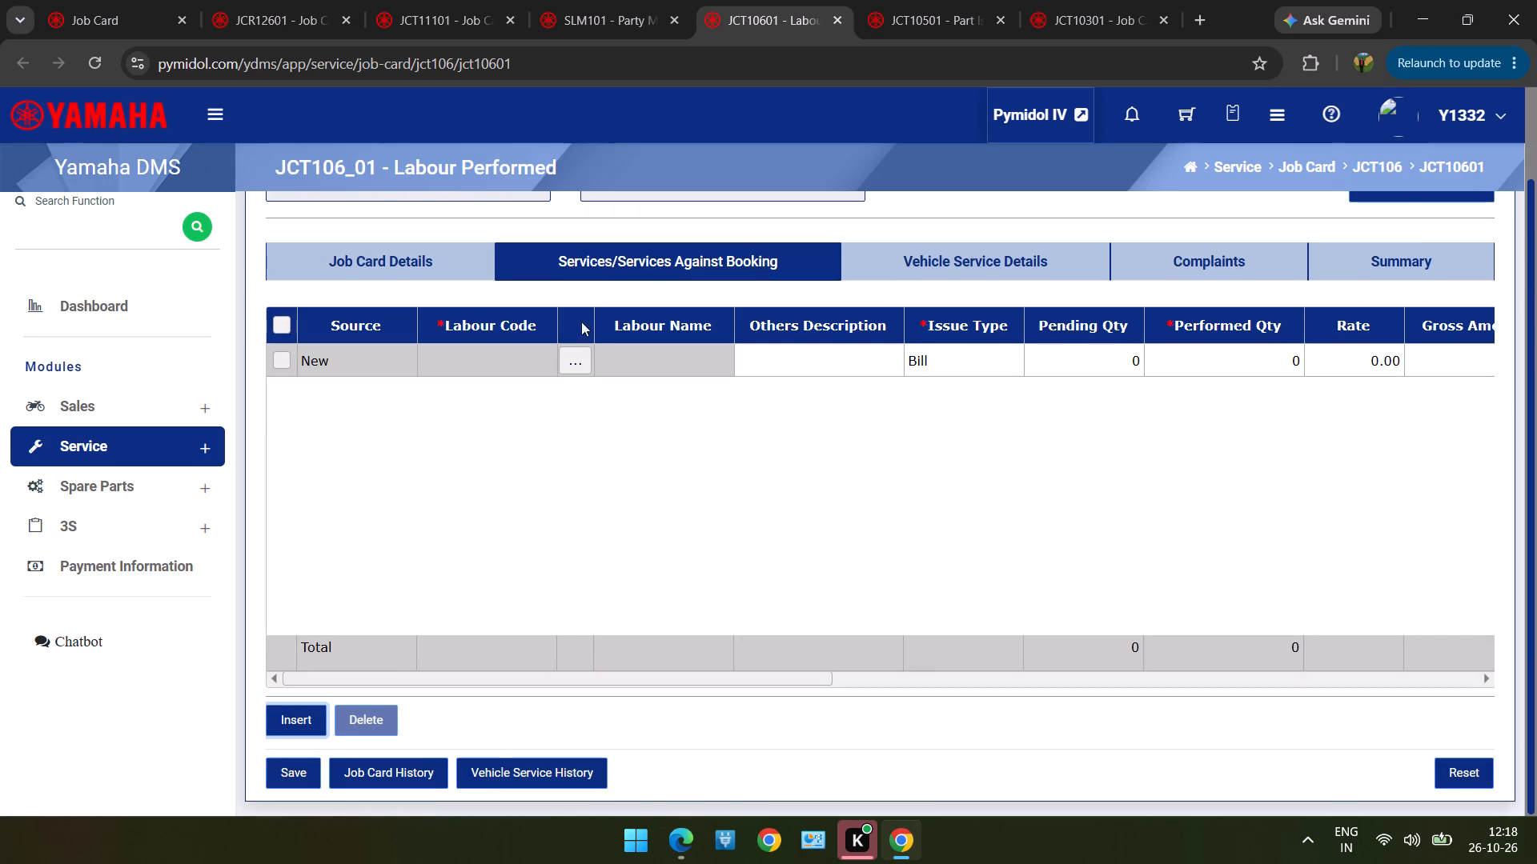
Search the new row's service reference list by service name for "chain", then clear the filter and close the list without choosing a labour.
left_click(568, 365)
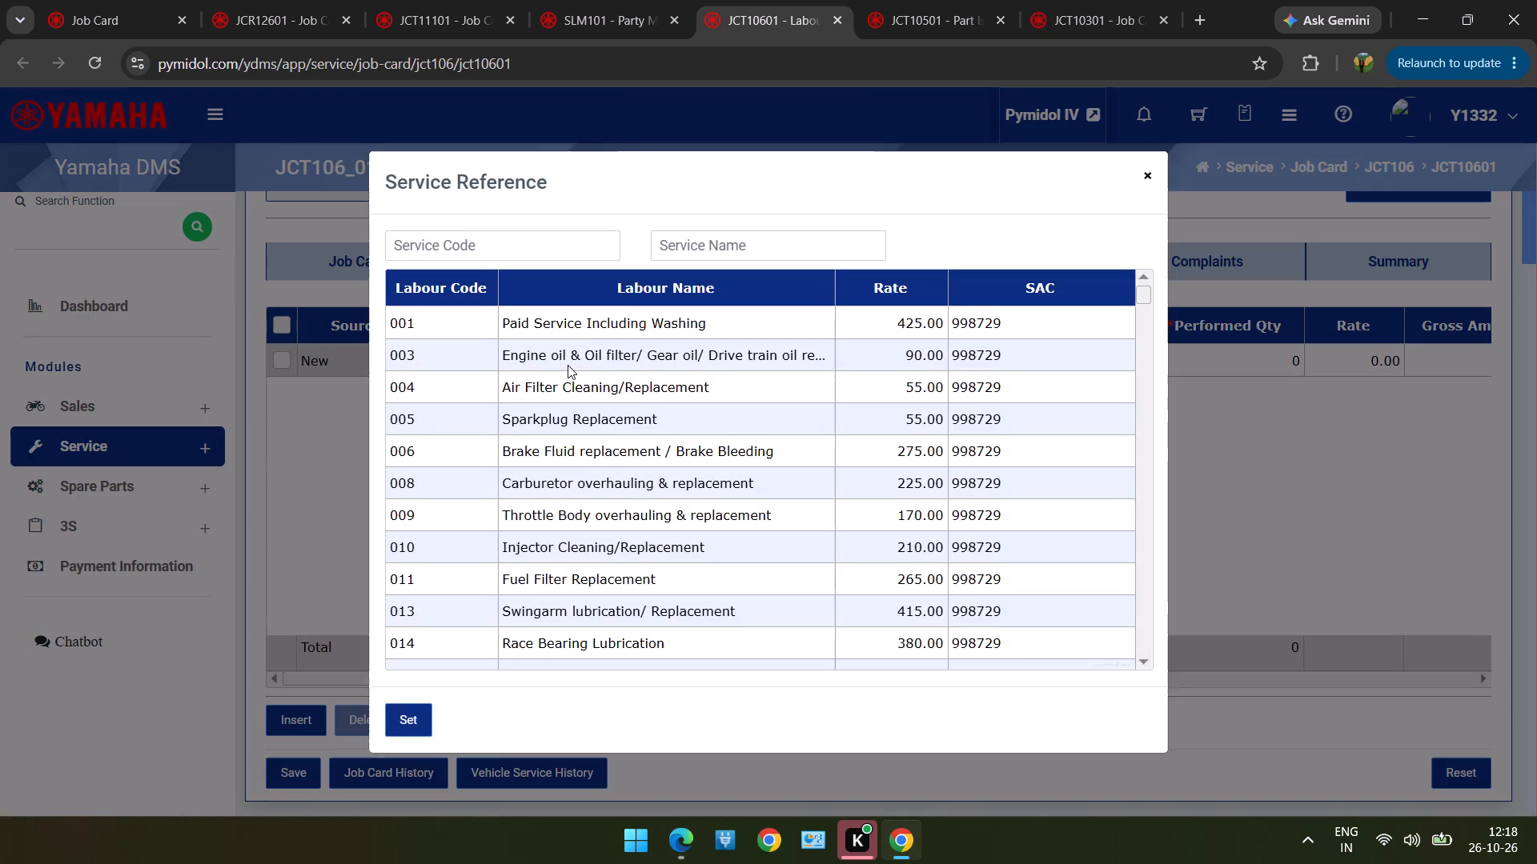
left_click(720, 246)
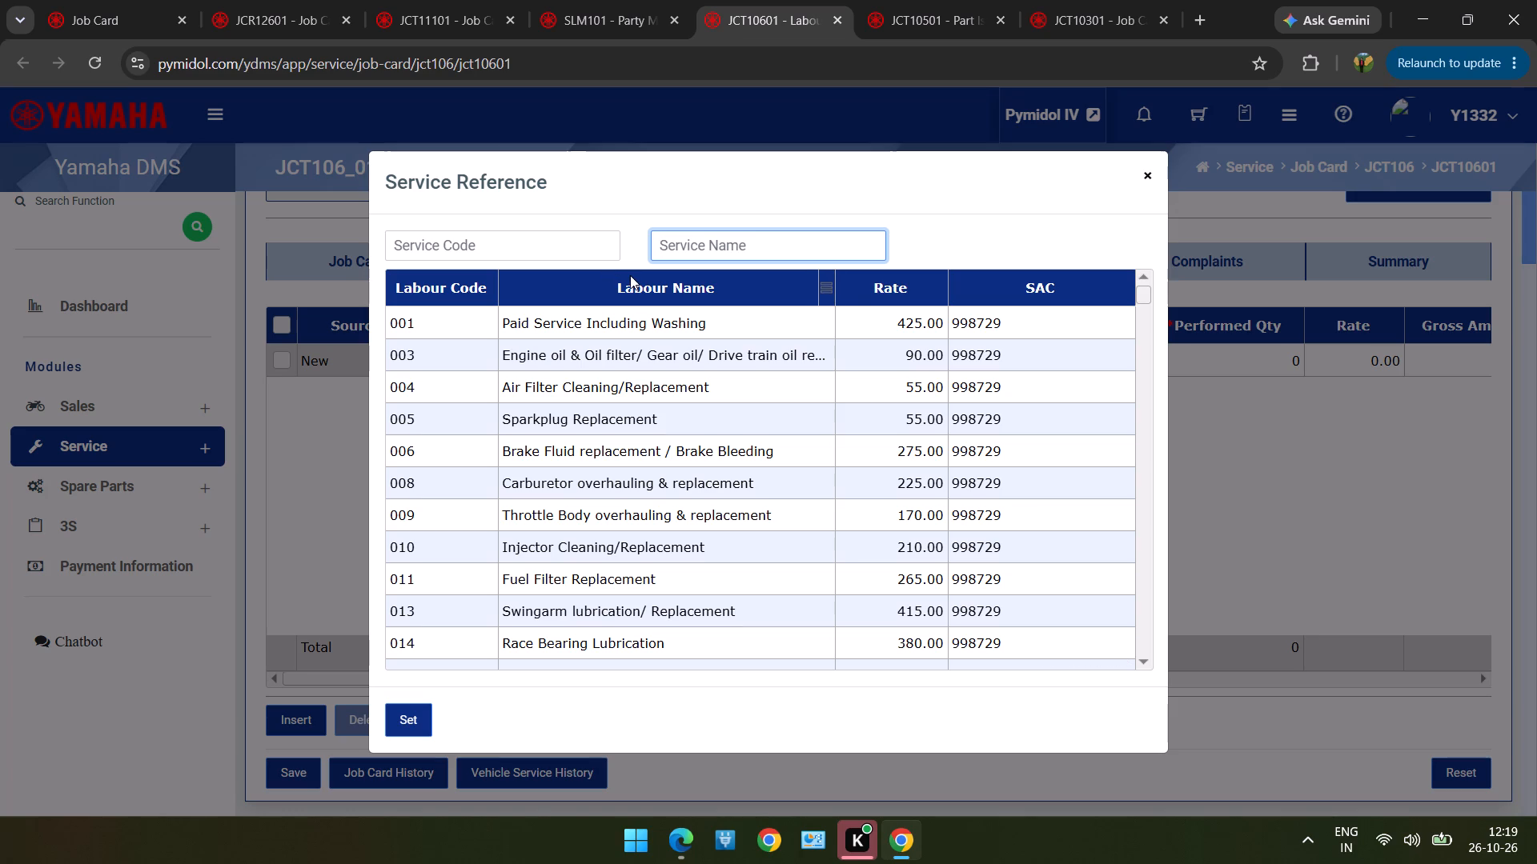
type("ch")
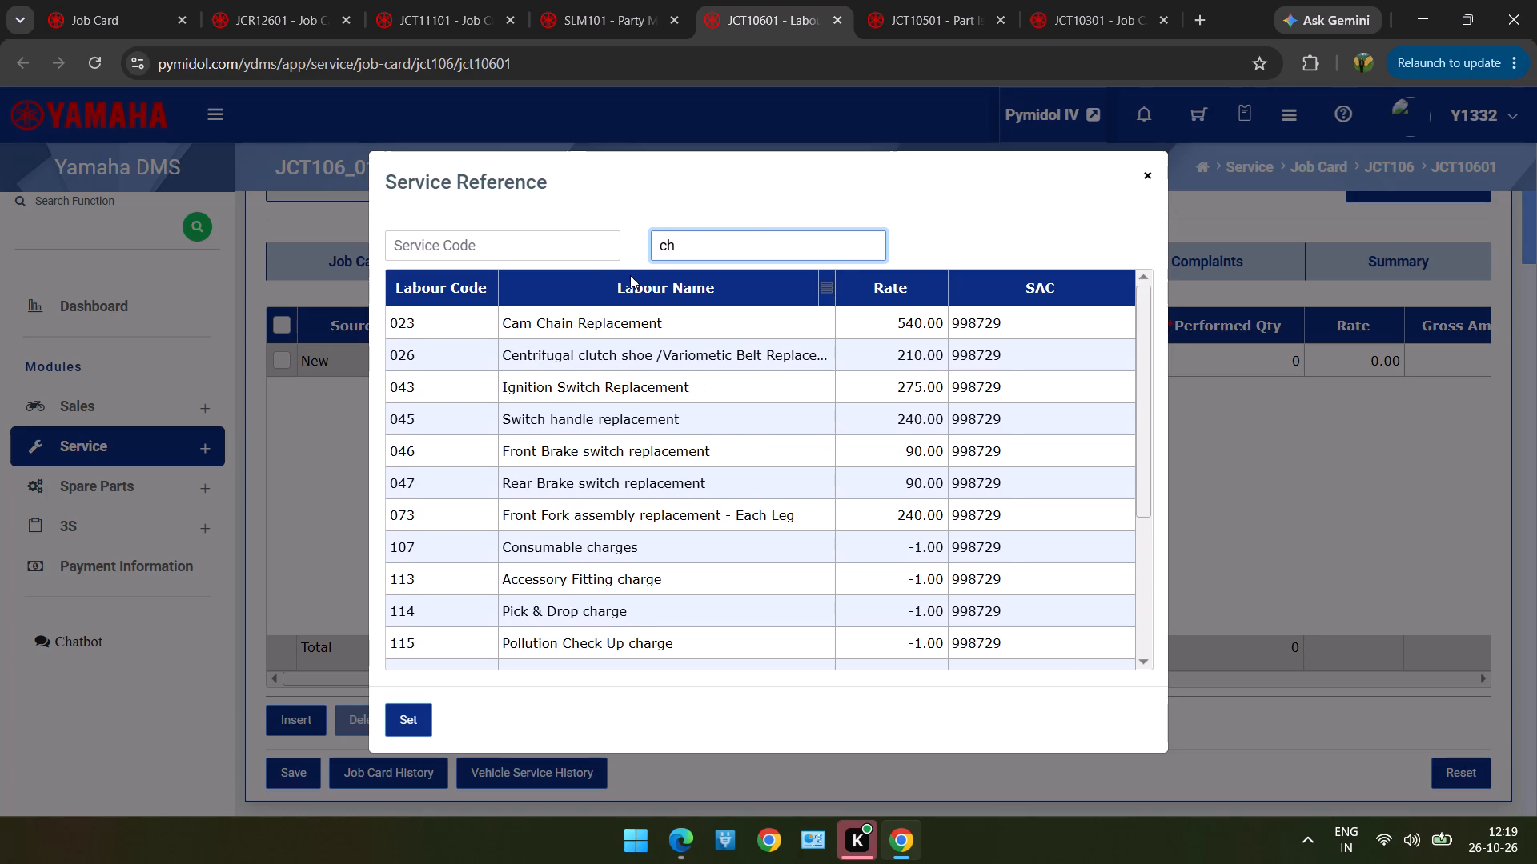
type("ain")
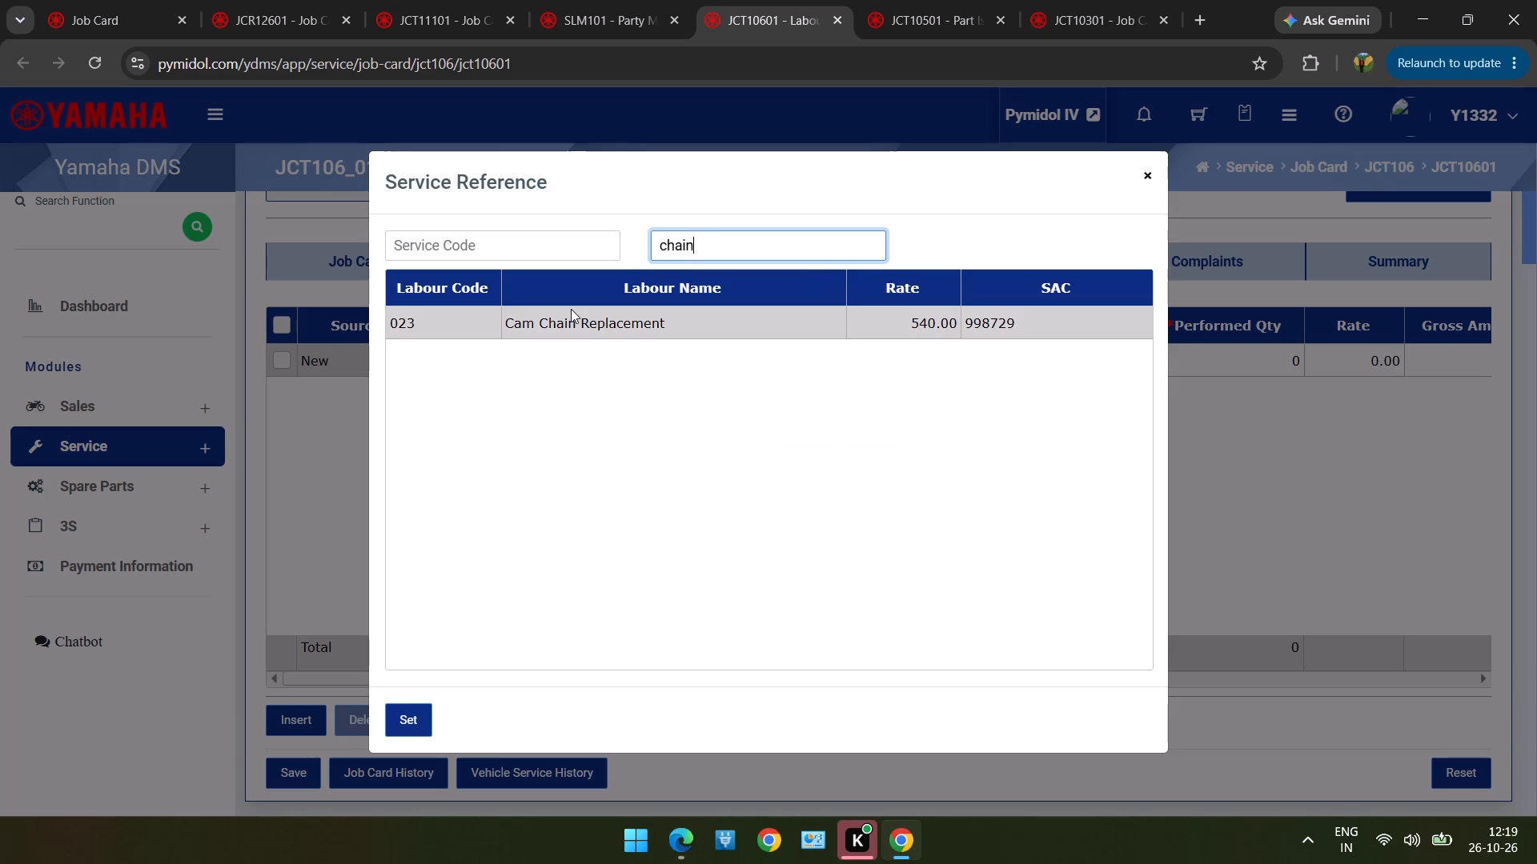
left_click(571, 309)
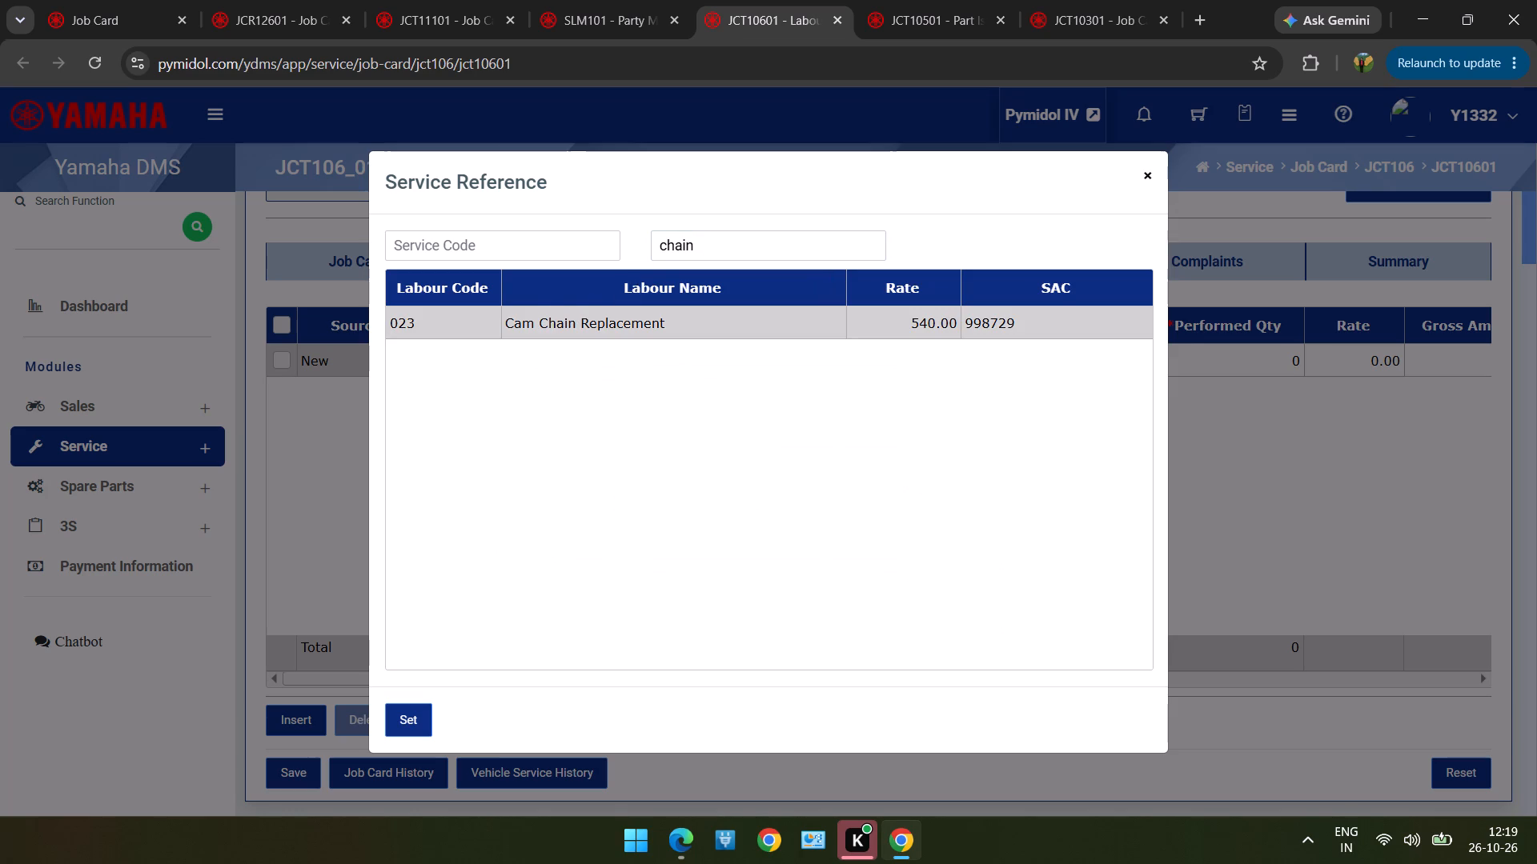
key("BackSpace")
key("BackSpace")
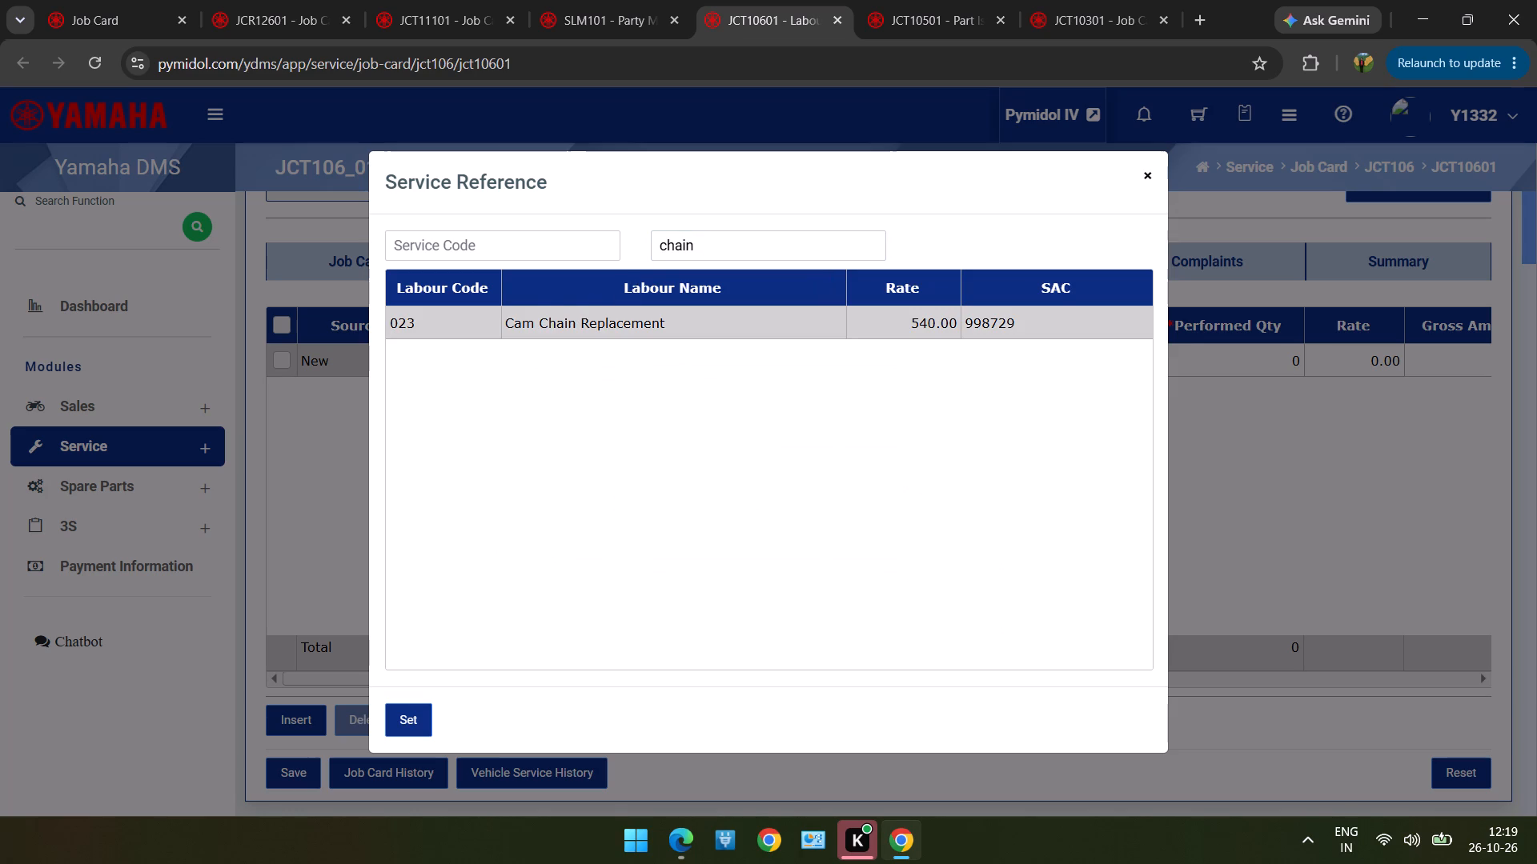
left_click(694, 248)
key("BackSpace")
key("BackSpace")
key("BackSpace")
key("BackSpace")
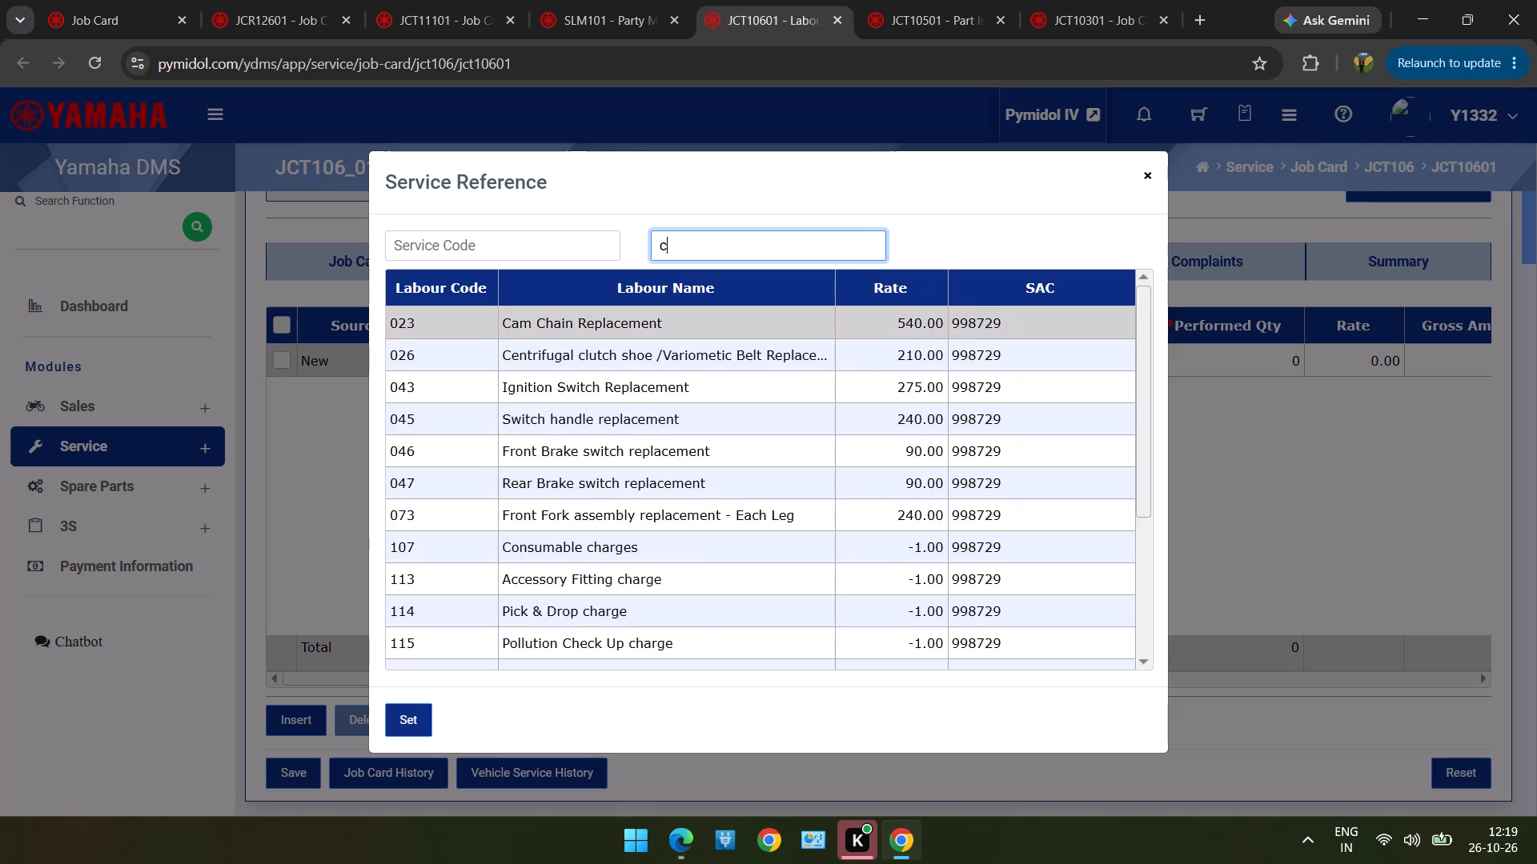
key("BackSpace")
left_click(1144, 168)
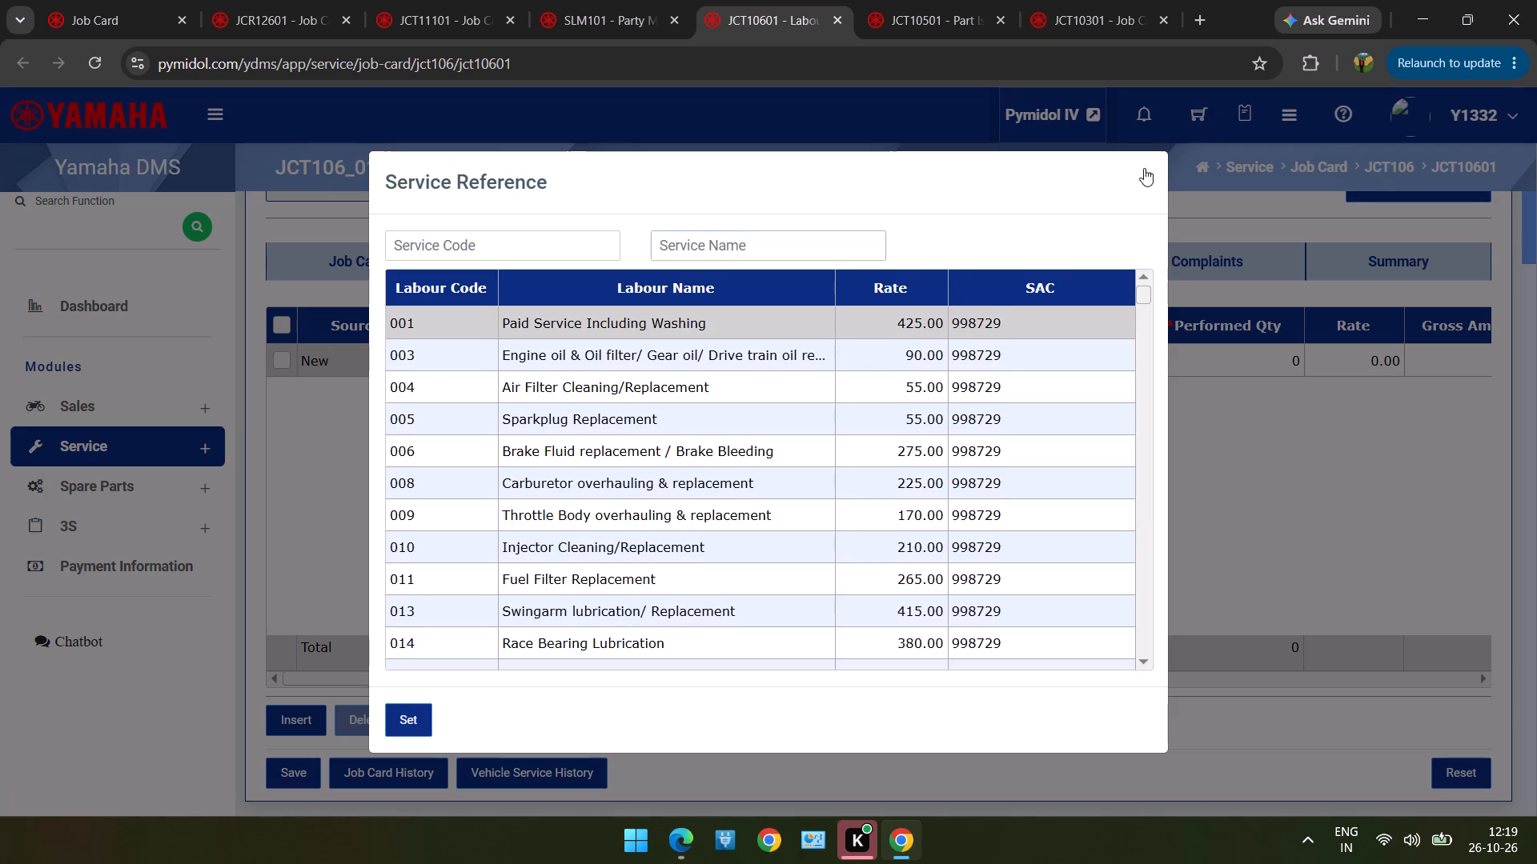
Set the labour entry's performed time to 12:19.
left_click(395, 256)
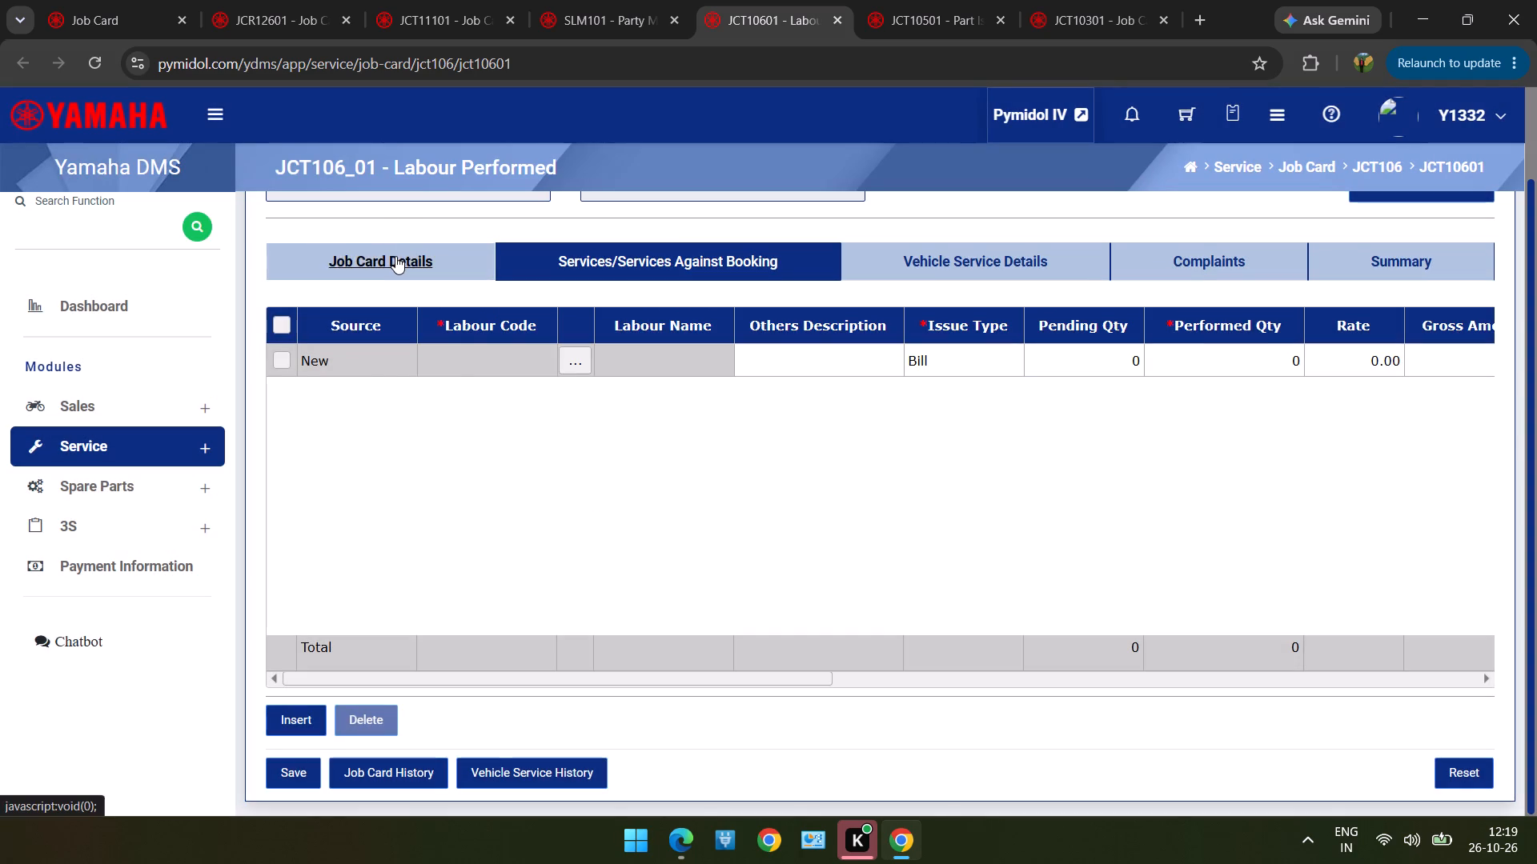
scroll(598, 370, "down", 1)
scroll(598, 370, "up", 2)
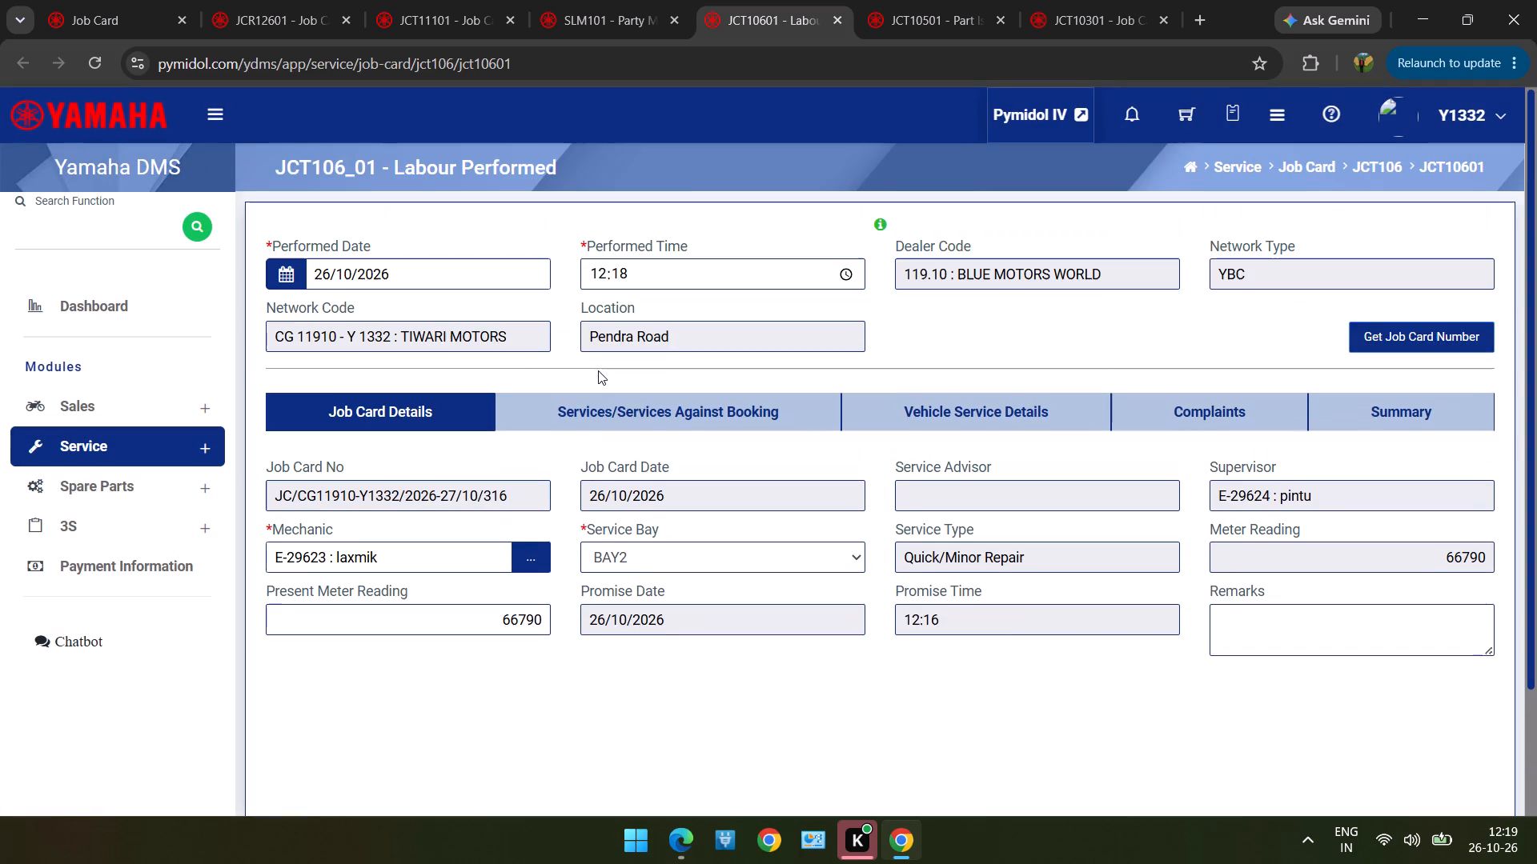
left_click(598, 370)
scroll(598, 370, "down", 1)
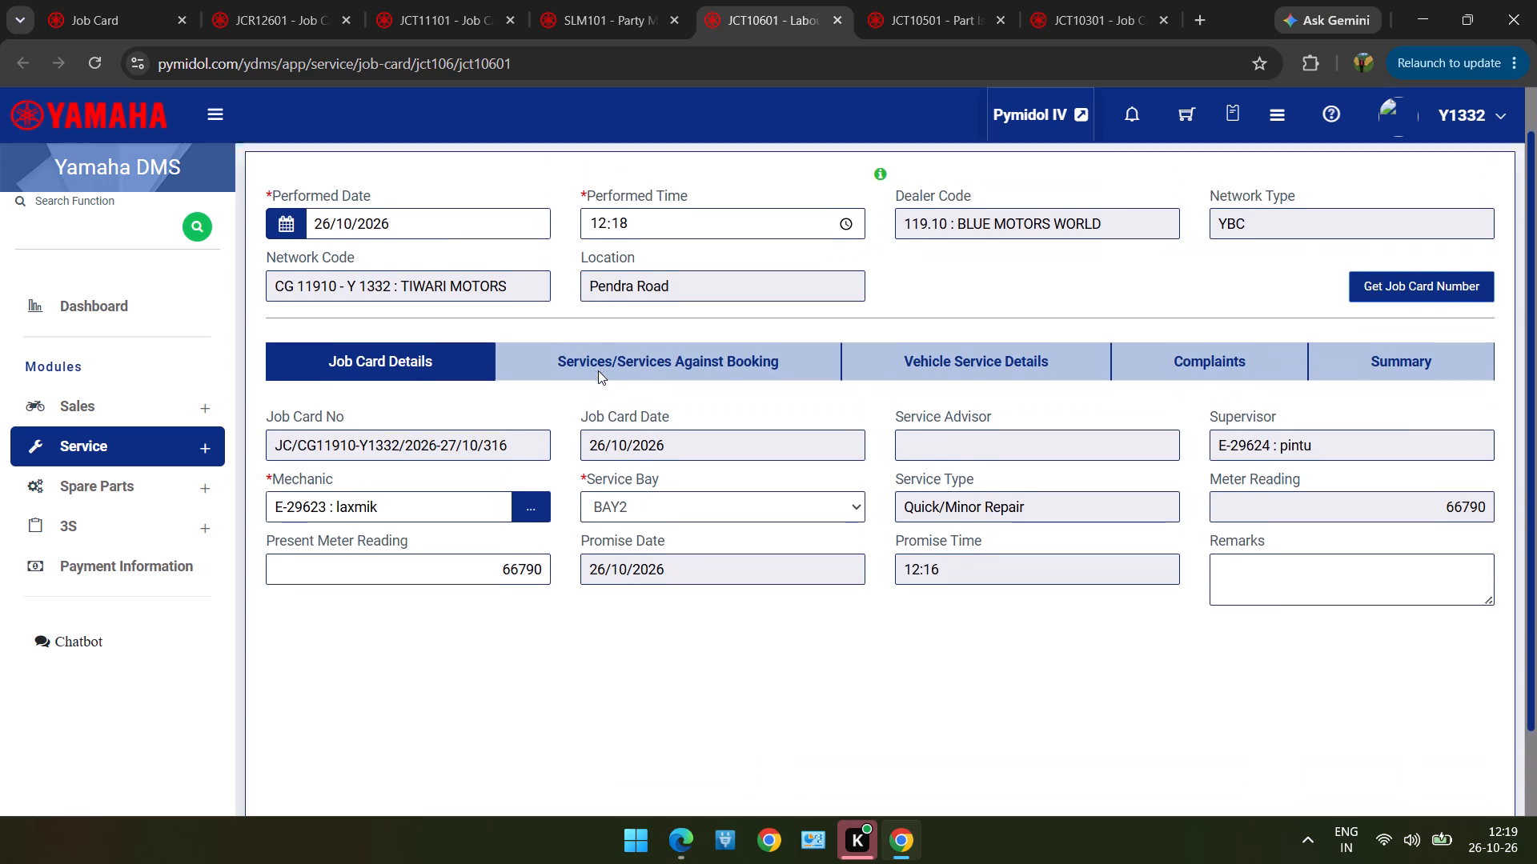
left_click(608, 226)
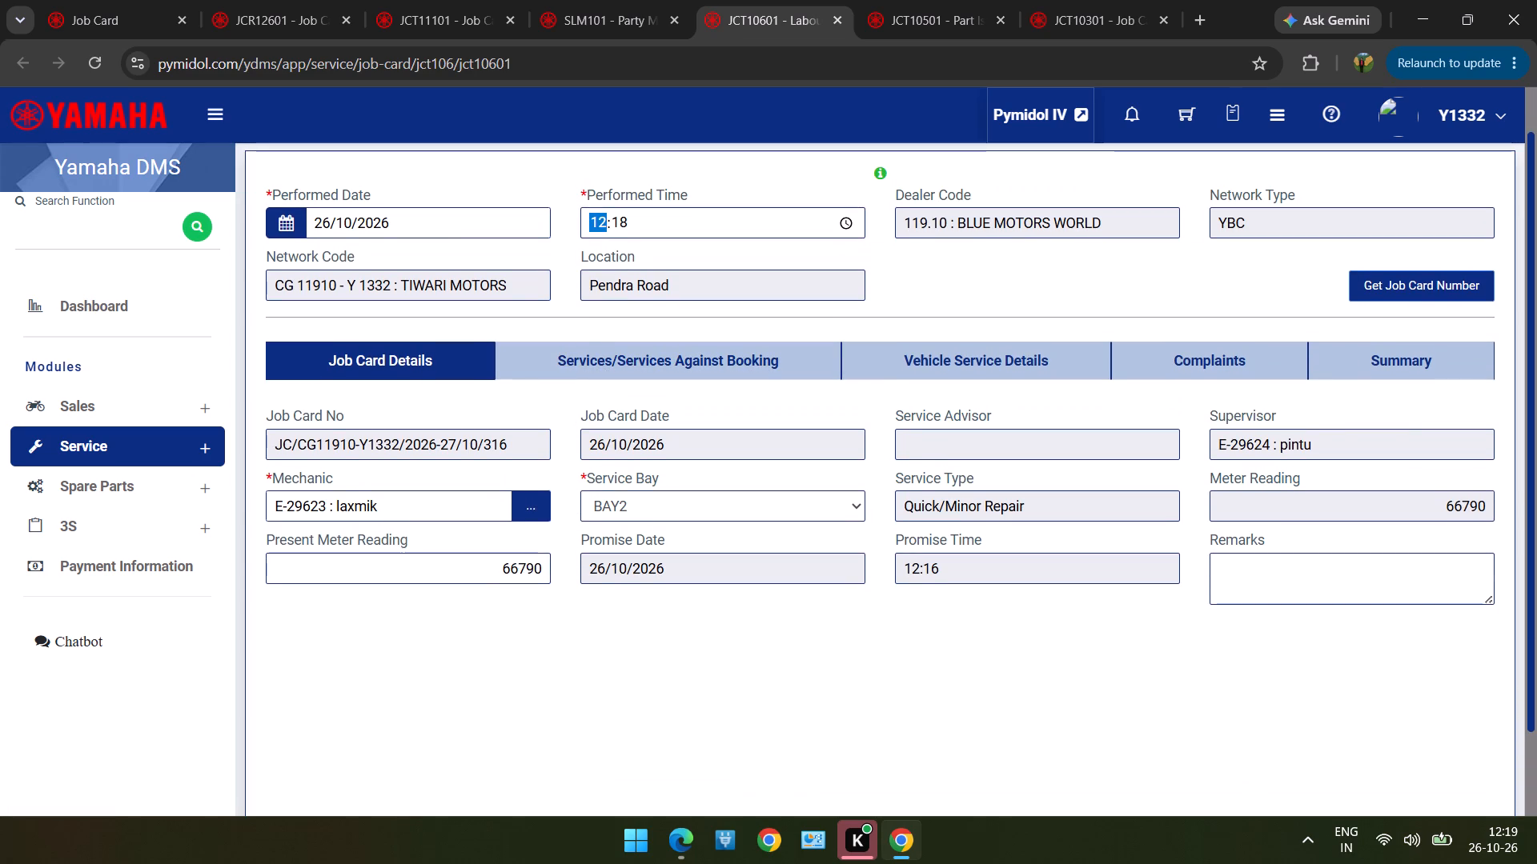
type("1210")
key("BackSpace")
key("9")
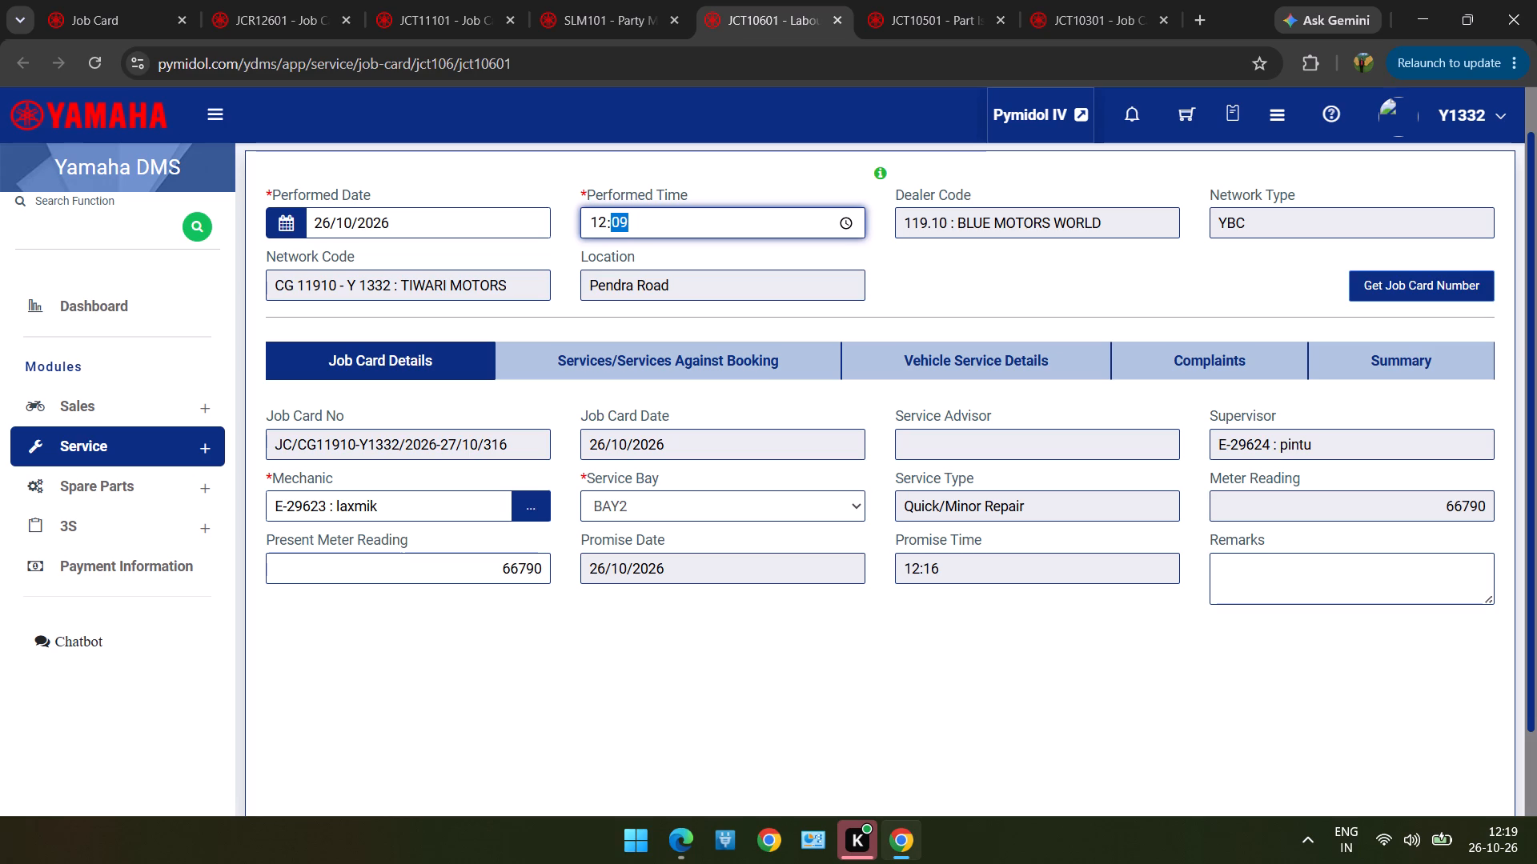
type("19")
Search the new labour row's service reference list for service names containing "cha" and close it without choosing one.
left_click(669, 374)
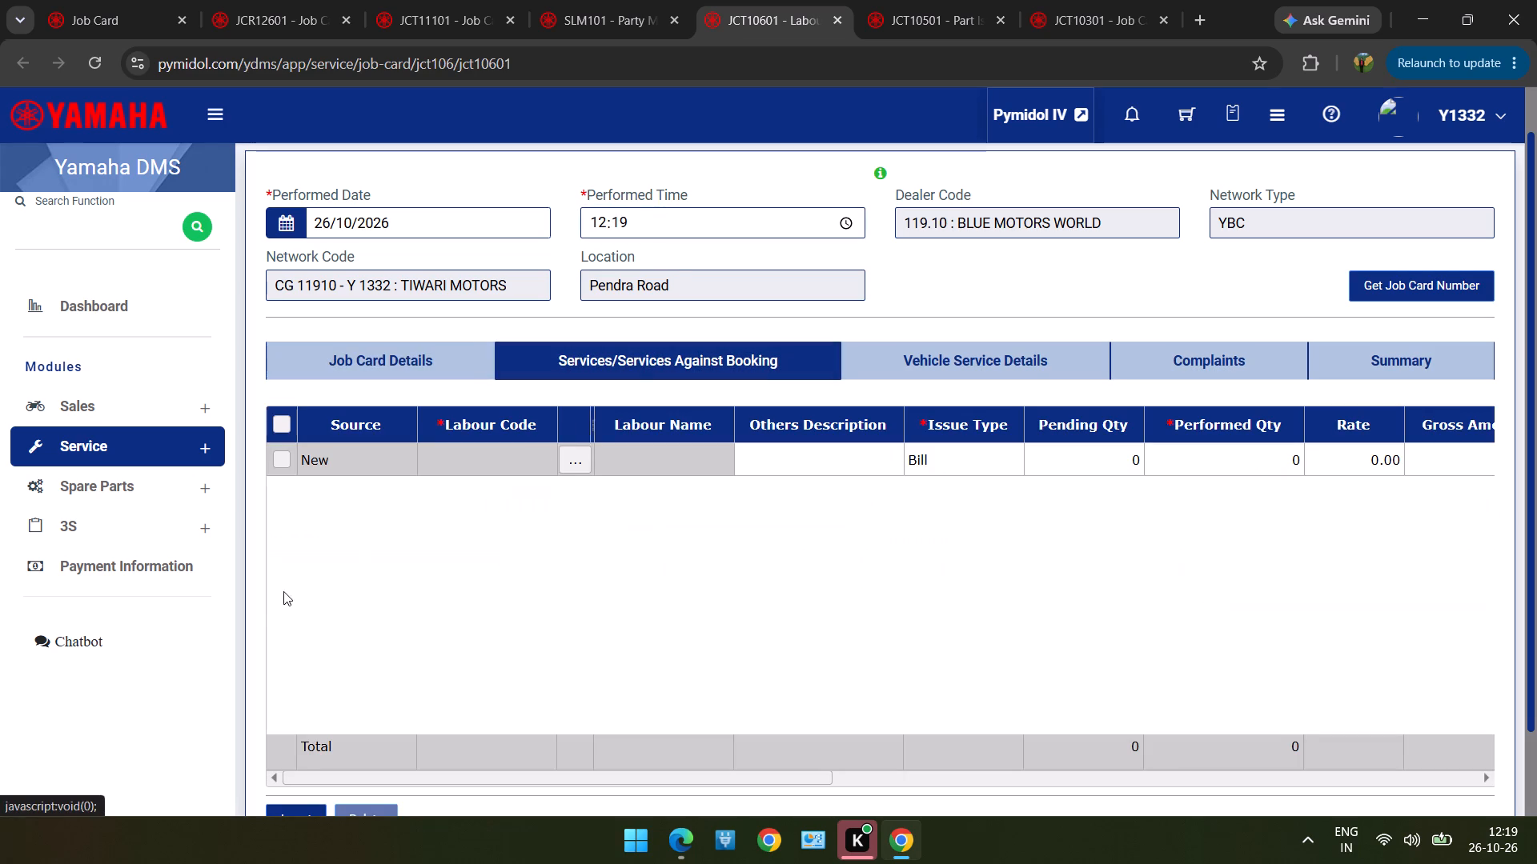
left_click(572, 460)
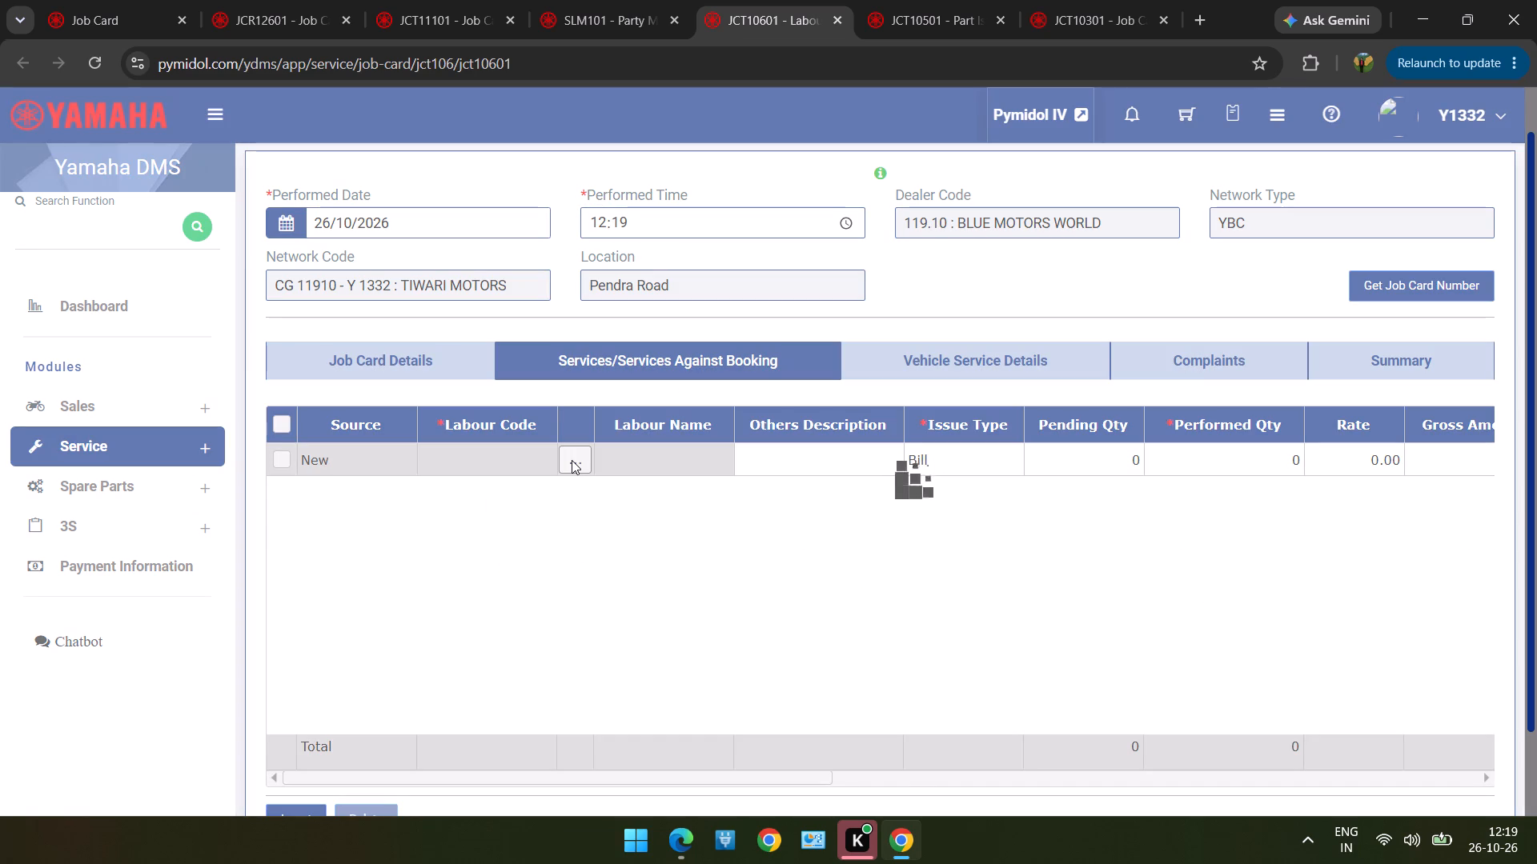
scroll(572, 460, "up", 2)
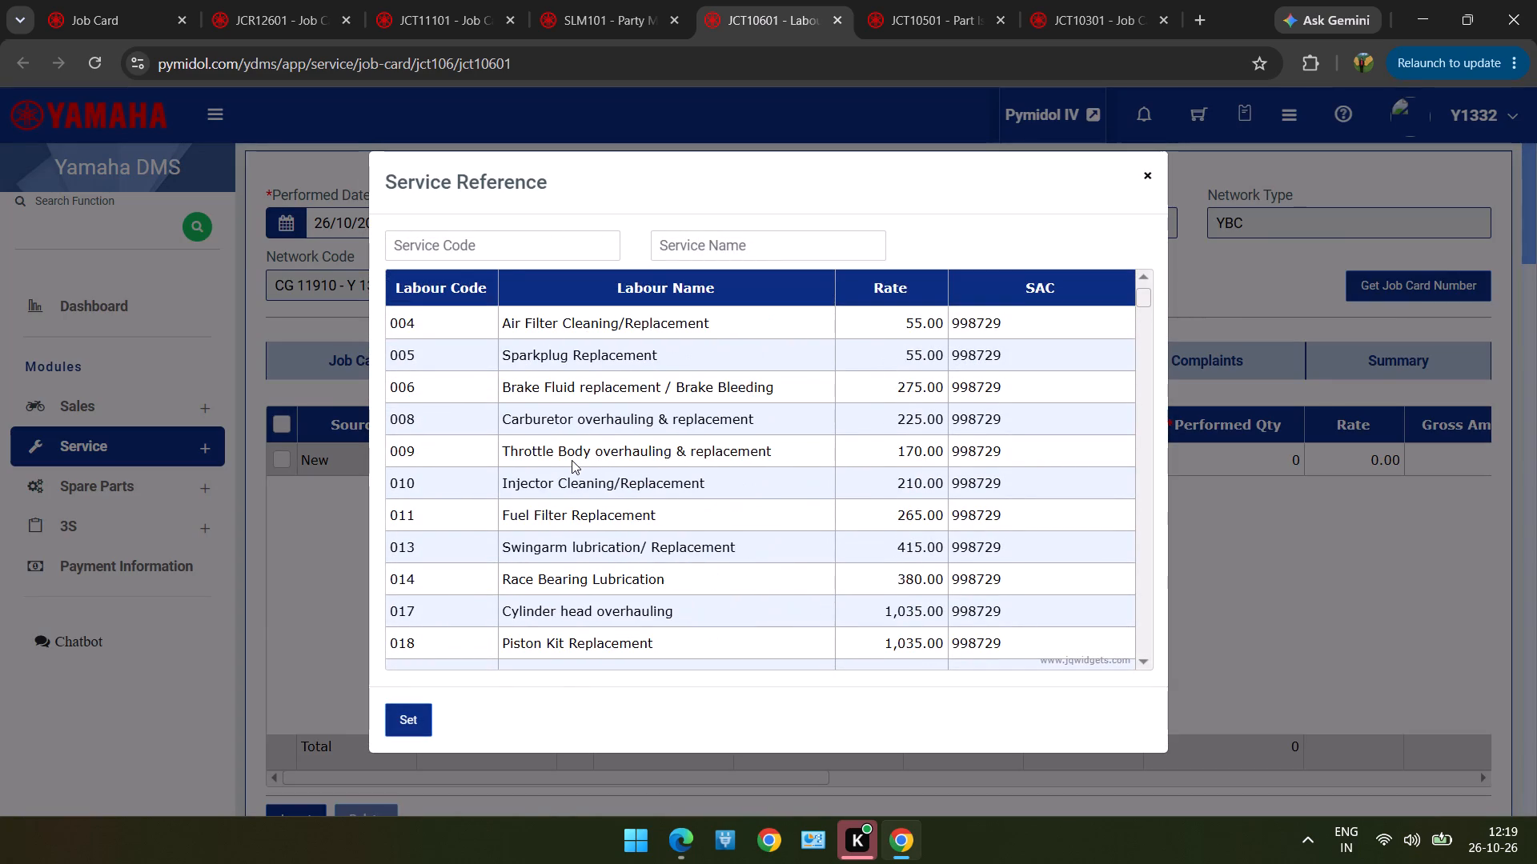
scroll(572, 460, "up", 5)
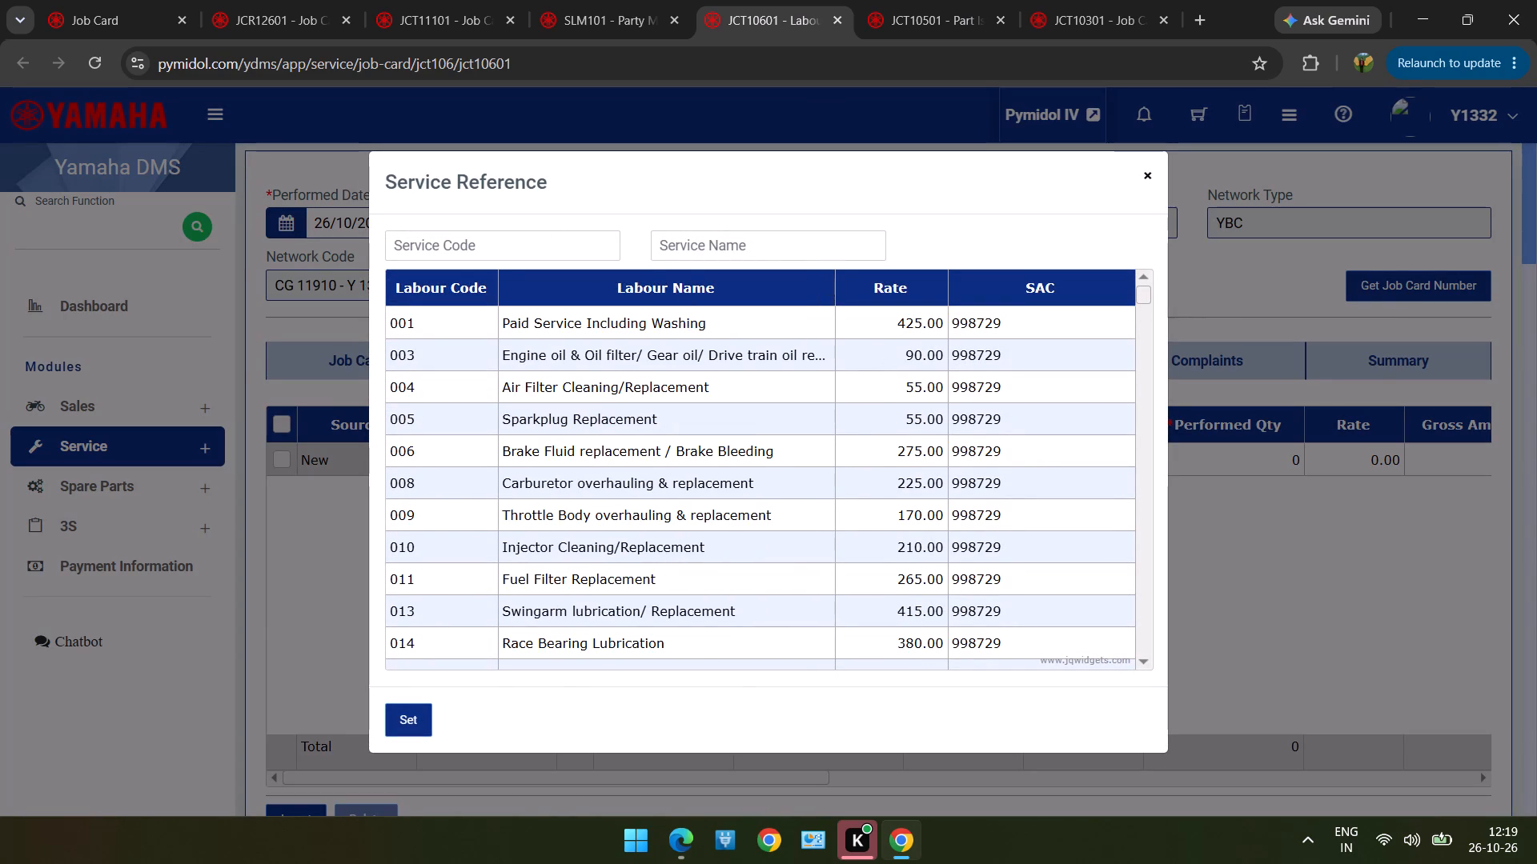
left_click(692, 238)
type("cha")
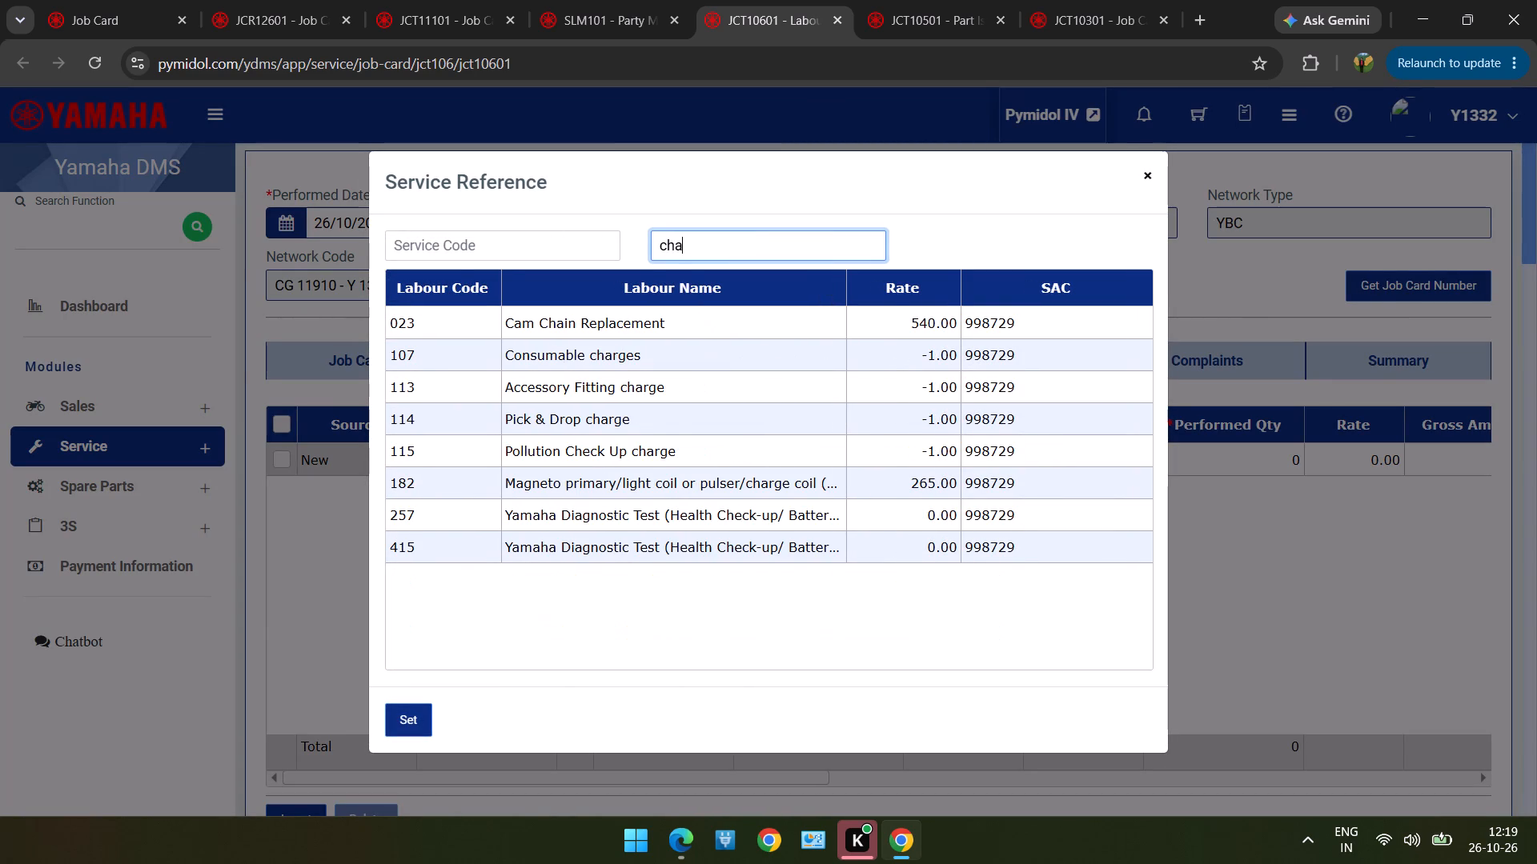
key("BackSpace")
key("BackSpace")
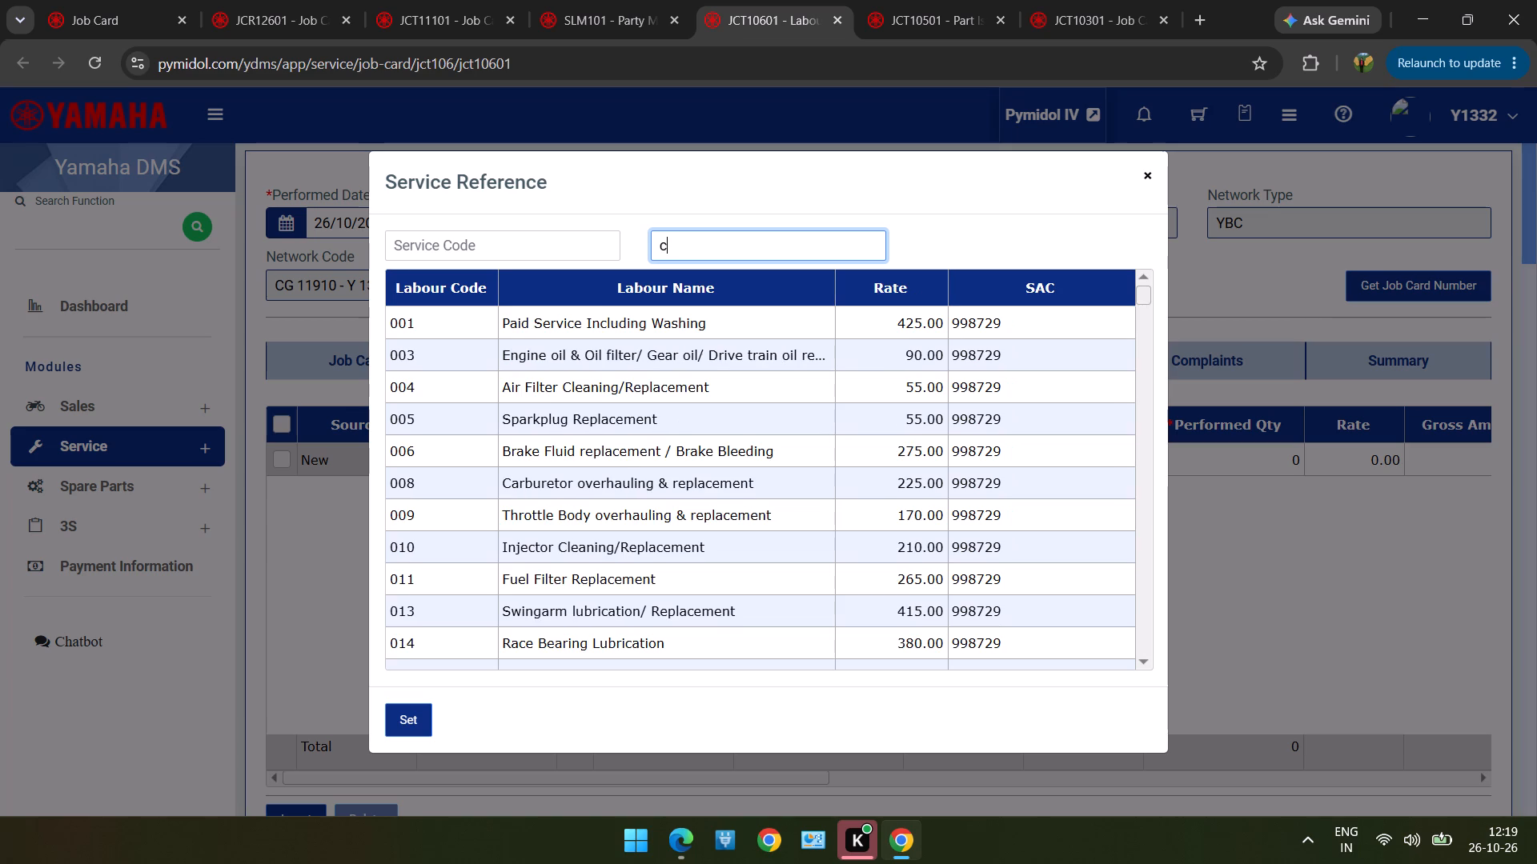
left_click(1152, 178)
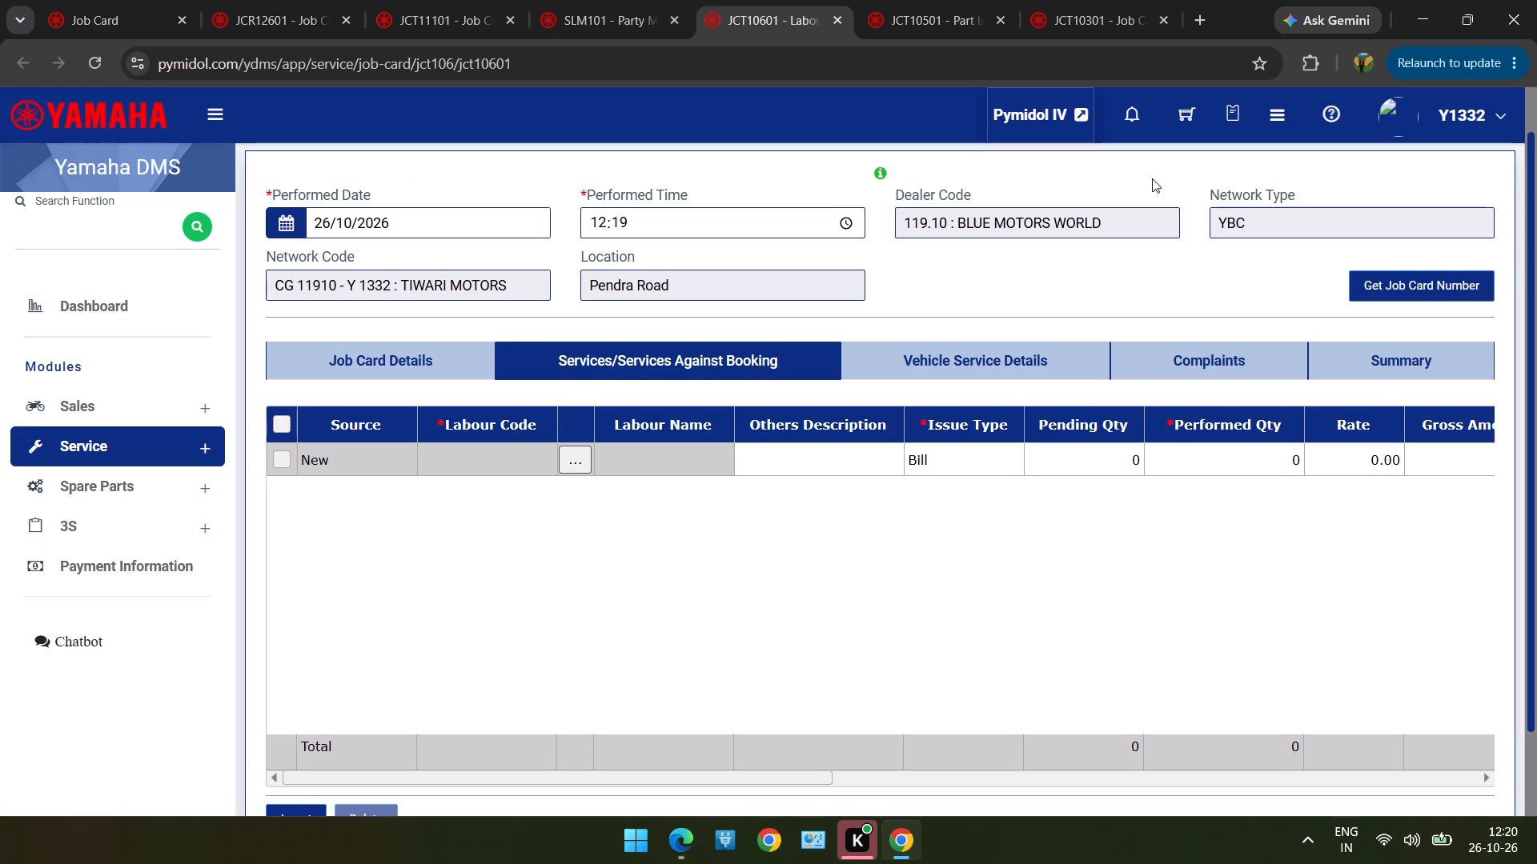
Examine the remaining columns of the new labour row, the complaints and the job card details.
scroll(1076, 201, "up", 2)
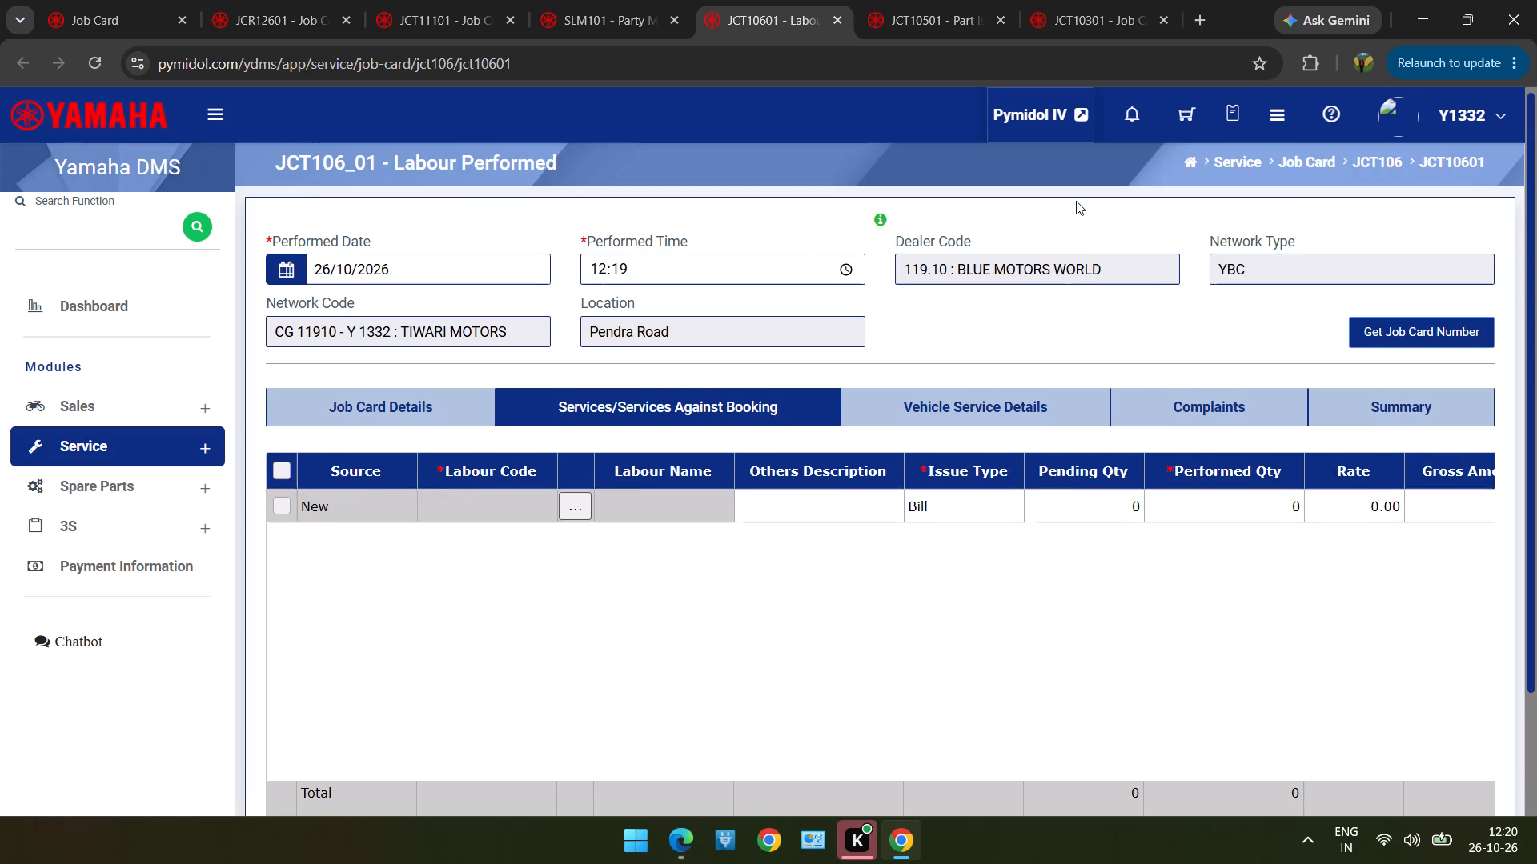
scroll(1076, 201, "down", 3)
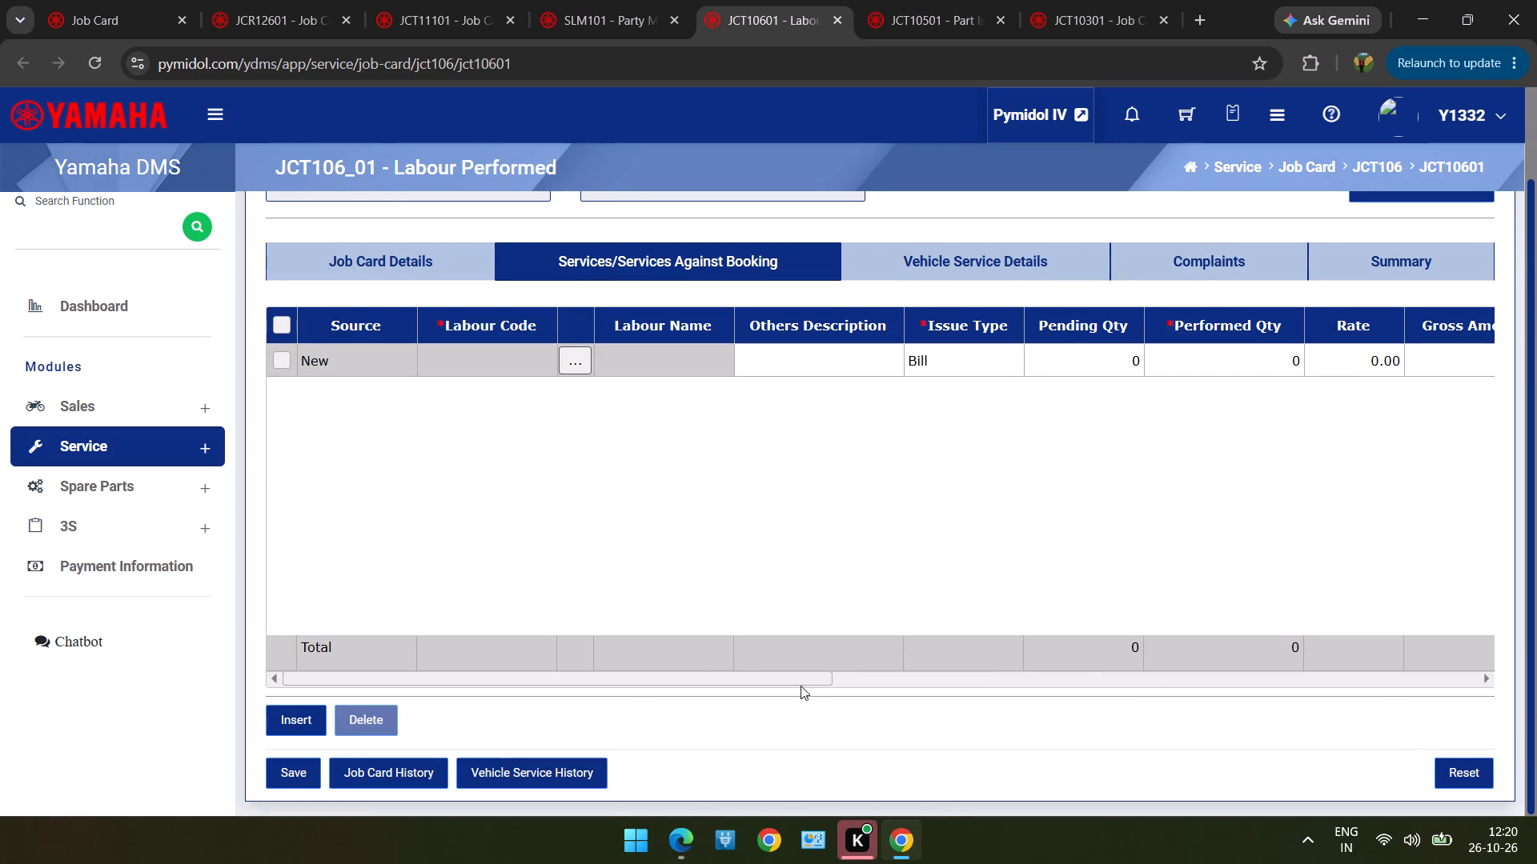
scroll(821, 682, "down", 1)
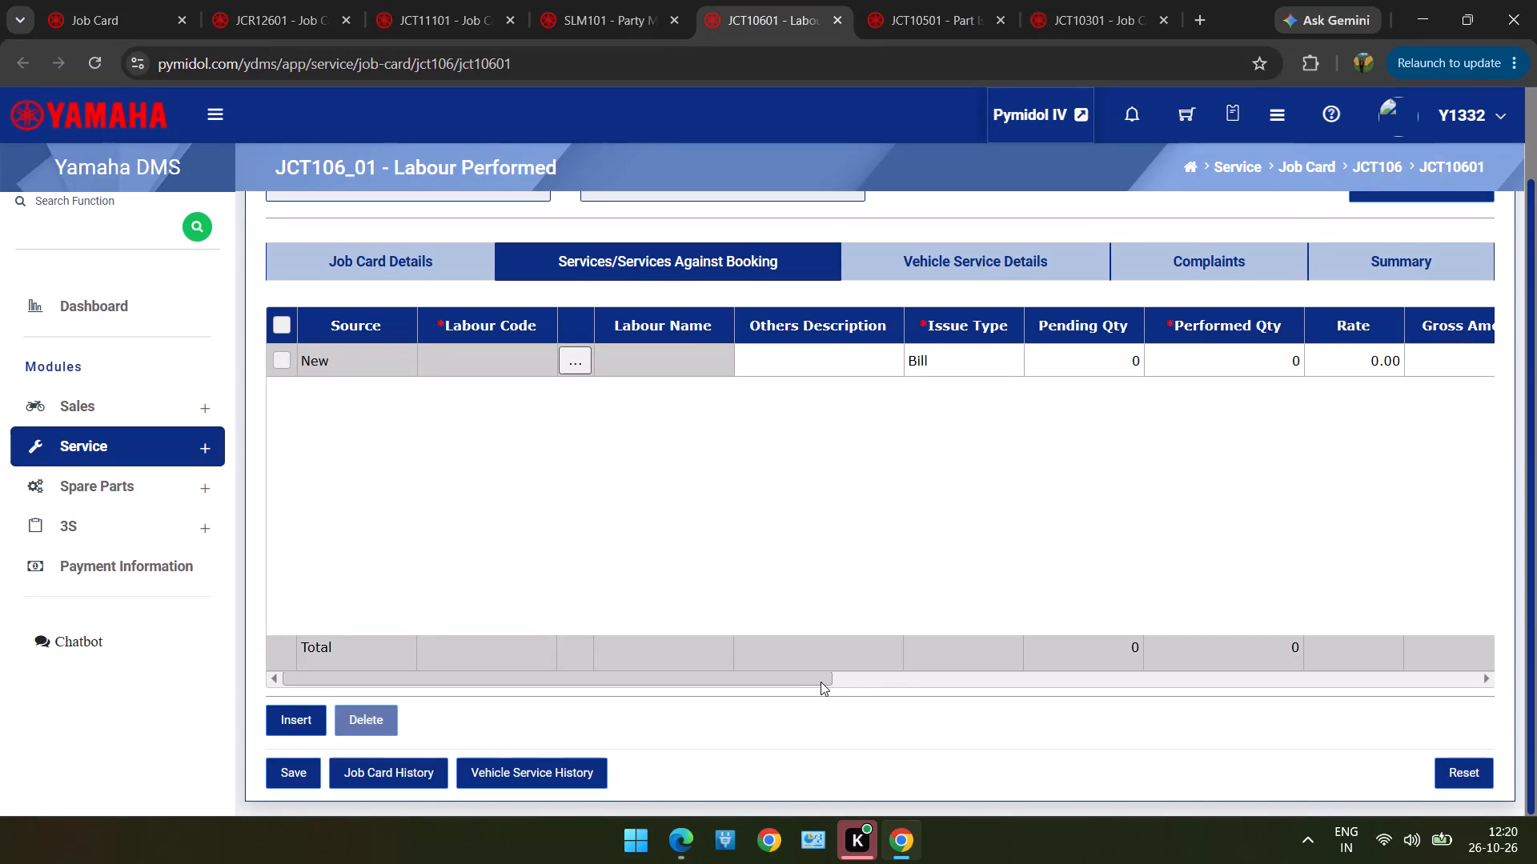
scroll(821, 682, "down", 2)
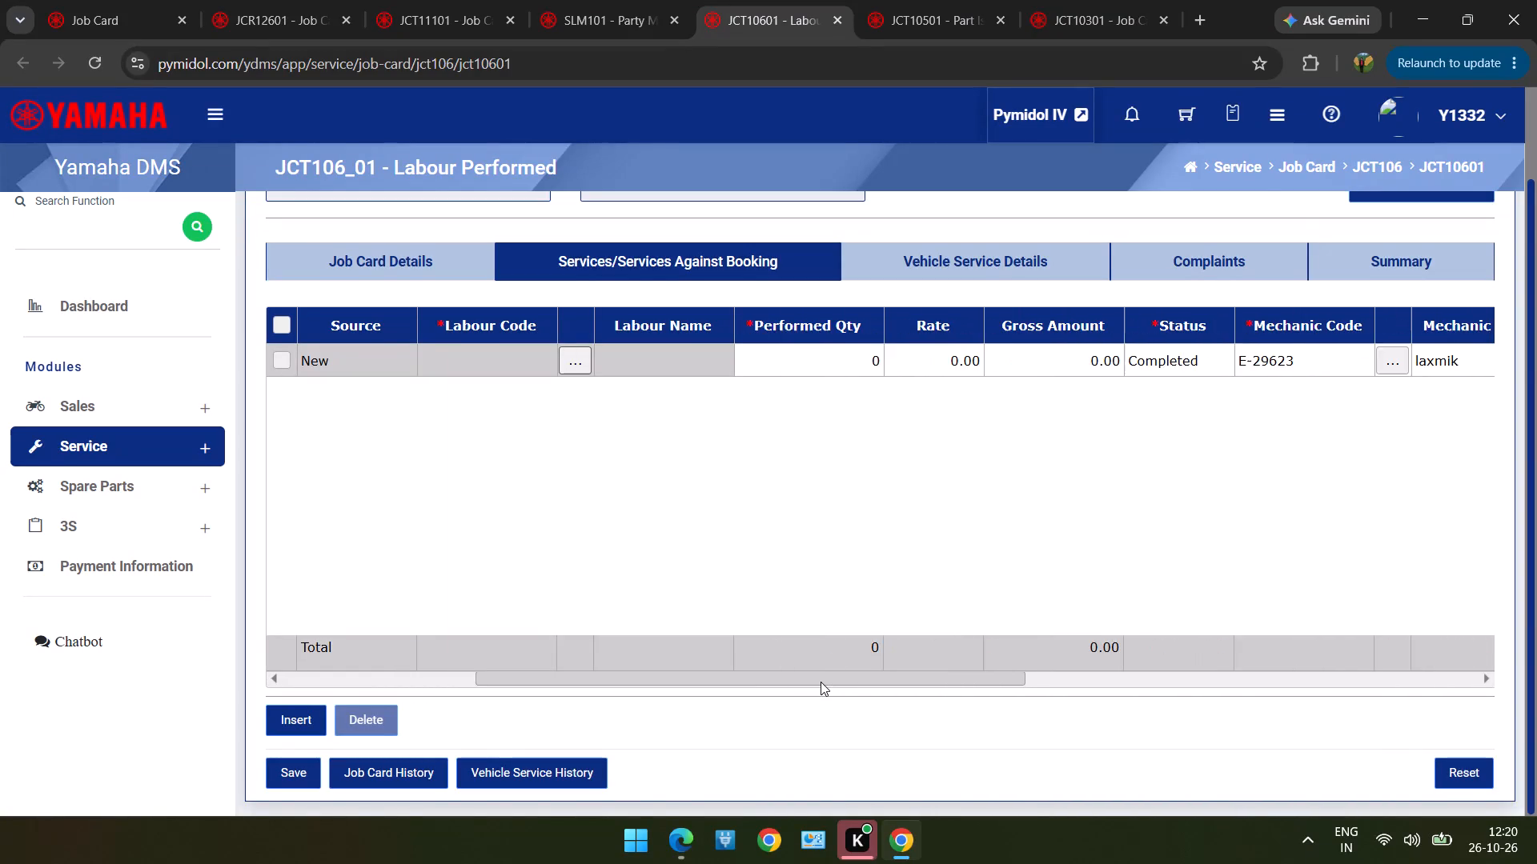
scroll(821, 682, "down", 4)
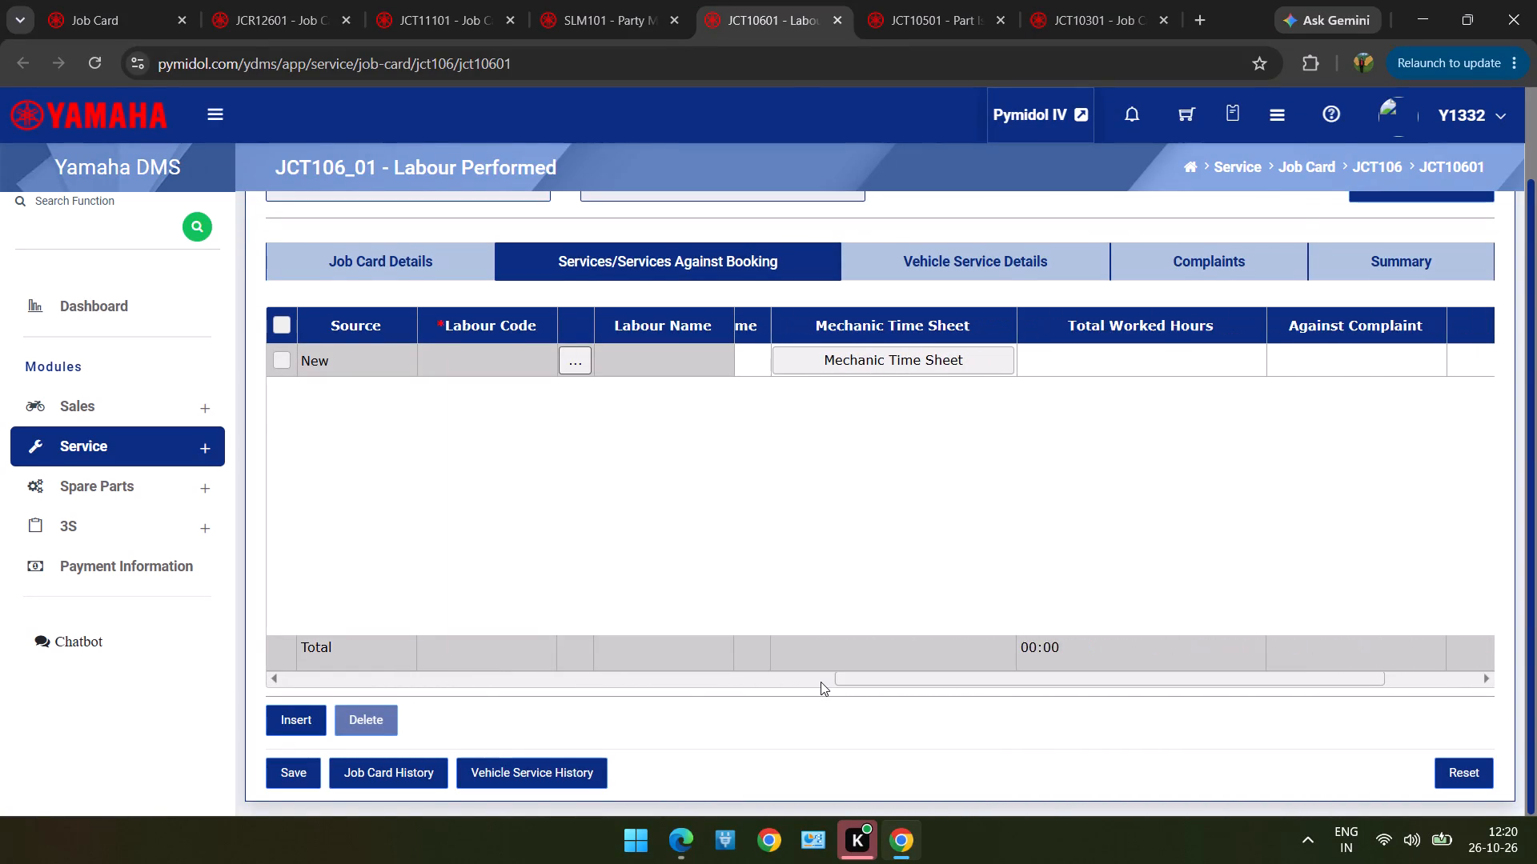
scroll(821, 682, "up", 5)
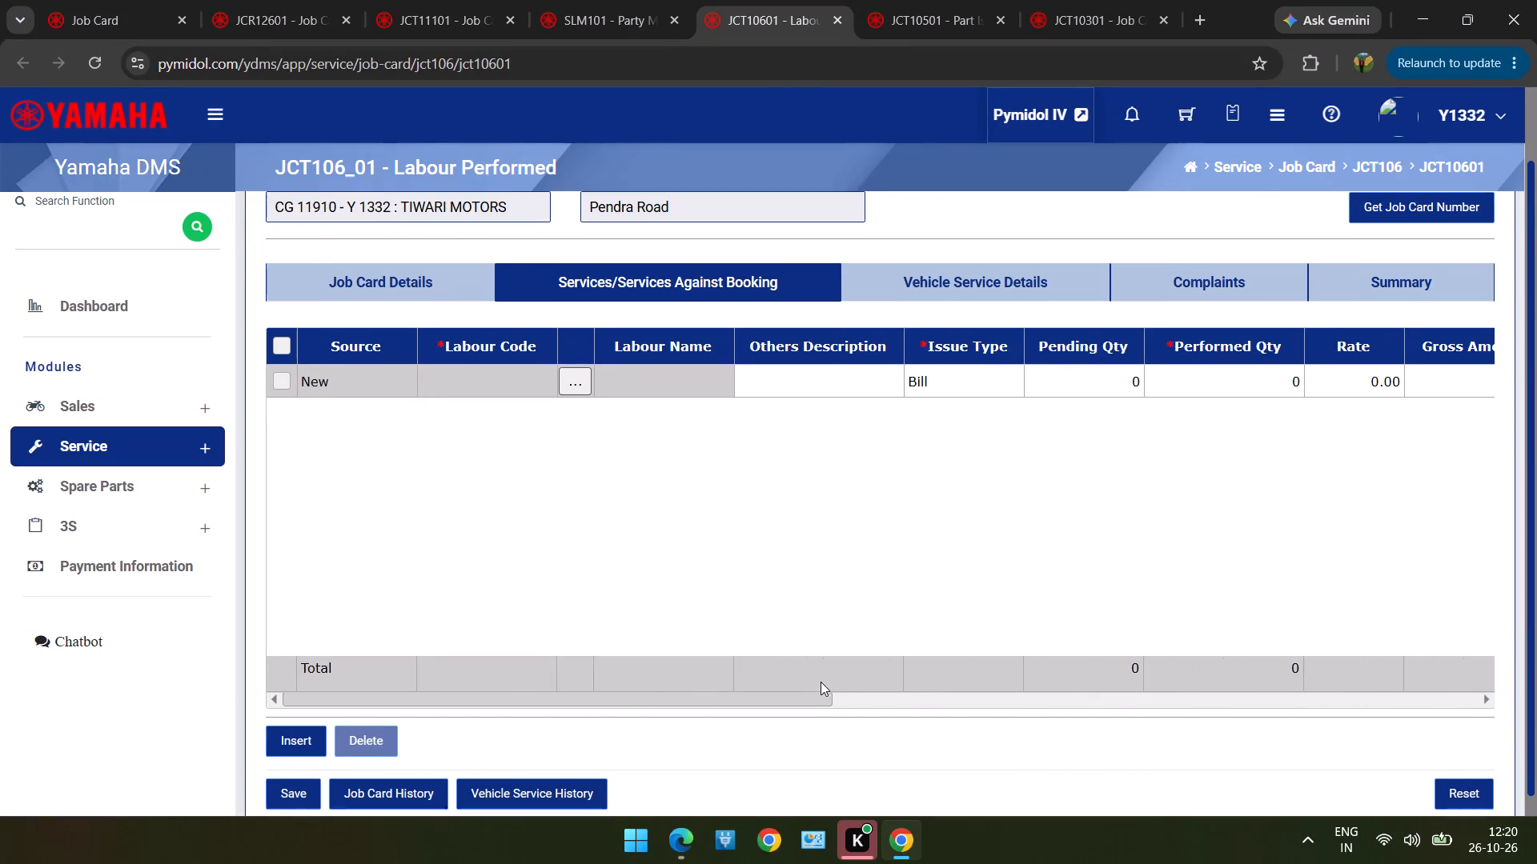
left_click(1156, 300)
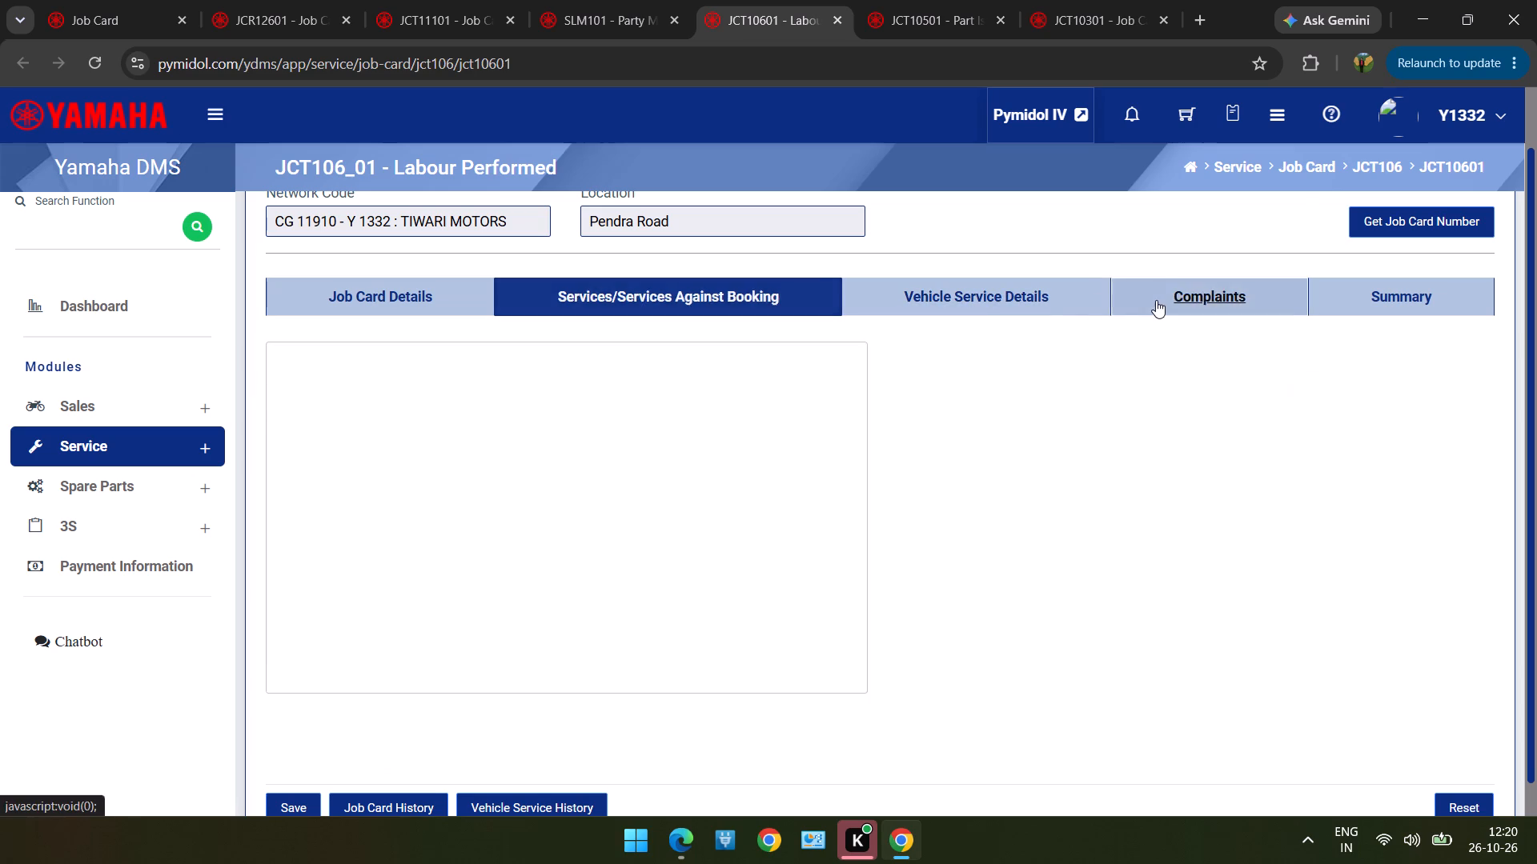
left_click(395, 291)
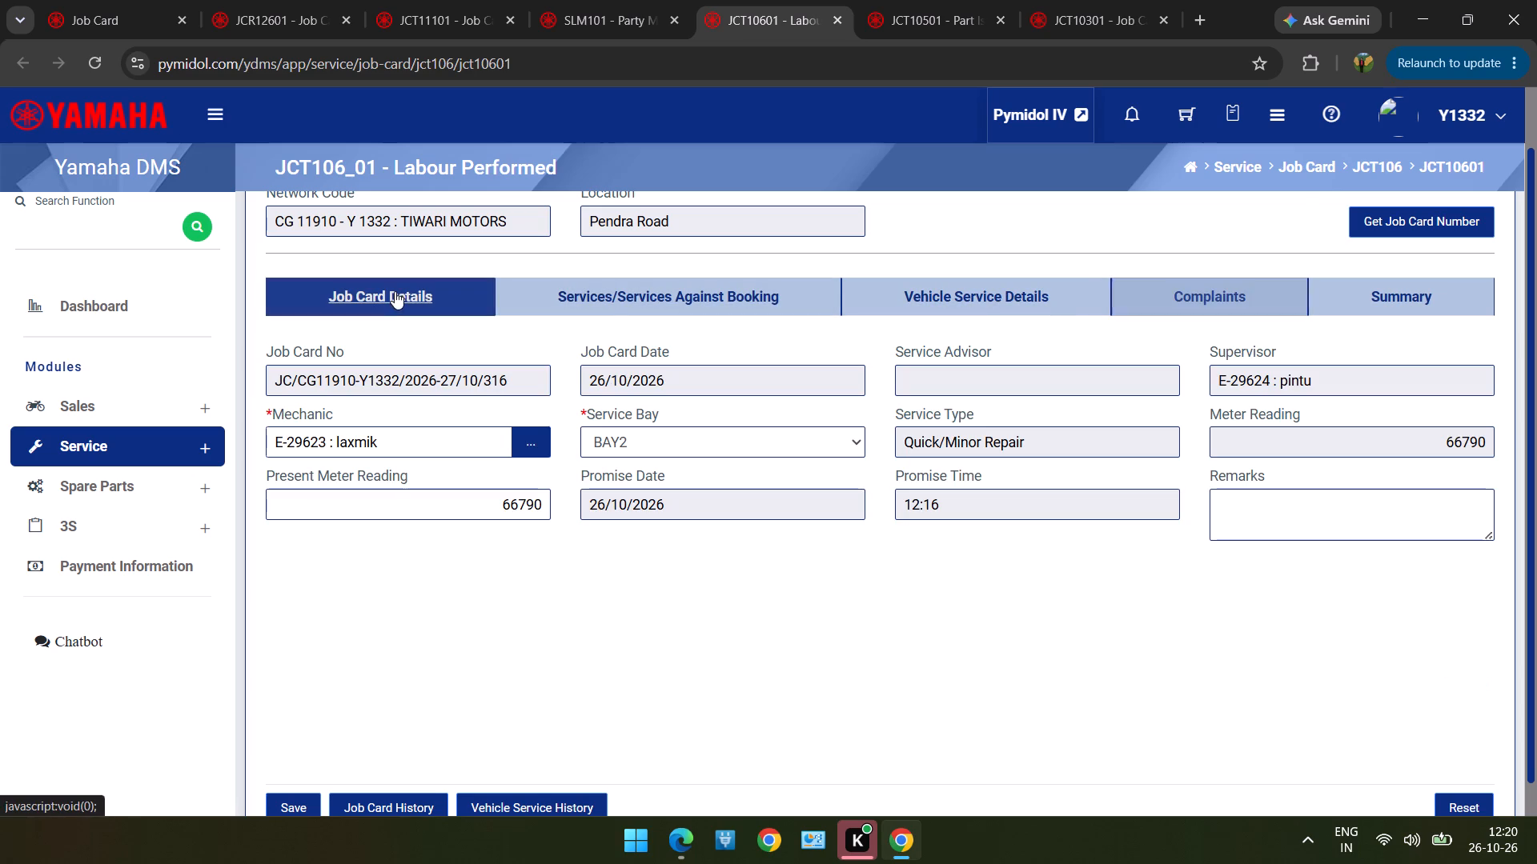
Assign labour code 123 Others to the new labour row, filtering the service names by "other".
left_click(613, 282)
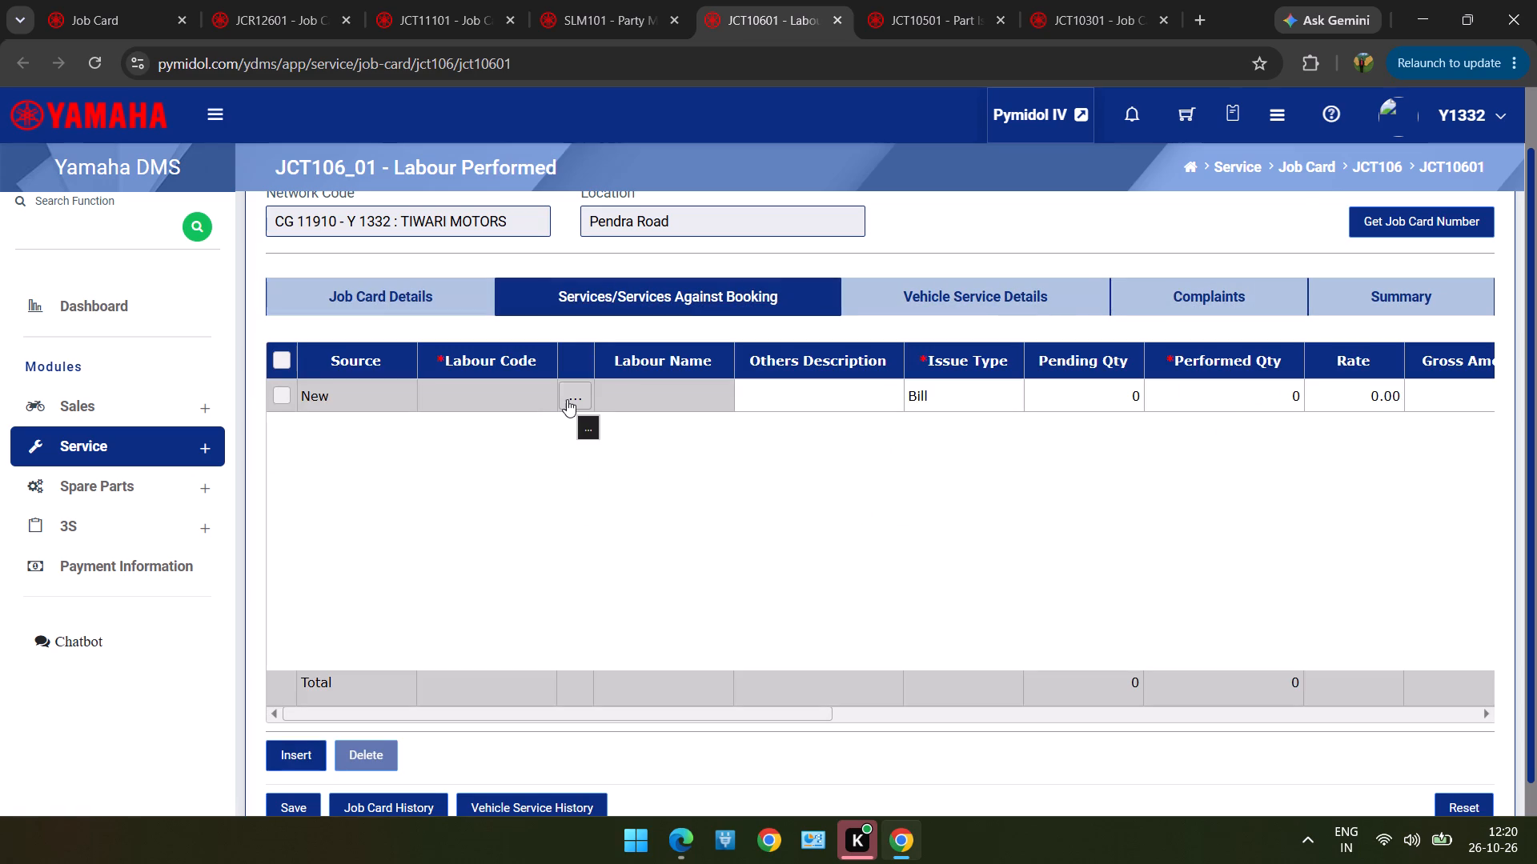
left_click(567, 399)
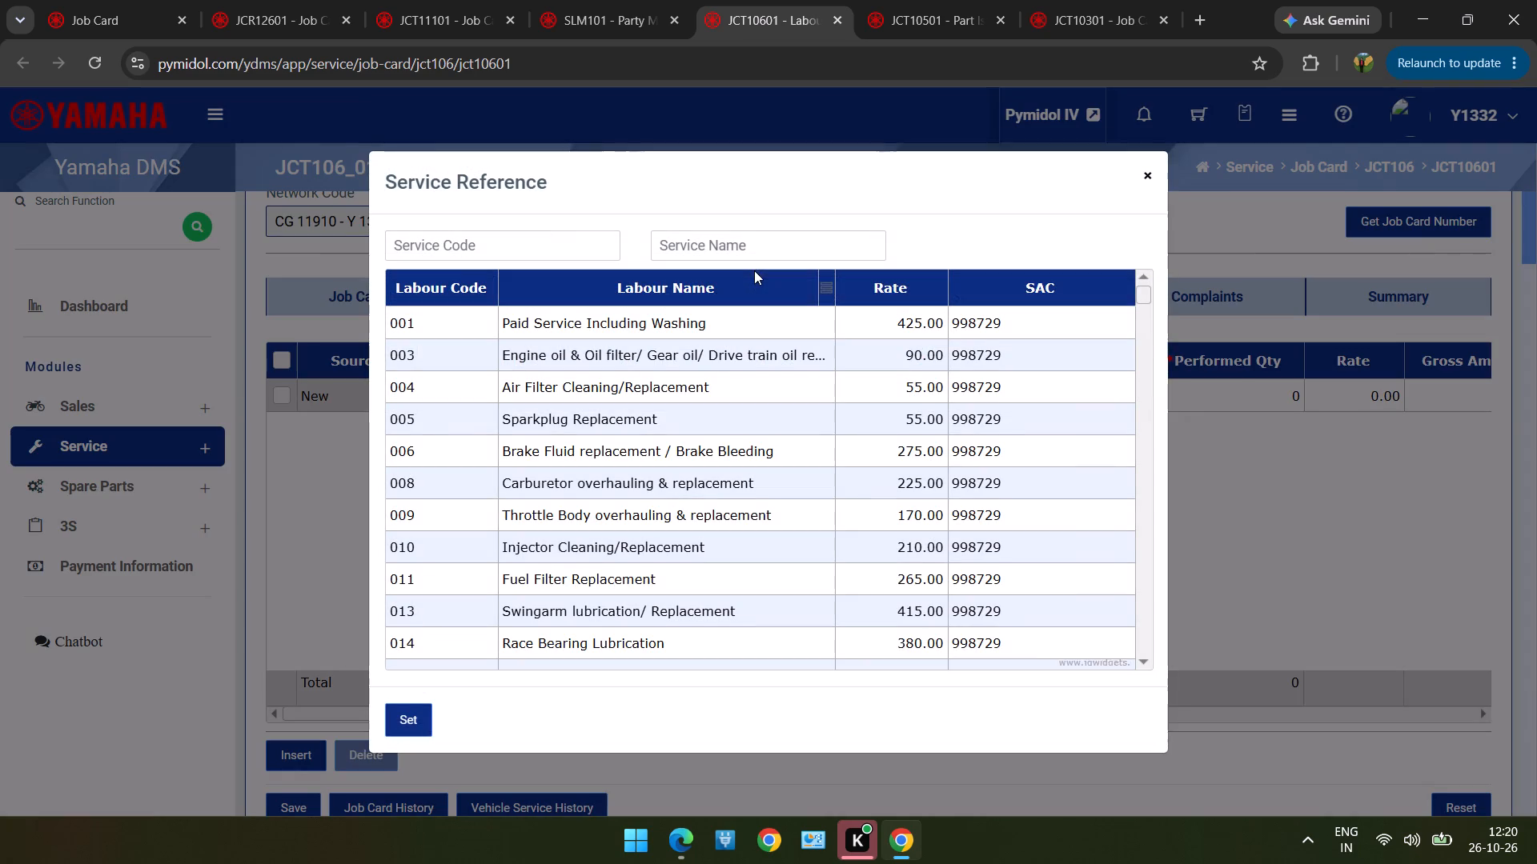
left_click(752, 243)
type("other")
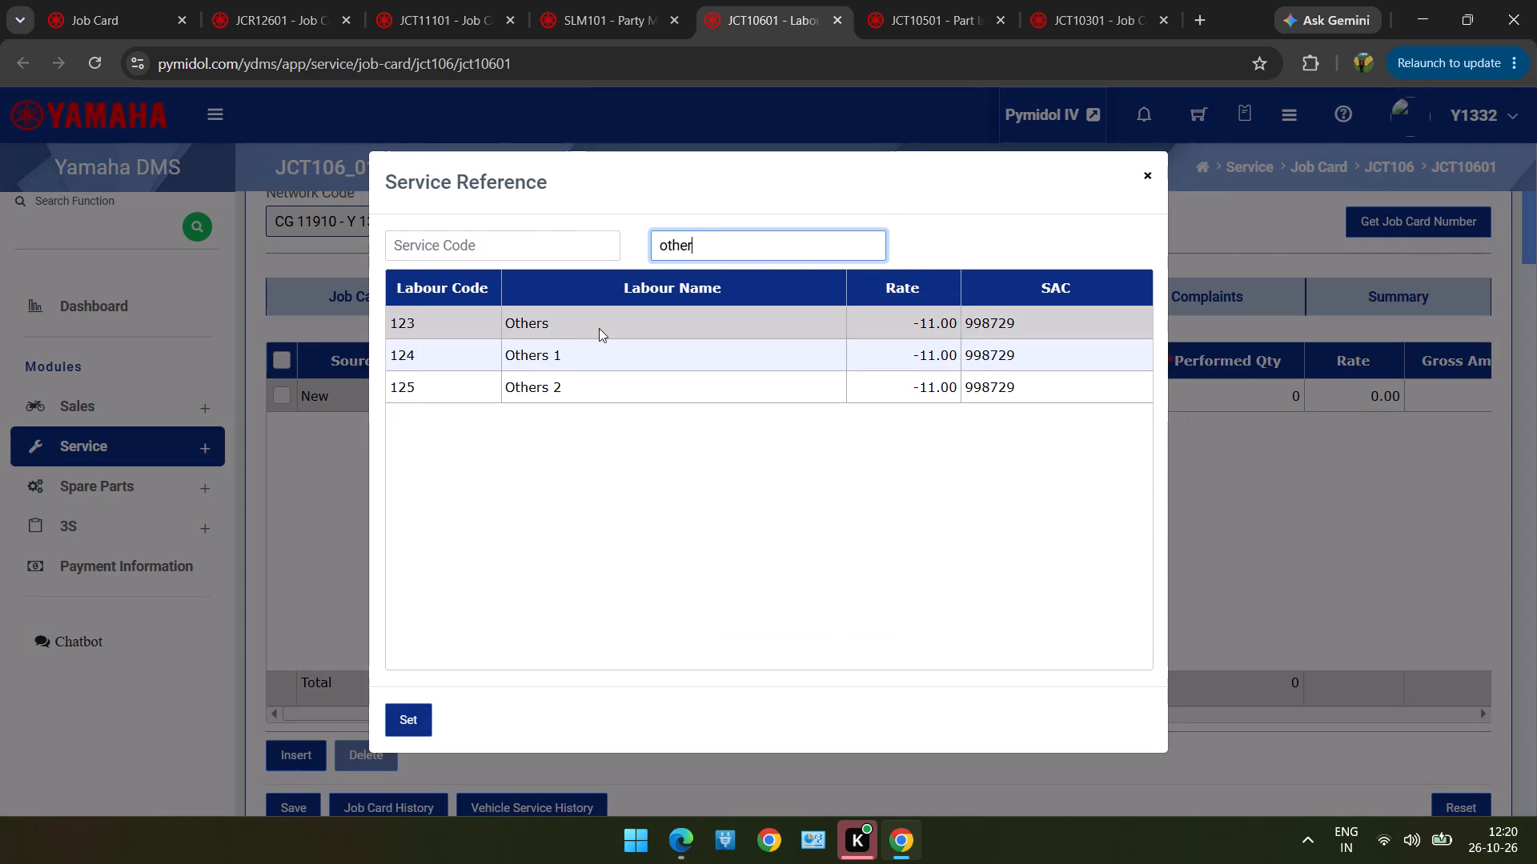
left_click(600, 327)
double_click(628, 310)
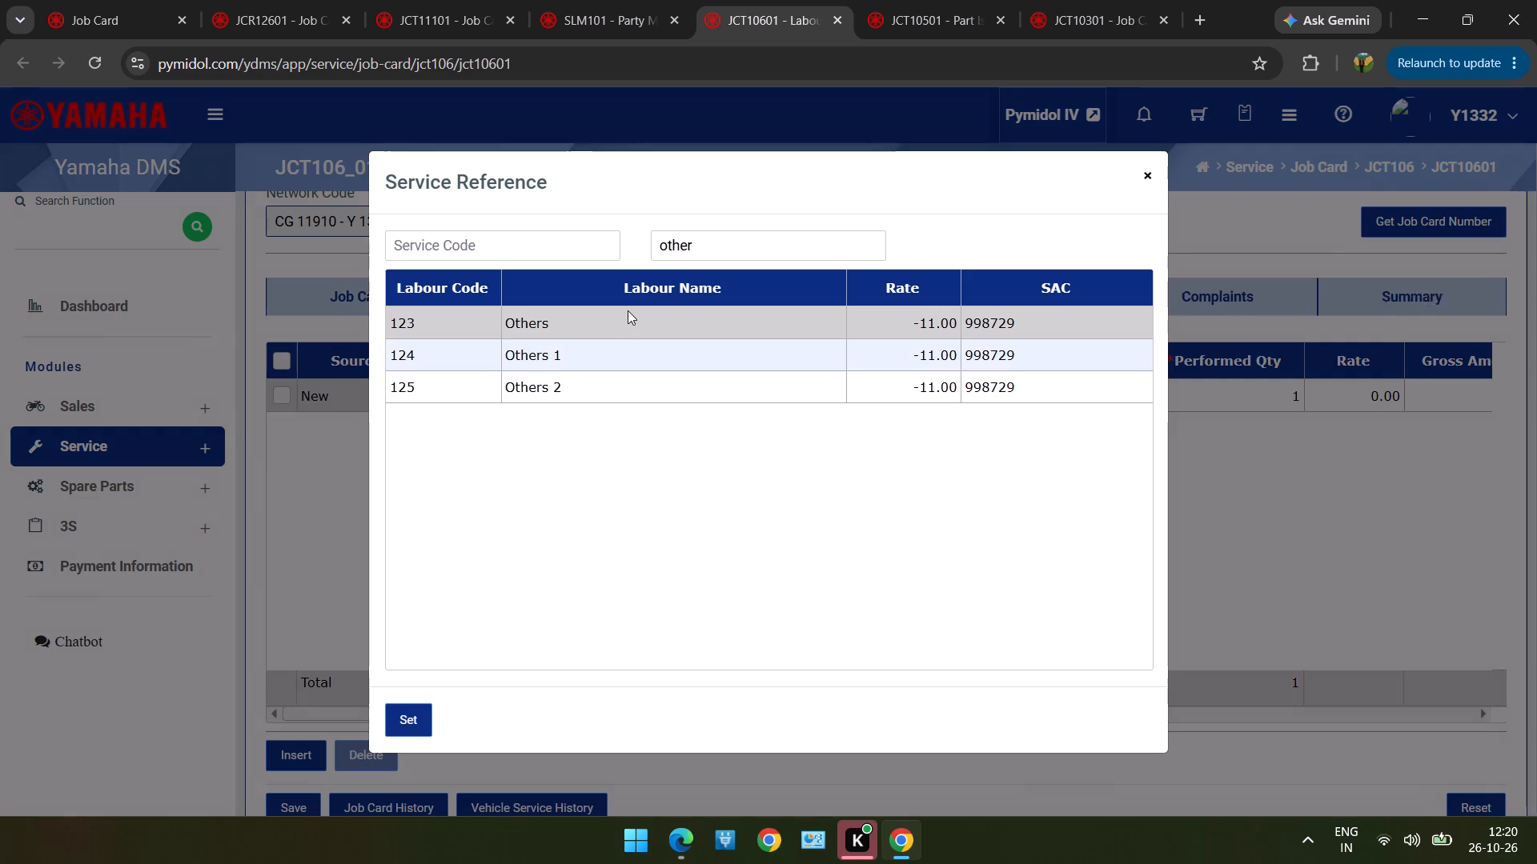
Enter "chain tight" as the Others Description of the labour row with code 123.
left_click(750, 406)
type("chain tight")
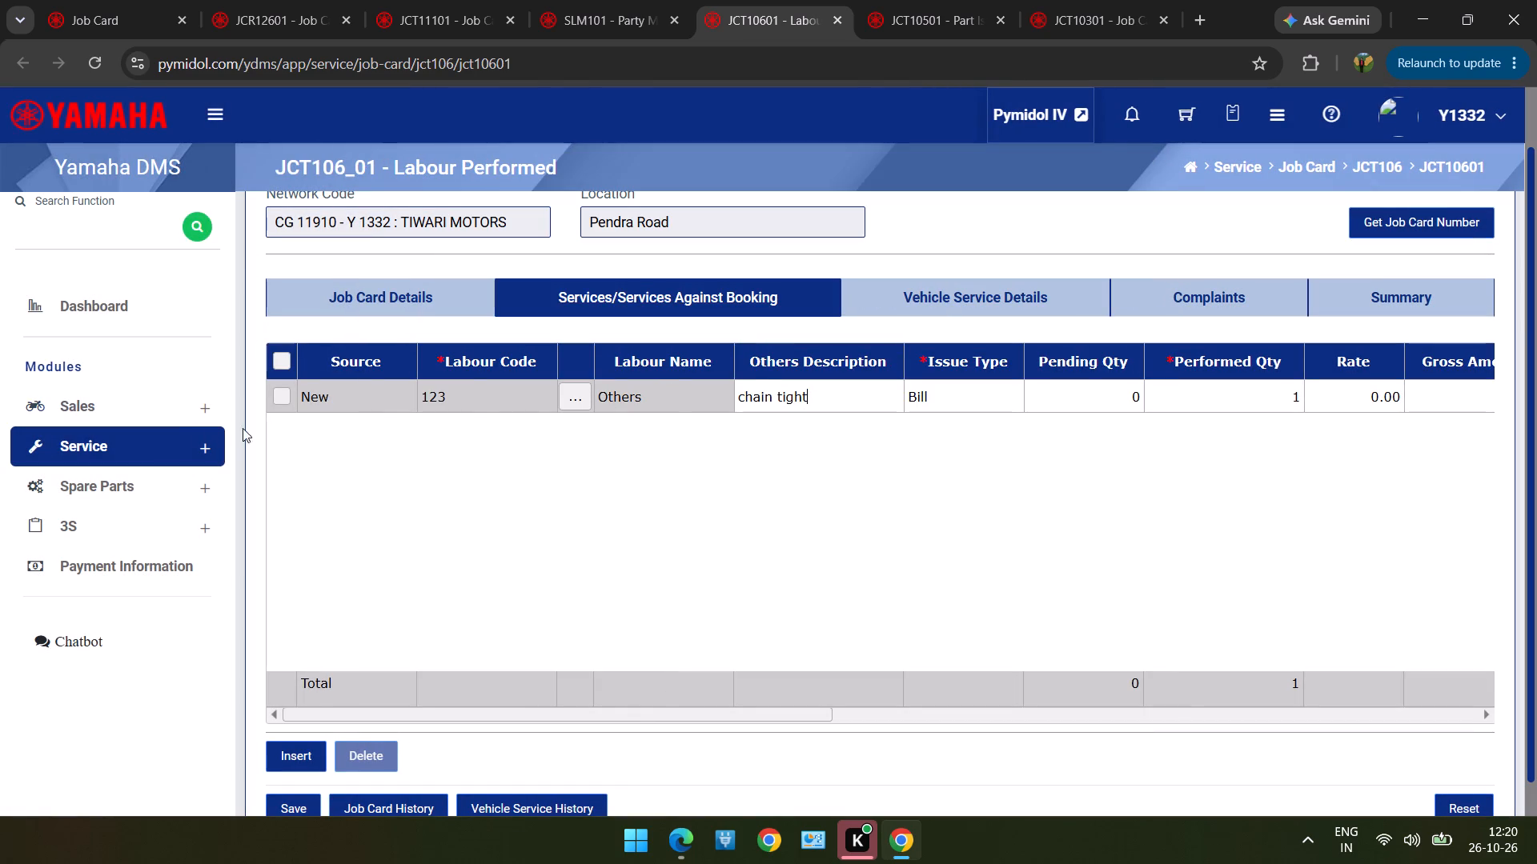
Select the chain tight labour row and try to save the labour performed entry.
left_click_drag(265, 405, 261, 373)
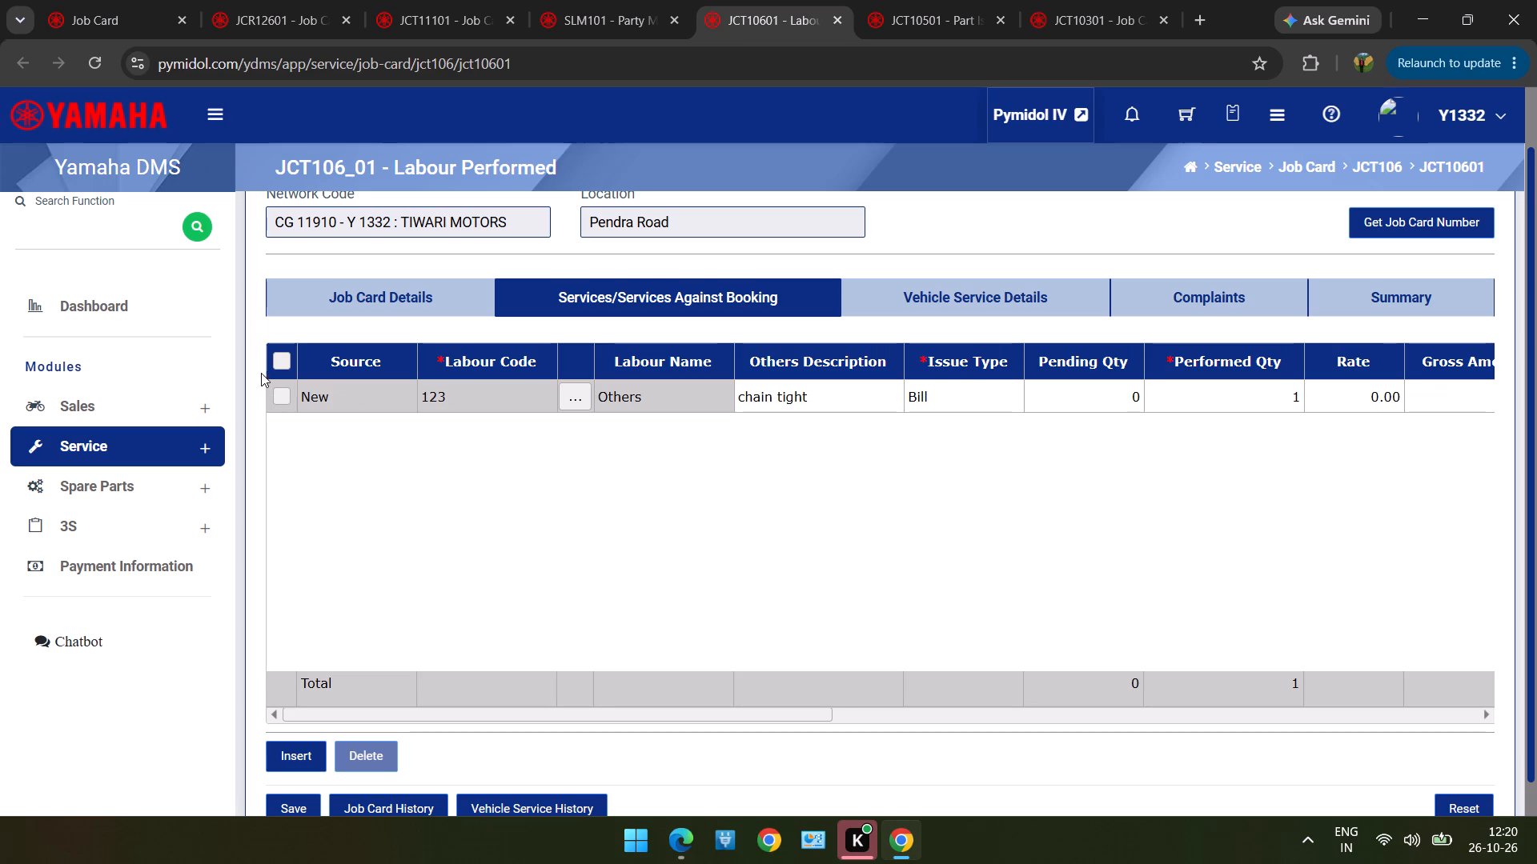
left_click_drag(261, 373, 284, 360)
left_click(284, 360)
scroll(284, 586, "down", 1)
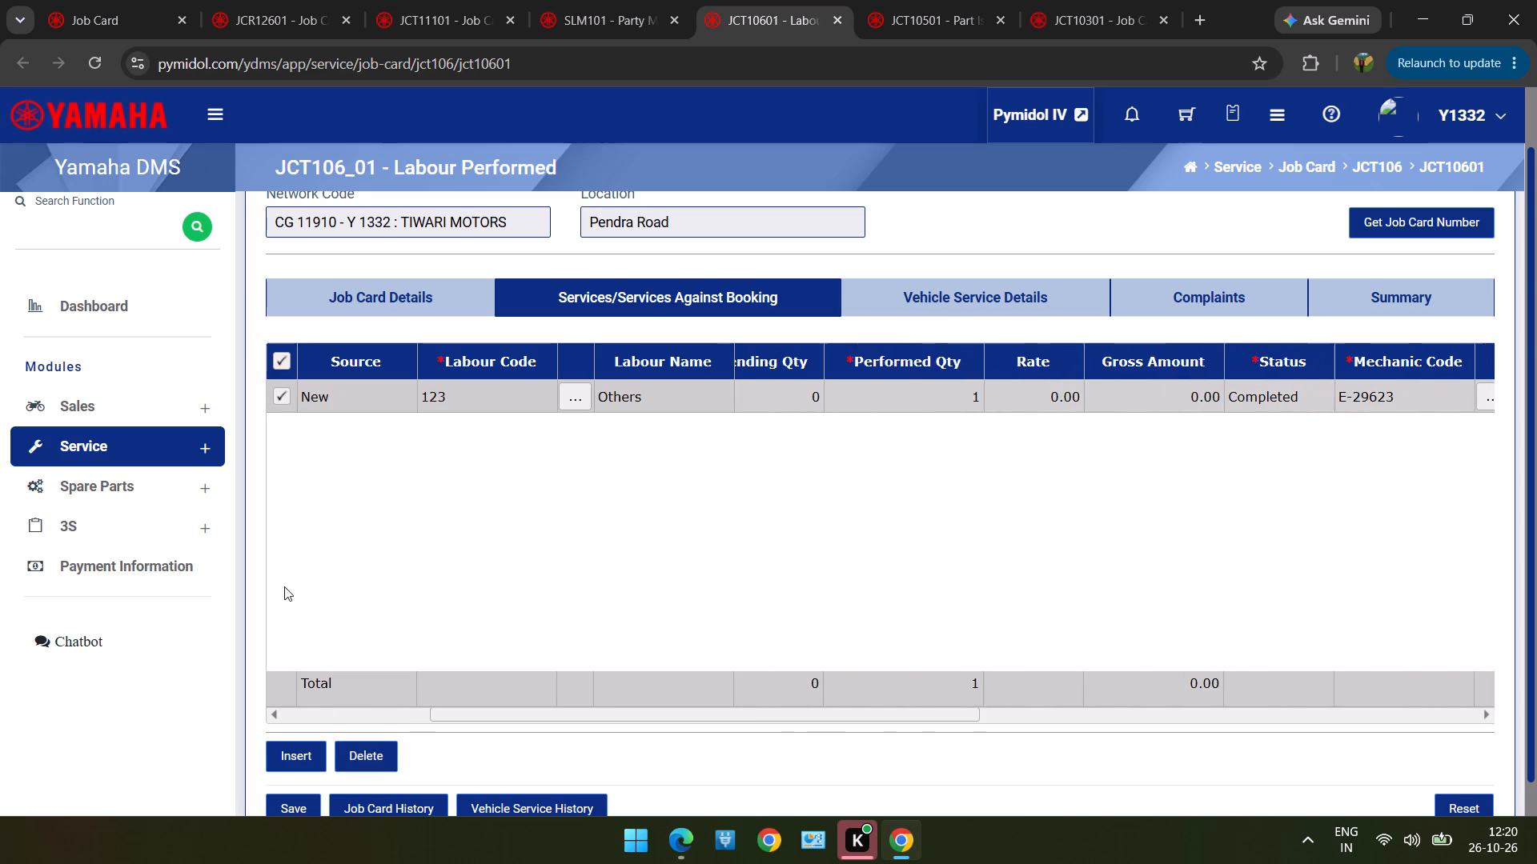
scroll(285, 618, "up", 9)
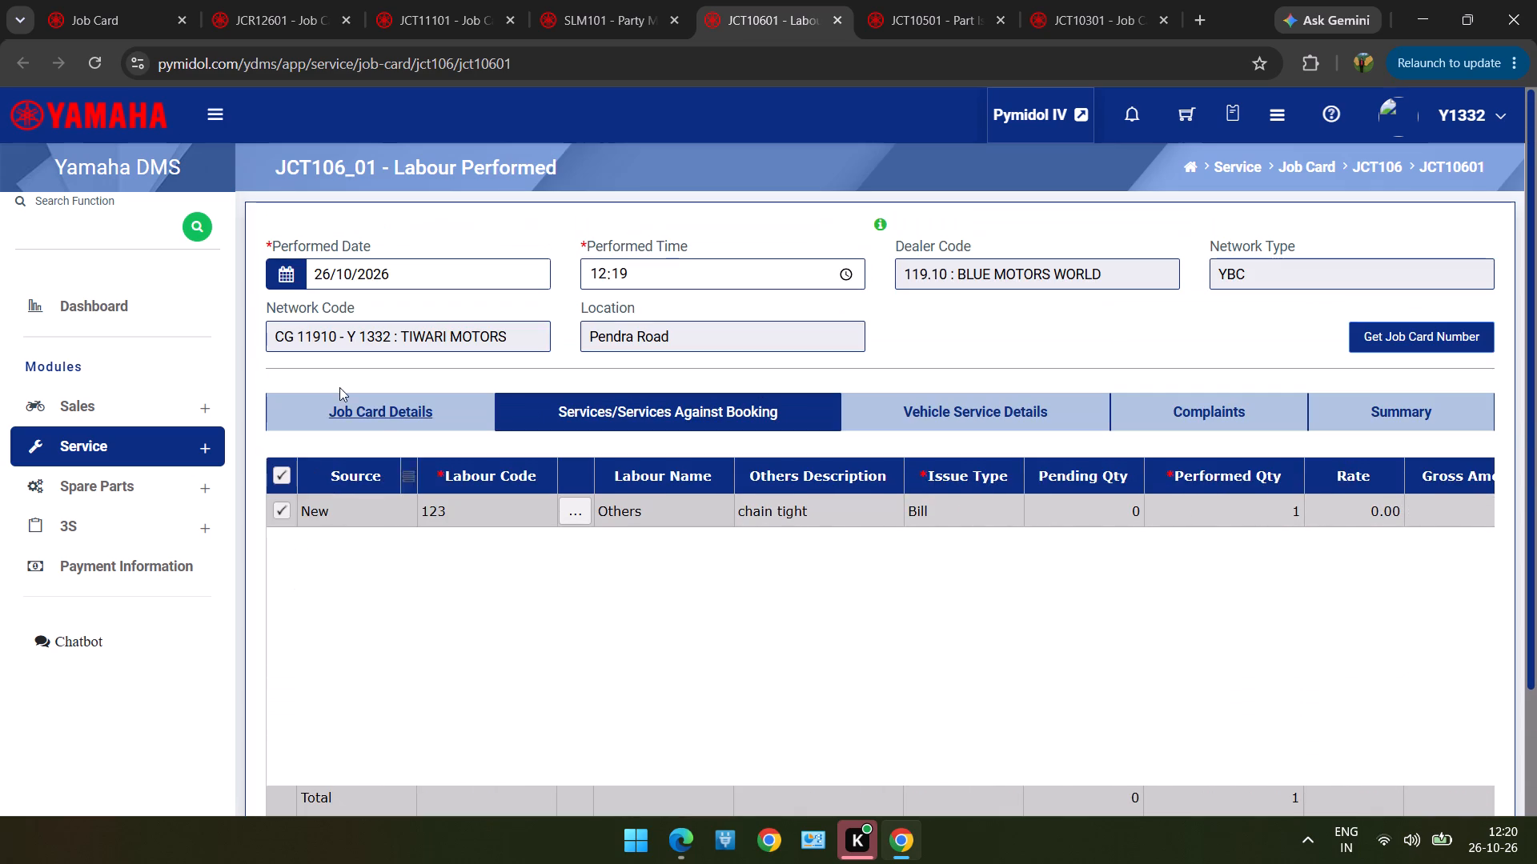
scroll(356, 311, "up", 4)
scroll(356, 311, "down", 2)
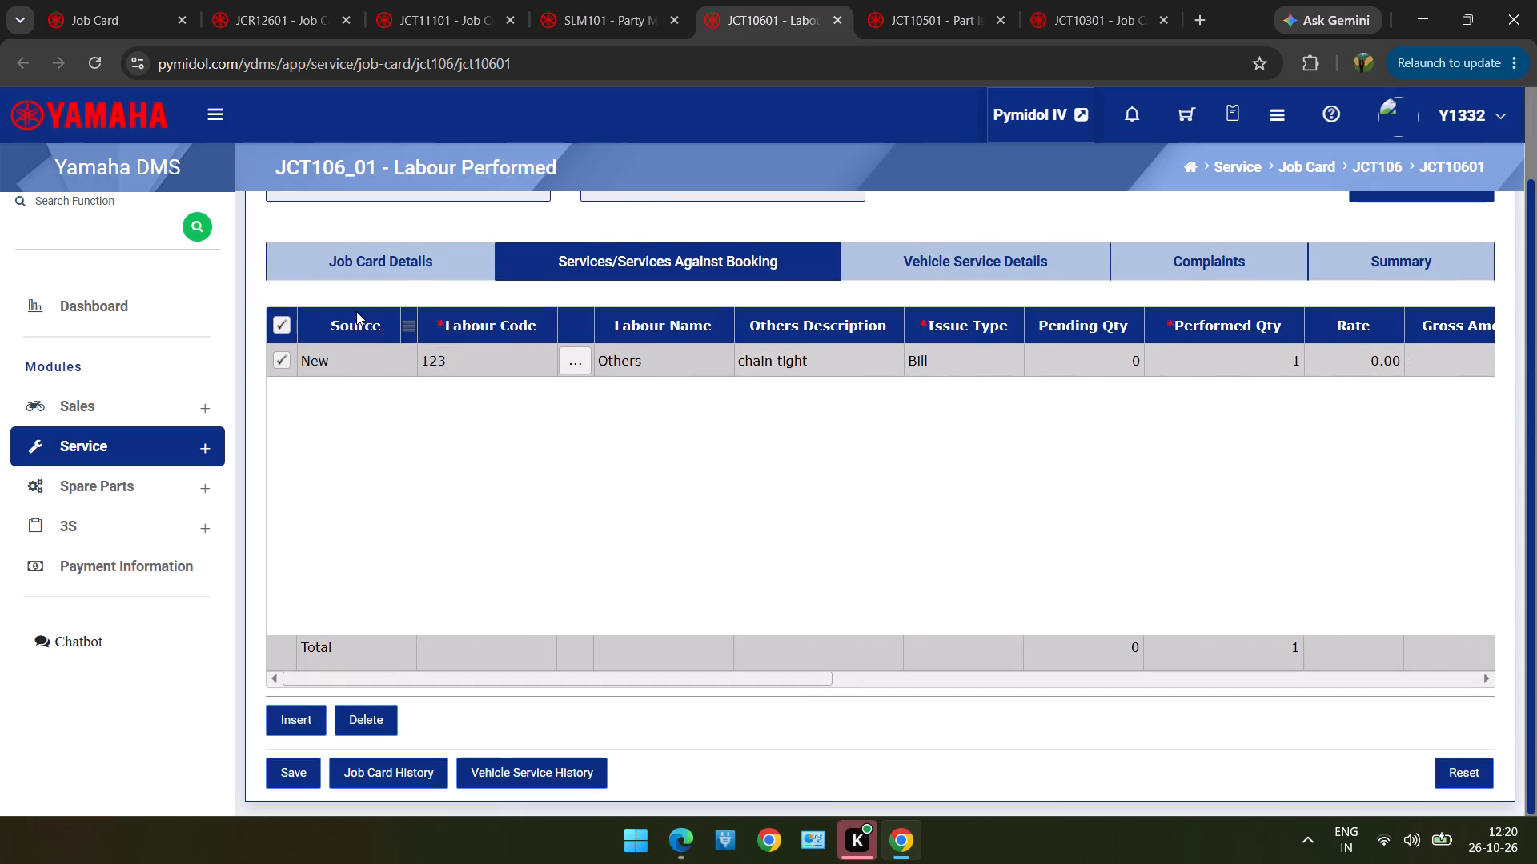
left_click(290, 768)
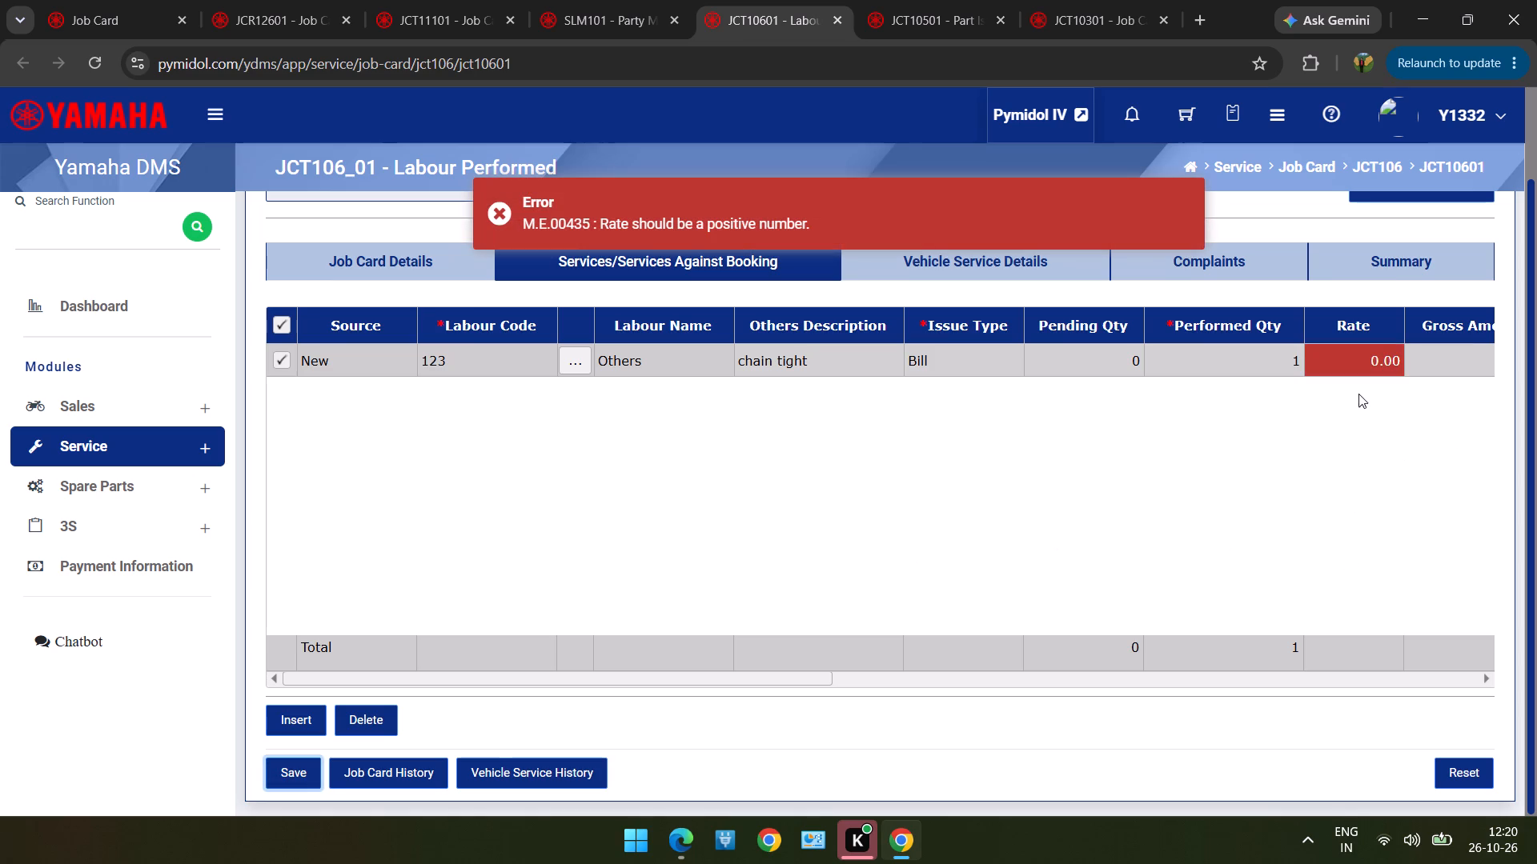
Set the labour row's rate to 50.00 and save the labour performed entry.
left_click(1358, 349)
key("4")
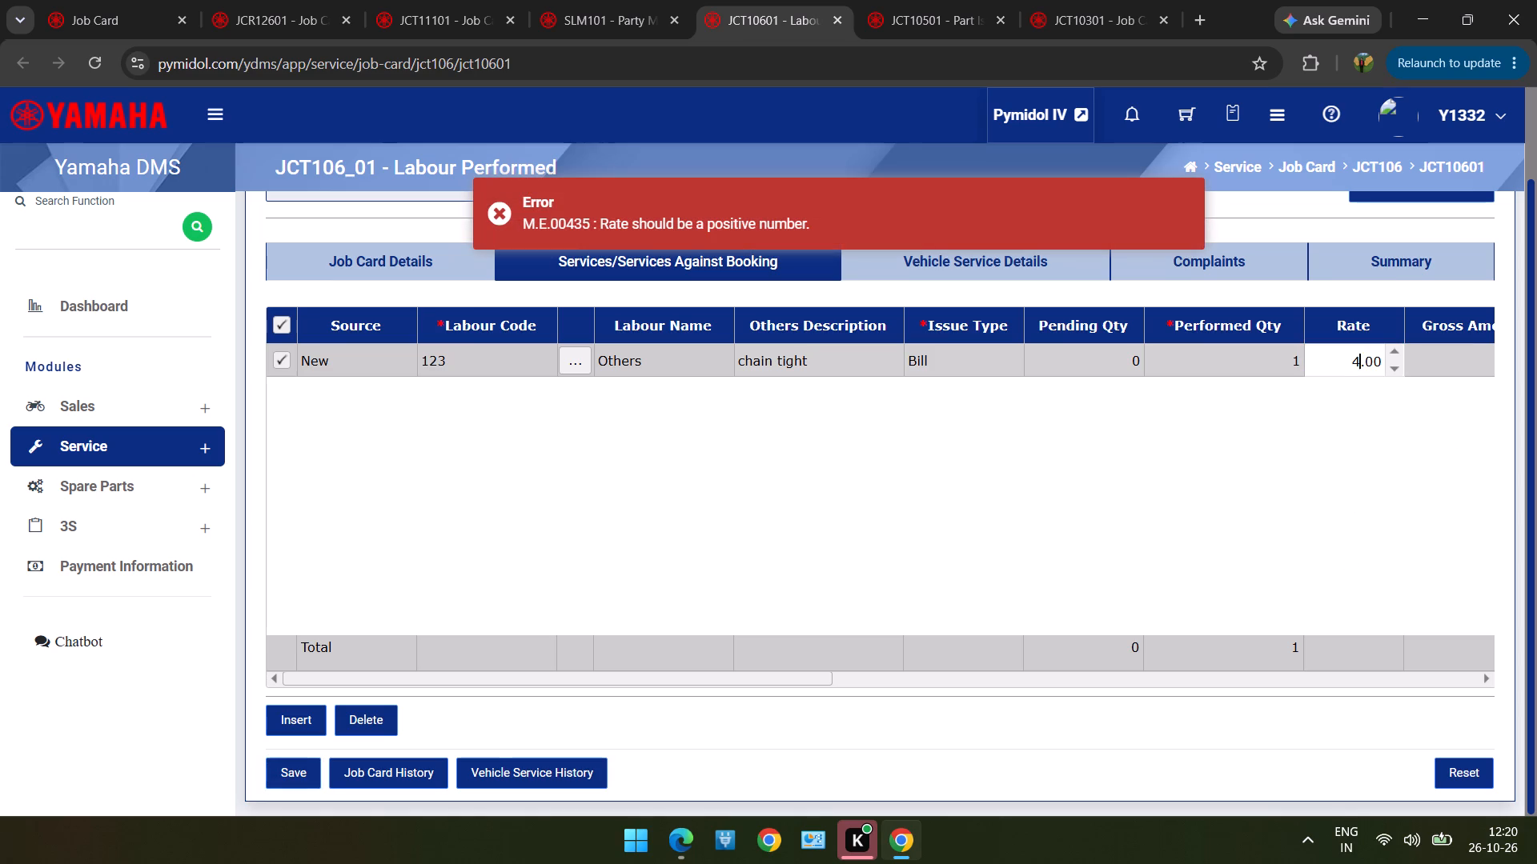
key("Return")
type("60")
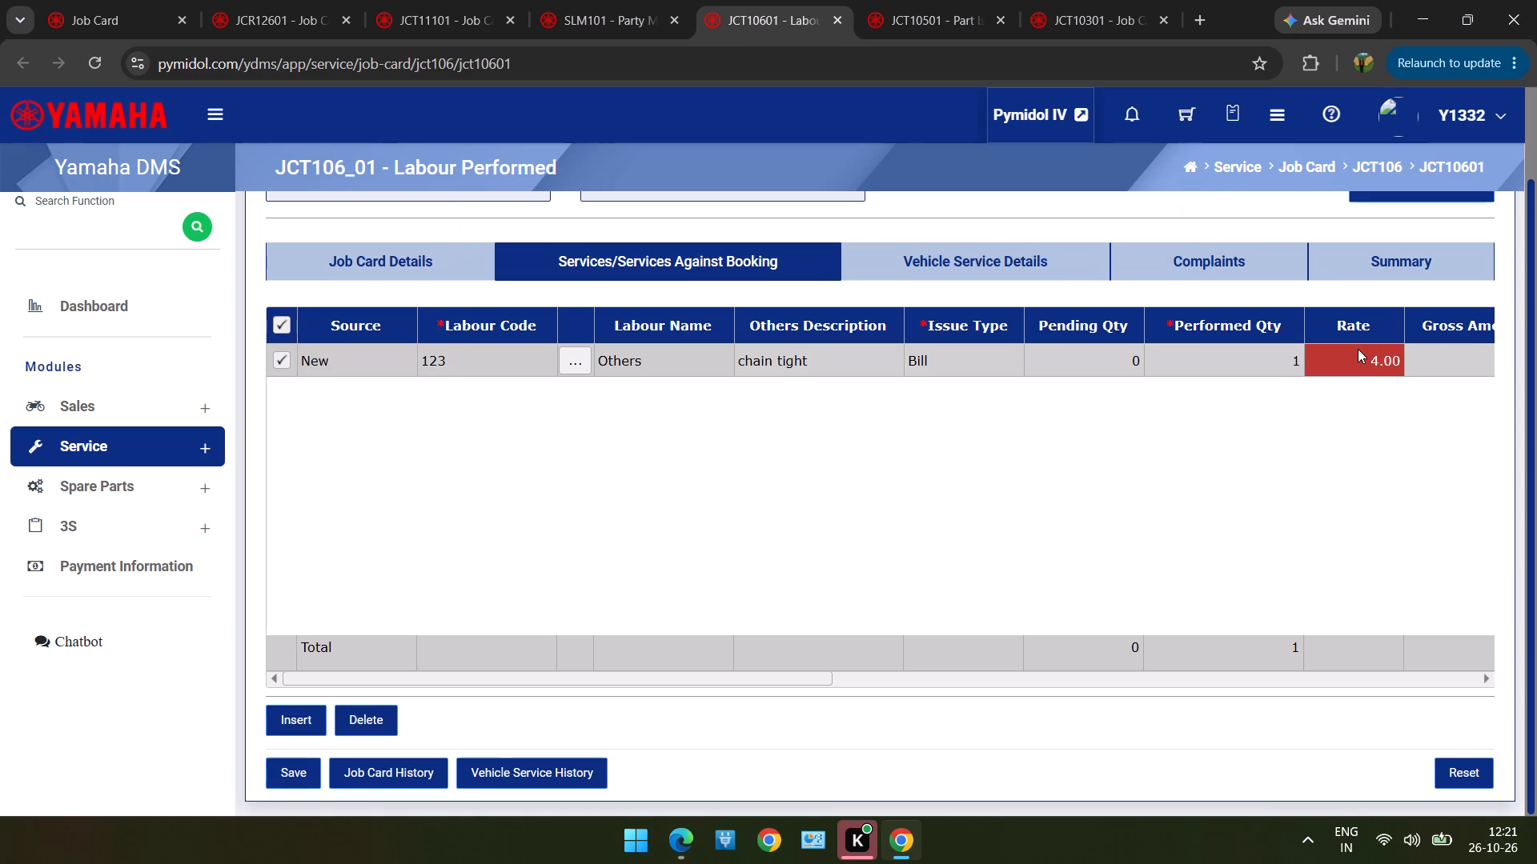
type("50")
left_click(1399, 352)
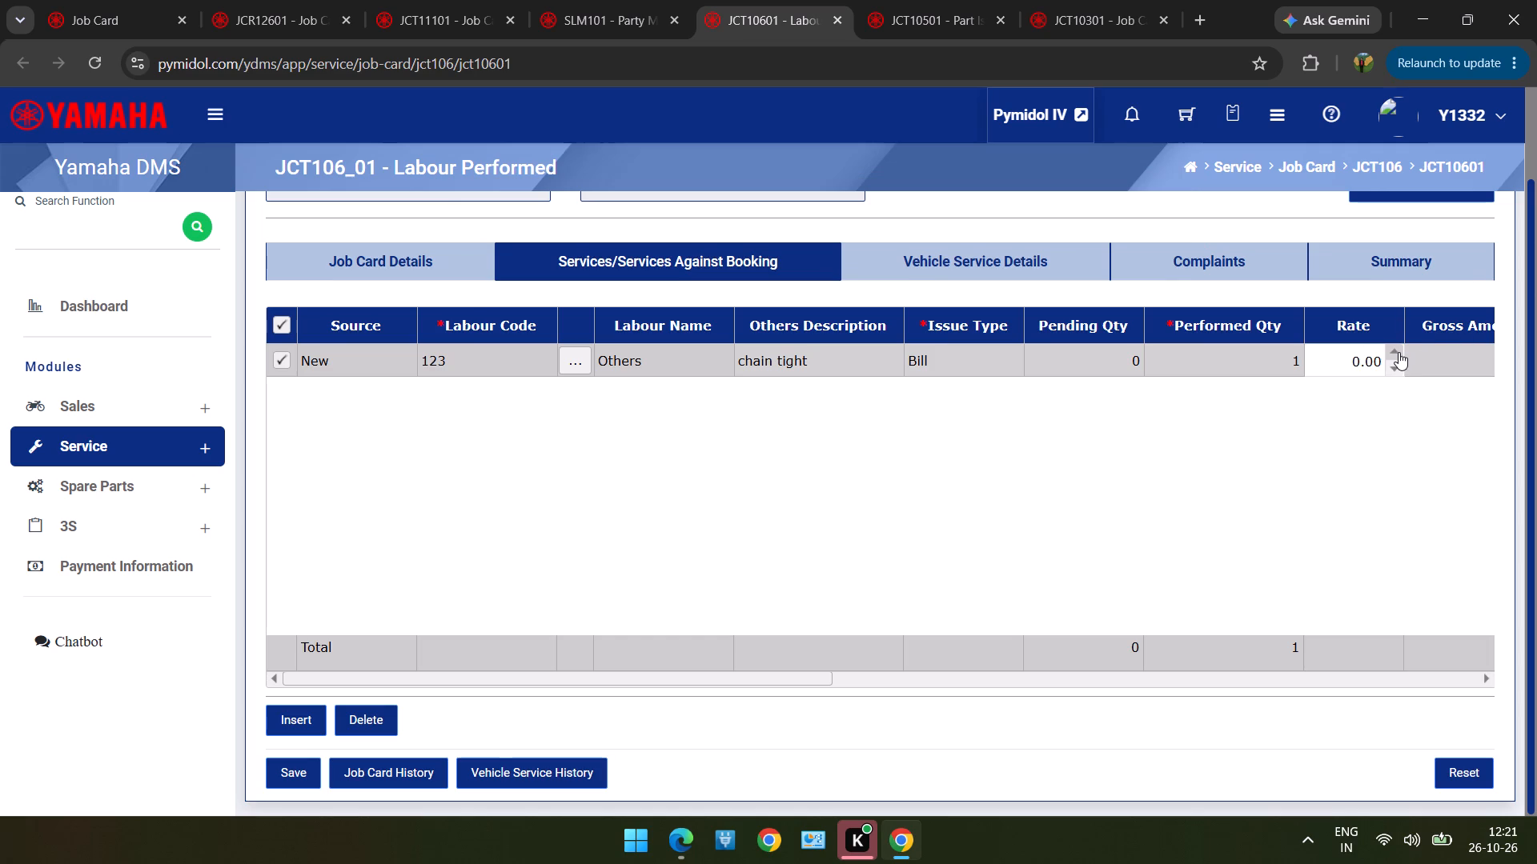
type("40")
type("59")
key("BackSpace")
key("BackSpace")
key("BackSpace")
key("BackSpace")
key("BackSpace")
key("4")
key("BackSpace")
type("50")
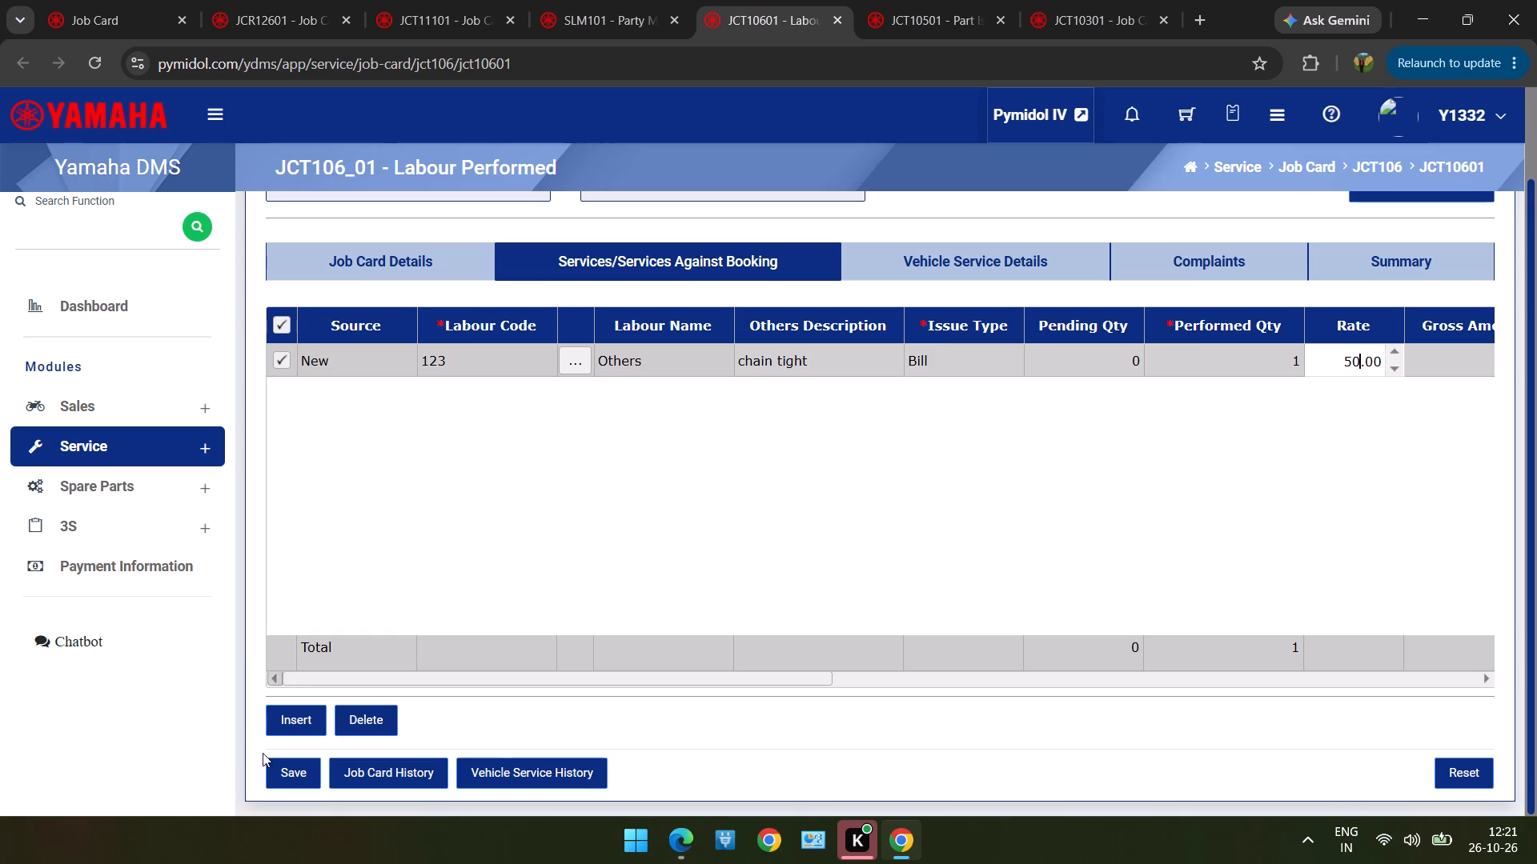
left_click(295, 776)
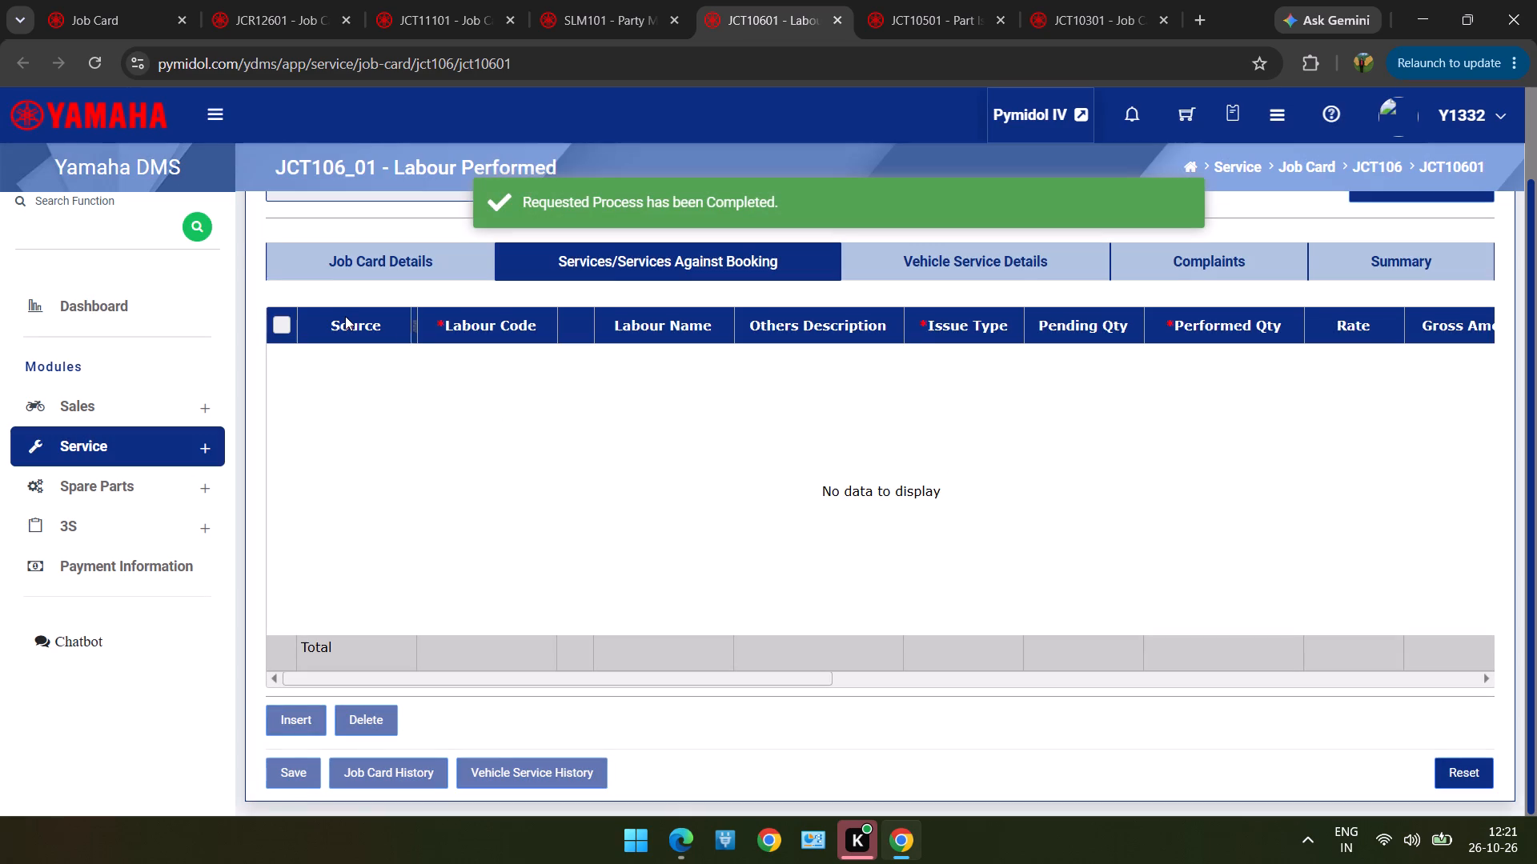
scroll(345, 316, "down", 3)
scroll(345, 316, "up", 14)
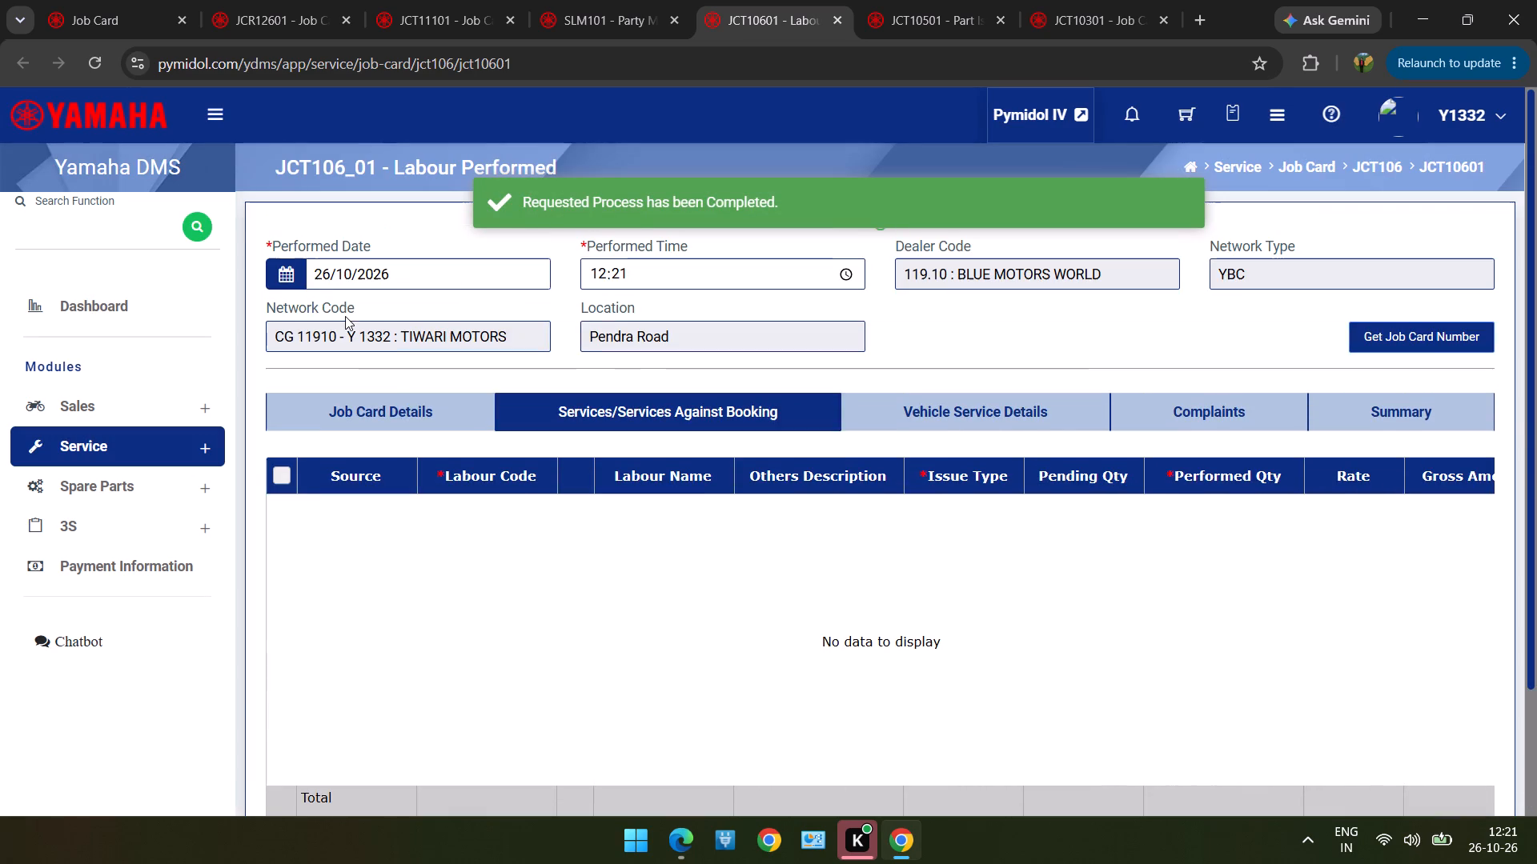
Start a new party record in the Party Master.
left_click(569, 24)
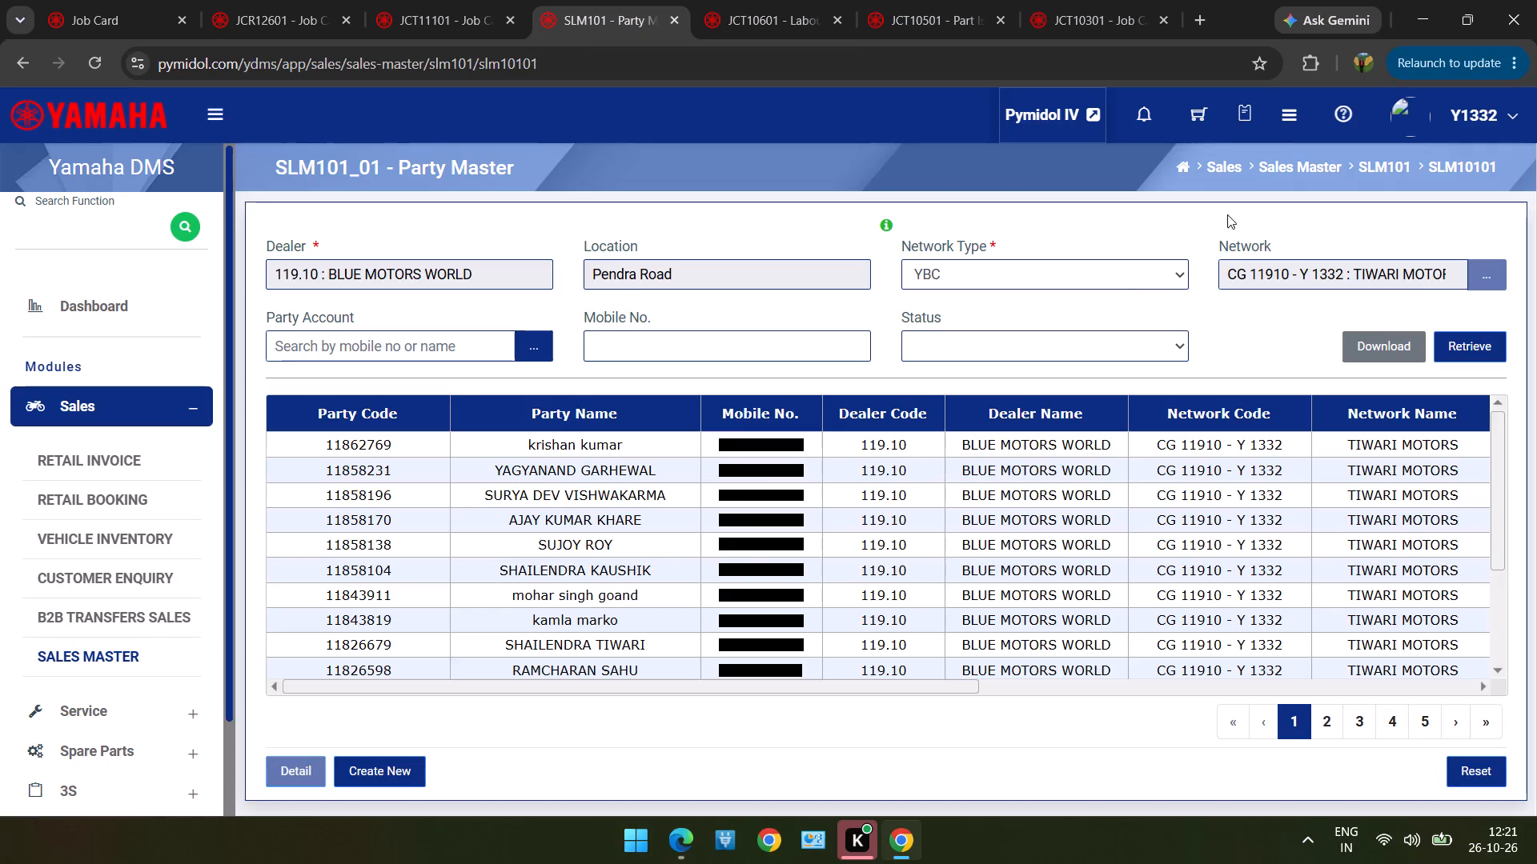
left_click(404, 766)
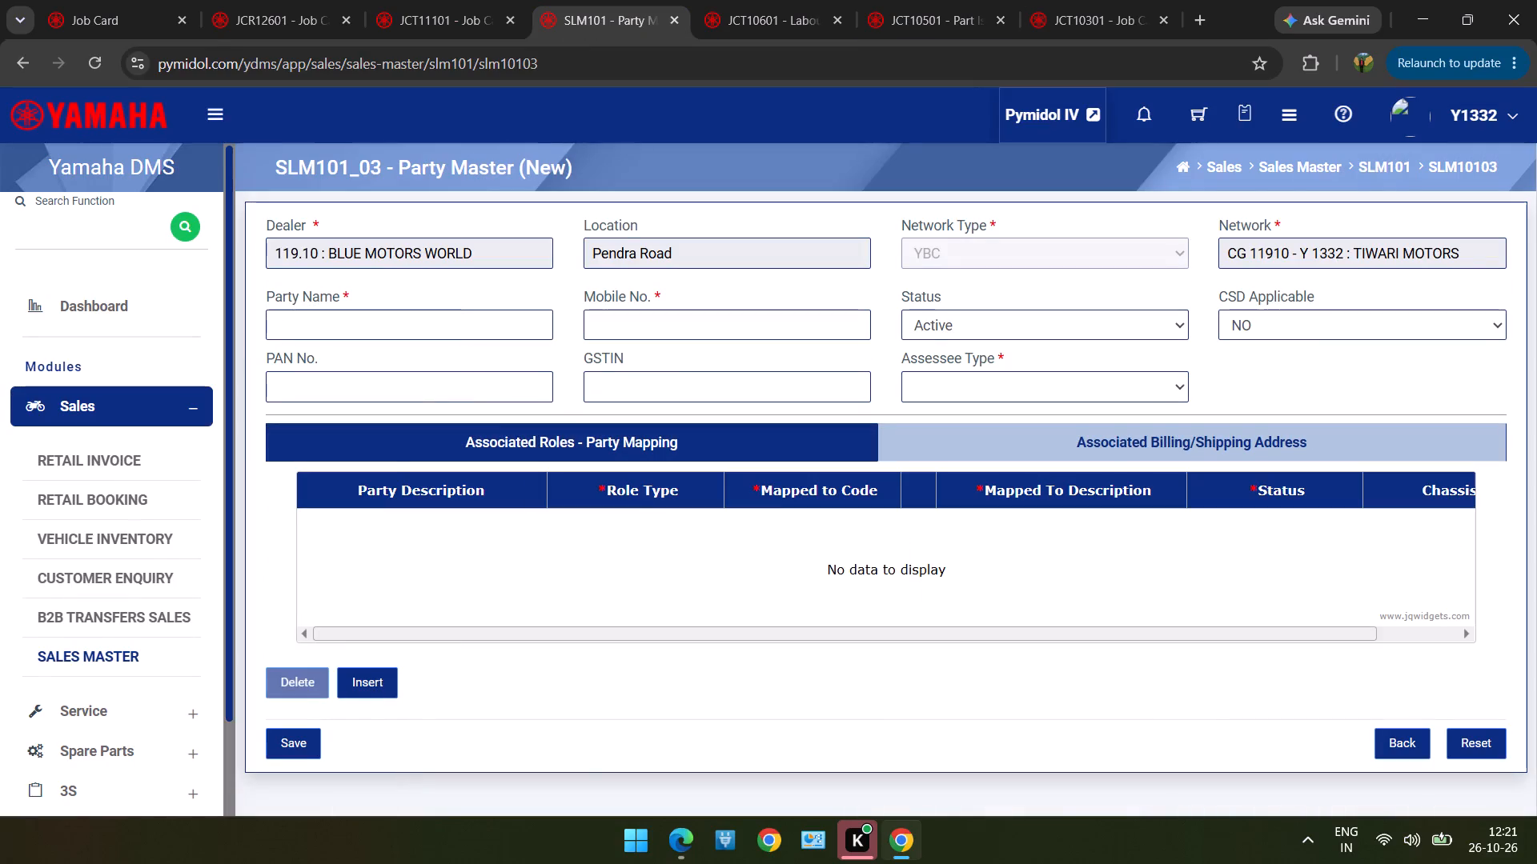
left_click(456, 330)
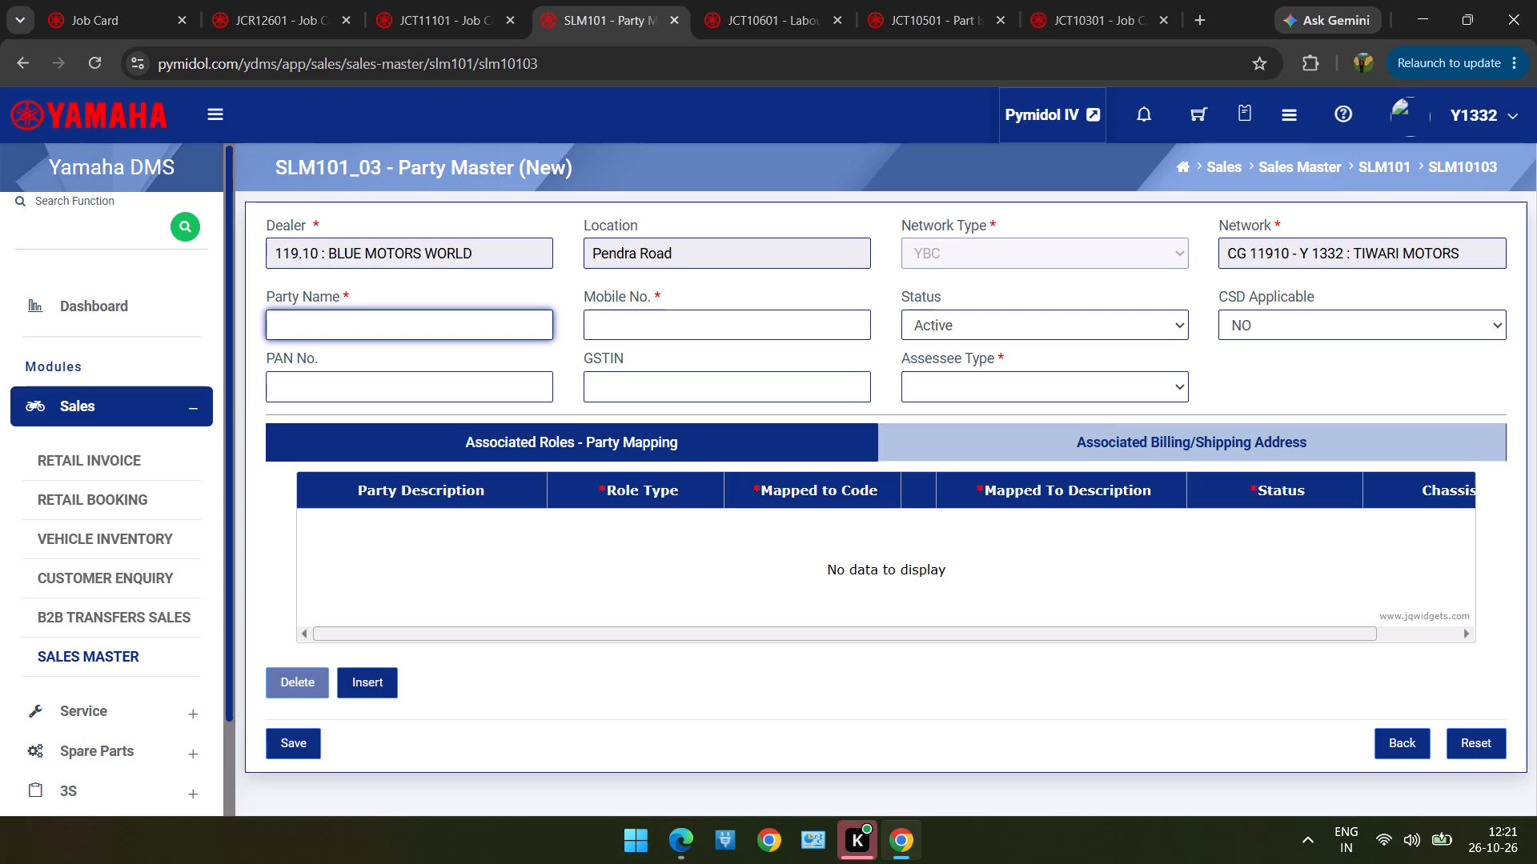
left_click(420, 2)
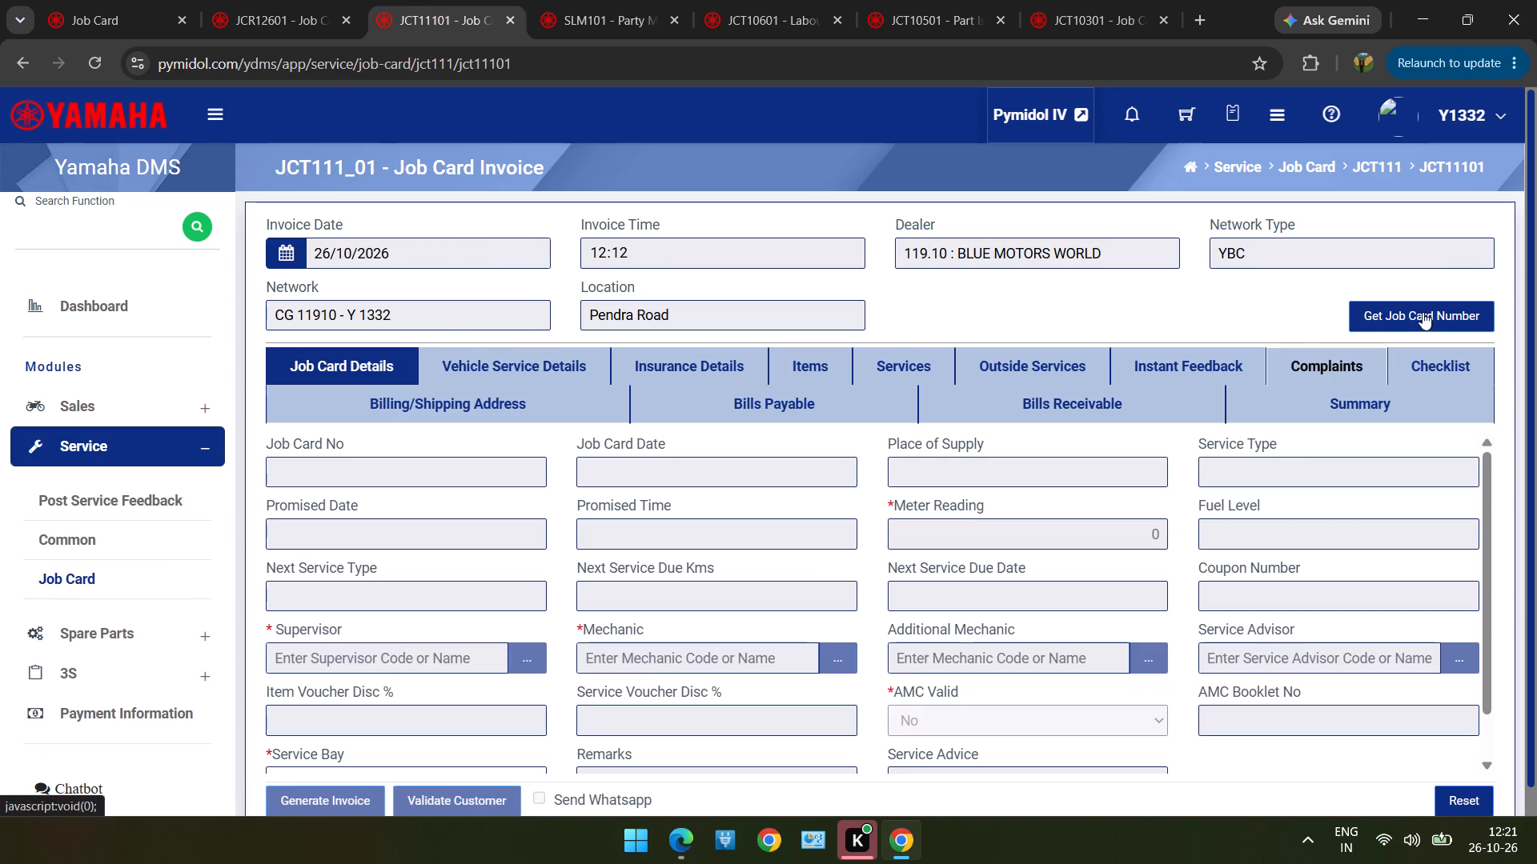
left_click(1433, 306)
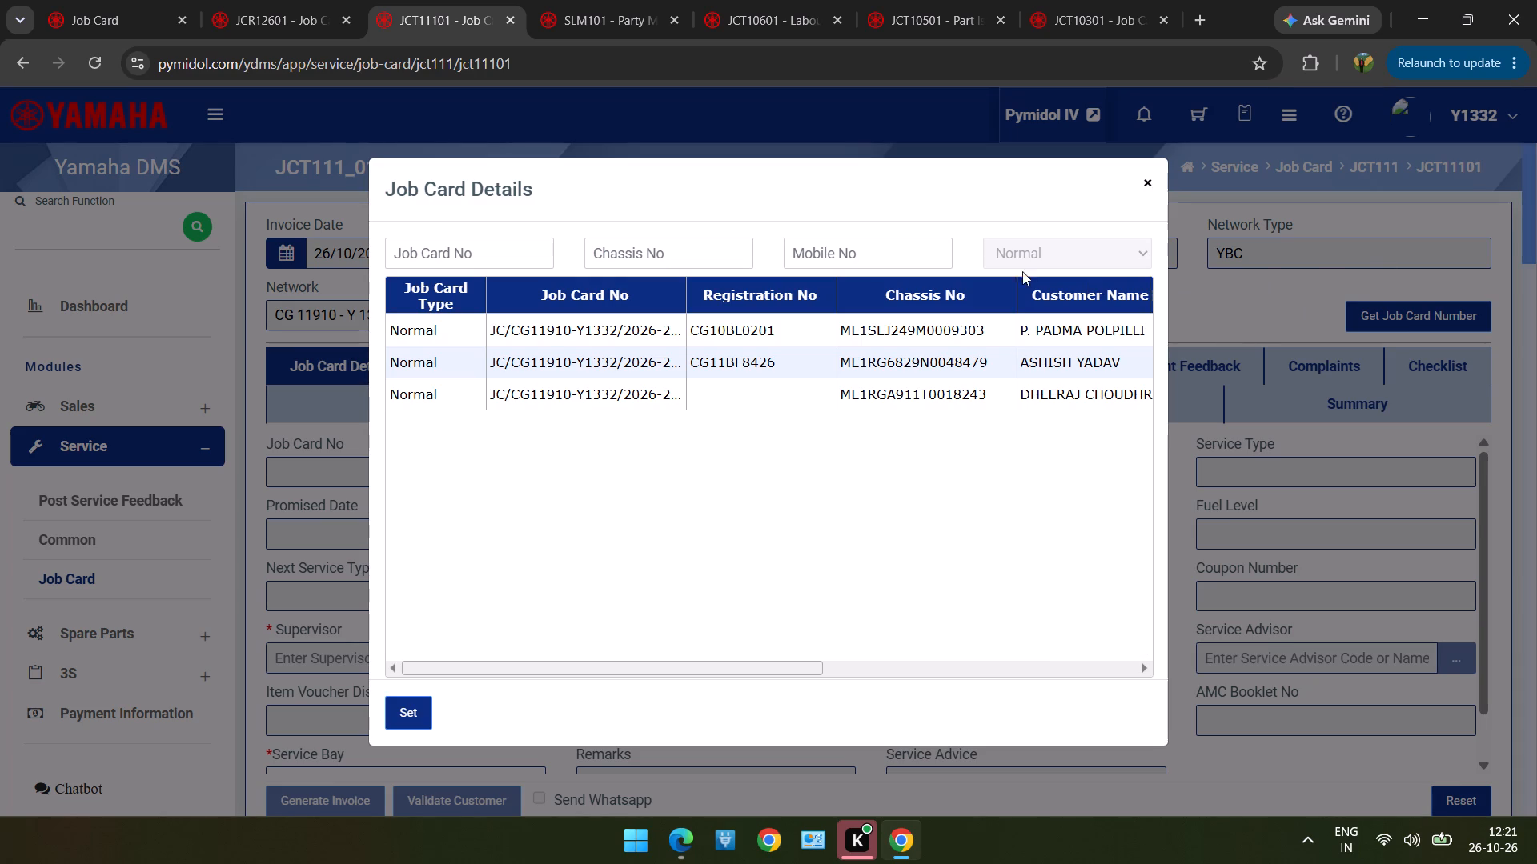
Fill in the new Party Master record's party name with the job card customer's name.
left_click(650, 11)
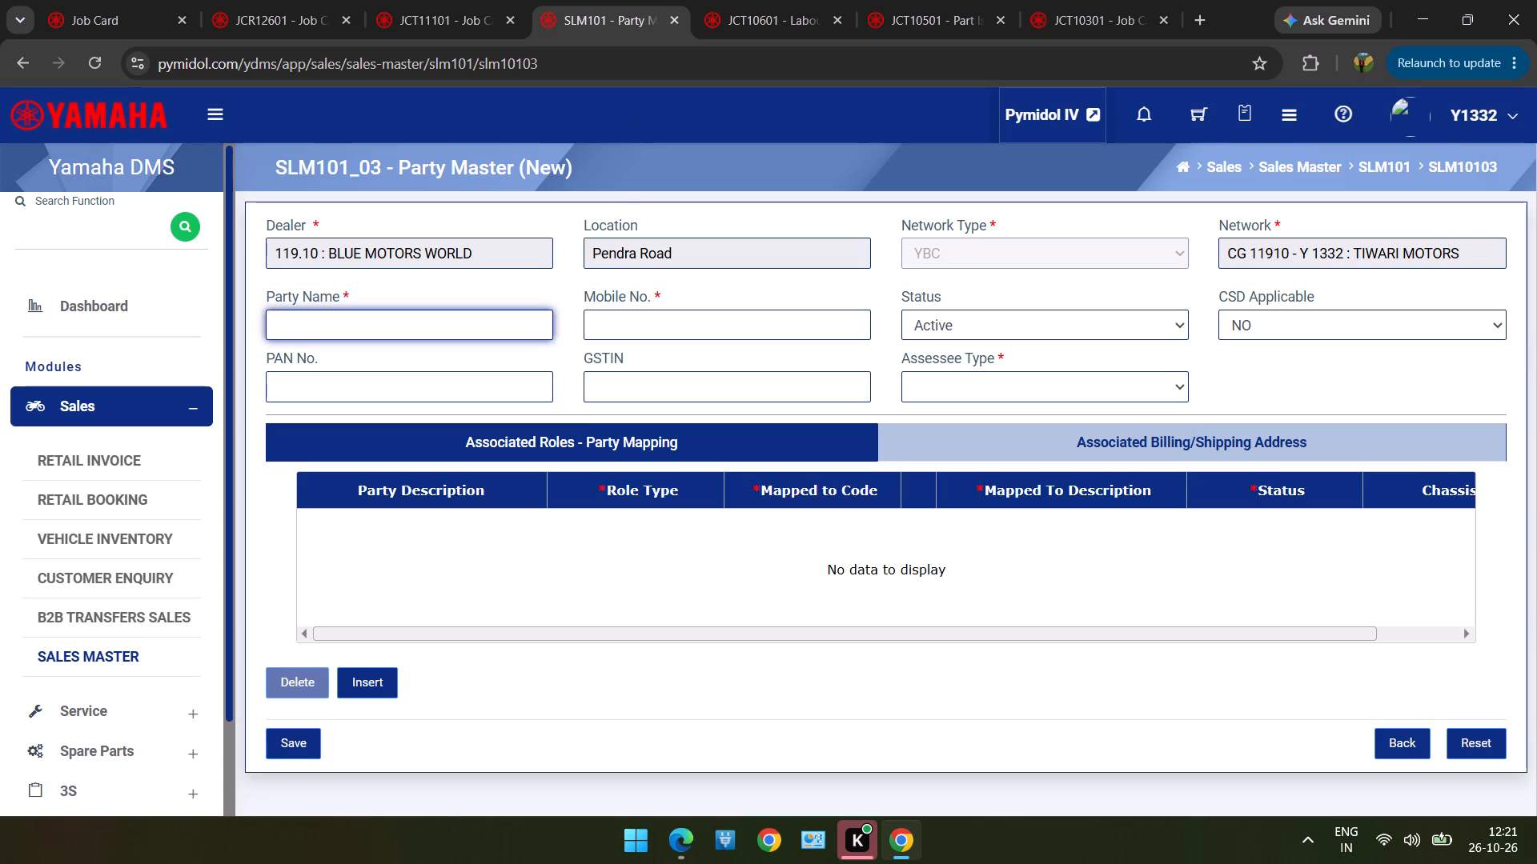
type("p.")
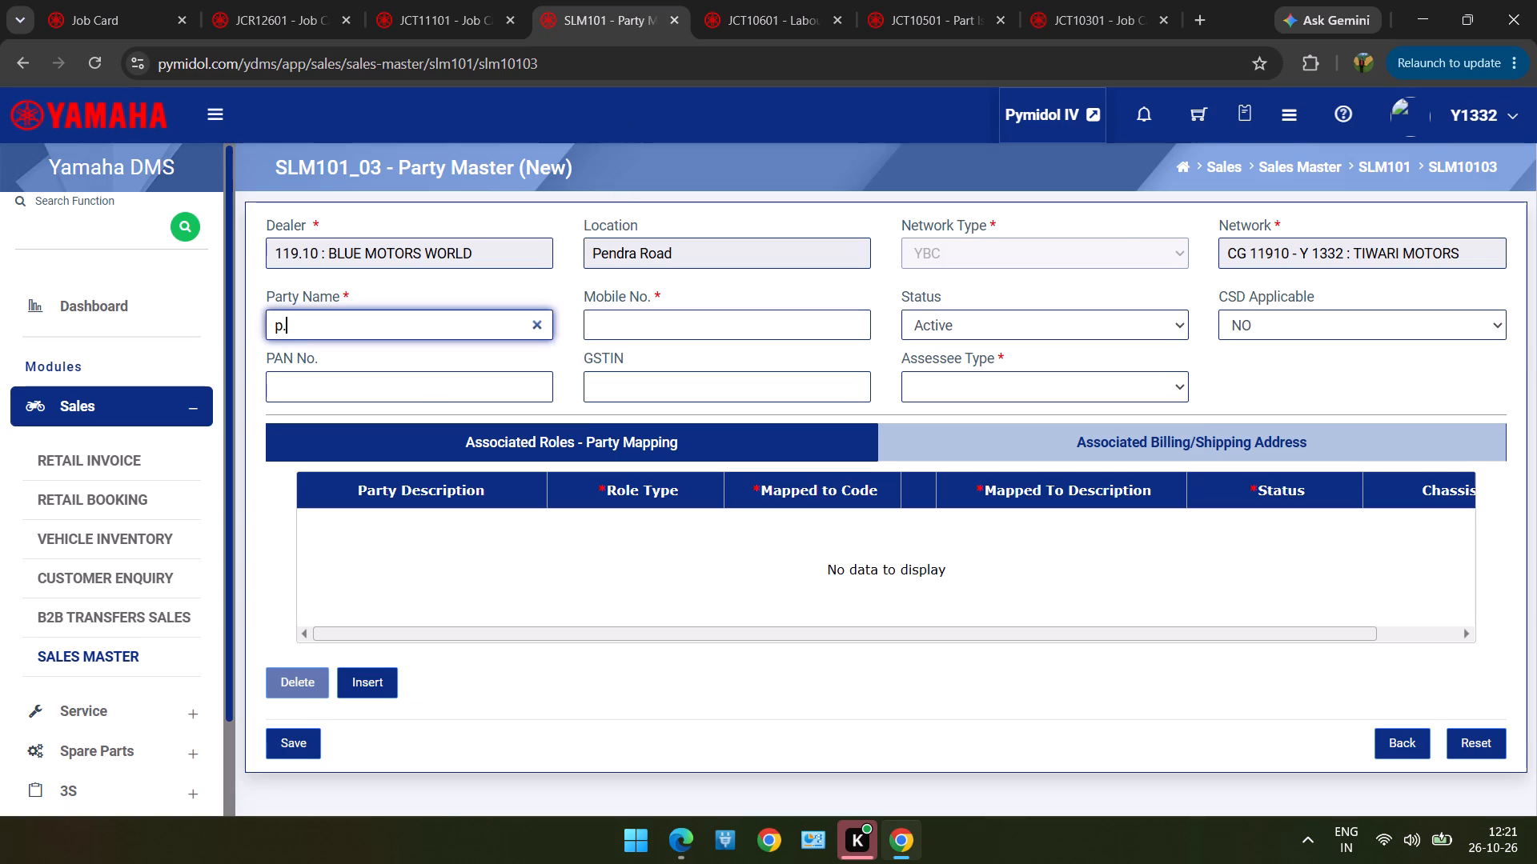
left_click(530, 251)
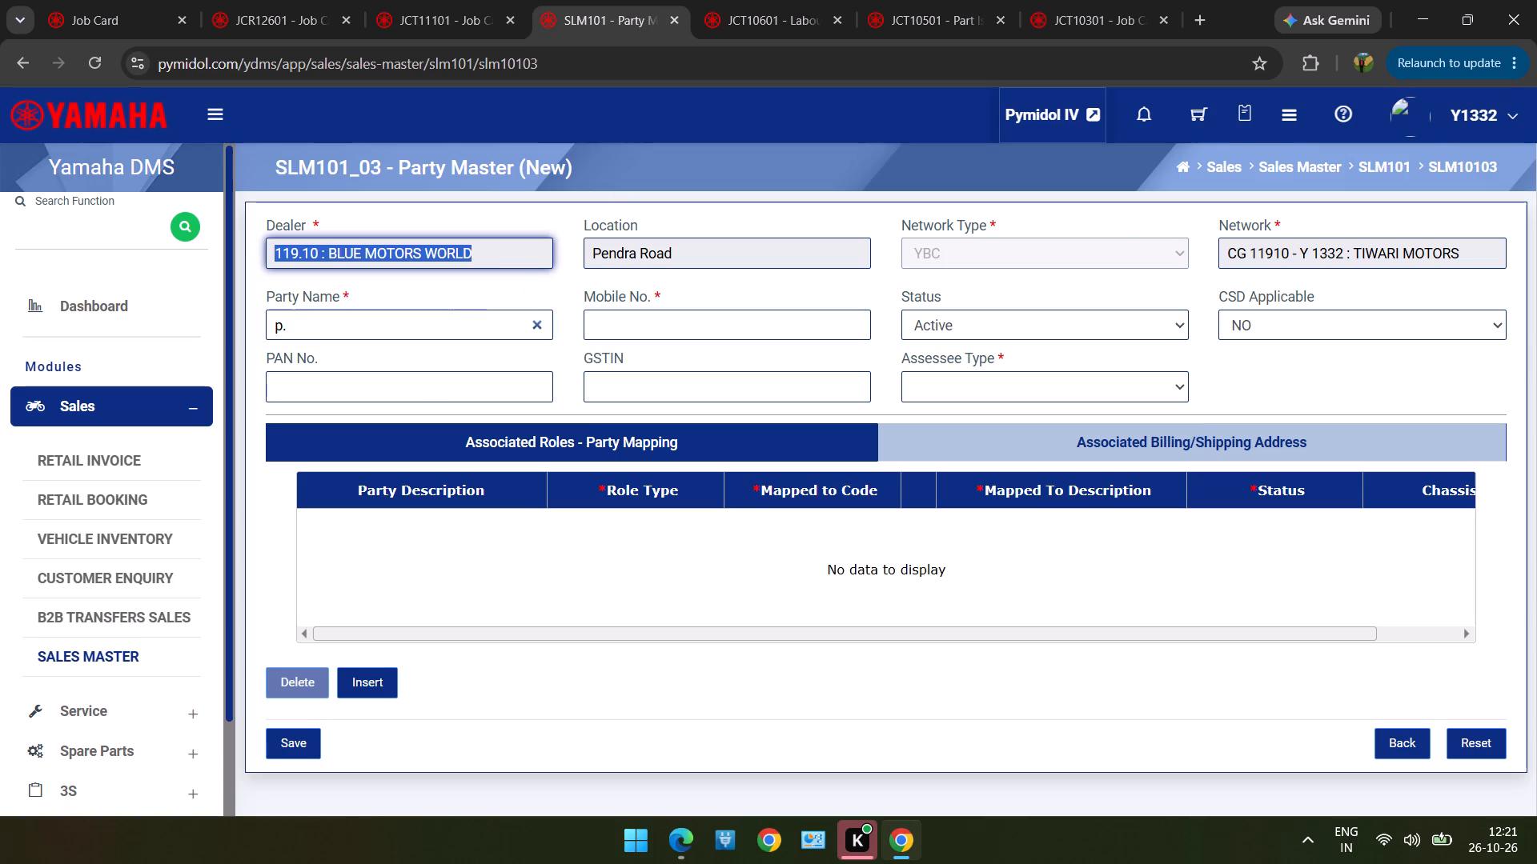
left_click(419, 315)
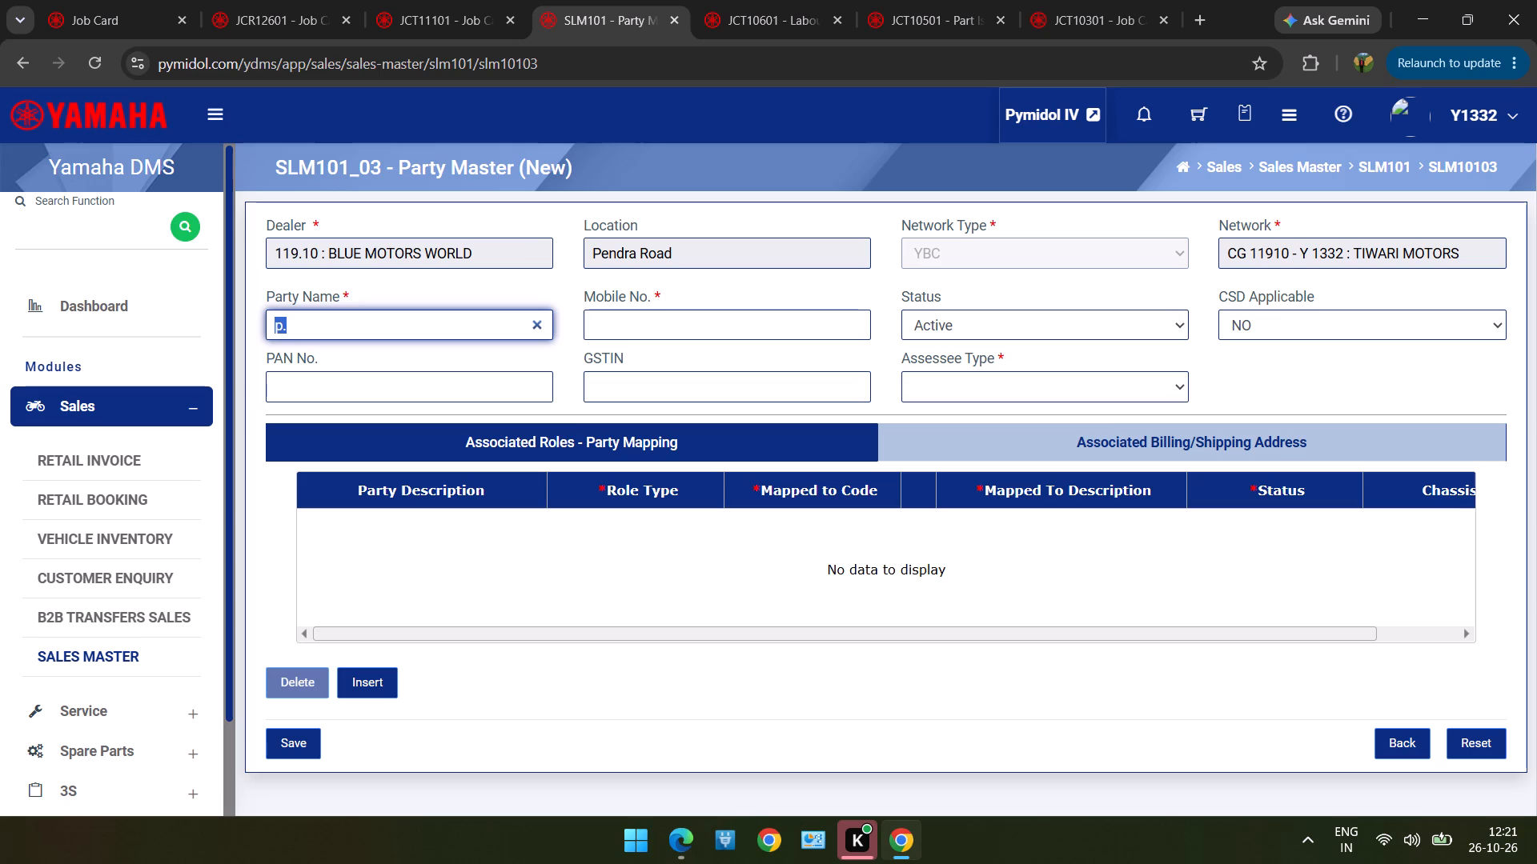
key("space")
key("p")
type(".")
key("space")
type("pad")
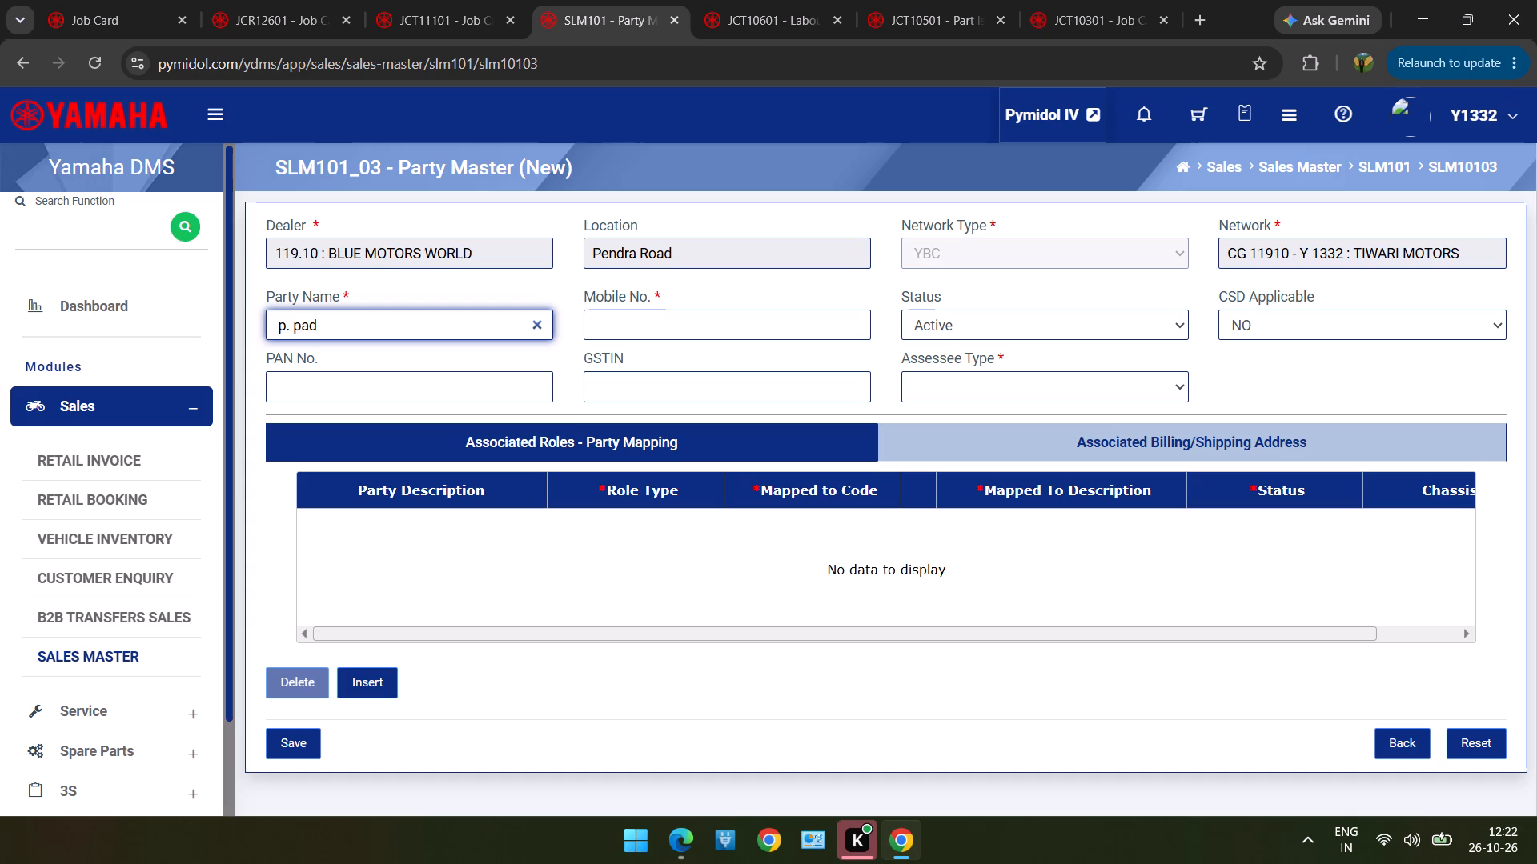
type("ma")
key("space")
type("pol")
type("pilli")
Enter the customer's mobile number in the new party record and set the assessee type to Unregistered.
left_click(642, 312)
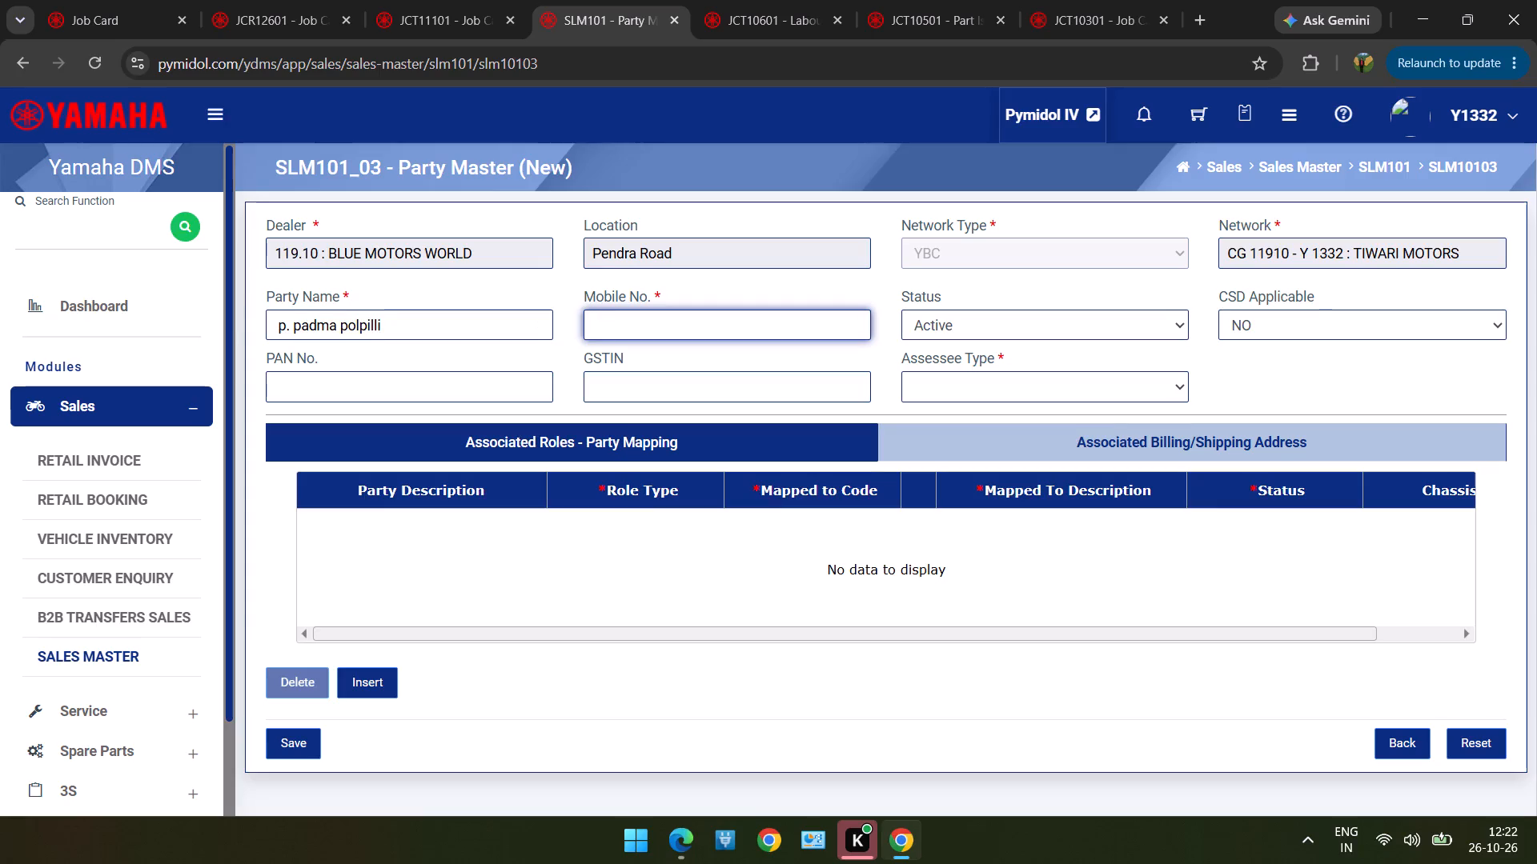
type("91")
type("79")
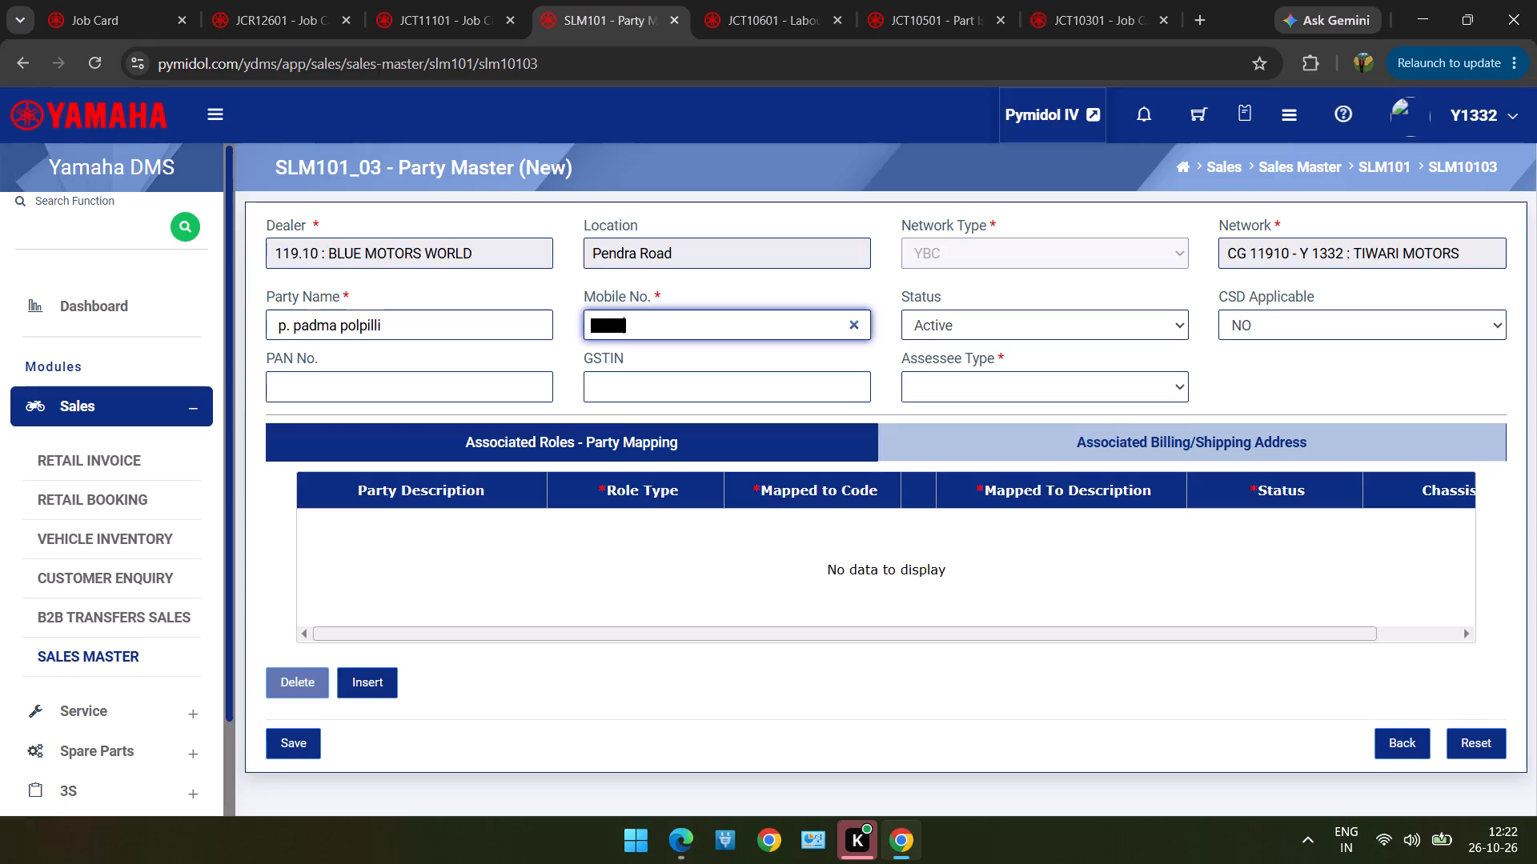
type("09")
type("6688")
left_click(722, 342)
double_click(720, 336)
key("ctrl+c")
left_click(929, 397)
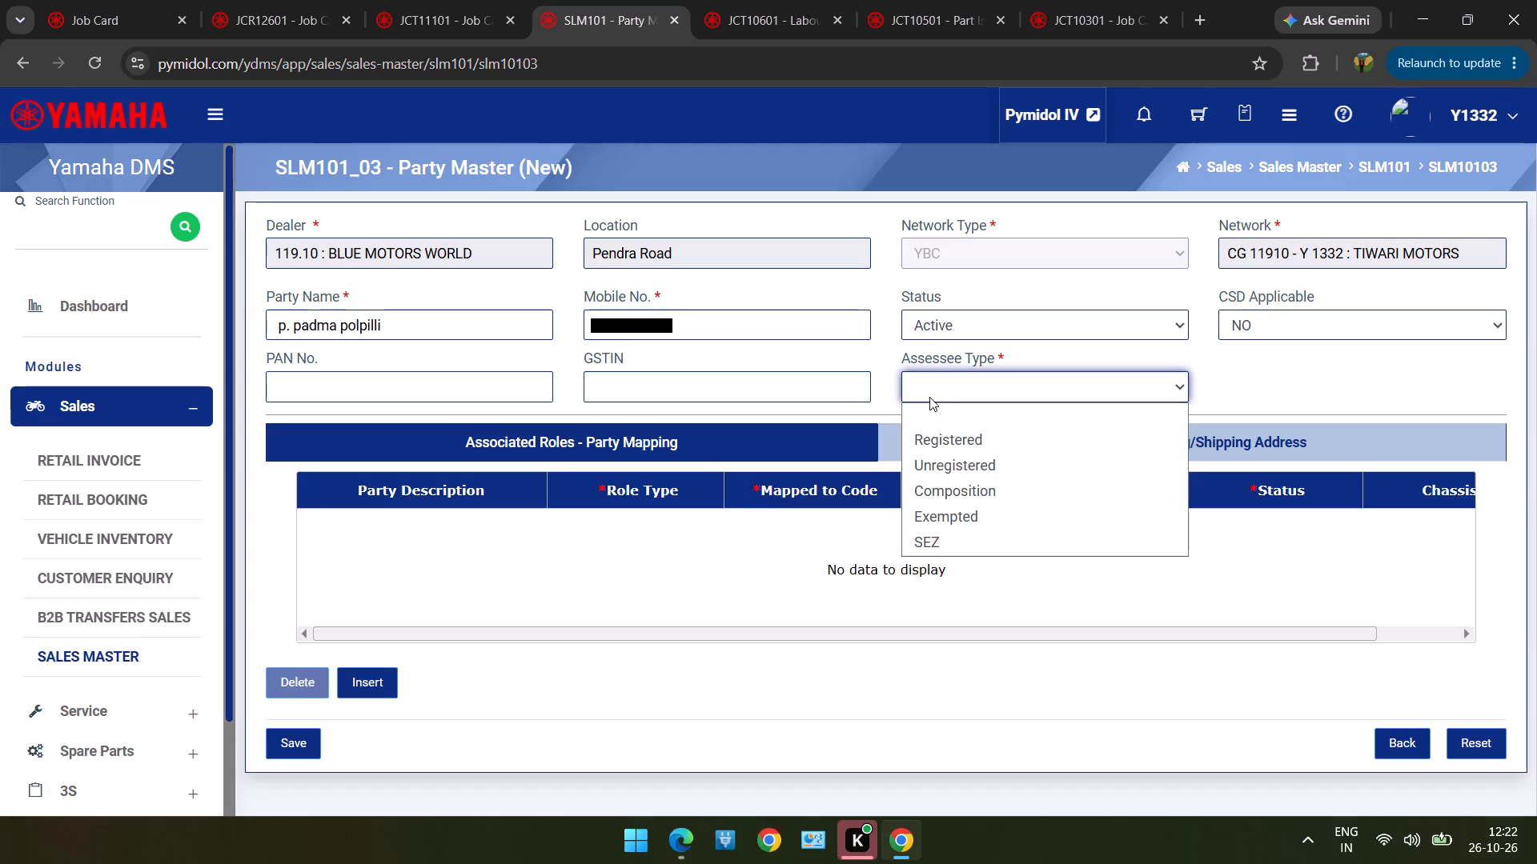
left_click(937, 465)
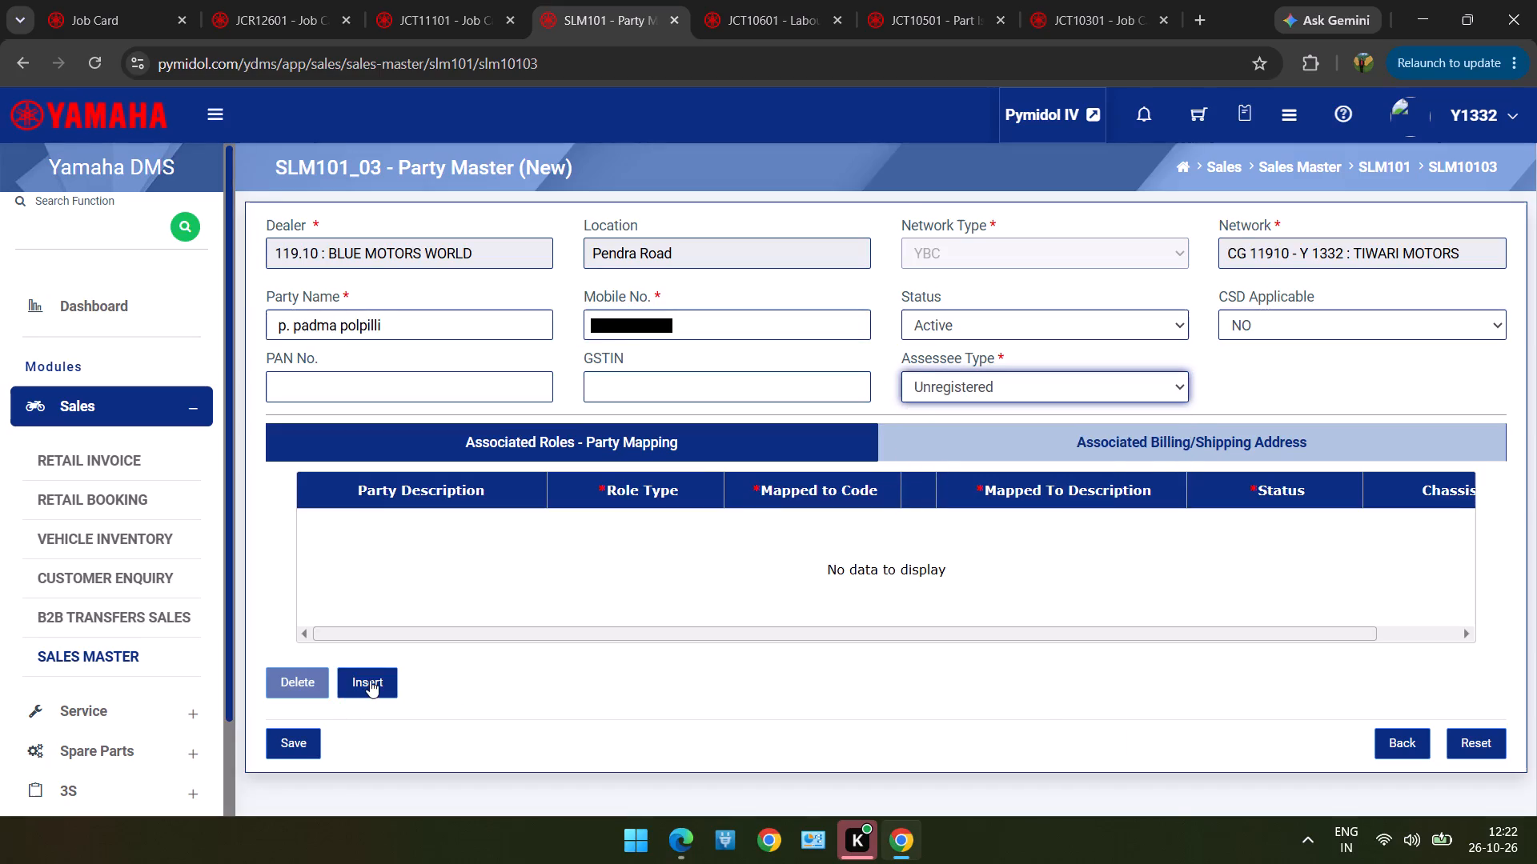
left_click(370, 680)
double_click(620, 532)
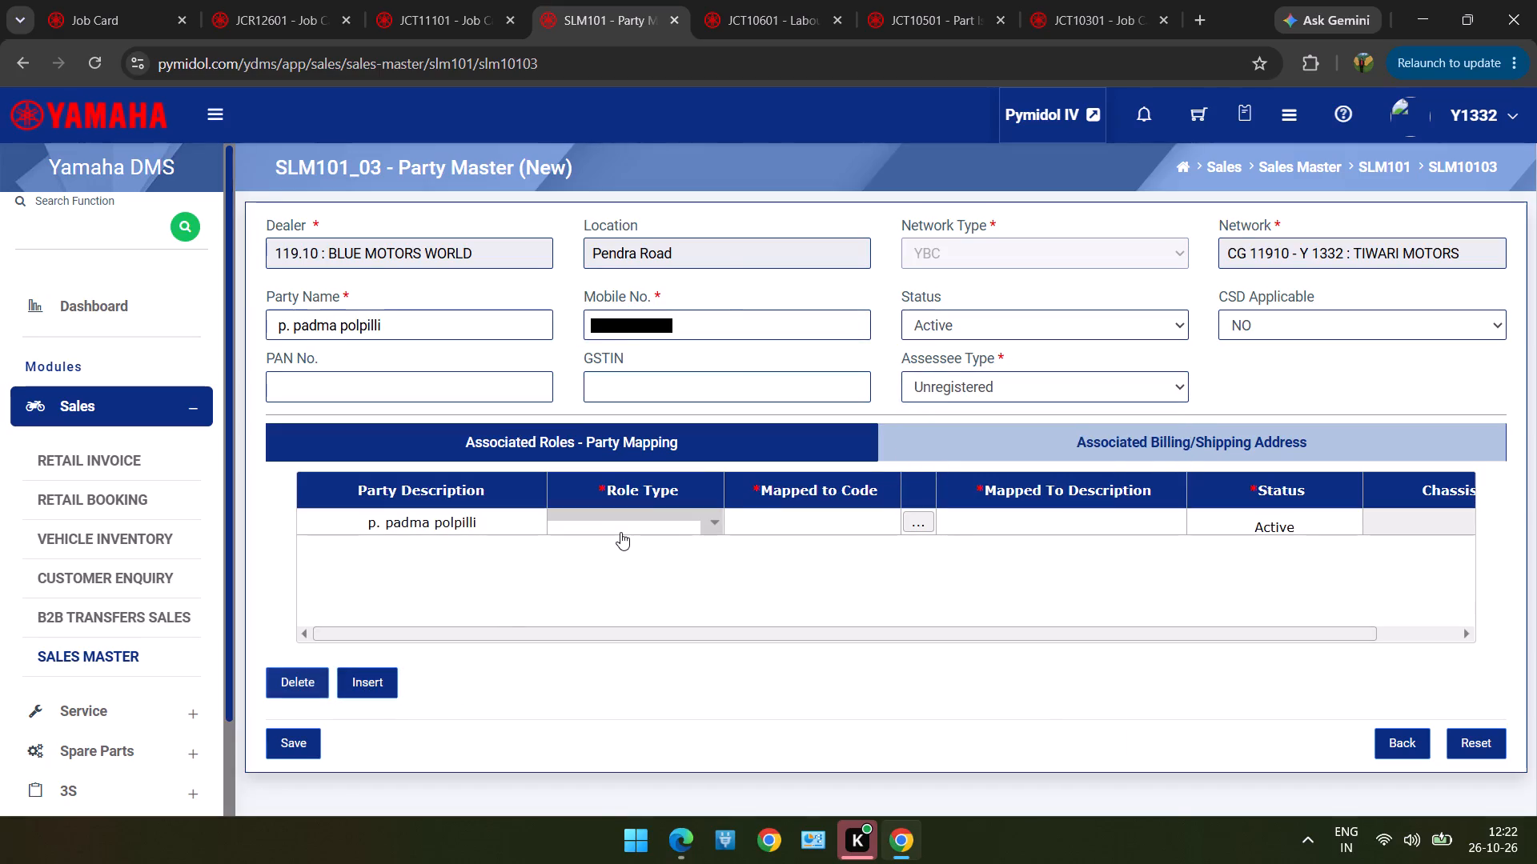
double_click(620, 532)
left_click(620, 532)
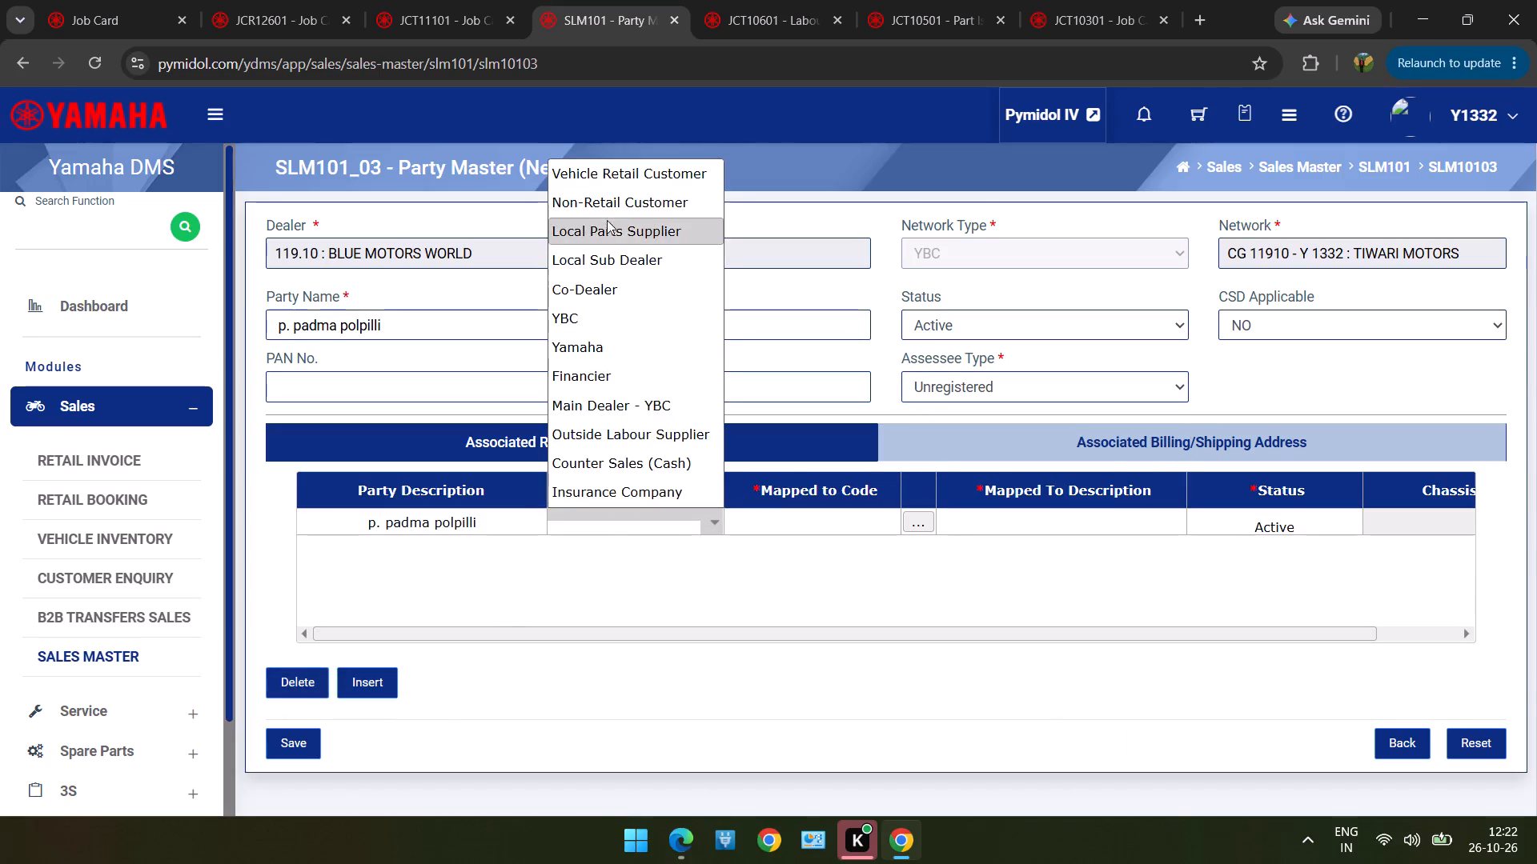
left_click(612, 173)
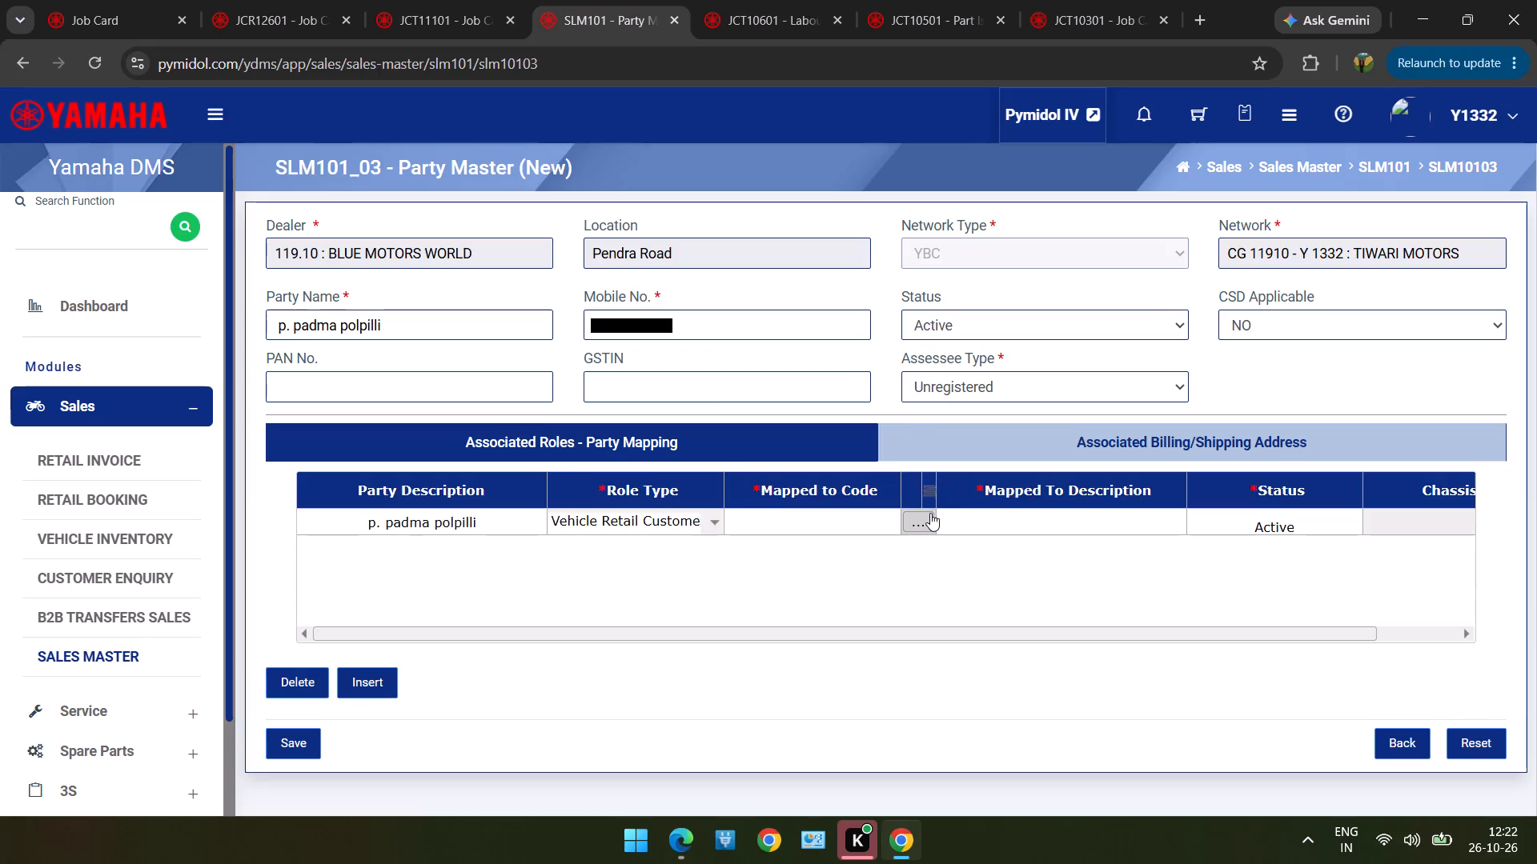
left_click(917, 519)
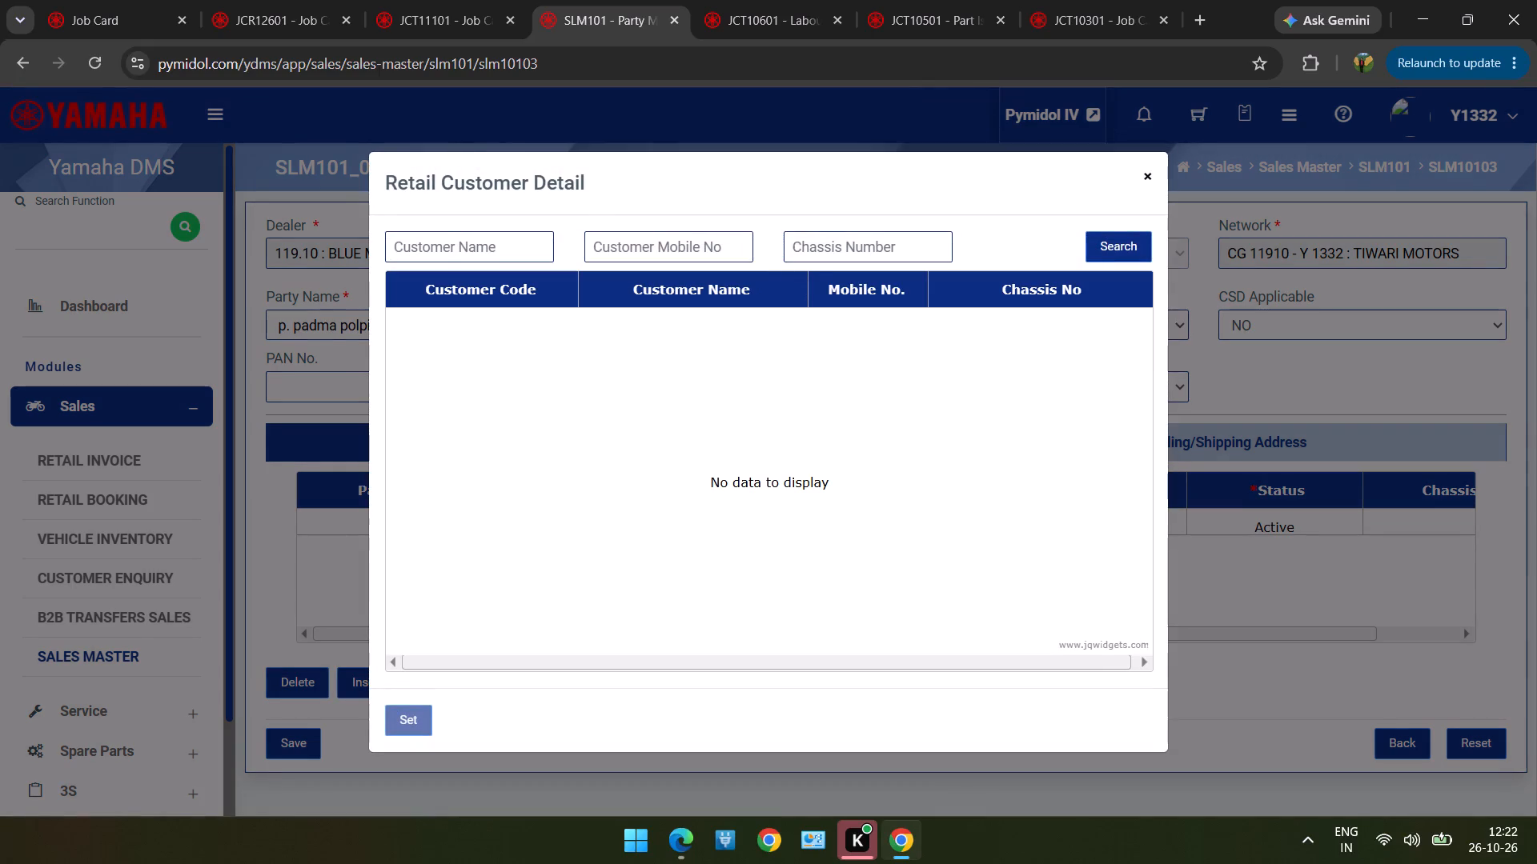
left_click(716, 251)
key("ctrl+v")
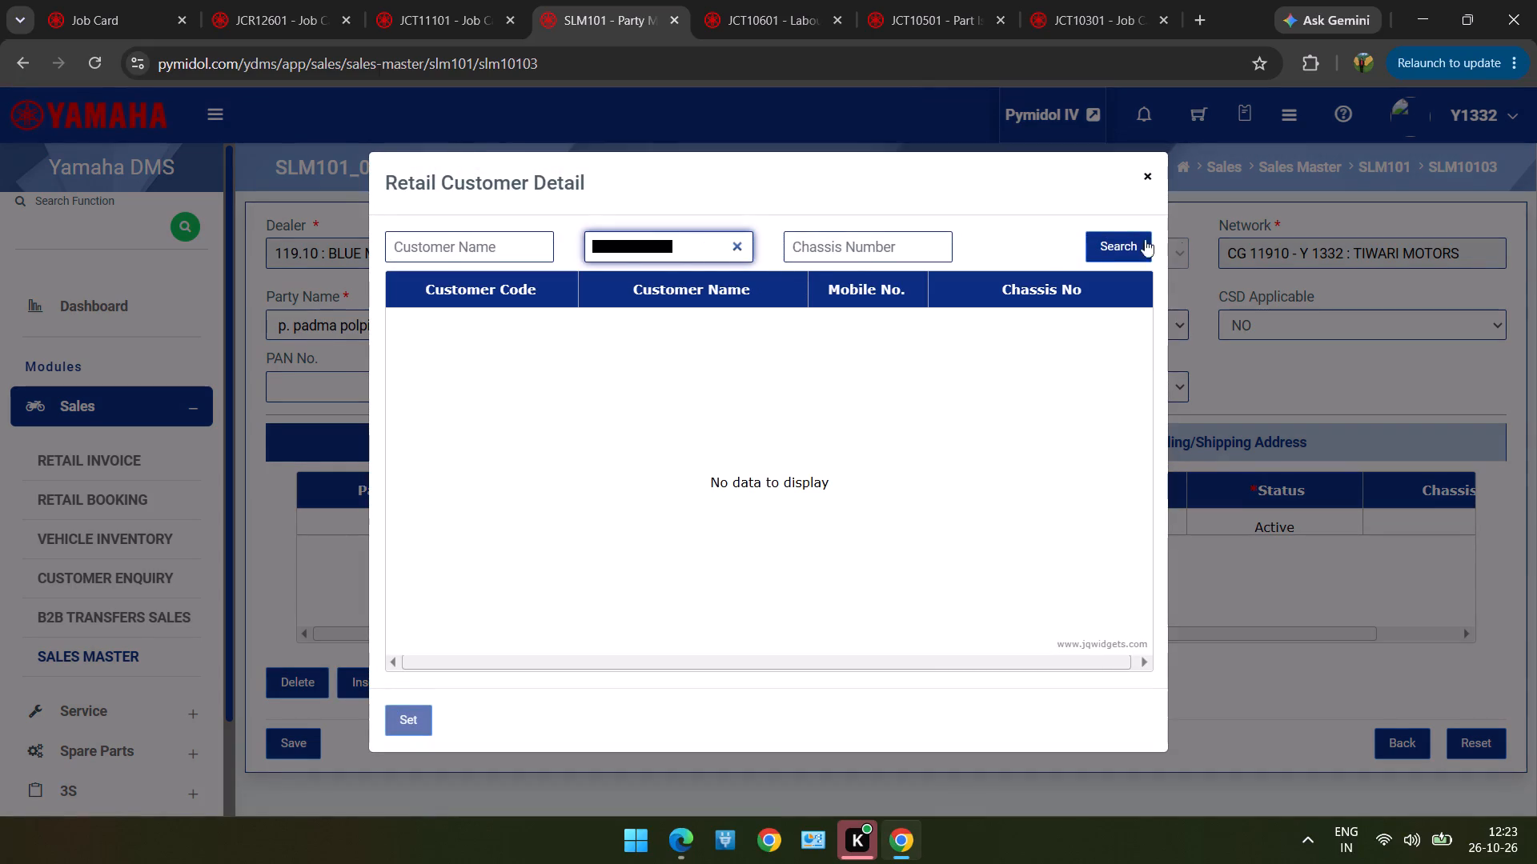
left_click(1129, 246)
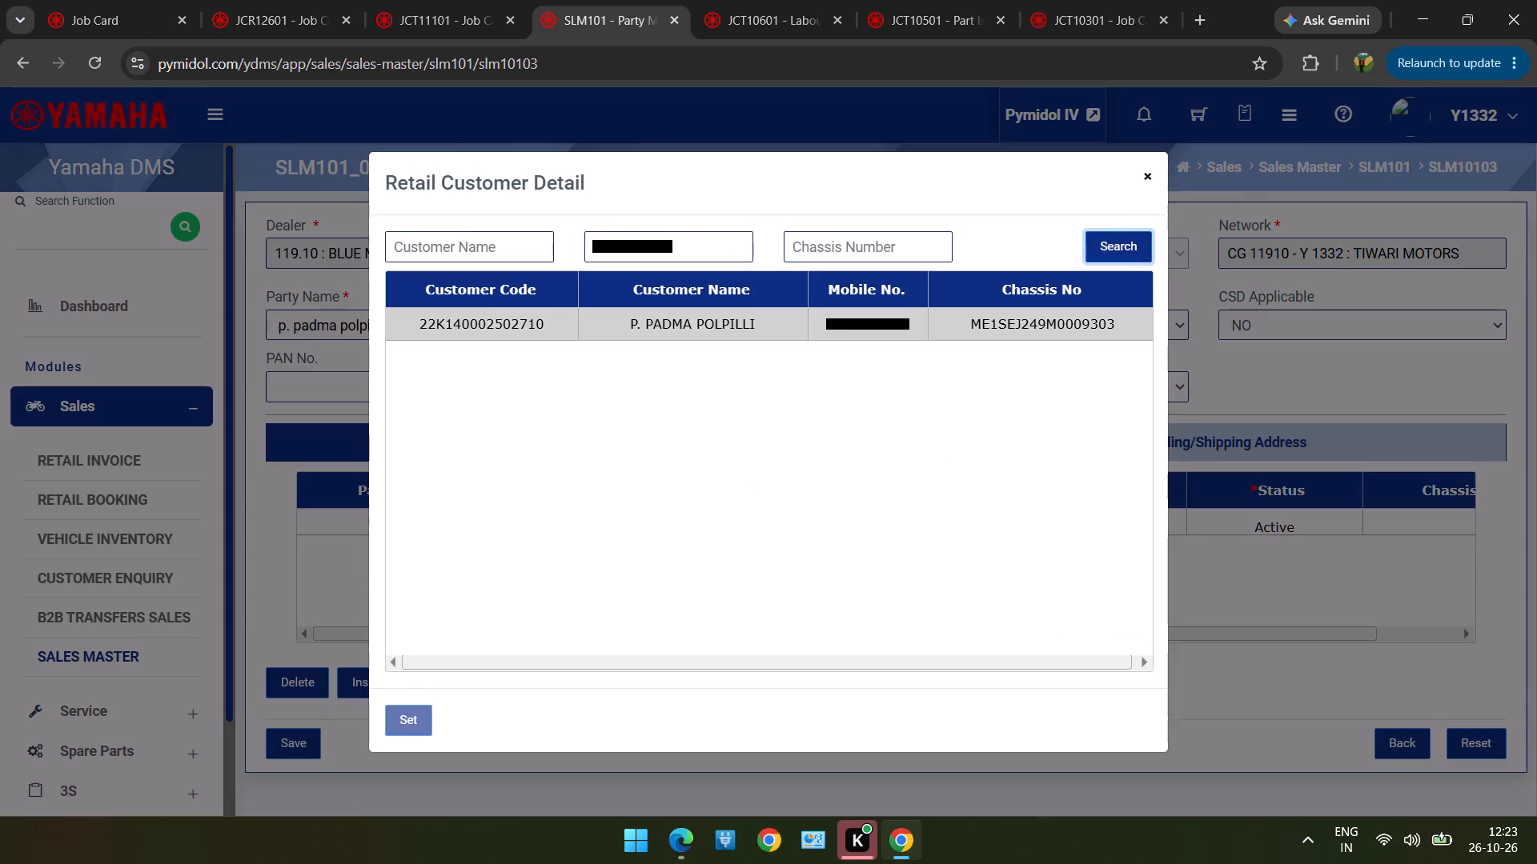
double_click(856, 329)
Save the new party record and confirm its creation.
left_click(280, 742)
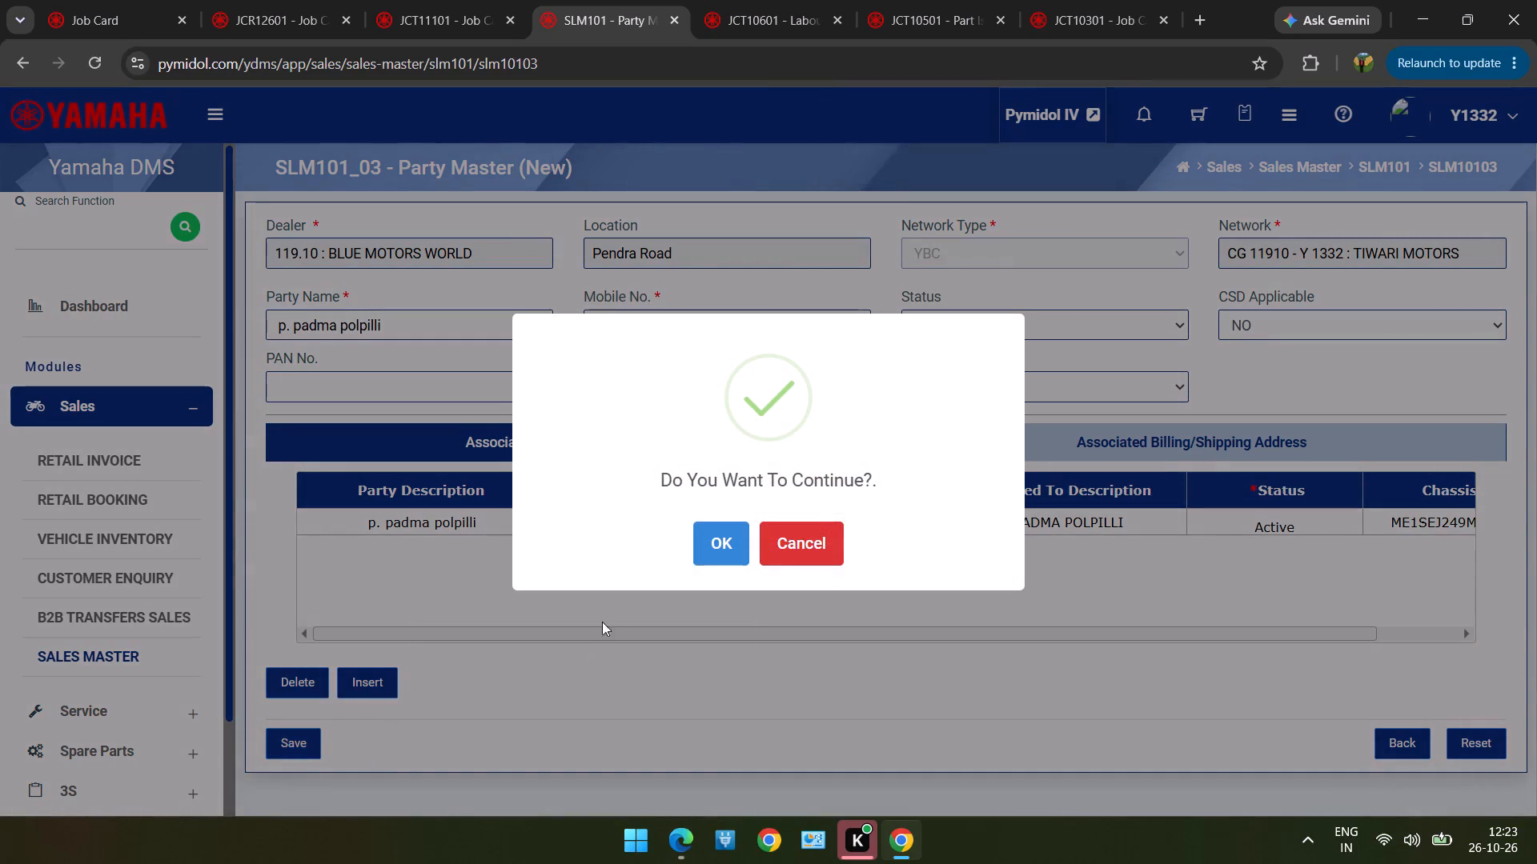
left_click(703, 550)
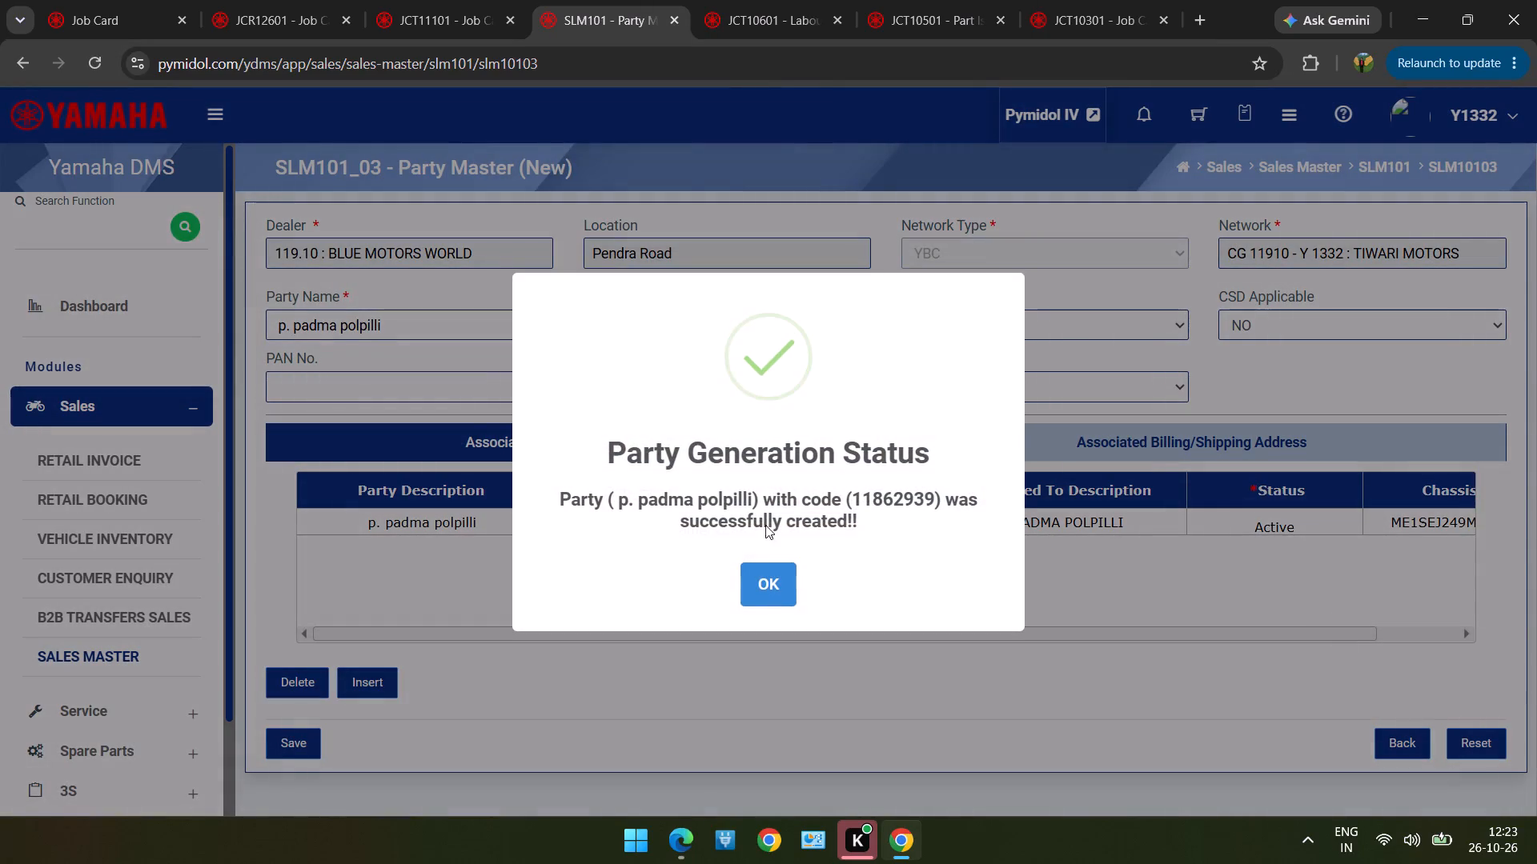
left_click(748, 586)
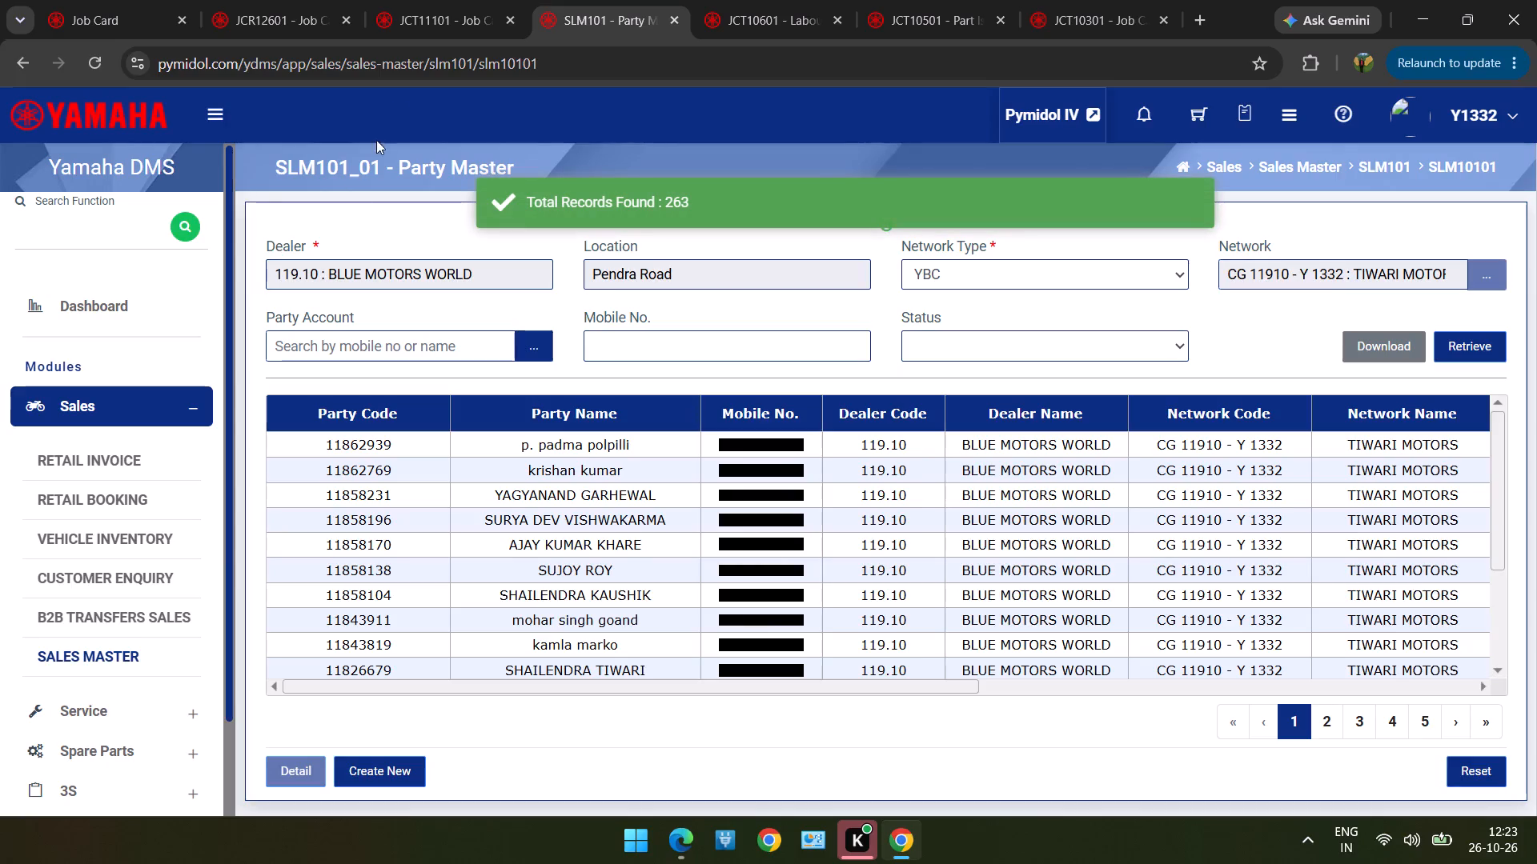
left_click(439, 26)
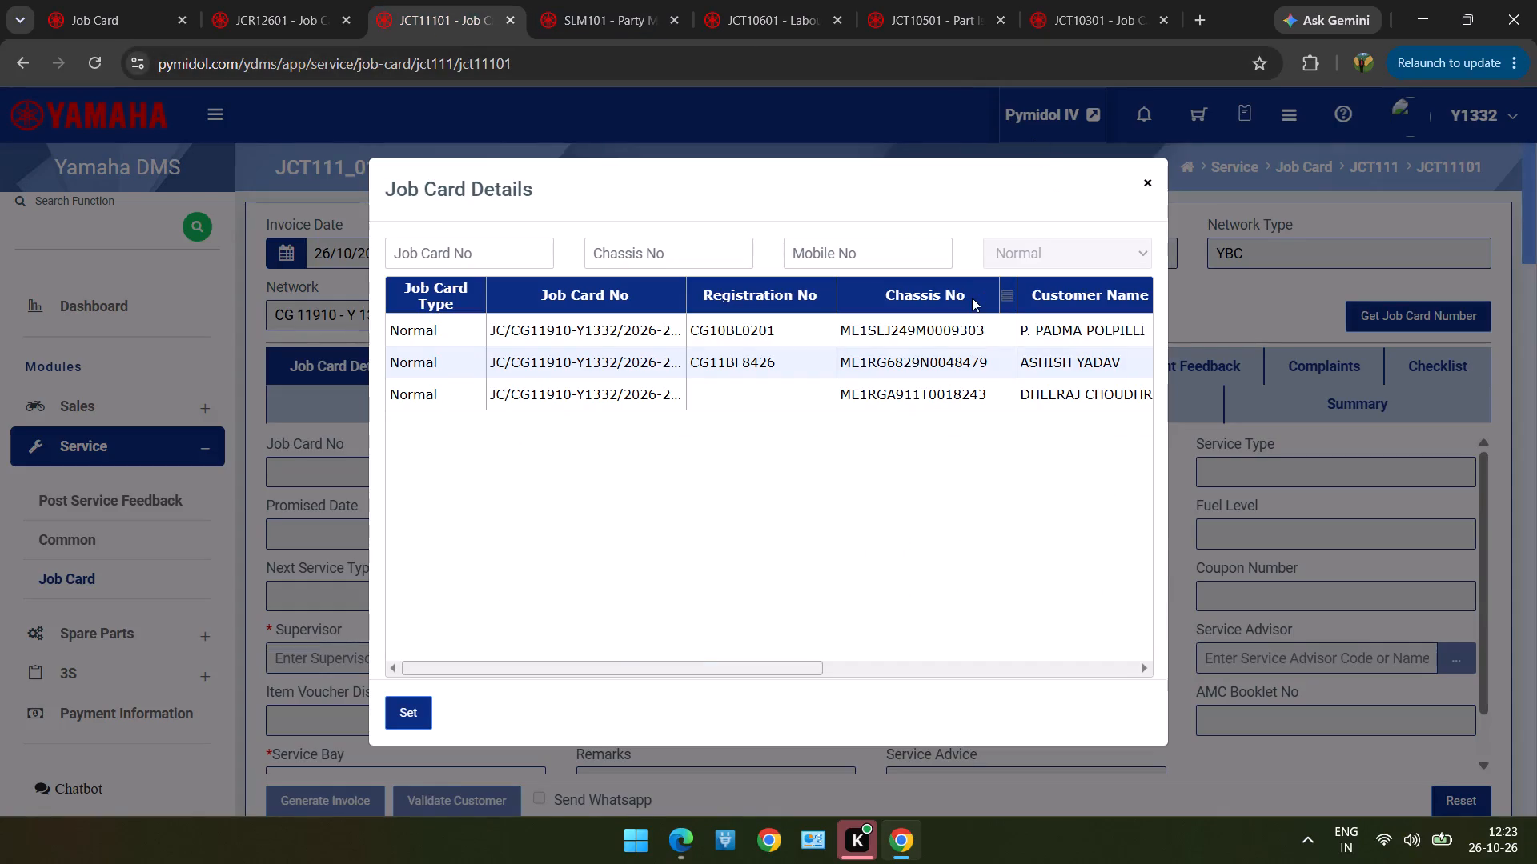
double_click(973, 342)
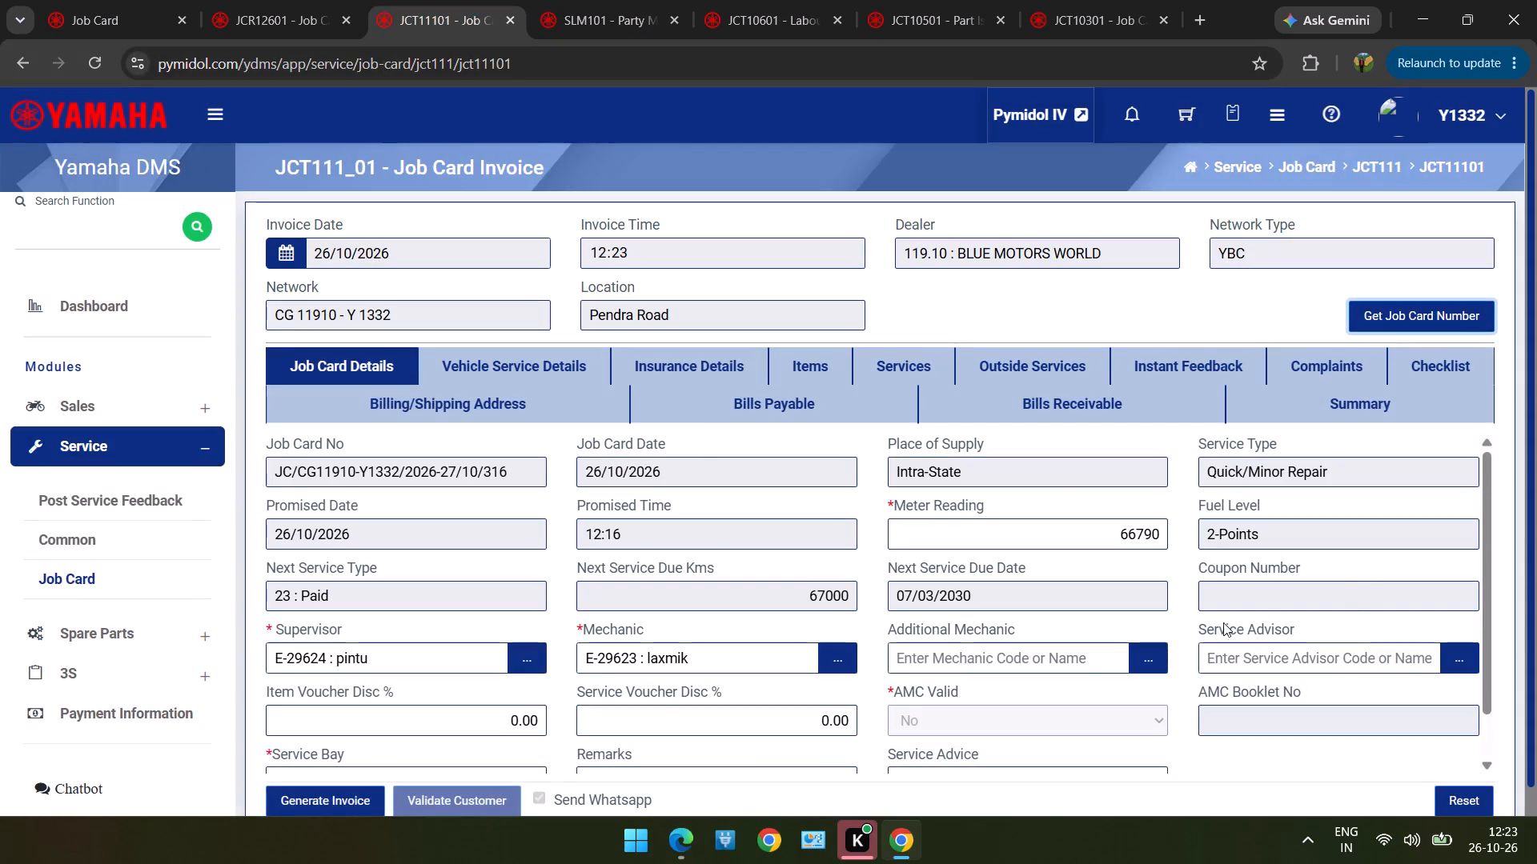
double_click(1150, 658)
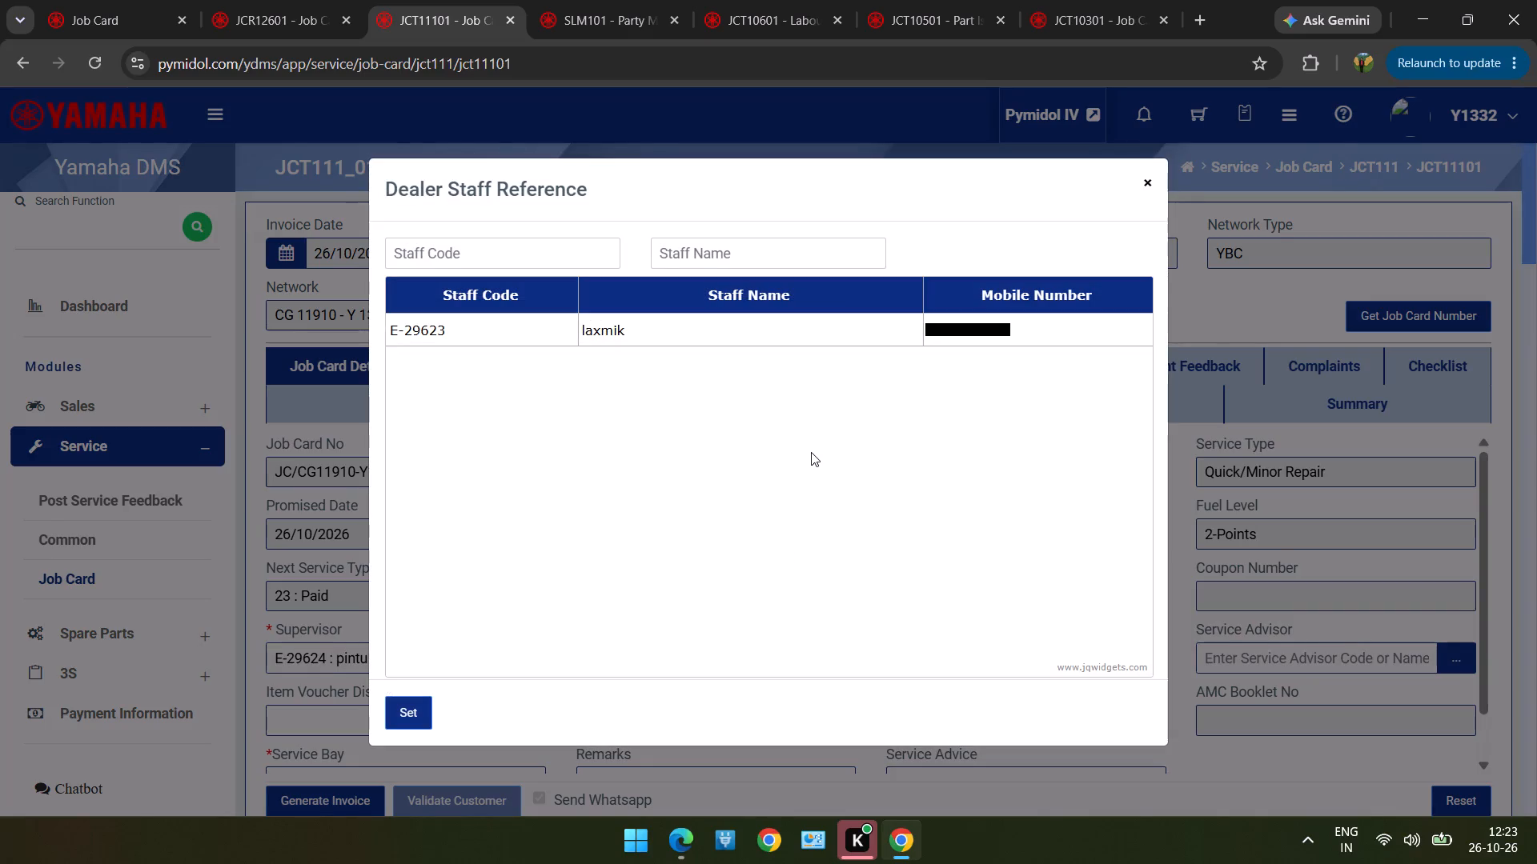
double_click(702, 330)
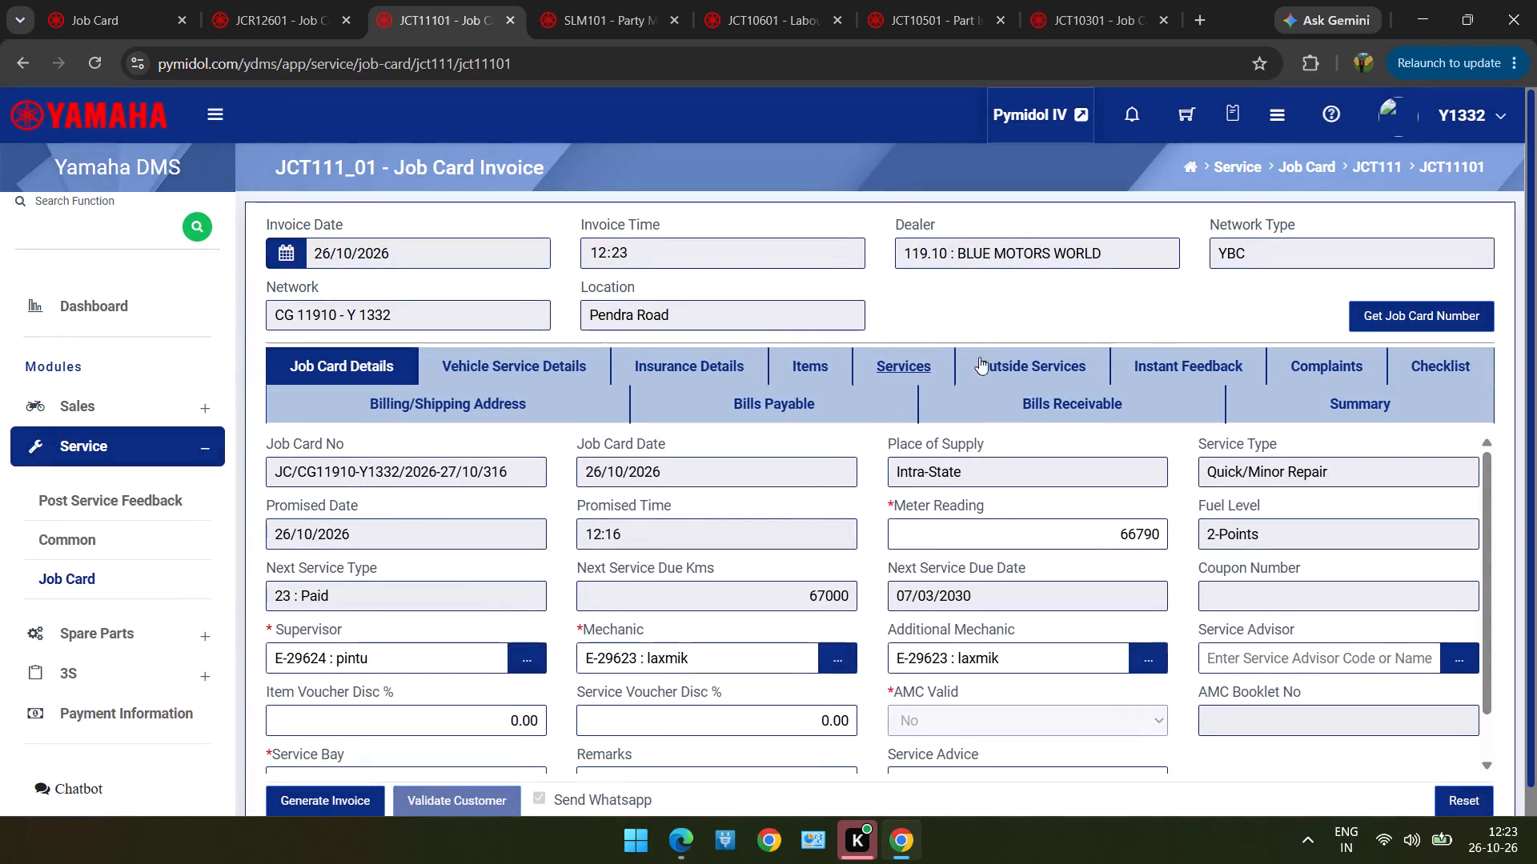
In the invoice's instant feedback, answer Delivery on time with Yes, and Washing quality and Staff Behavior with Ok.
left_click_drag(1011, 362, 1167, 379)
left_click(1167, 379)
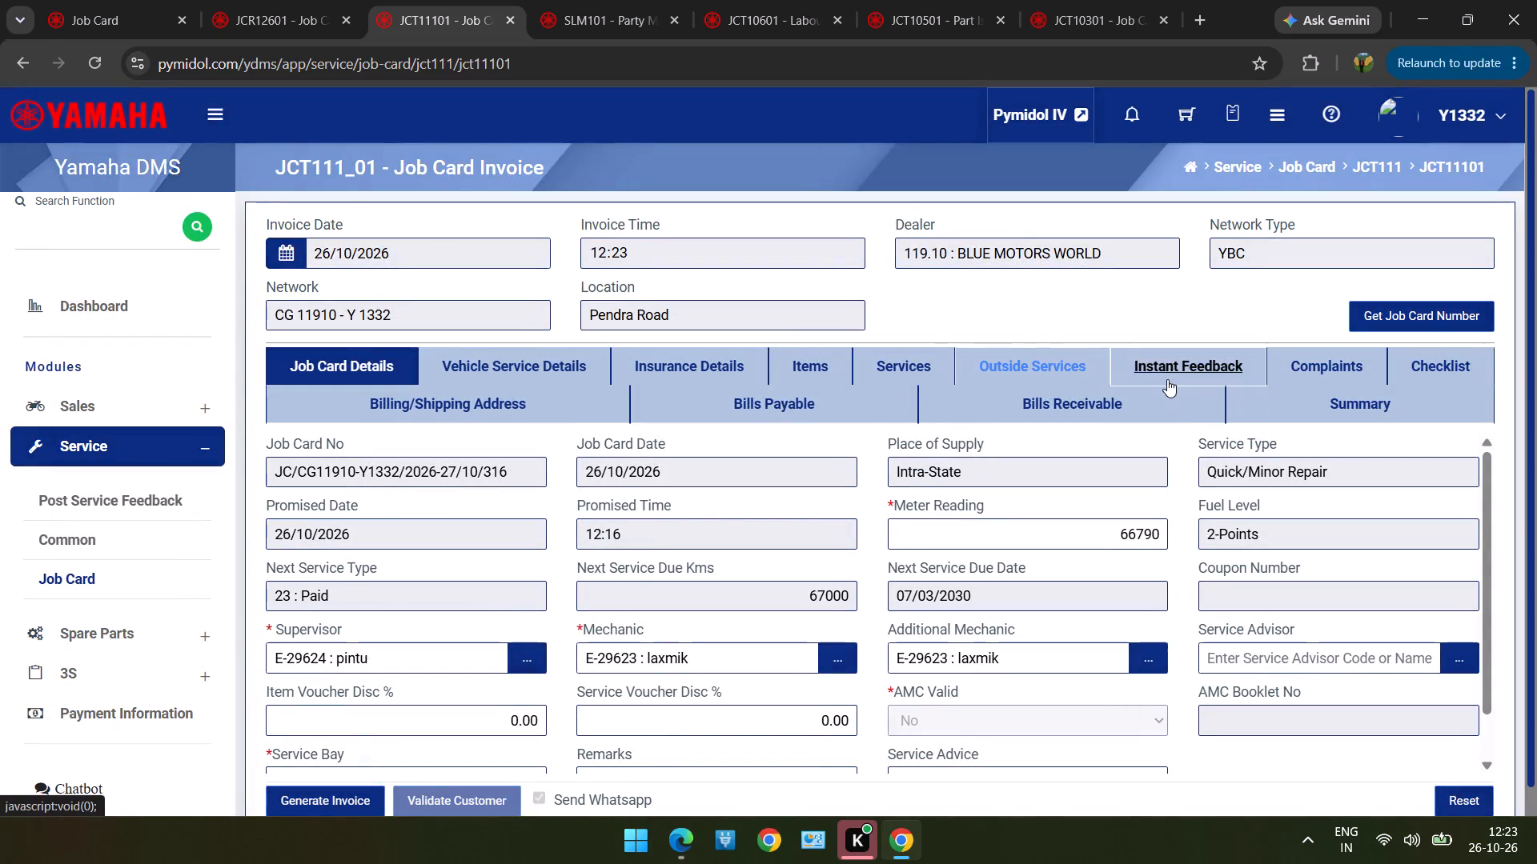
double_click(561, 486)
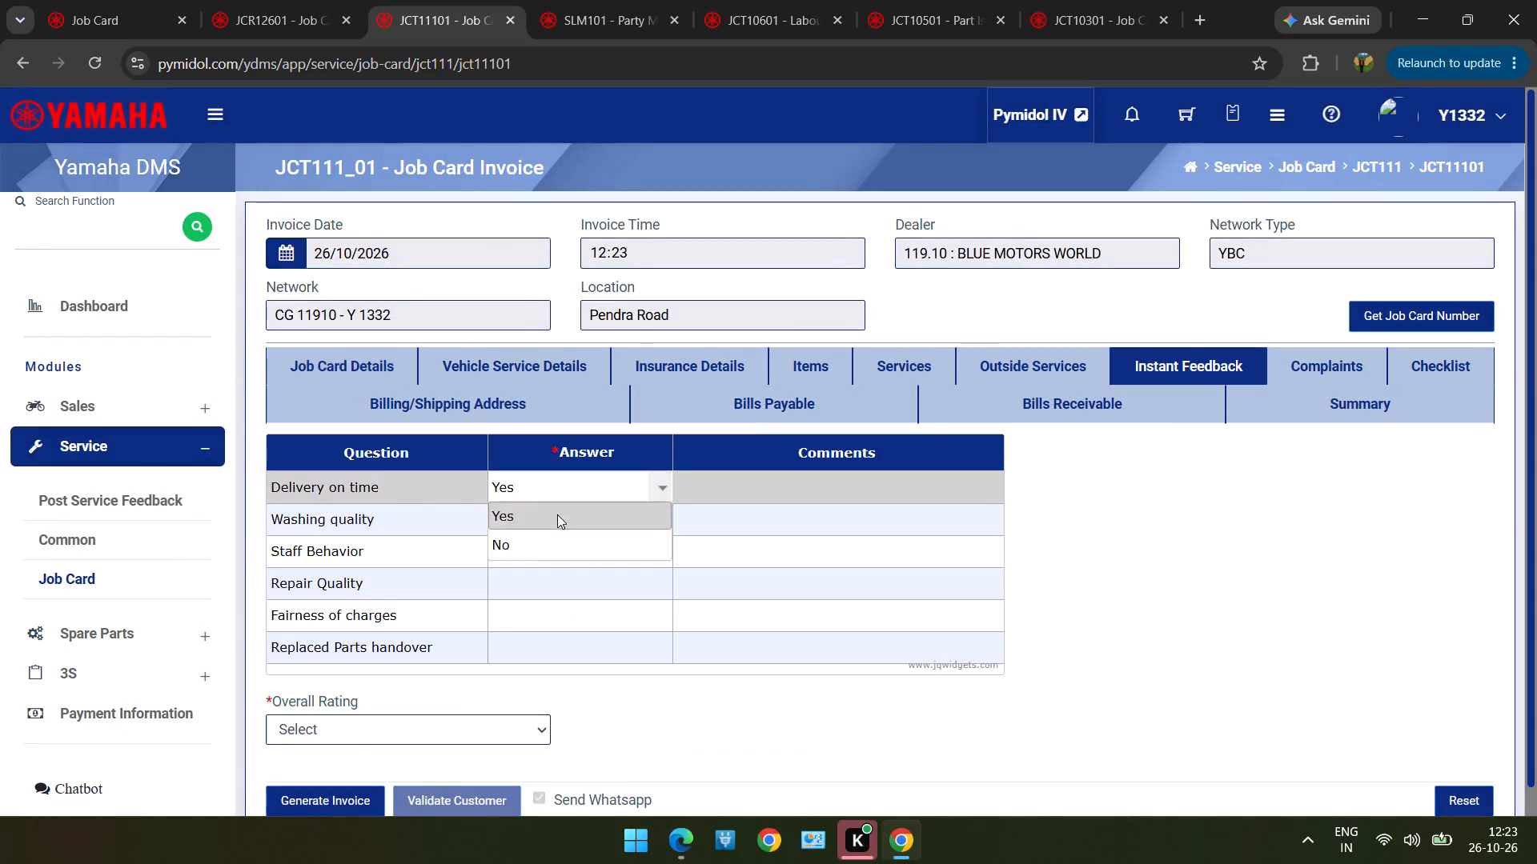
left_click(557, 514)
left_click_drag(557, 514, 548, 544)
double_click(548, 521)
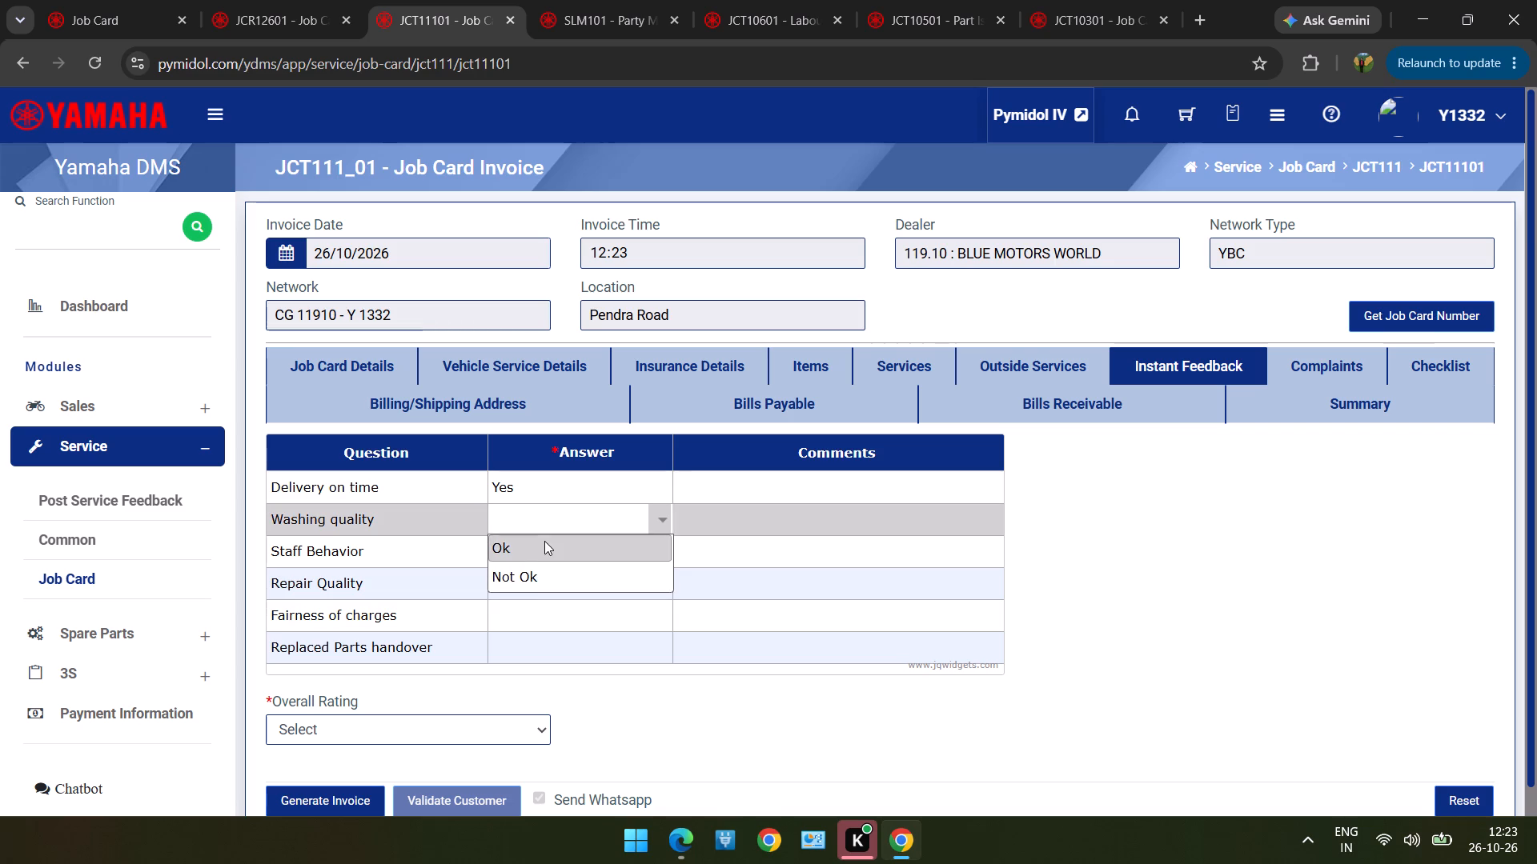
left_click(544, 541)
left_click_drag(544, 541, 536, 565)
double_click(536, 565)
left_click_drag(528, 579, 531, 526)
double_click(531, 526)
left_click(529, 538)
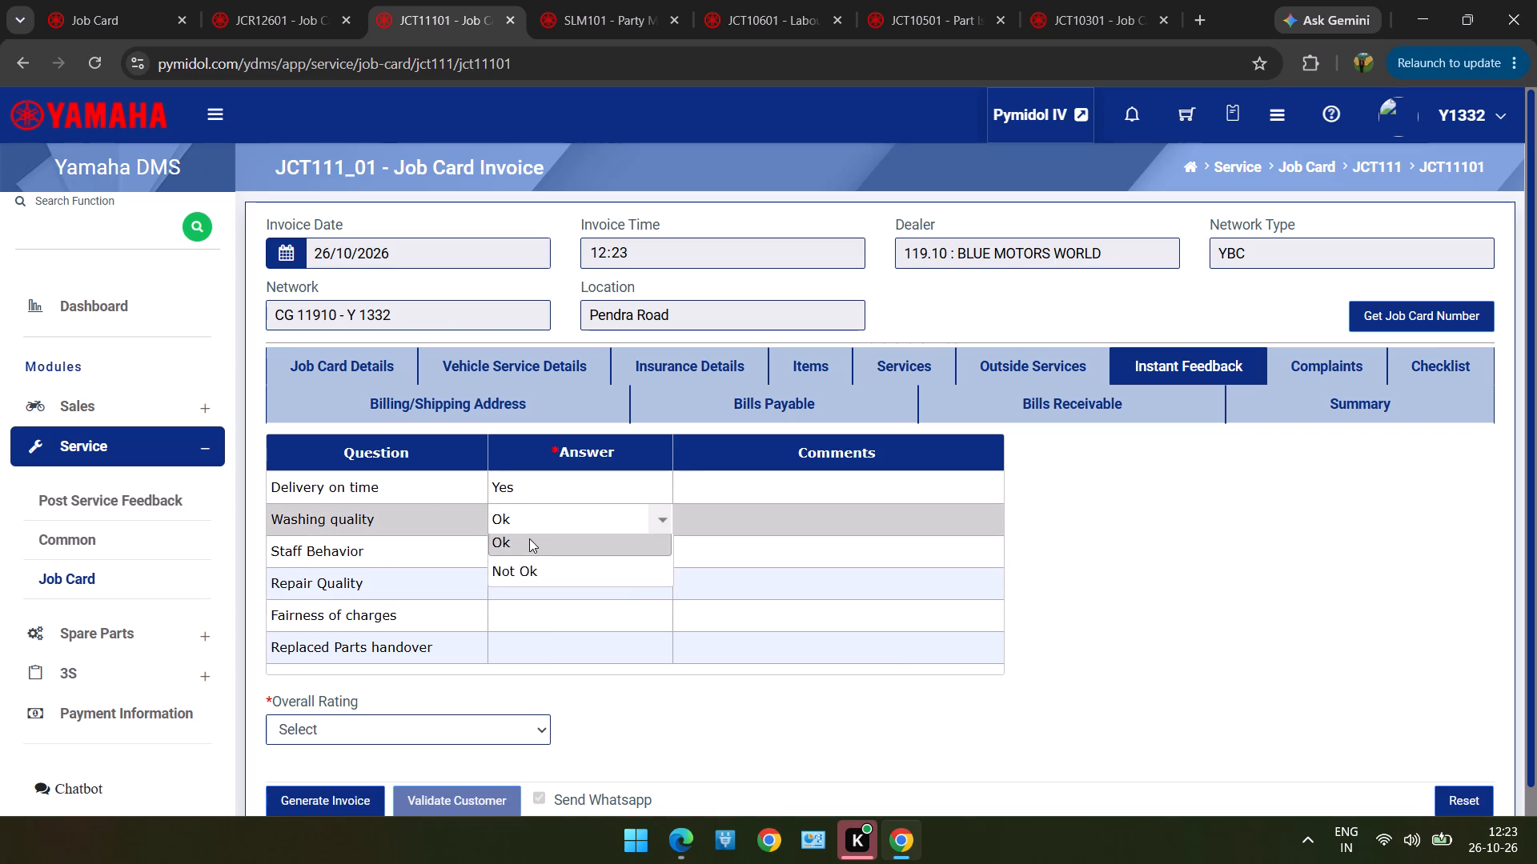
Answer the Repair Quality and Fairness of charges feedback questions with Ok, and Replaced Parts handover with Yes.
double_click(516, 591)
left_click(507, 618)
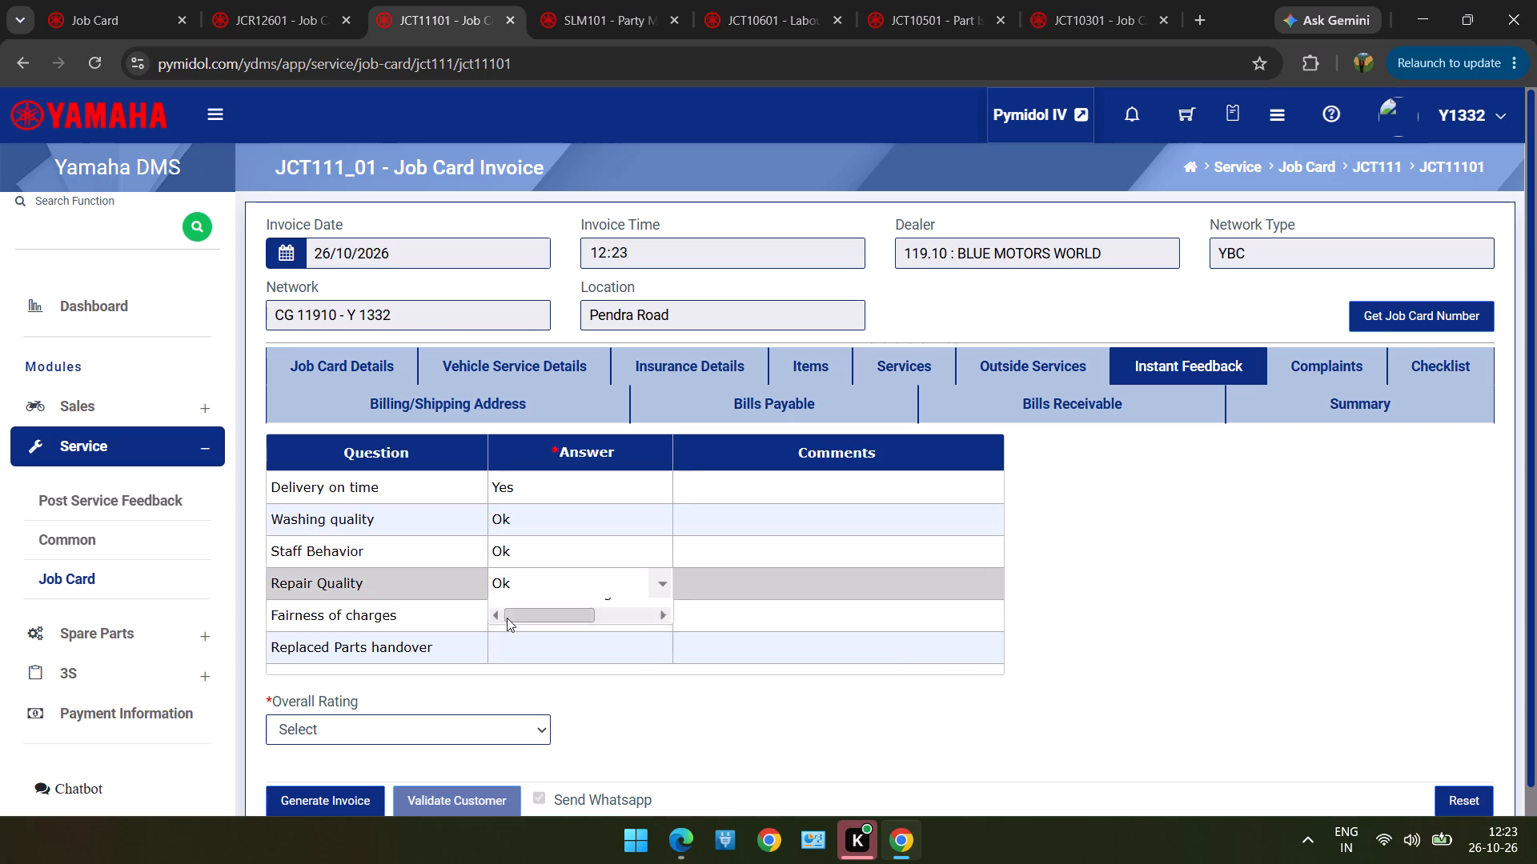
double_click(504, 629)
left_click_drag(496, 650, 496, 660)
double_click(496, 660)
left_click(496, 684)
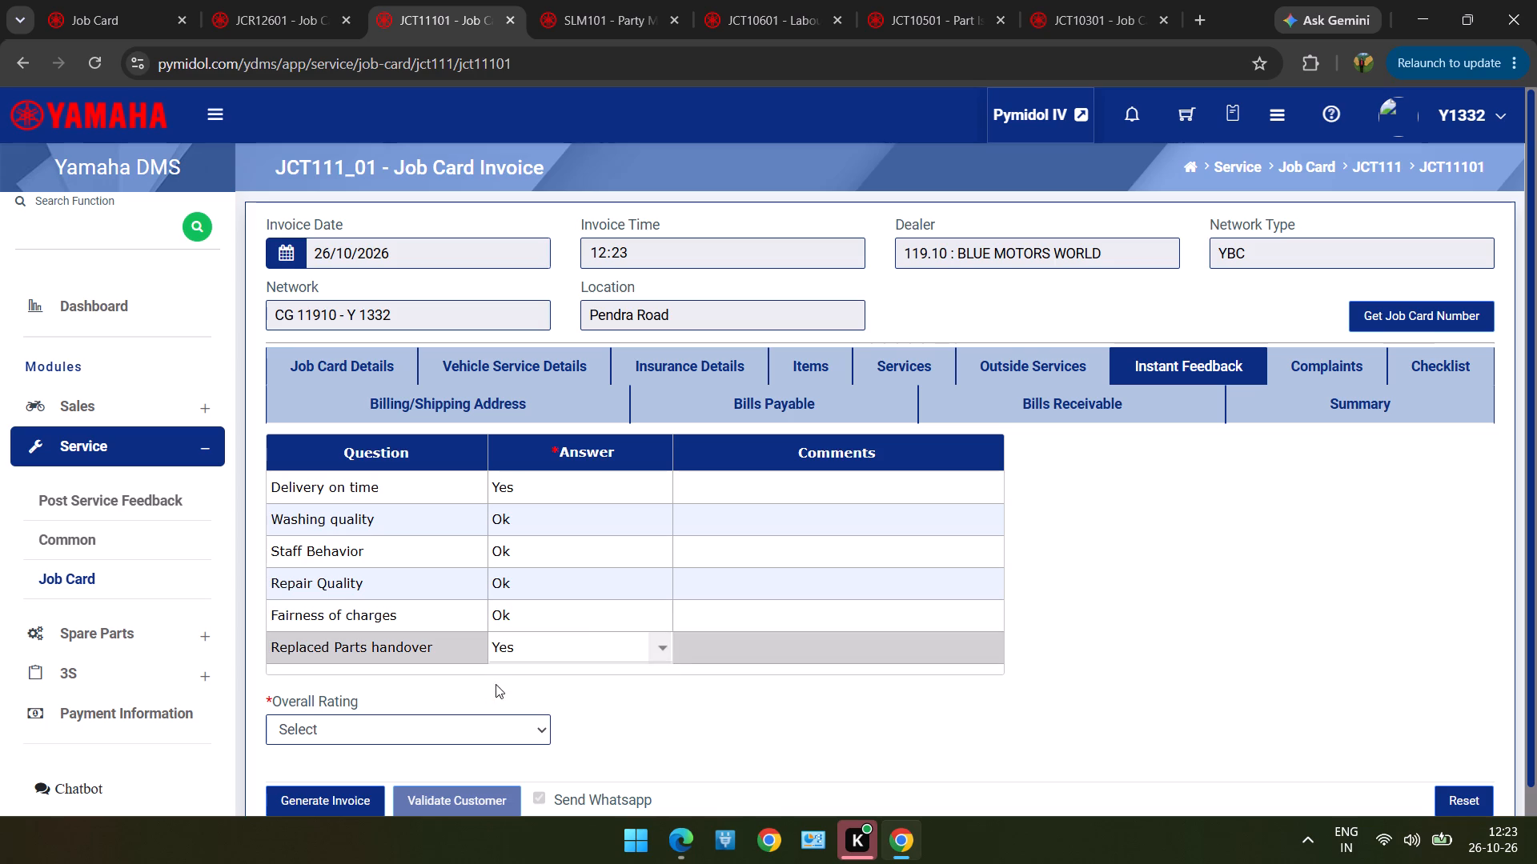
Set the feedback's overall rating to Excellent (5).
left_click(488, 721)
left_click(488, 721)
left_click(470, 699)
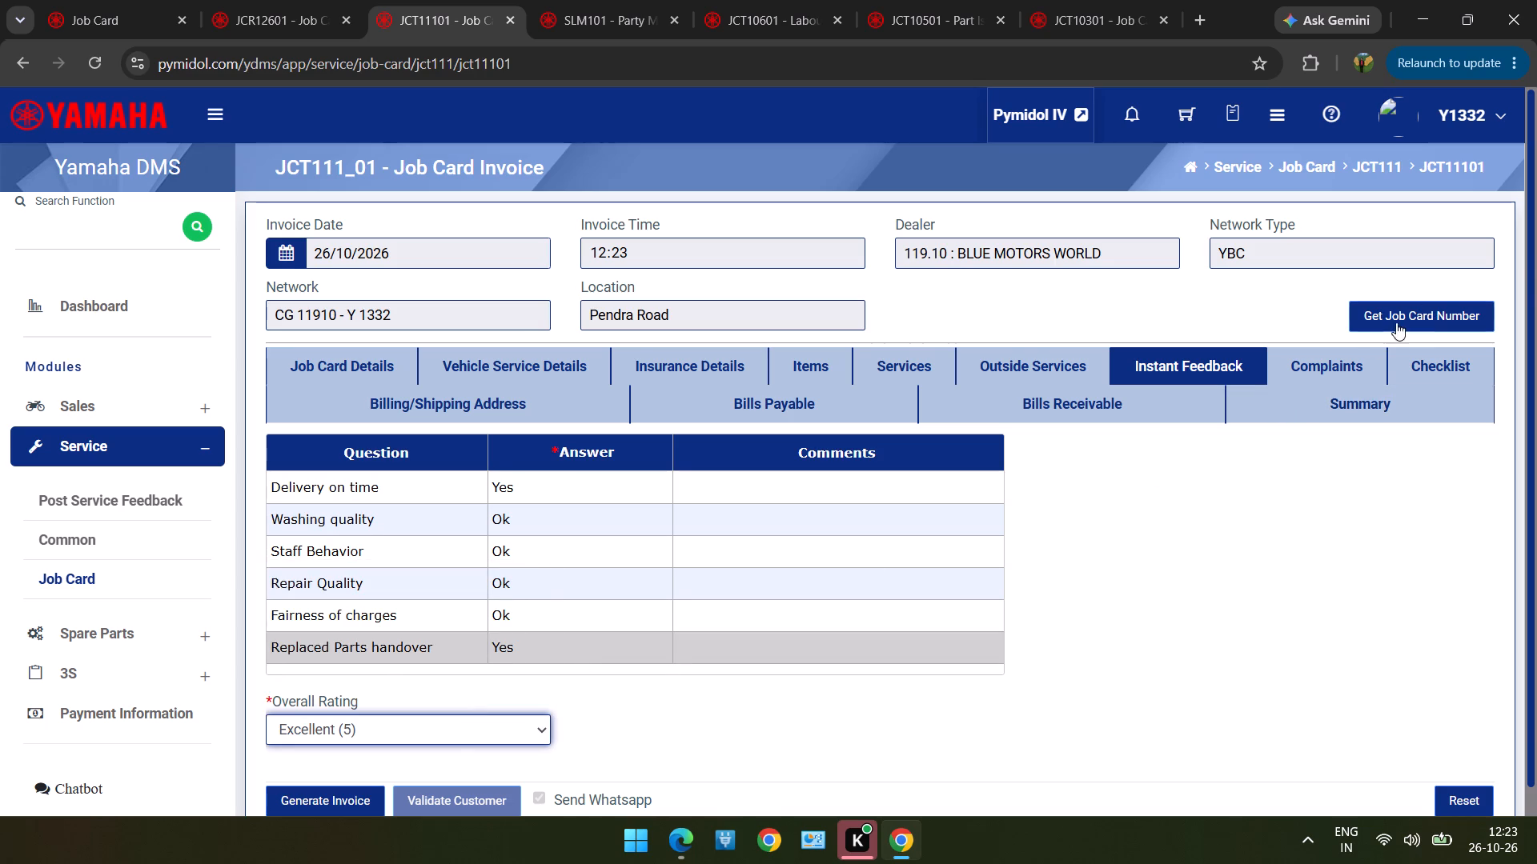
Mark the GENERAL SERVICE complaint as resolved with Yes.
left_click(1349, 350)
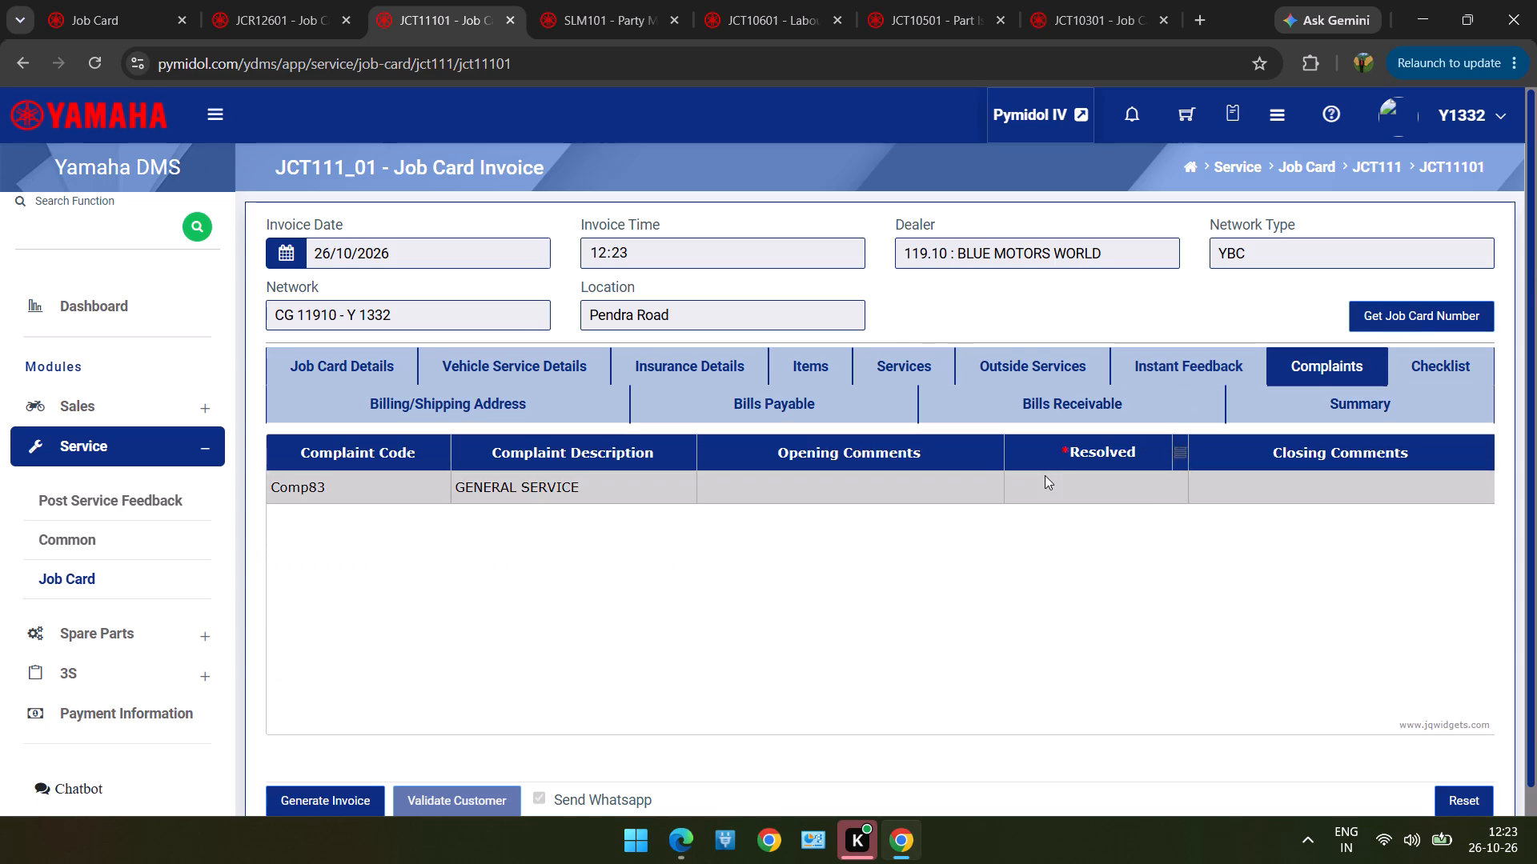
double_click(1045, 475)
left_click(1038, 502)
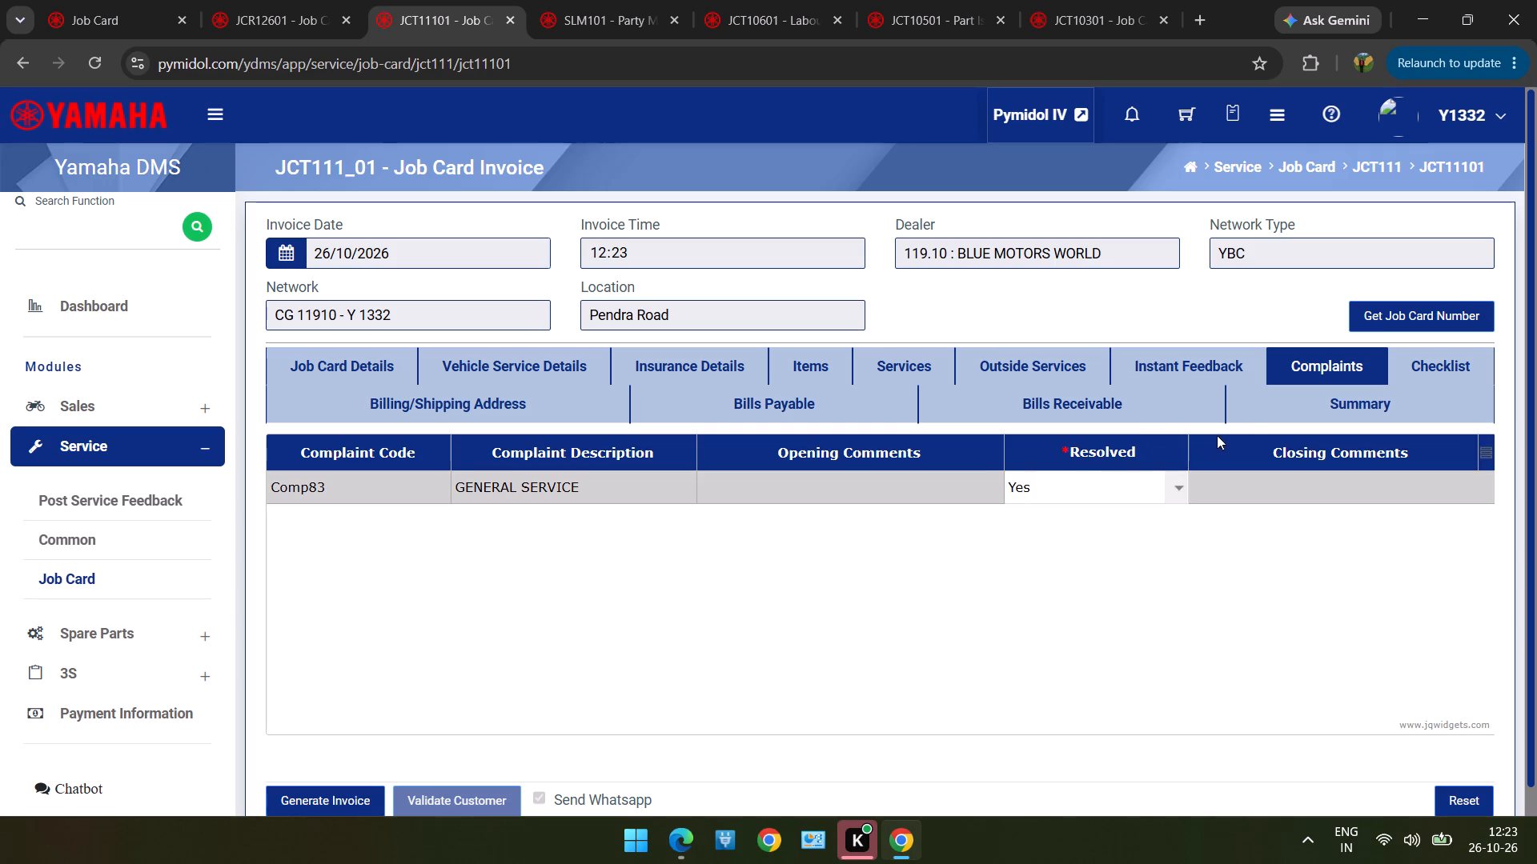
Set the invoice summary's division code to 2355, SERVICE.
left_click(1255, 411)
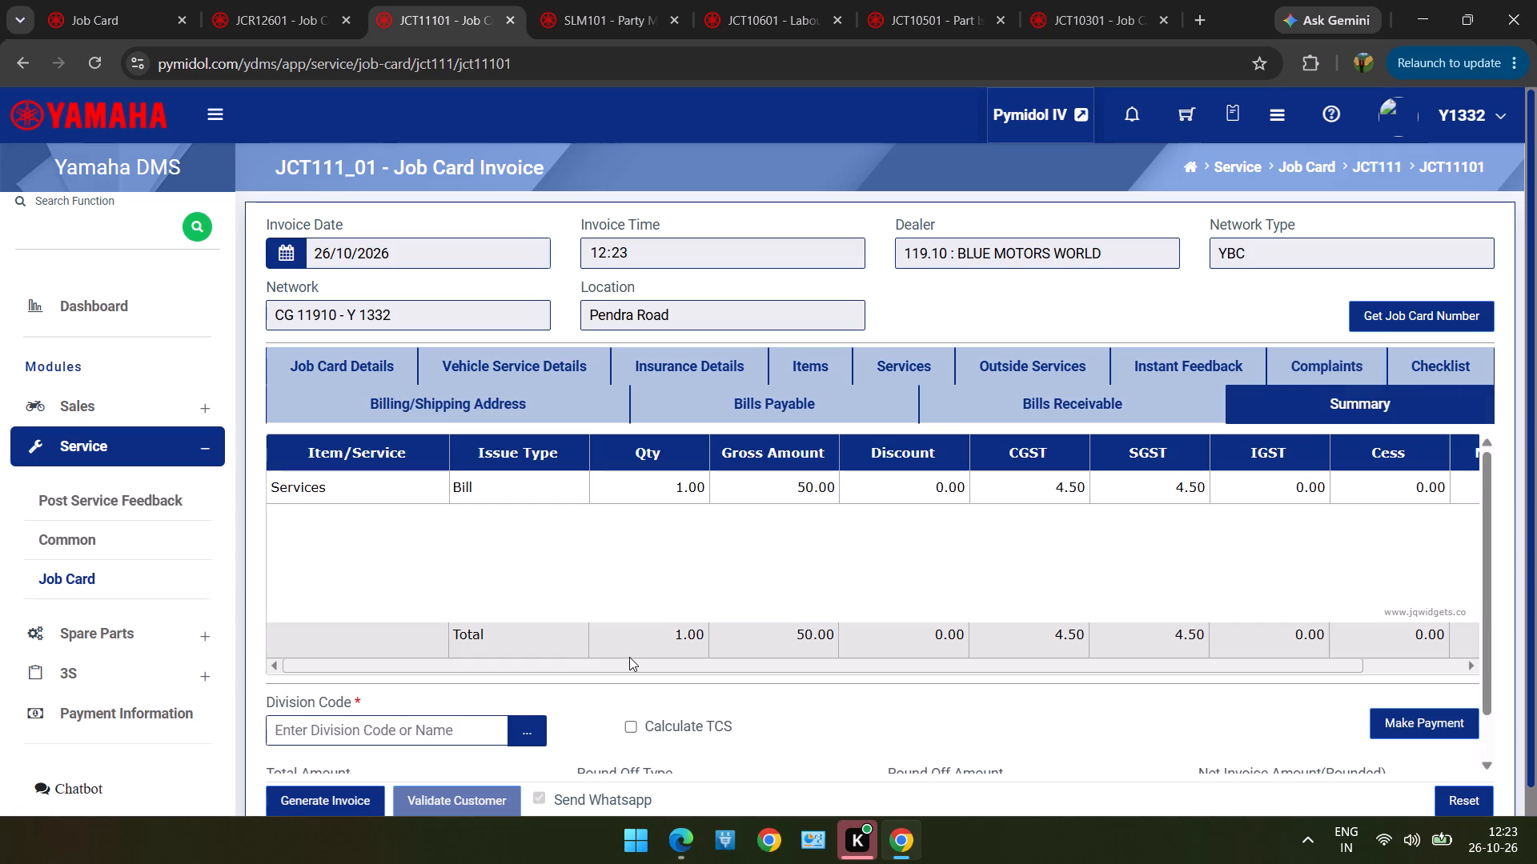
left_click(520, 739)
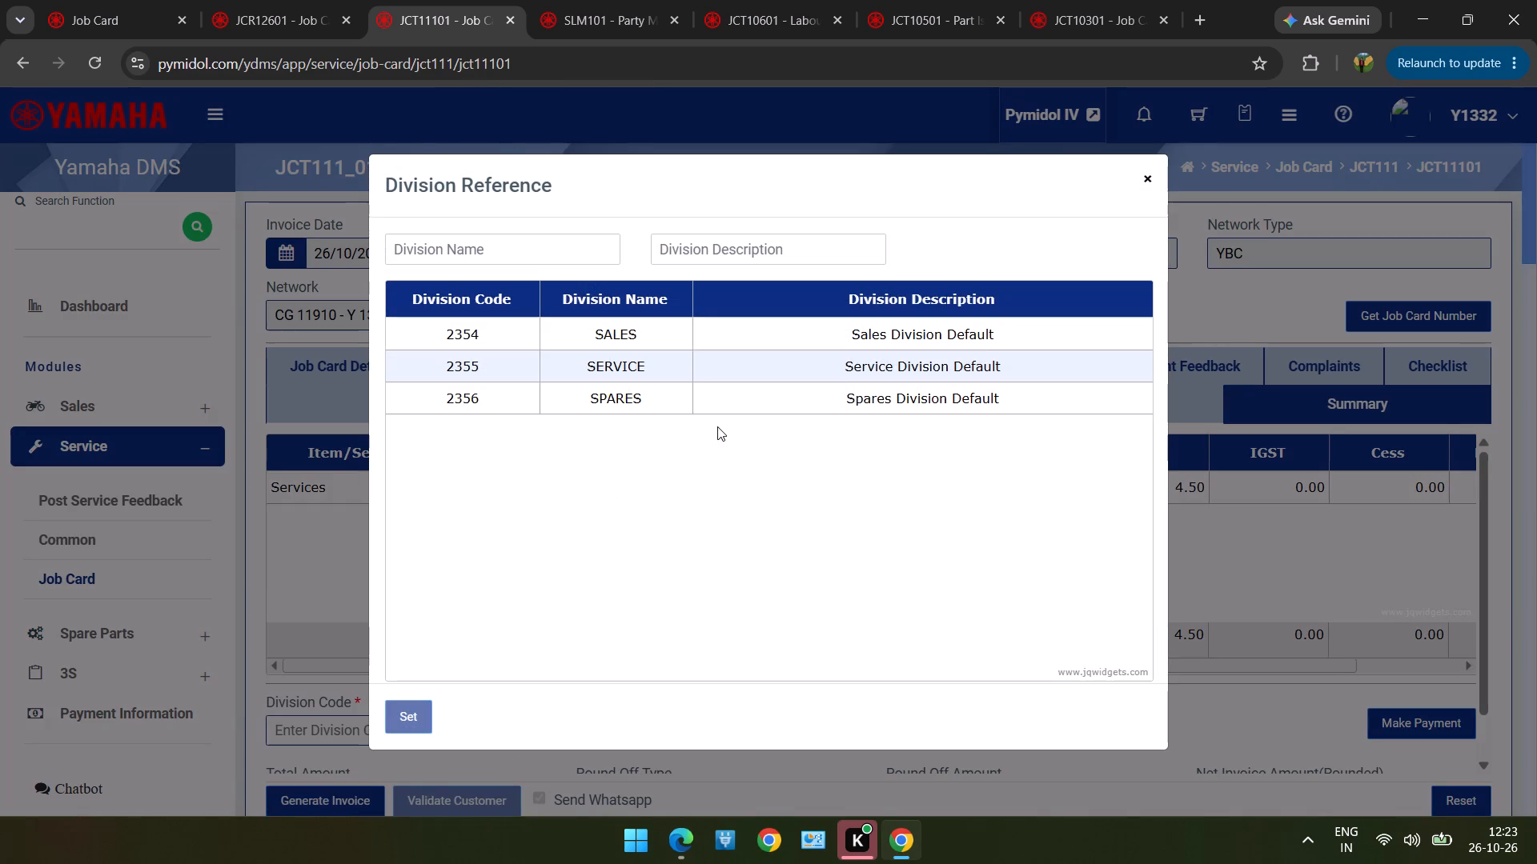
double_click(712, 362)
Generate the job card invoice with no round-off, confirm the submission, and return to a blank invoice form.
scroll(712, 362, "down", 2)
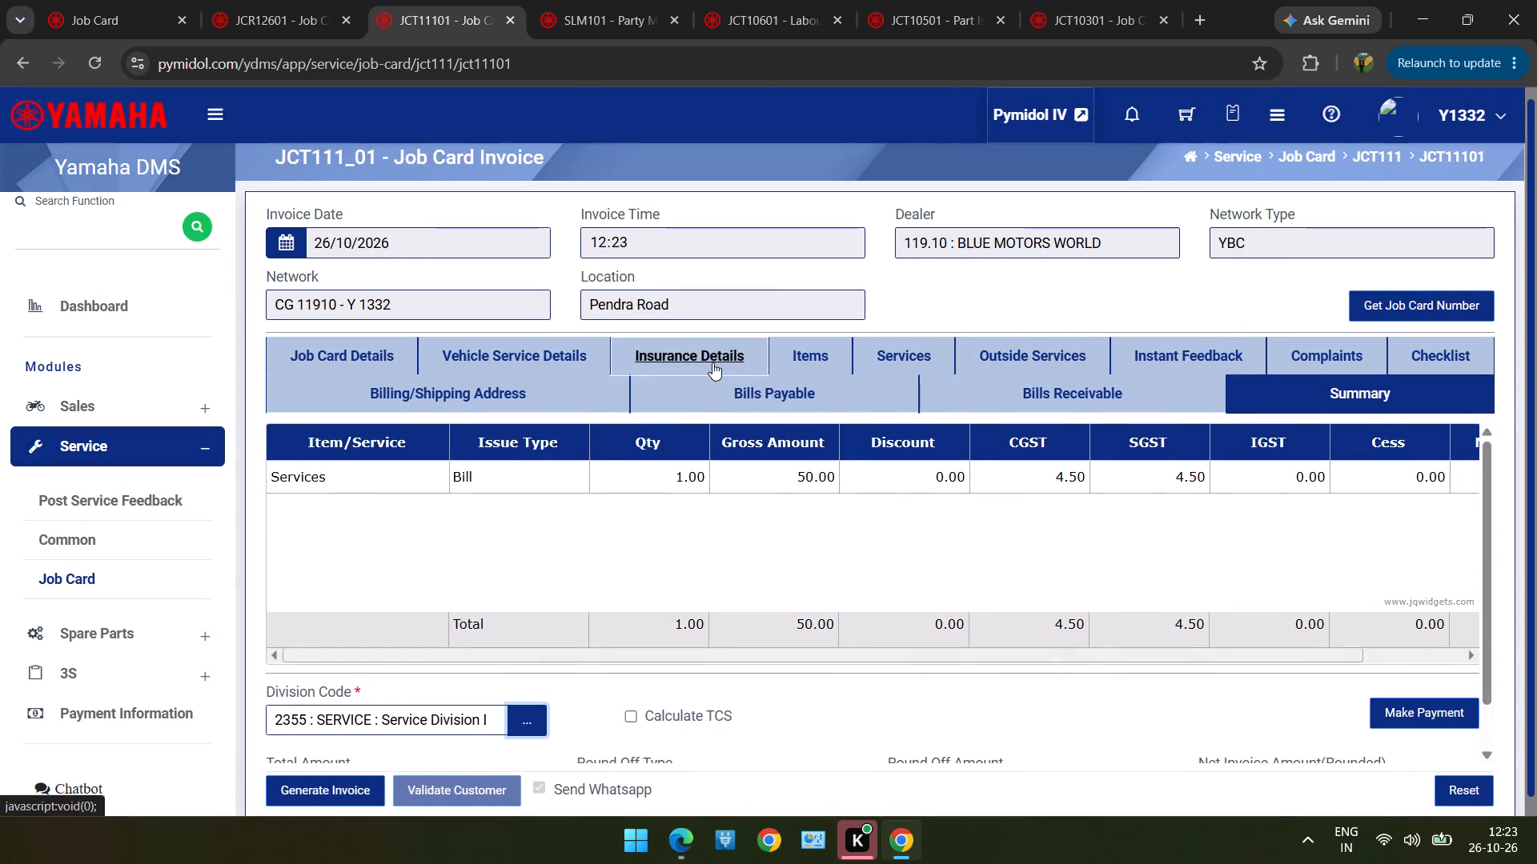
scroll(940, 664, "down", 1)
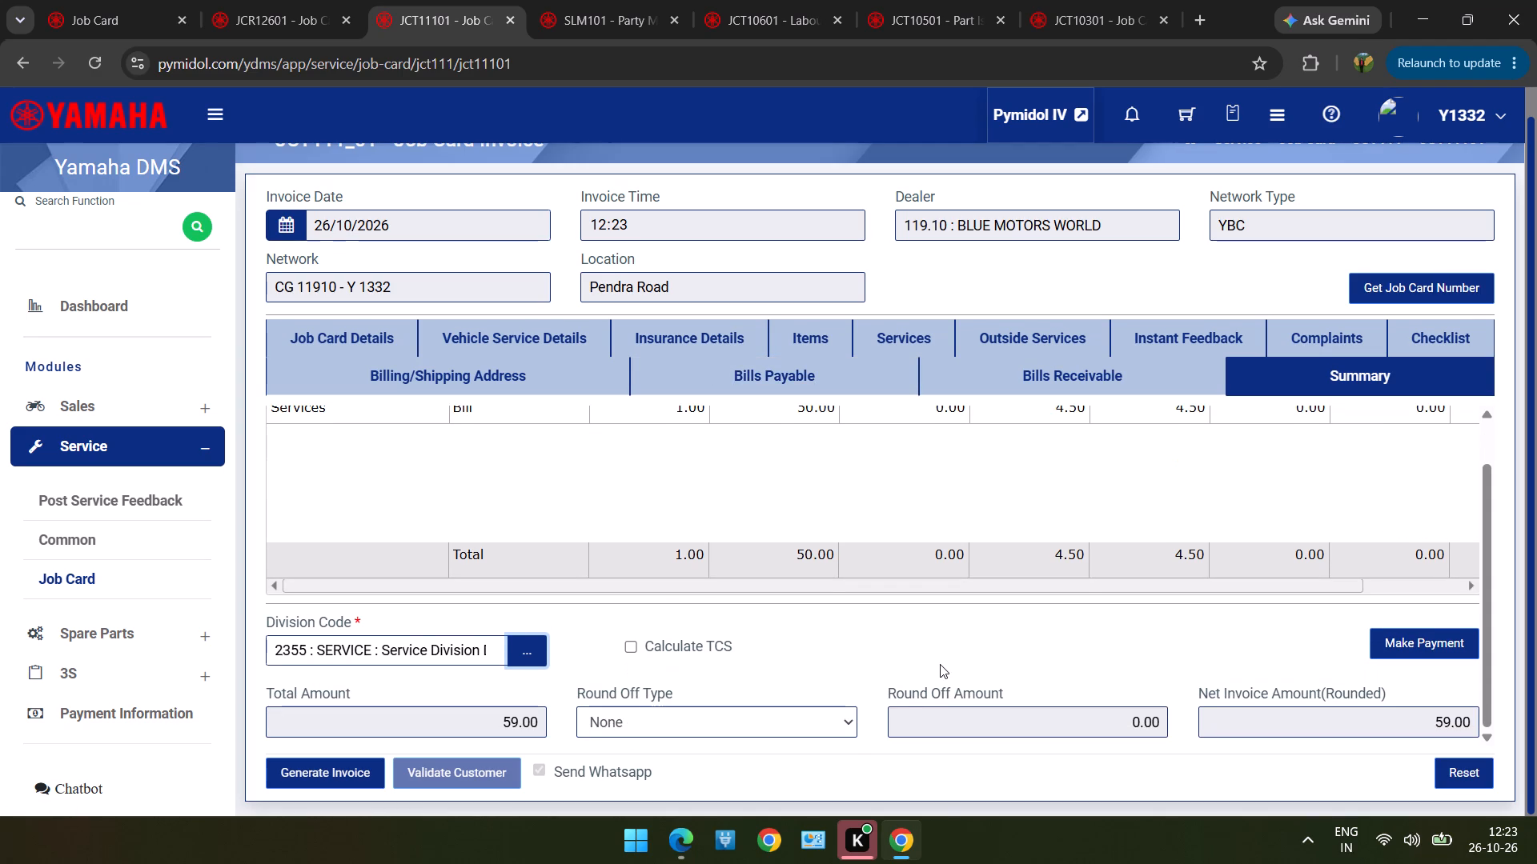
scroll(940, 664, "left", 3)
left_click(330, 783)
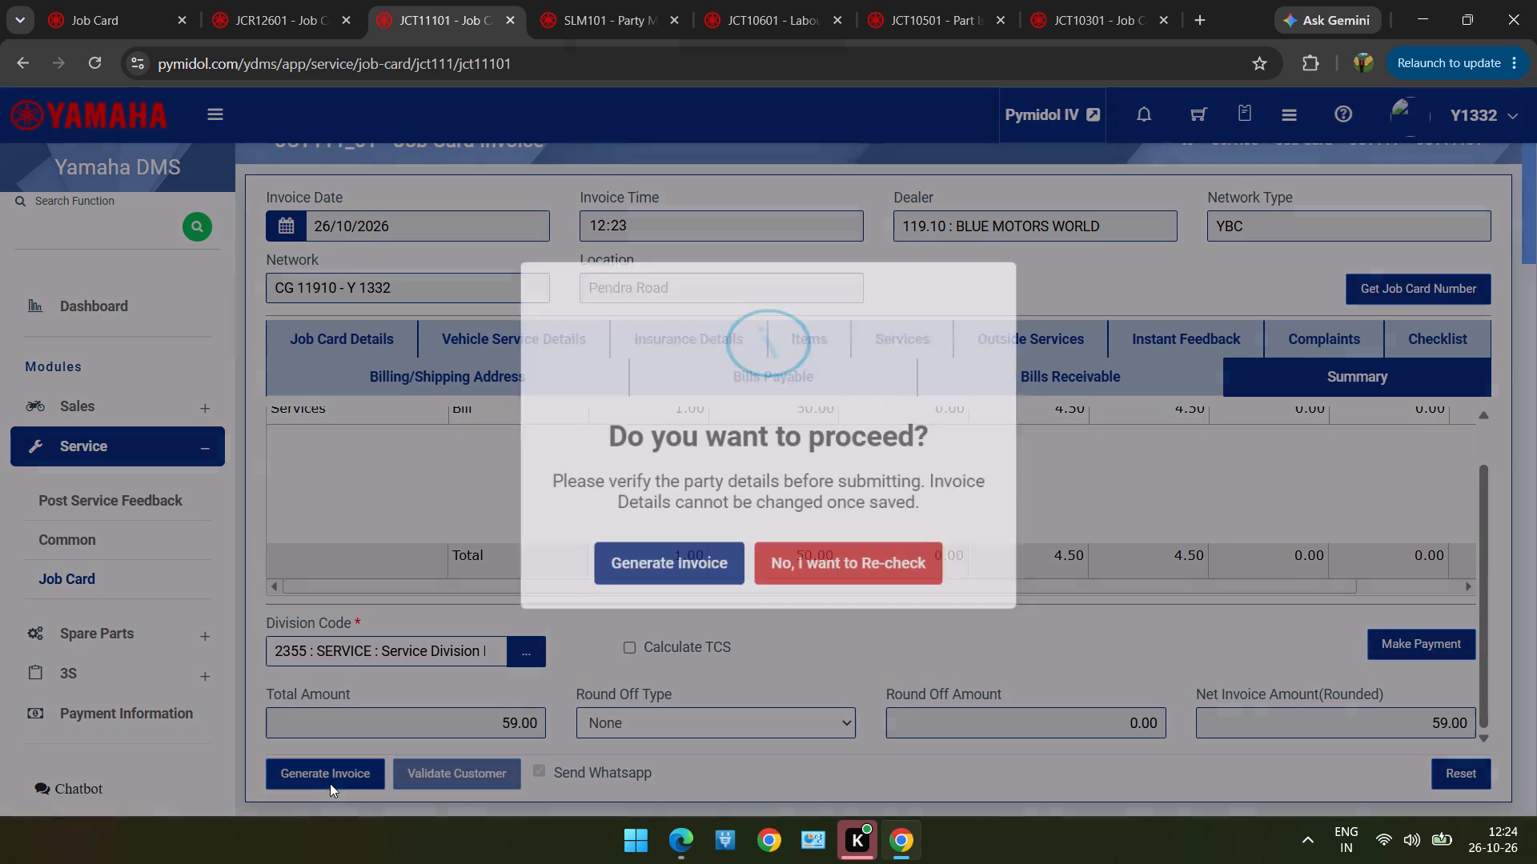
left_click(644, 575)
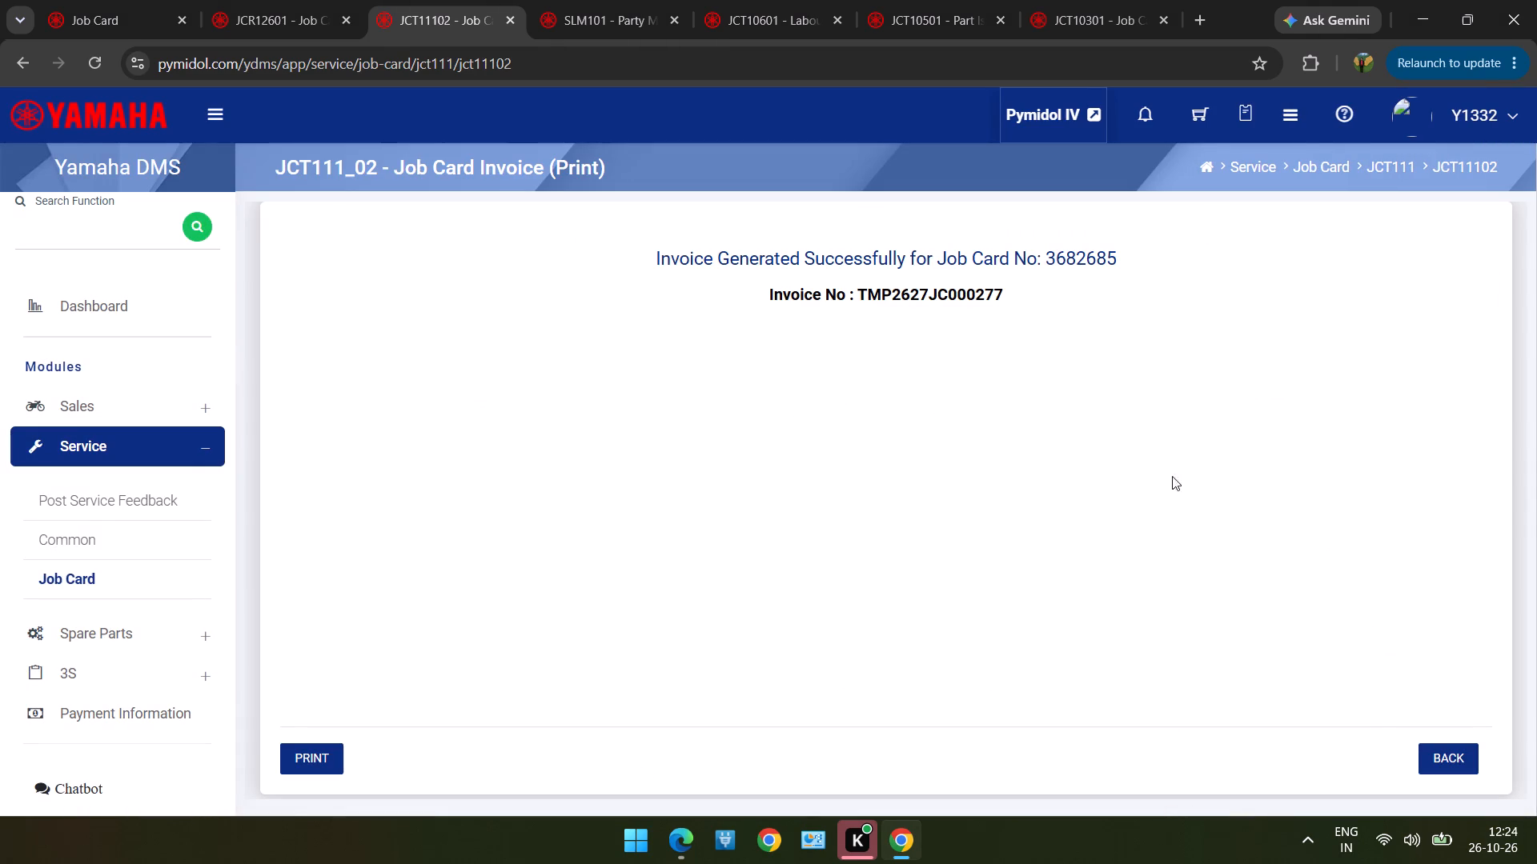
left_click(1455, 777)
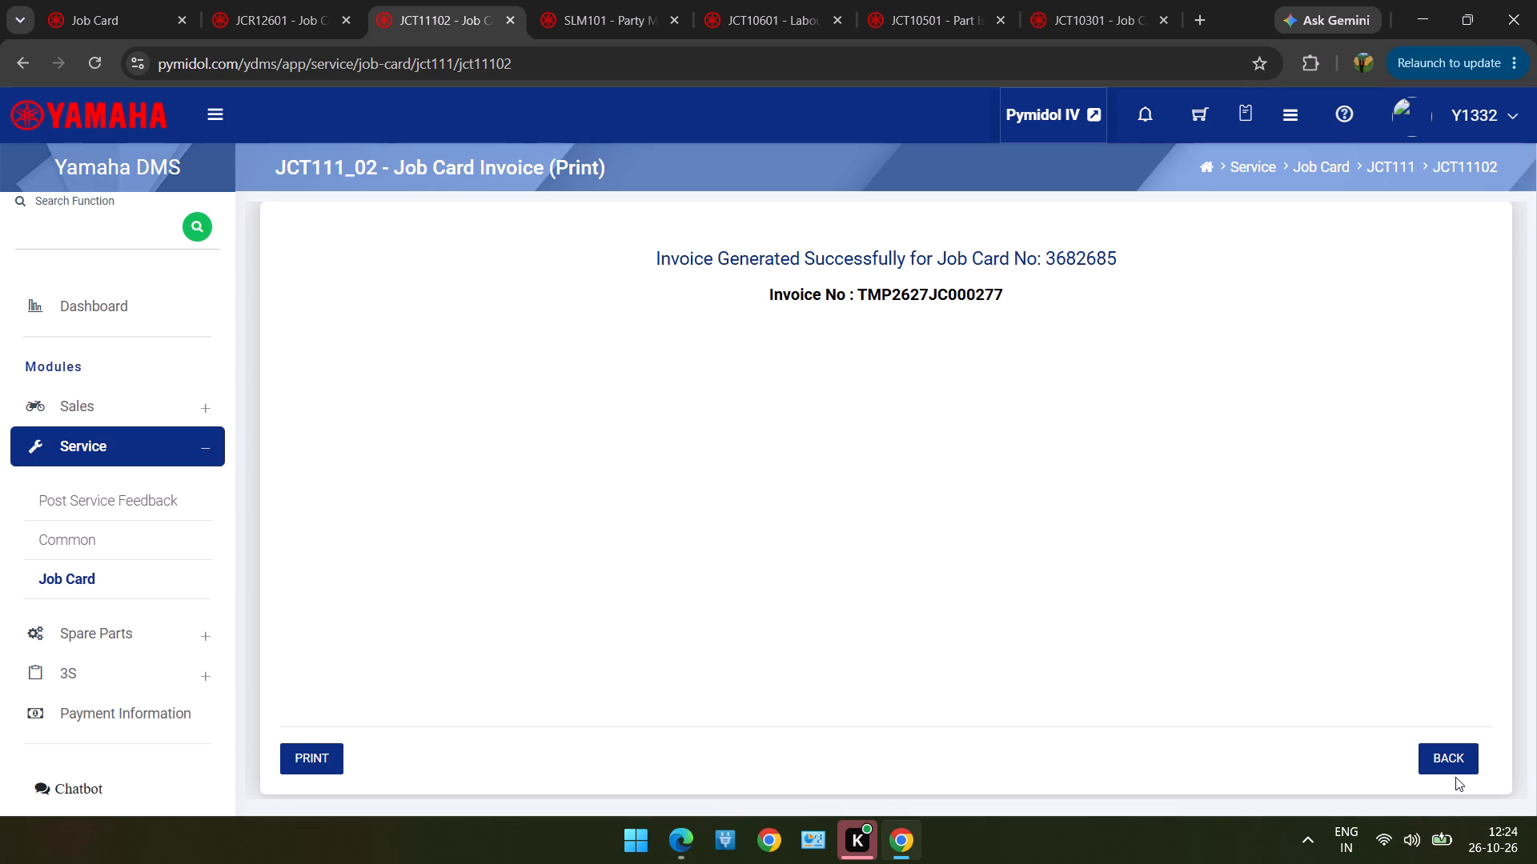
left_click(1449, 765)
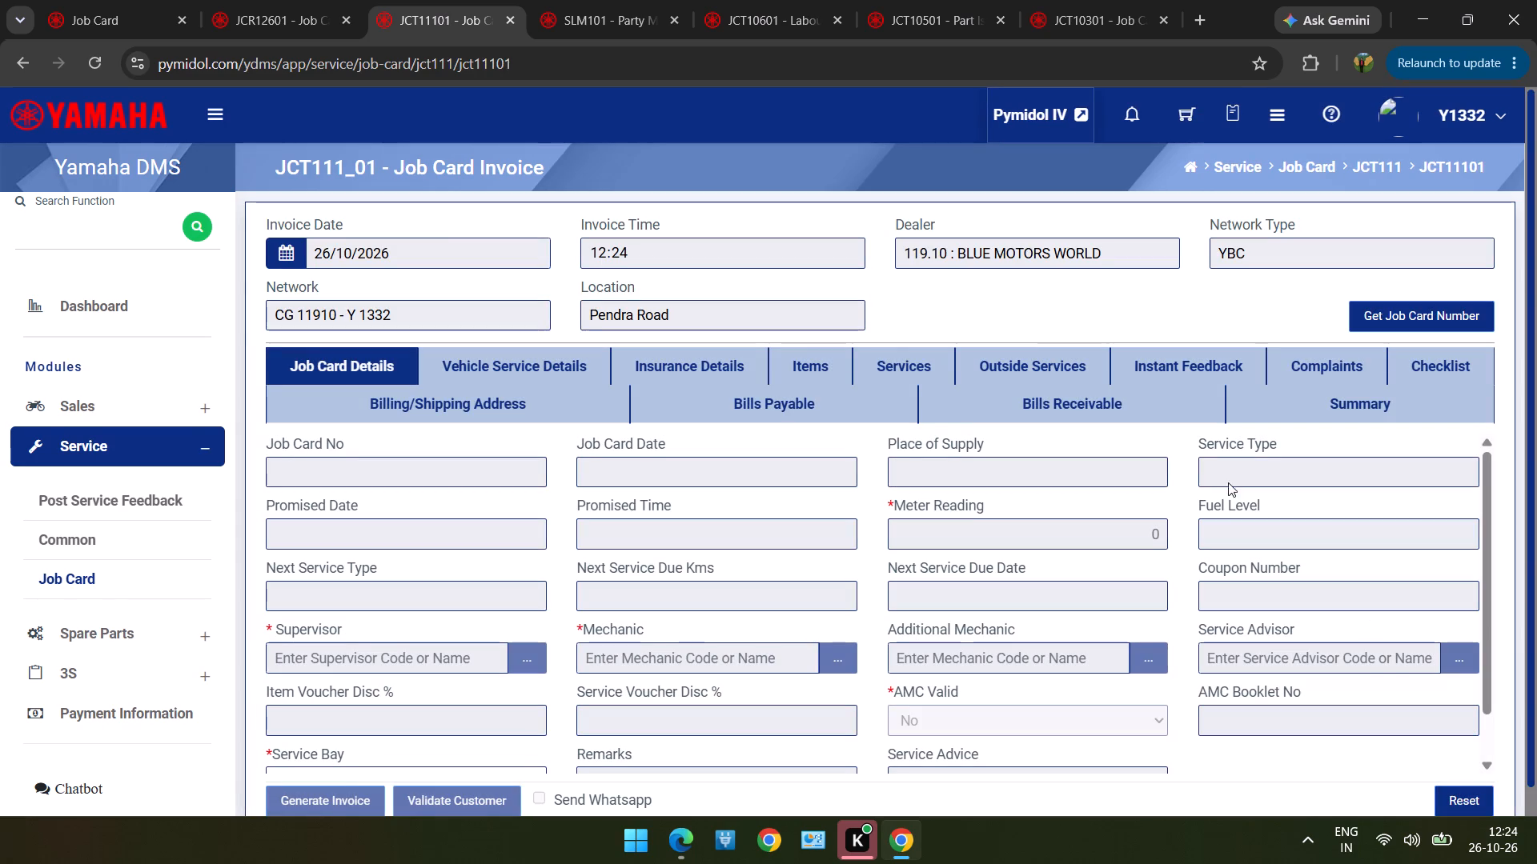
left_click(913, 24)
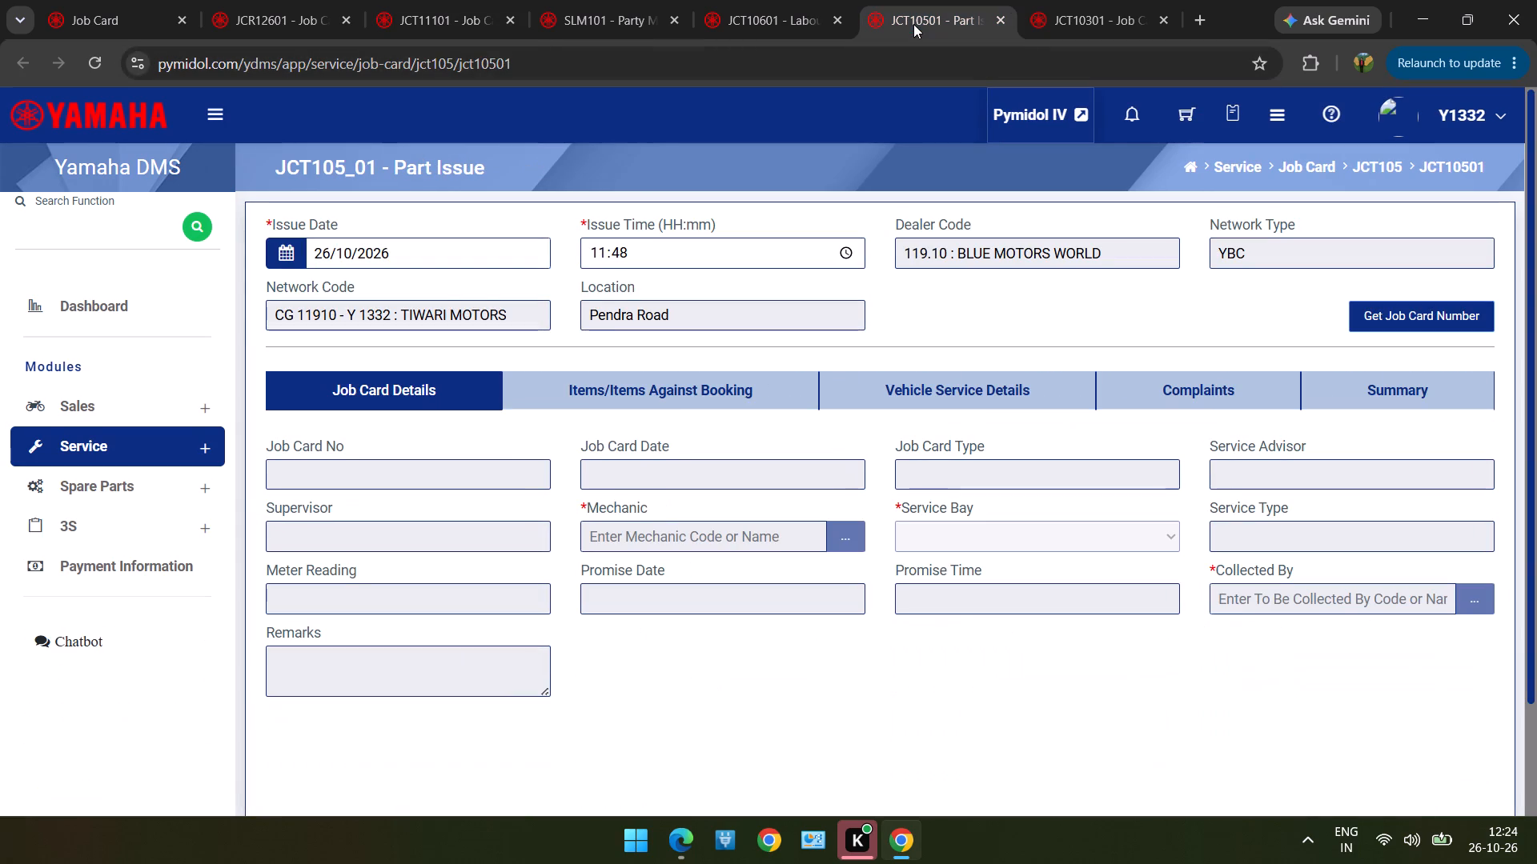
left_click(824, 18)
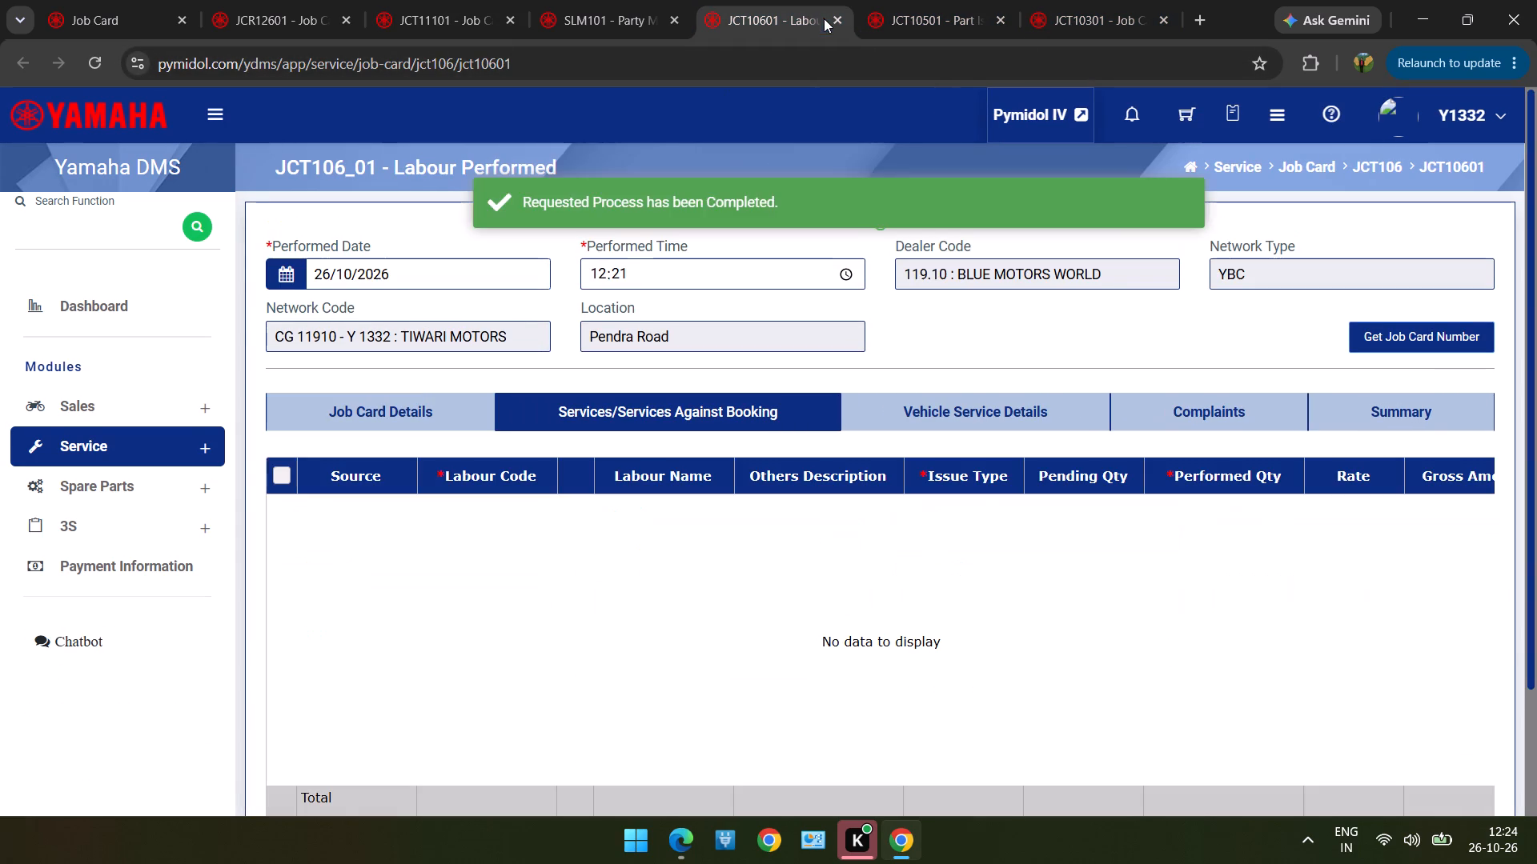
left_click(1422, 342)
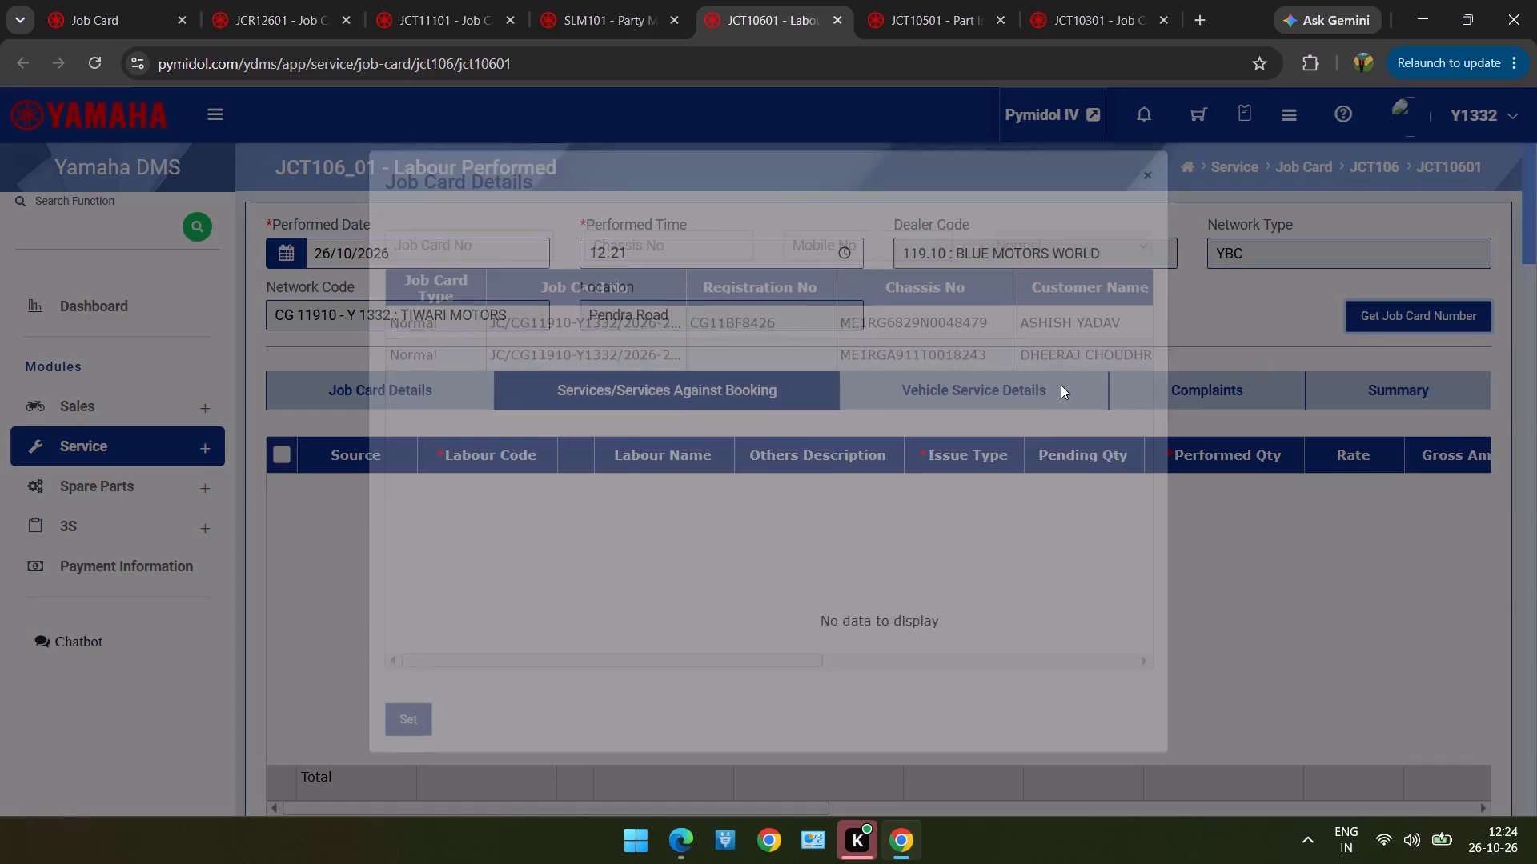
double_click(907, 319)
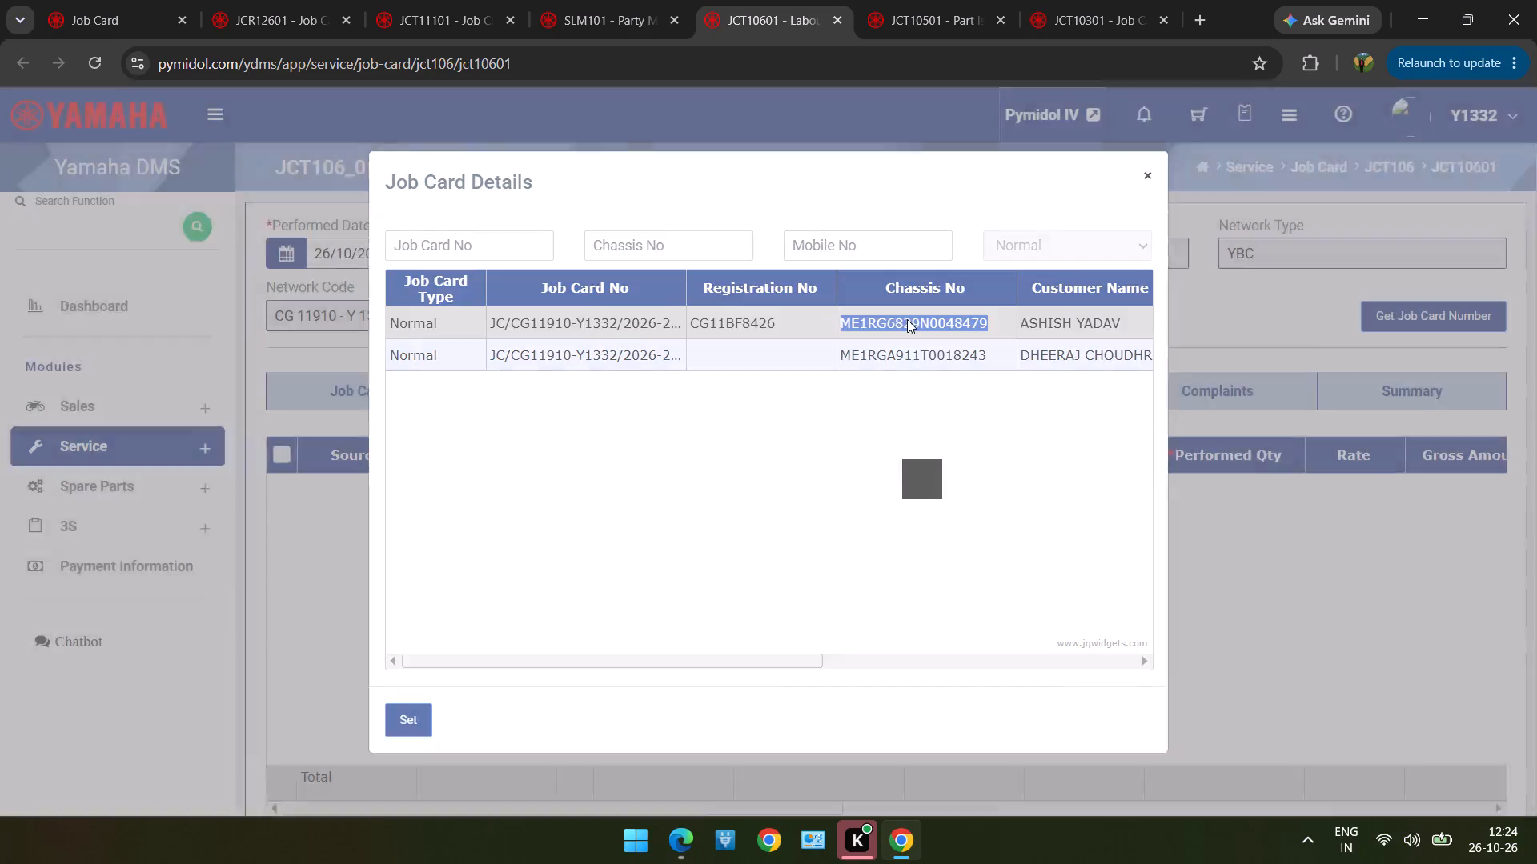
left_click(381, 415)
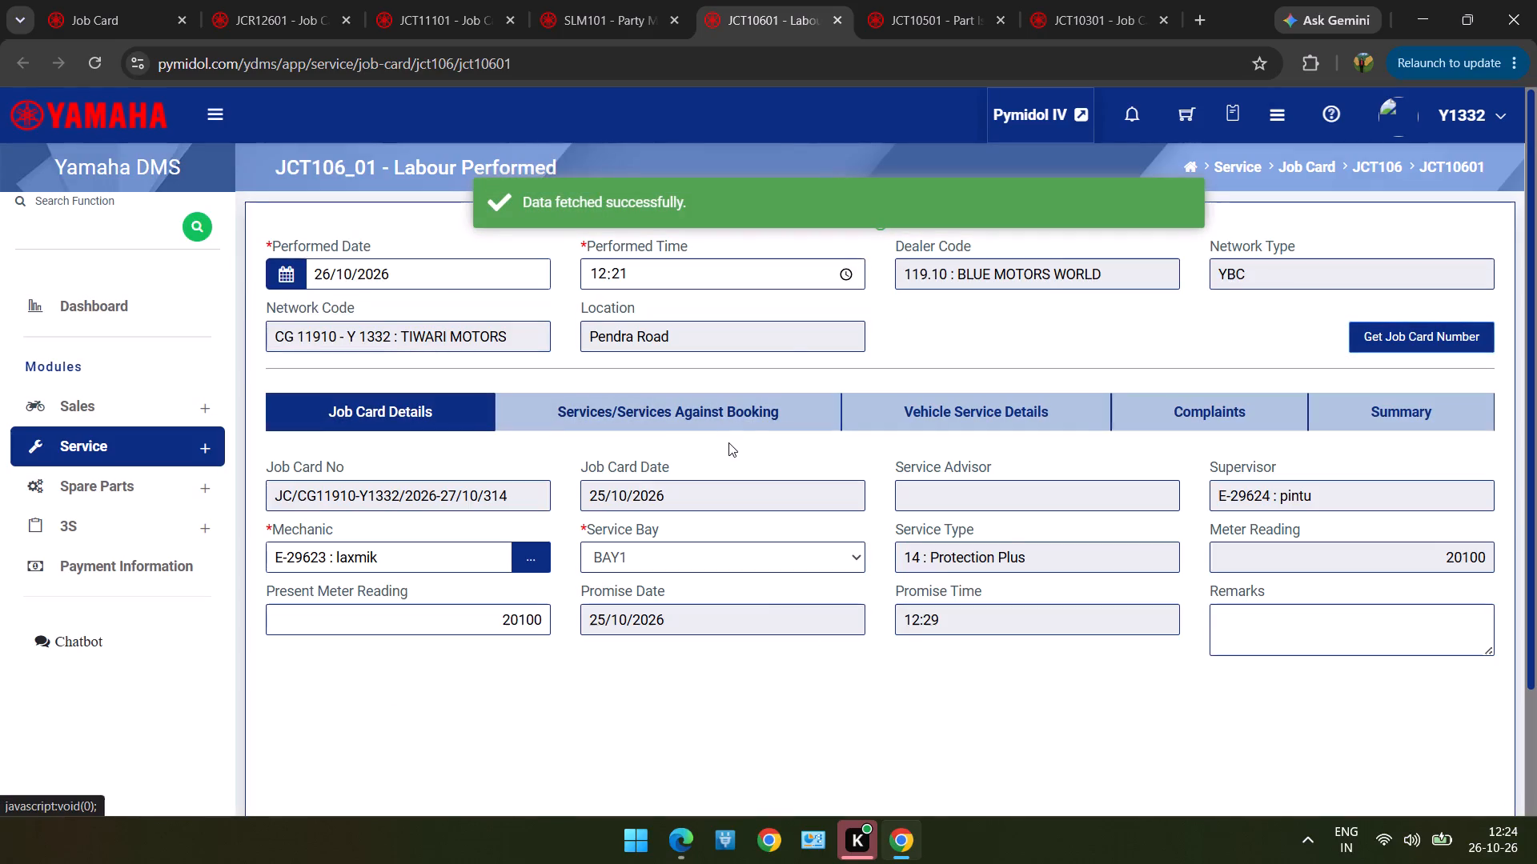
left_click(932, 406)
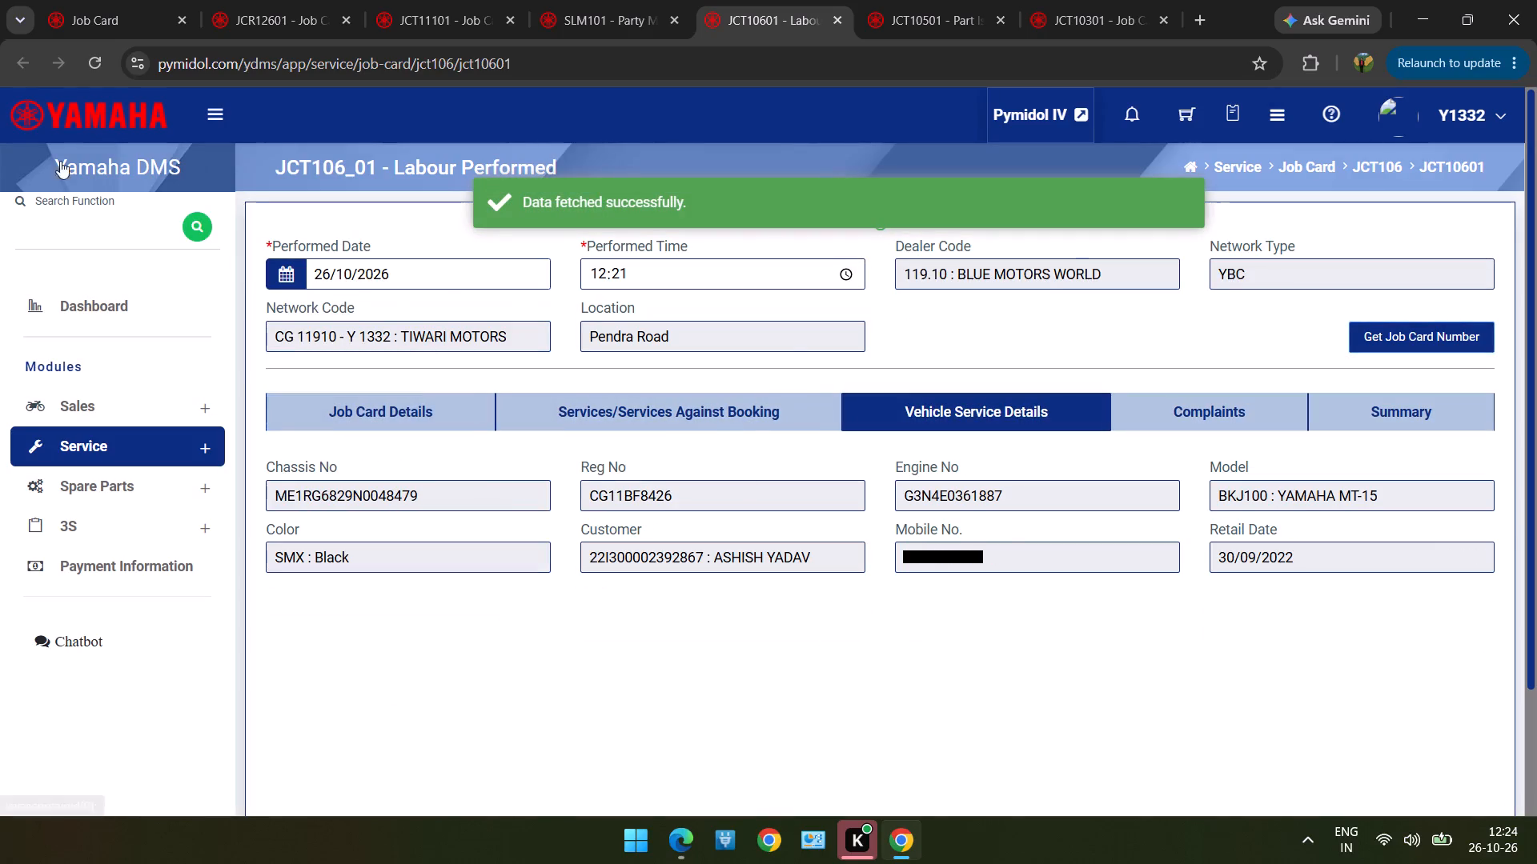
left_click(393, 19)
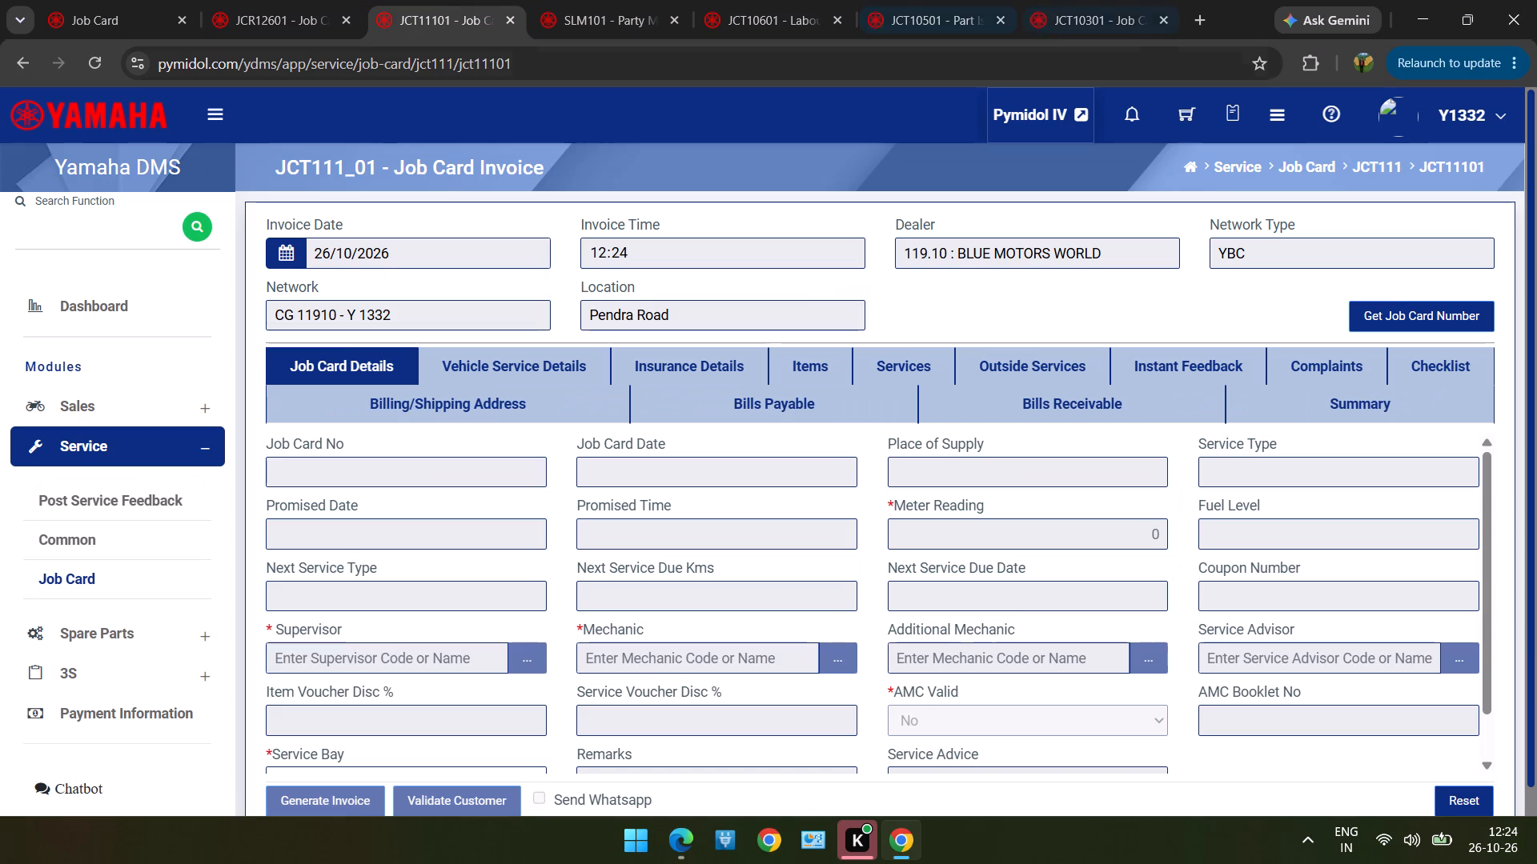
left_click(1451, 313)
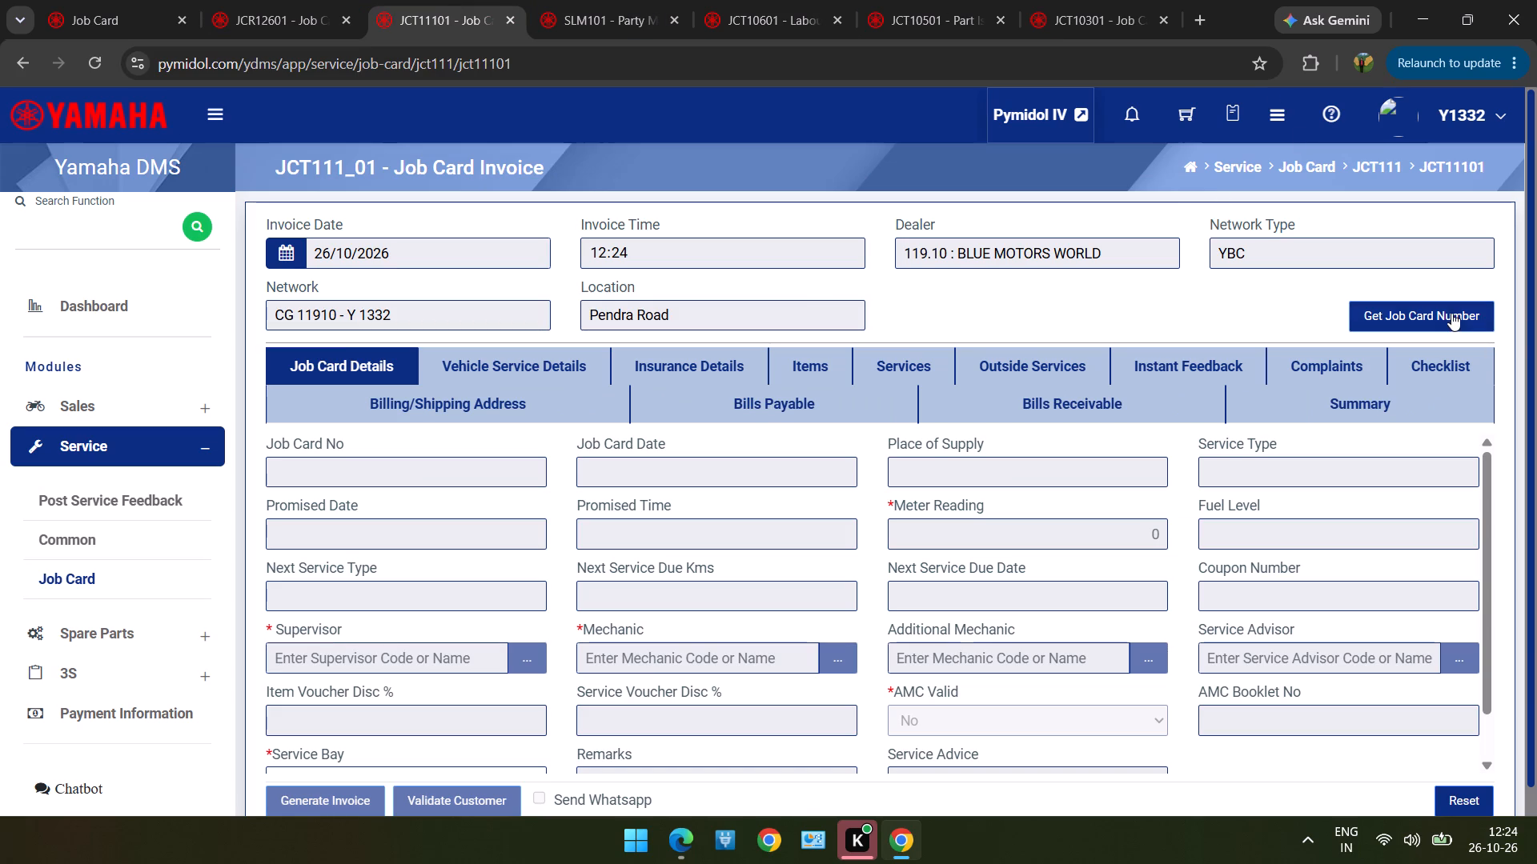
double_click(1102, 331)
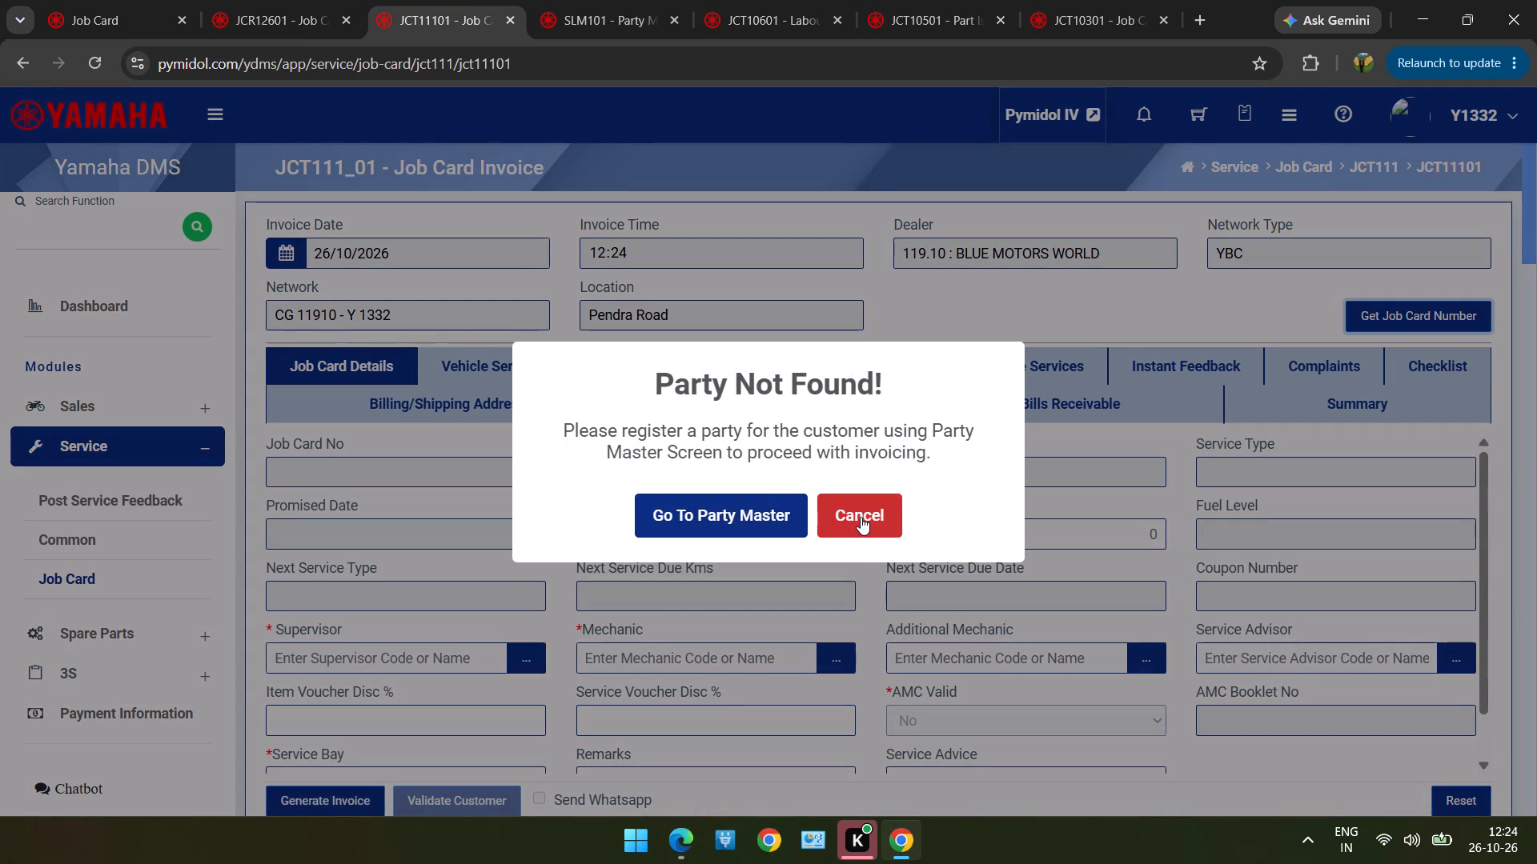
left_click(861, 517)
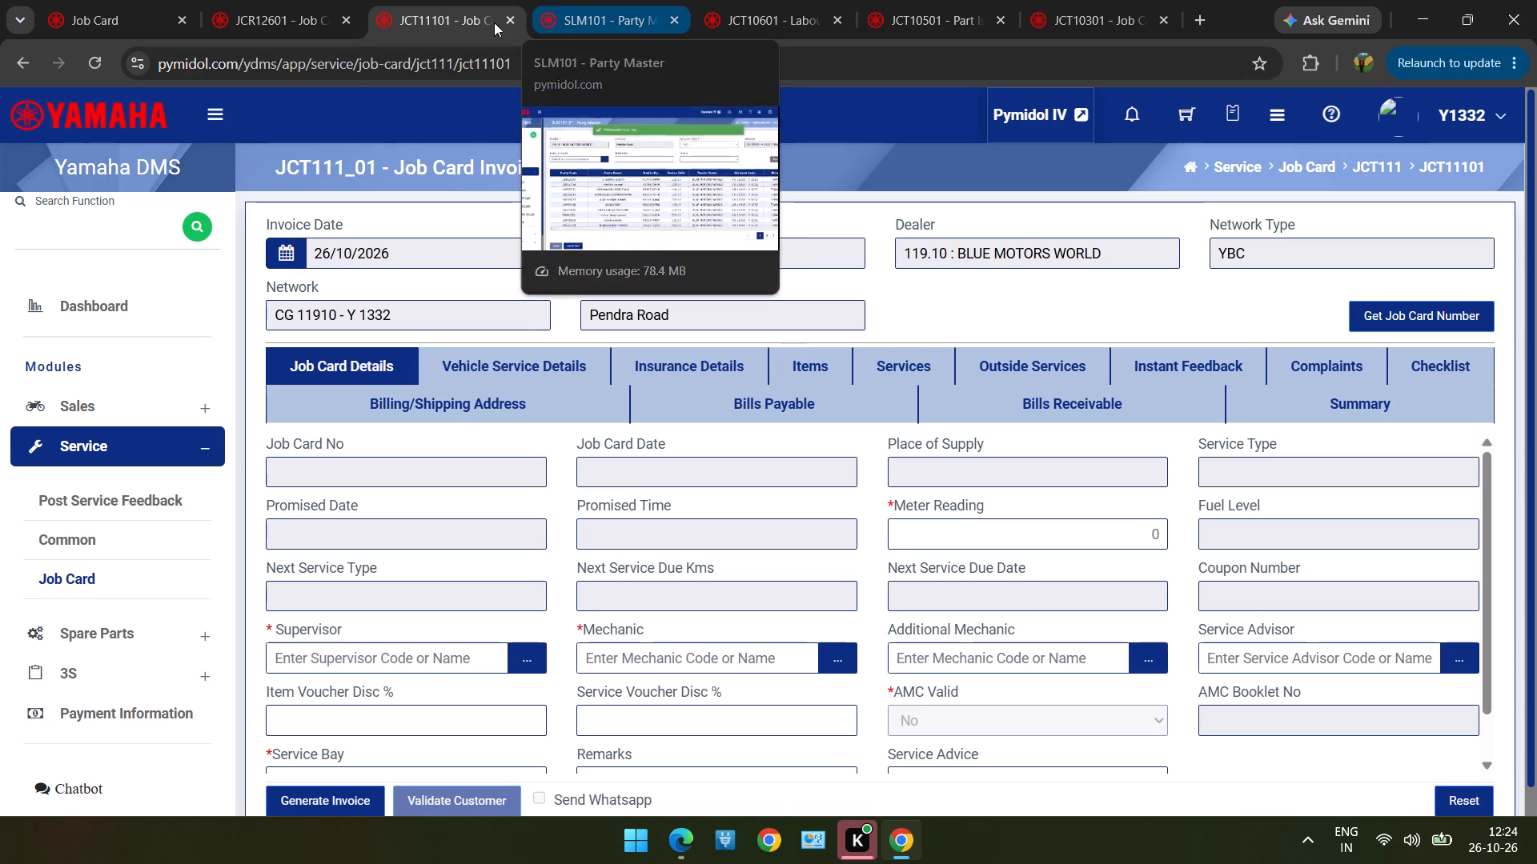
left_click(1407, 312)
left_click(1069, 333)
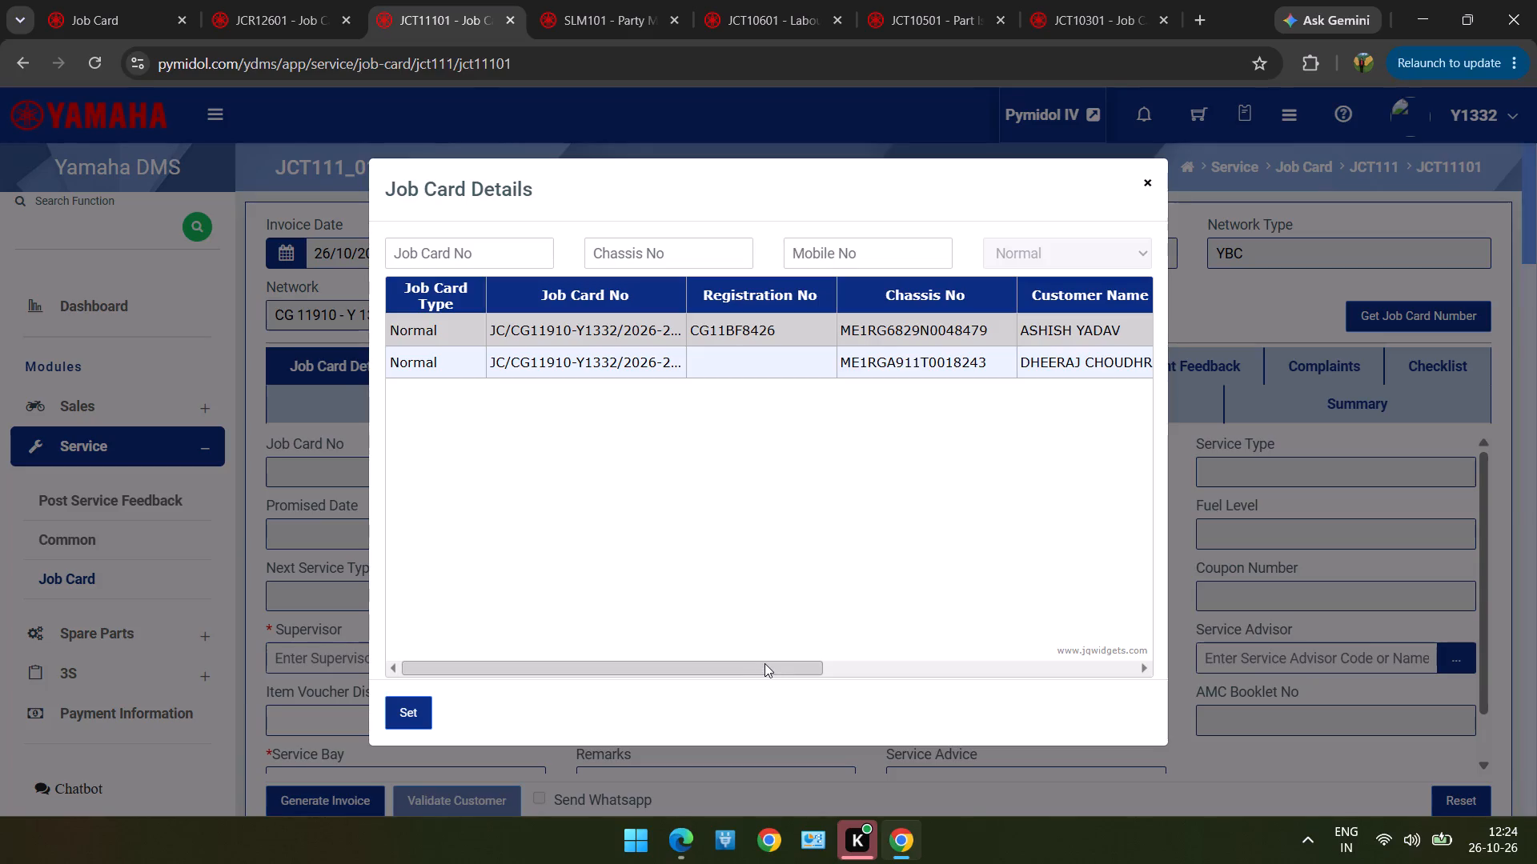
scroll(764, 663, "down", 2)
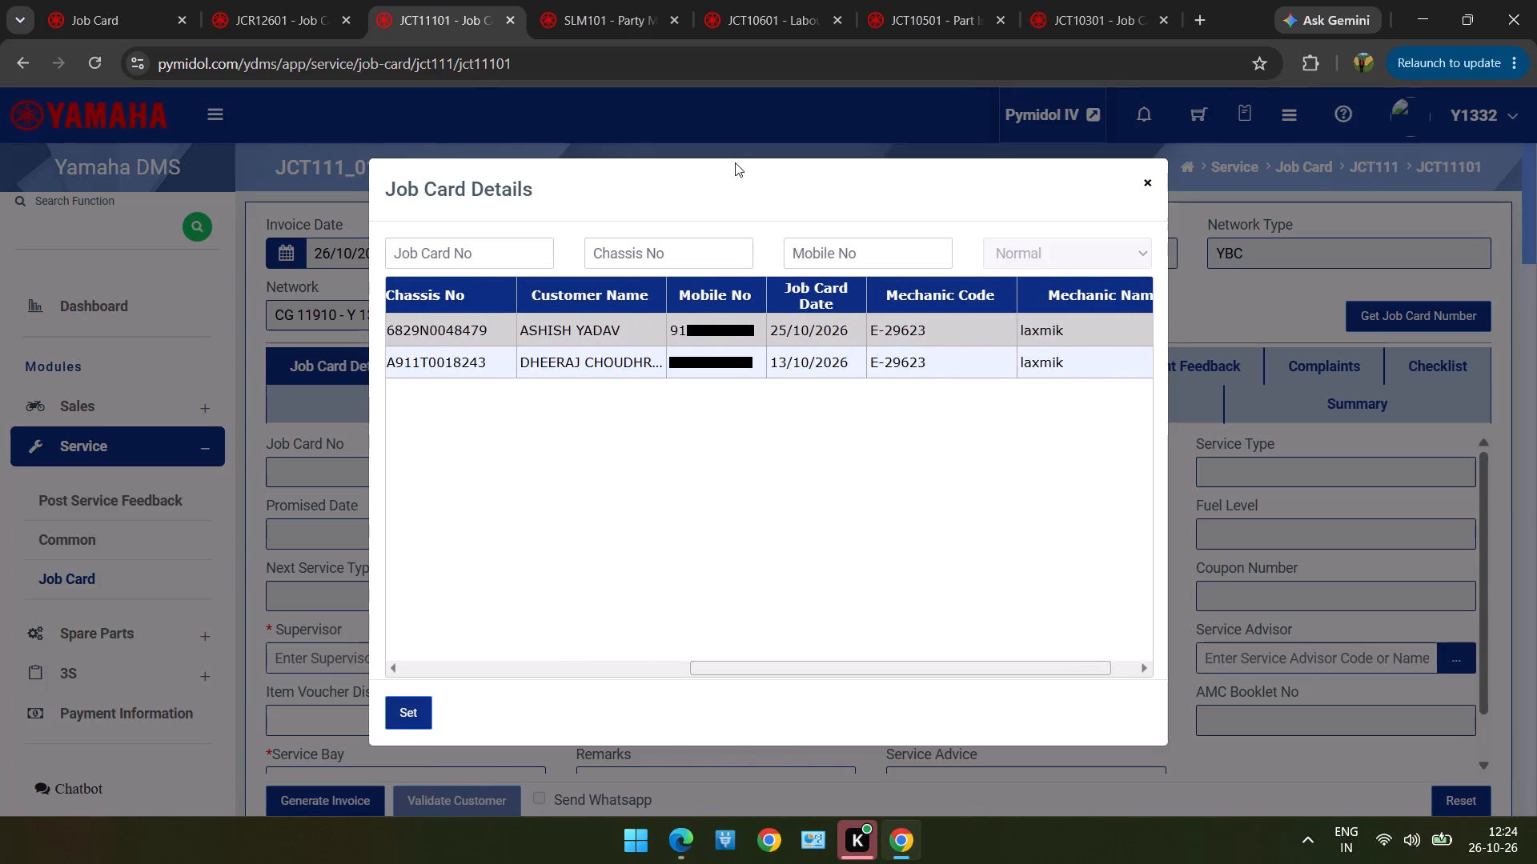
Start a new Party Master record and enter the customer's name from the job card in capitals as the party name.
left_click(567, 5)
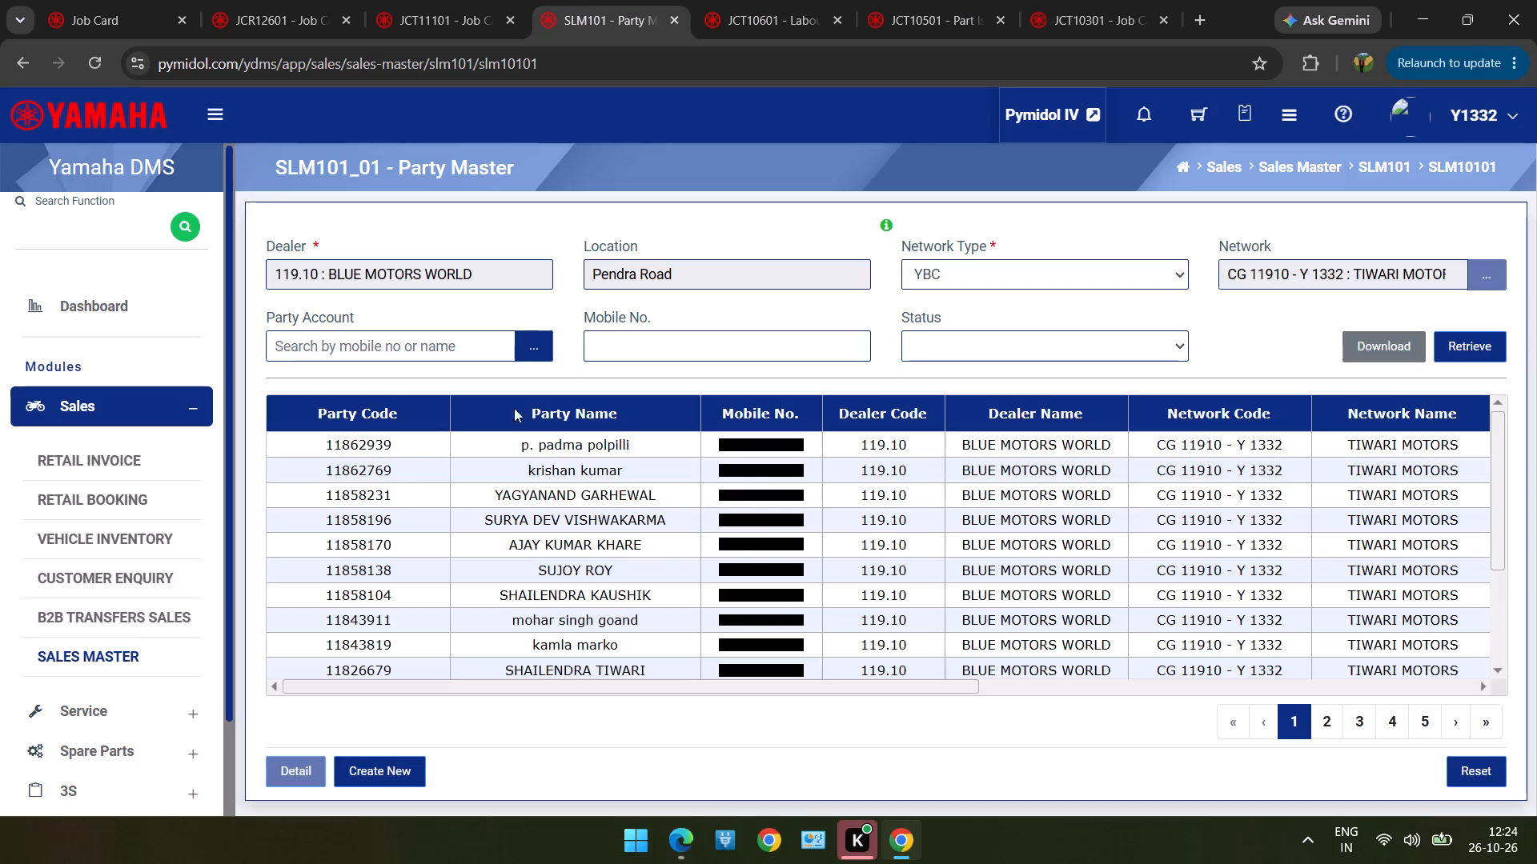
left_click(386, 762)
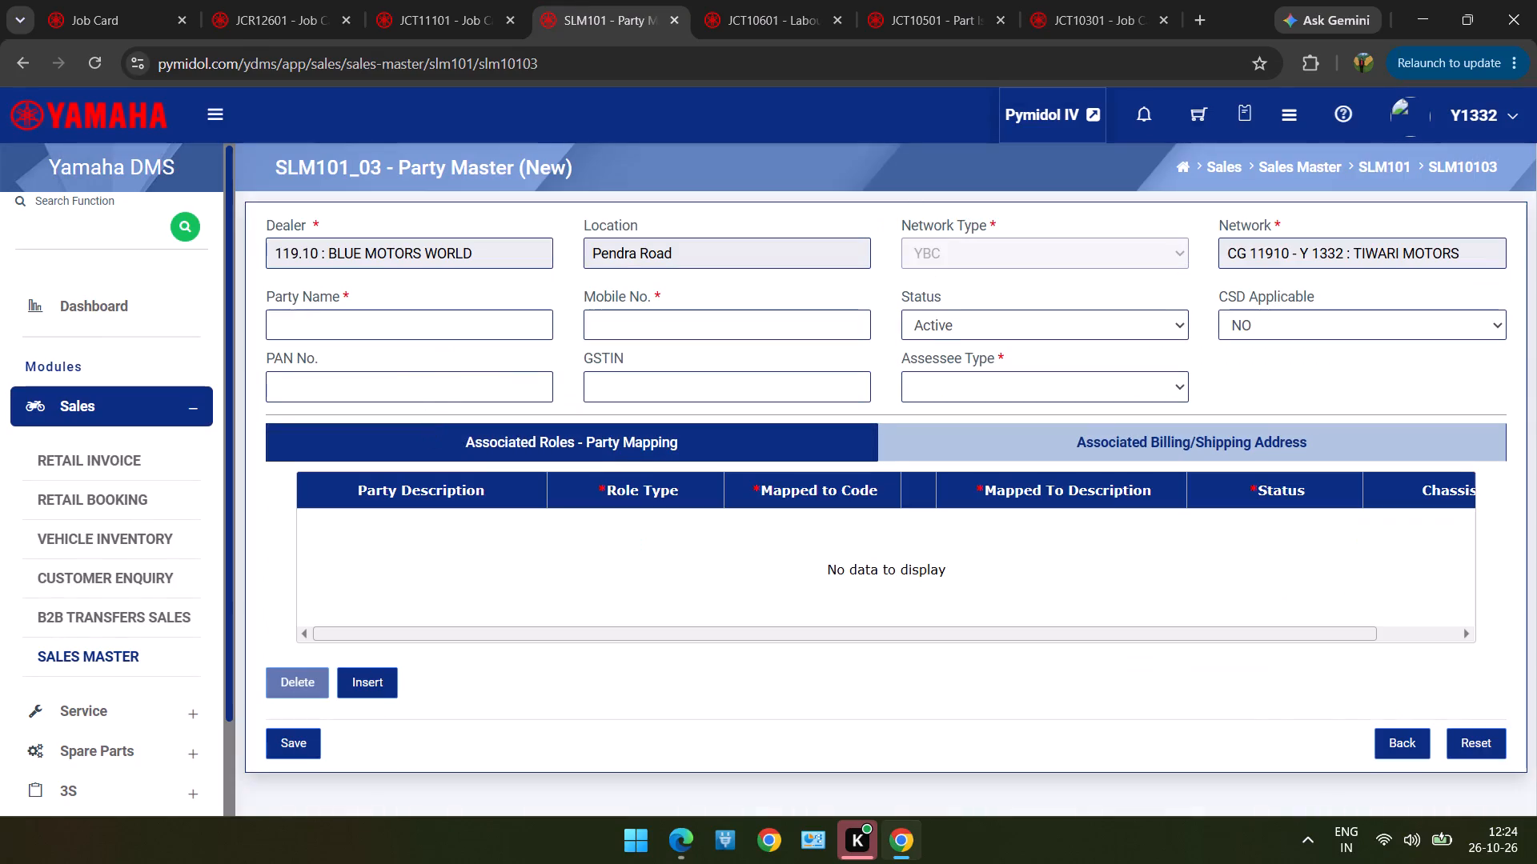
left_click(440, 326)
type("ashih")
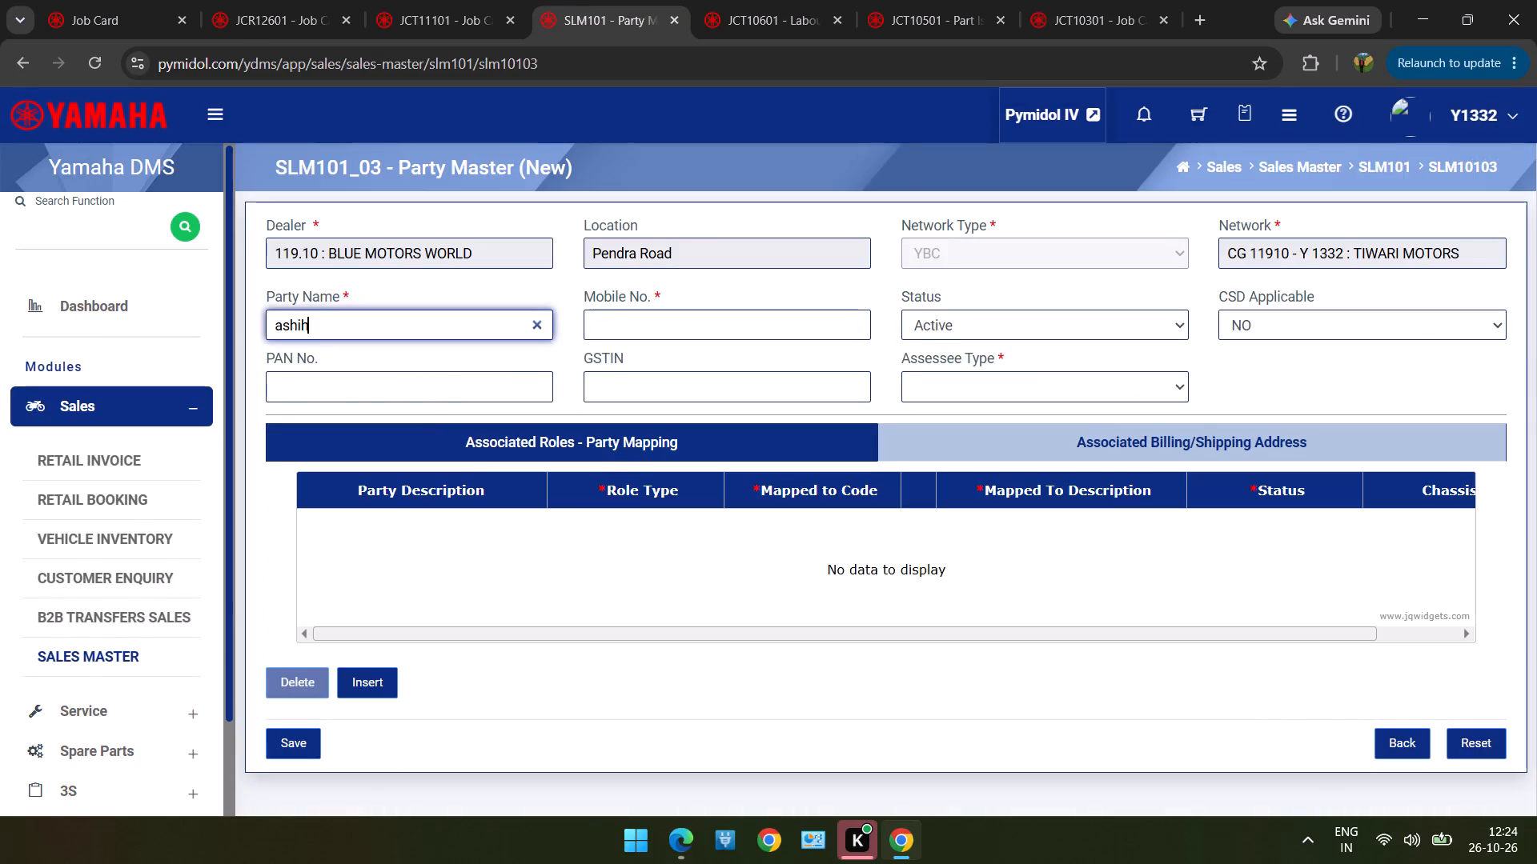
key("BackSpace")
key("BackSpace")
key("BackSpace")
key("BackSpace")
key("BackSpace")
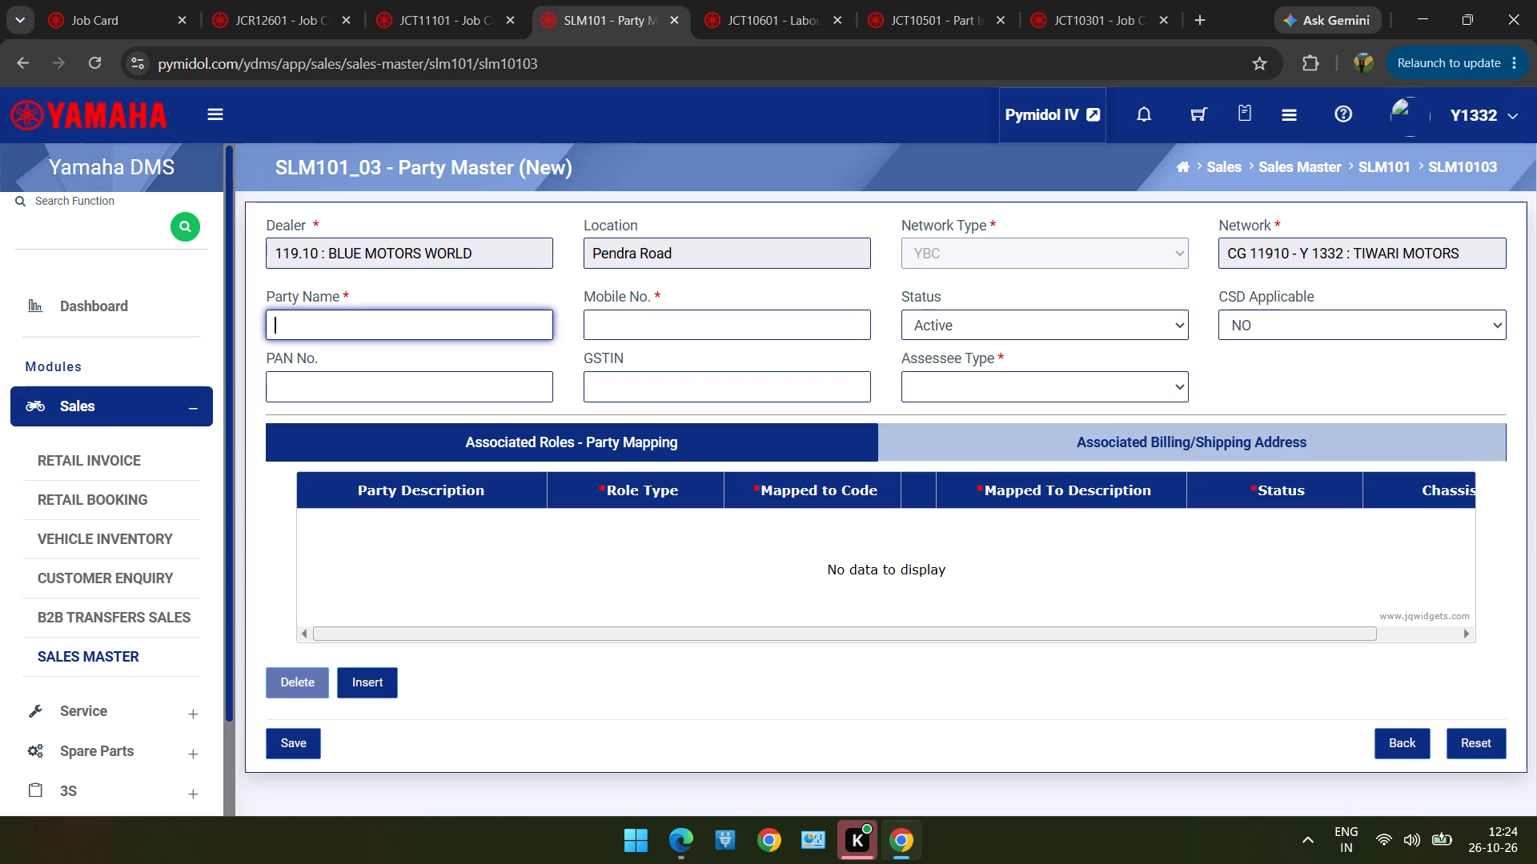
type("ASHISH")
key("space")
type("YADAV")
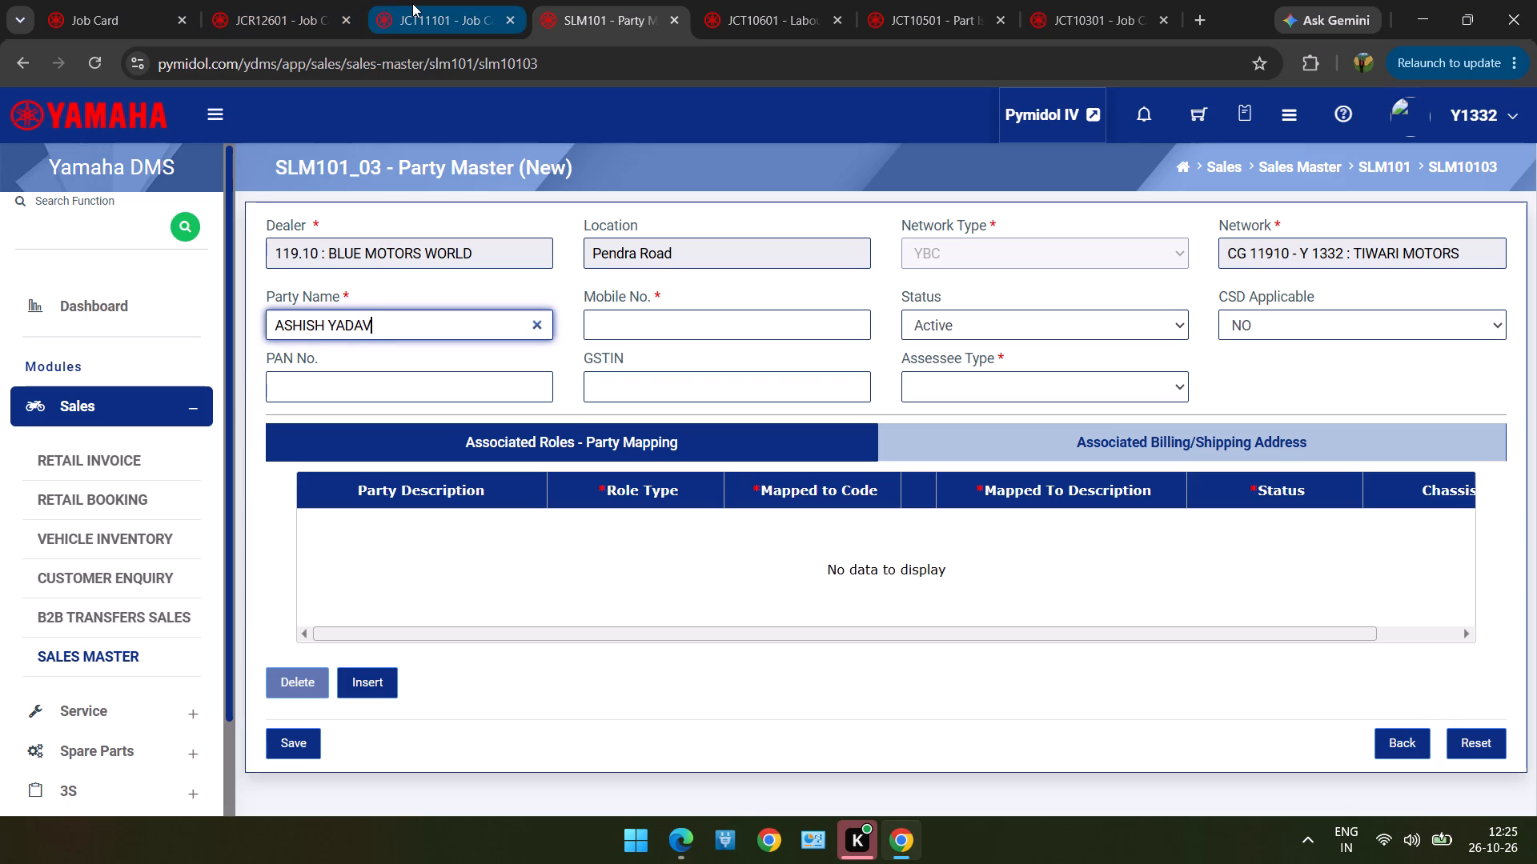
Enter the new party's mobile number by consulting the invoice's job card list, and copy the completed number.
left_click(412, 3)
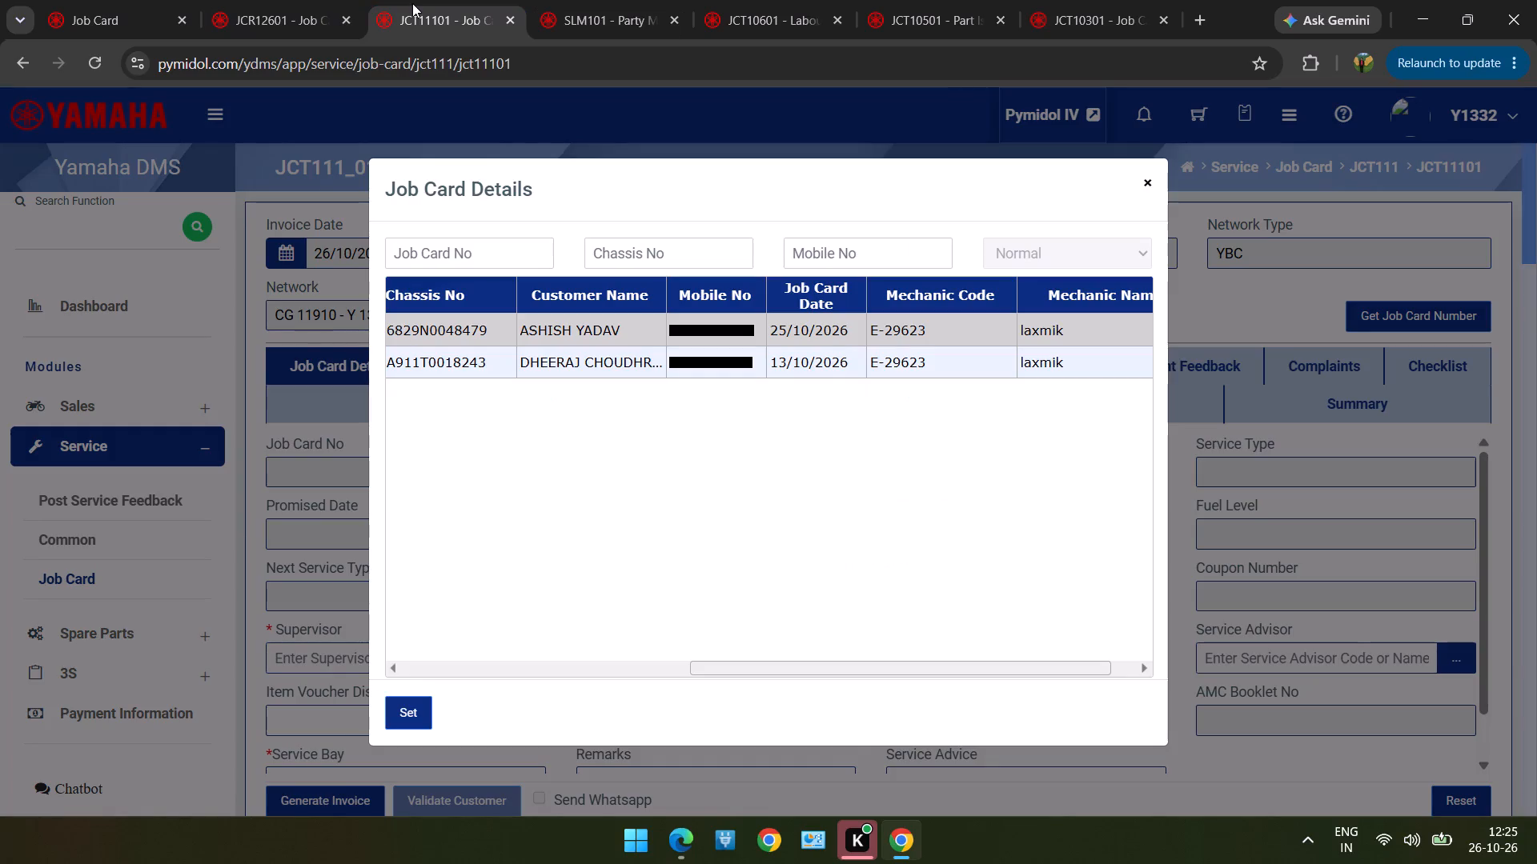
left_click(569, 14)
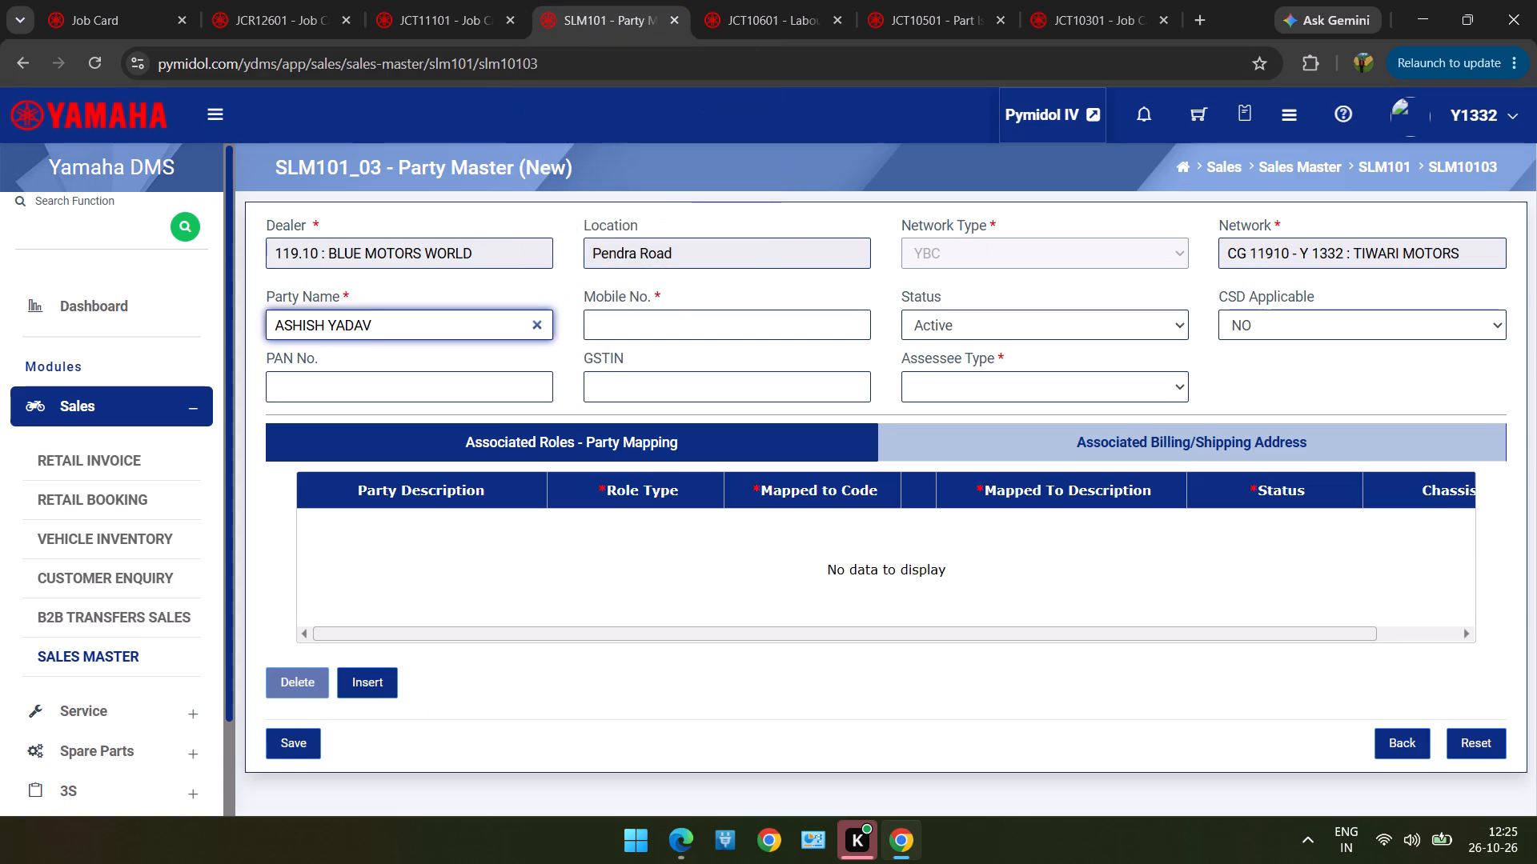
left_click(676, 312)
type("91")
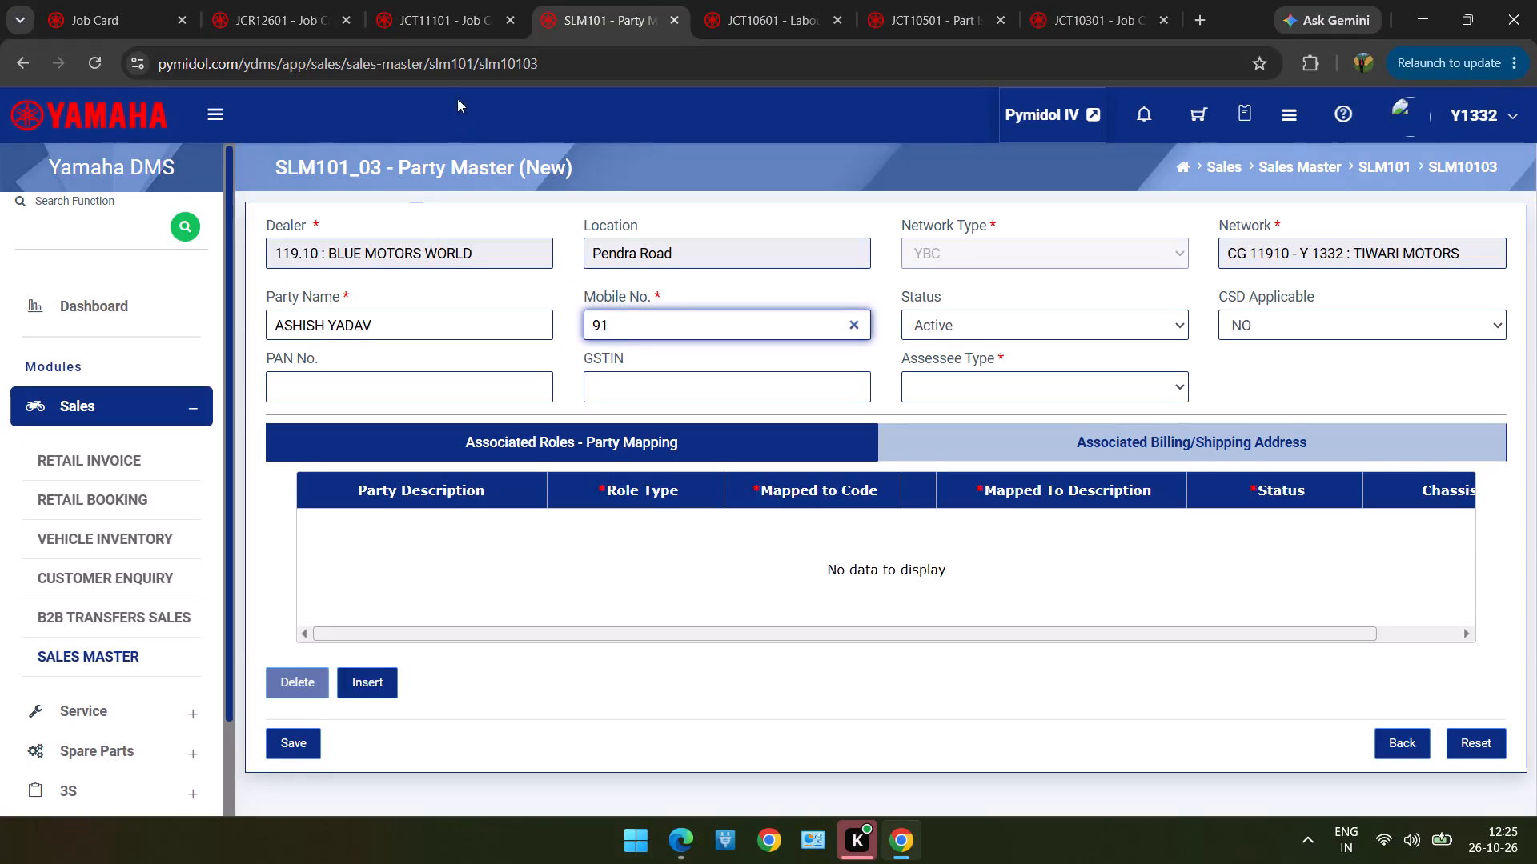
left_click(447, 25)
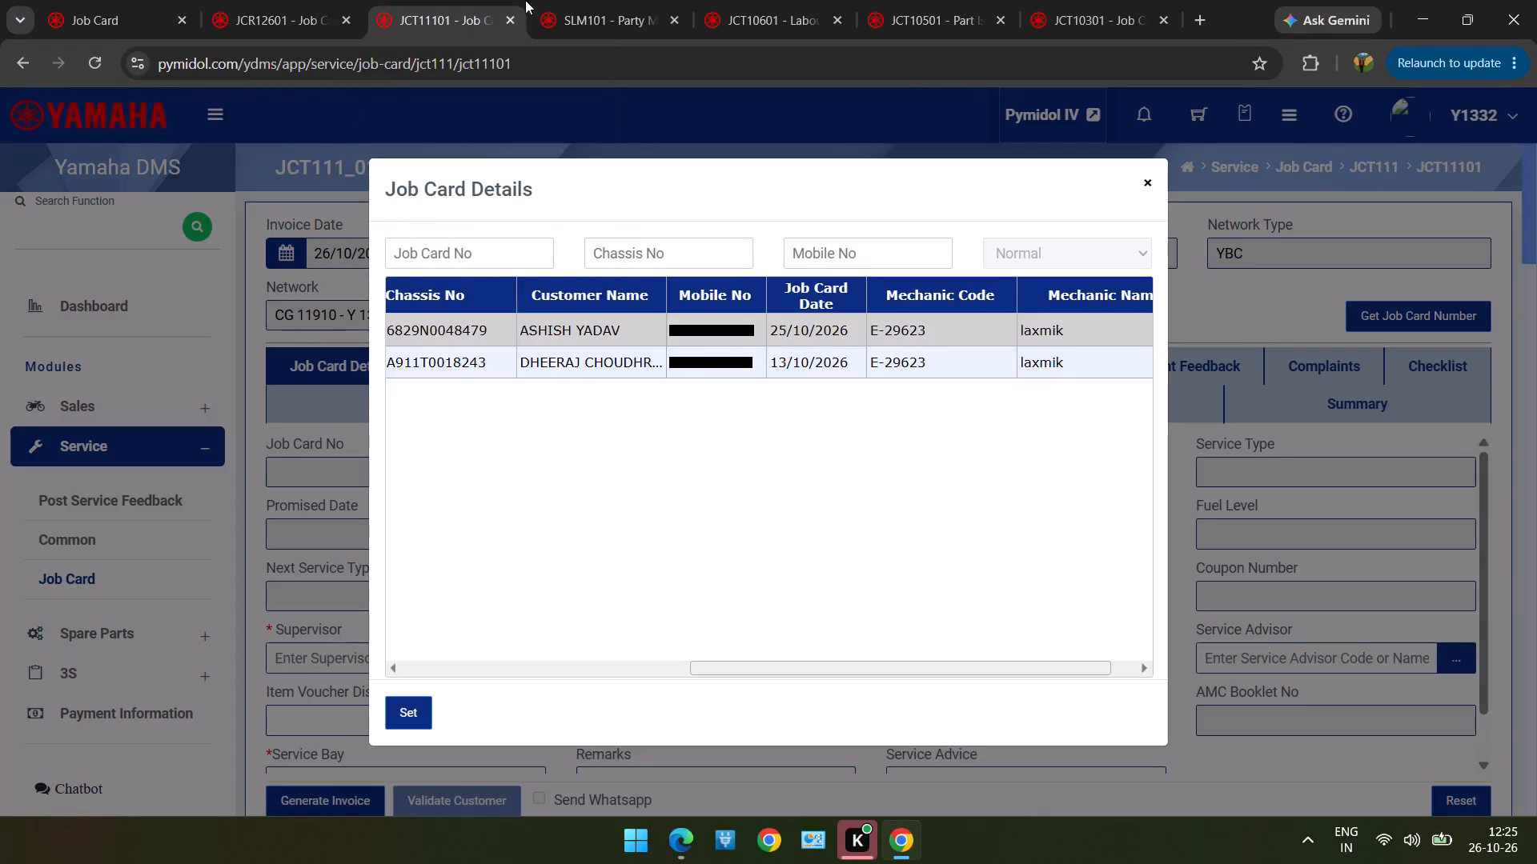
left_click(599, 20)
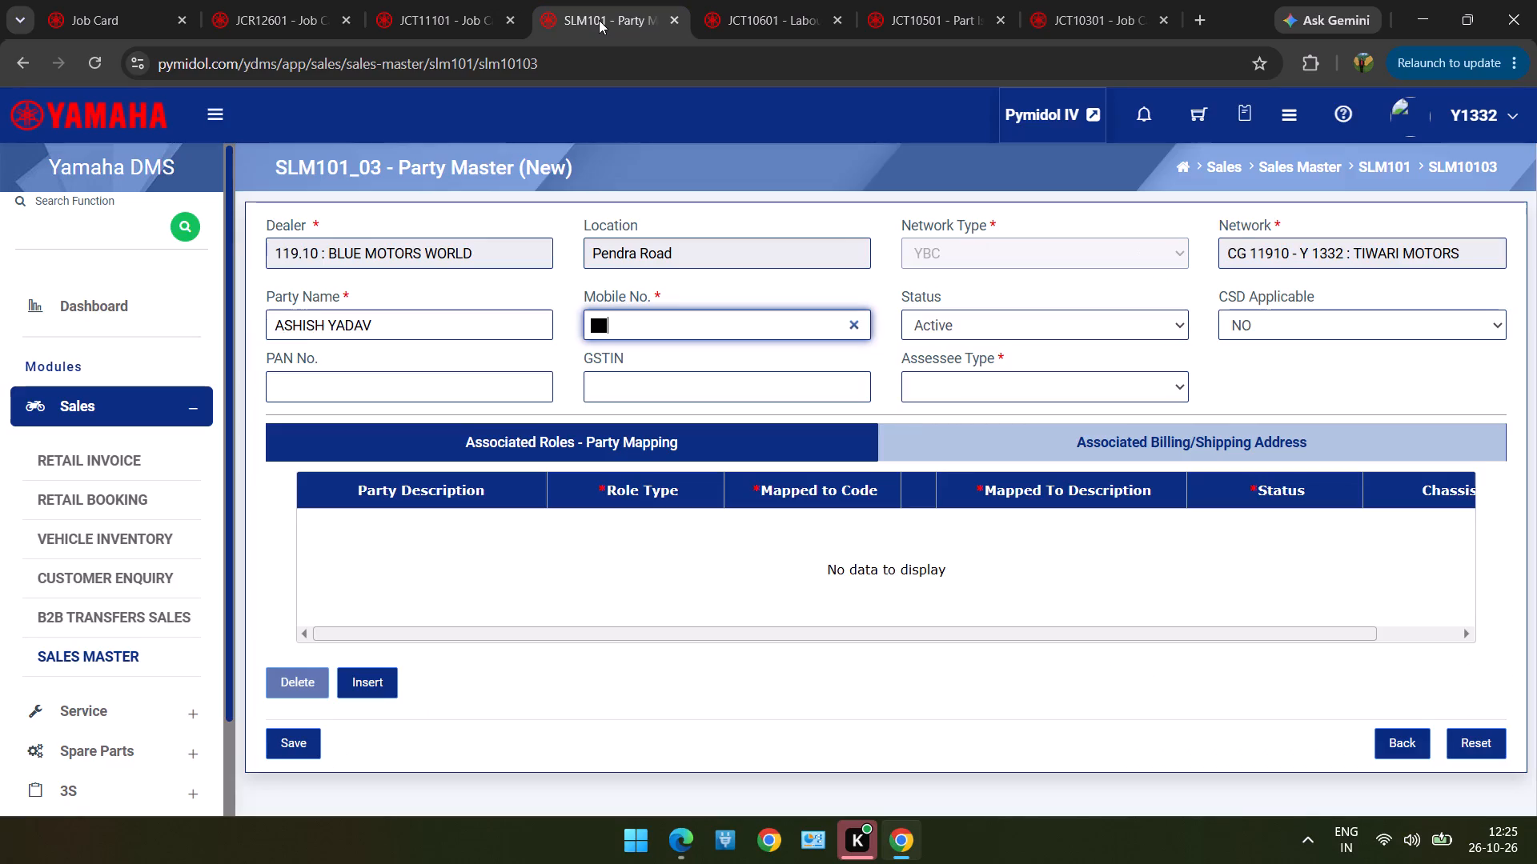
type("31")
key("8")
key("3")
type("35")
left_click(430, 8)
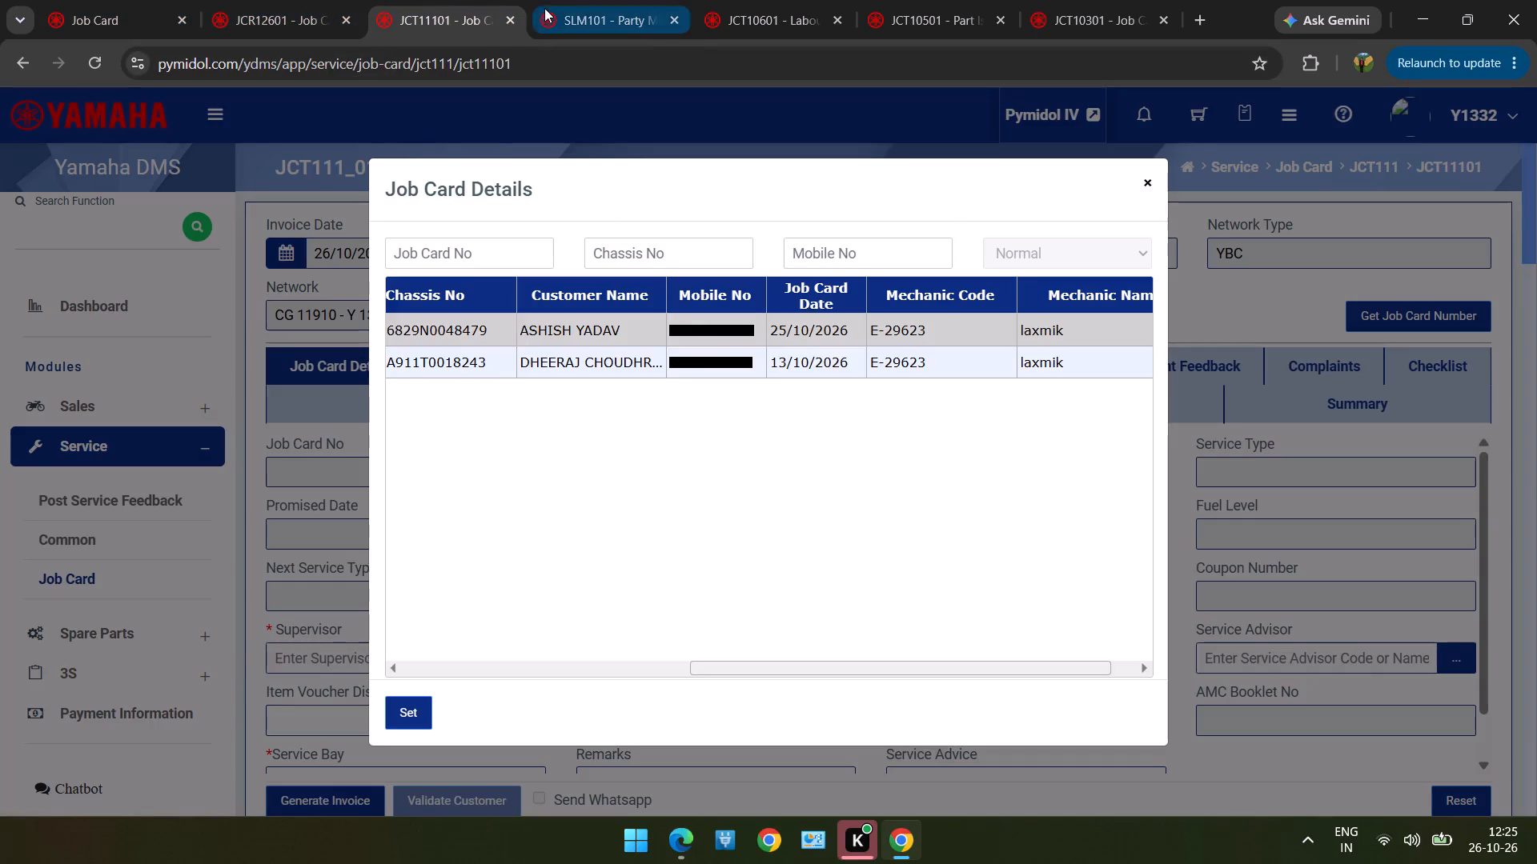
left_click(591, 14)
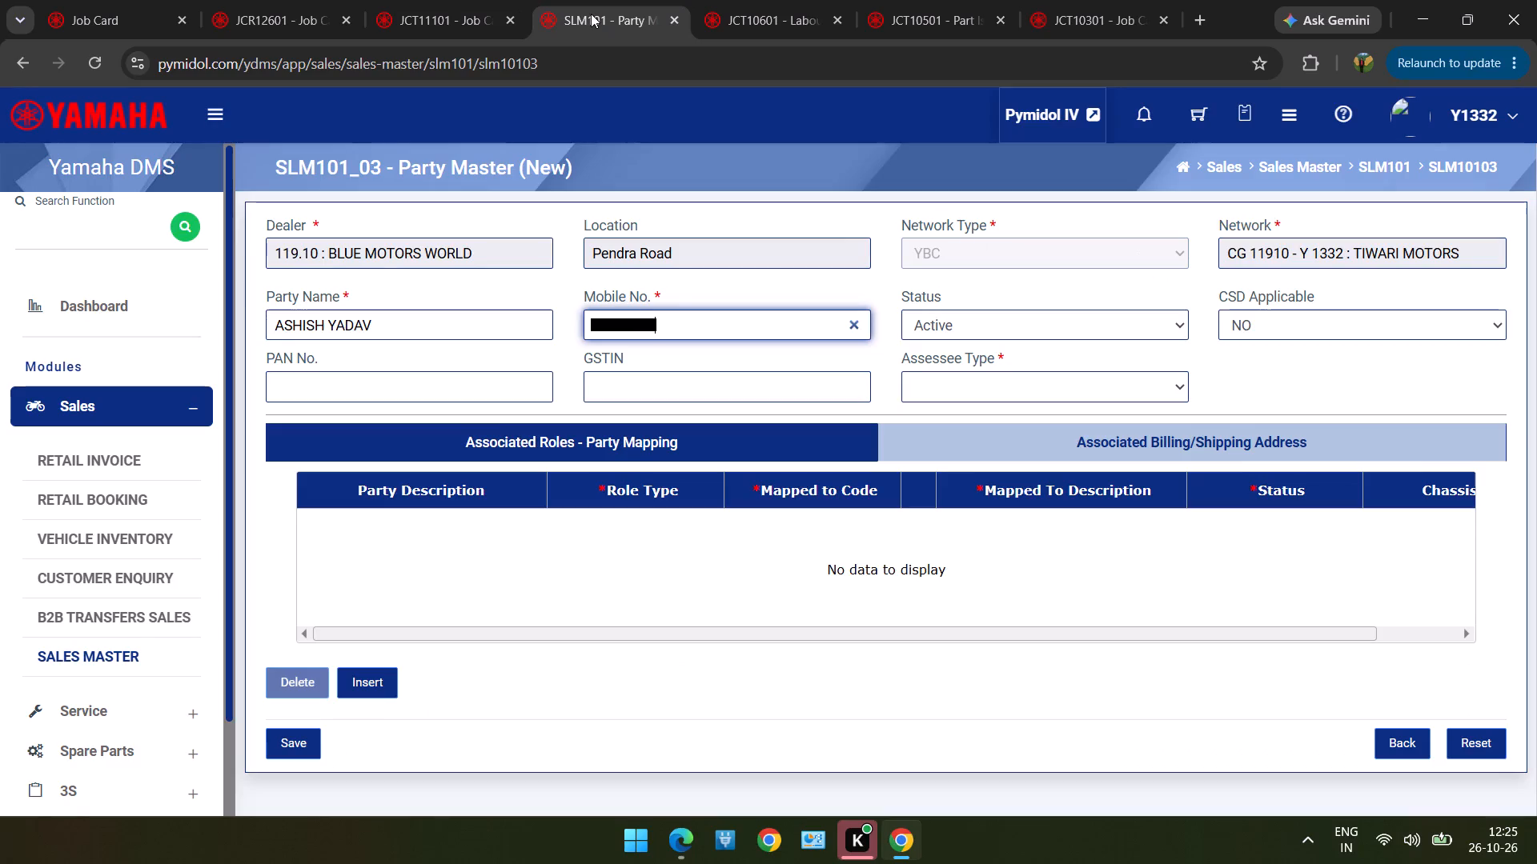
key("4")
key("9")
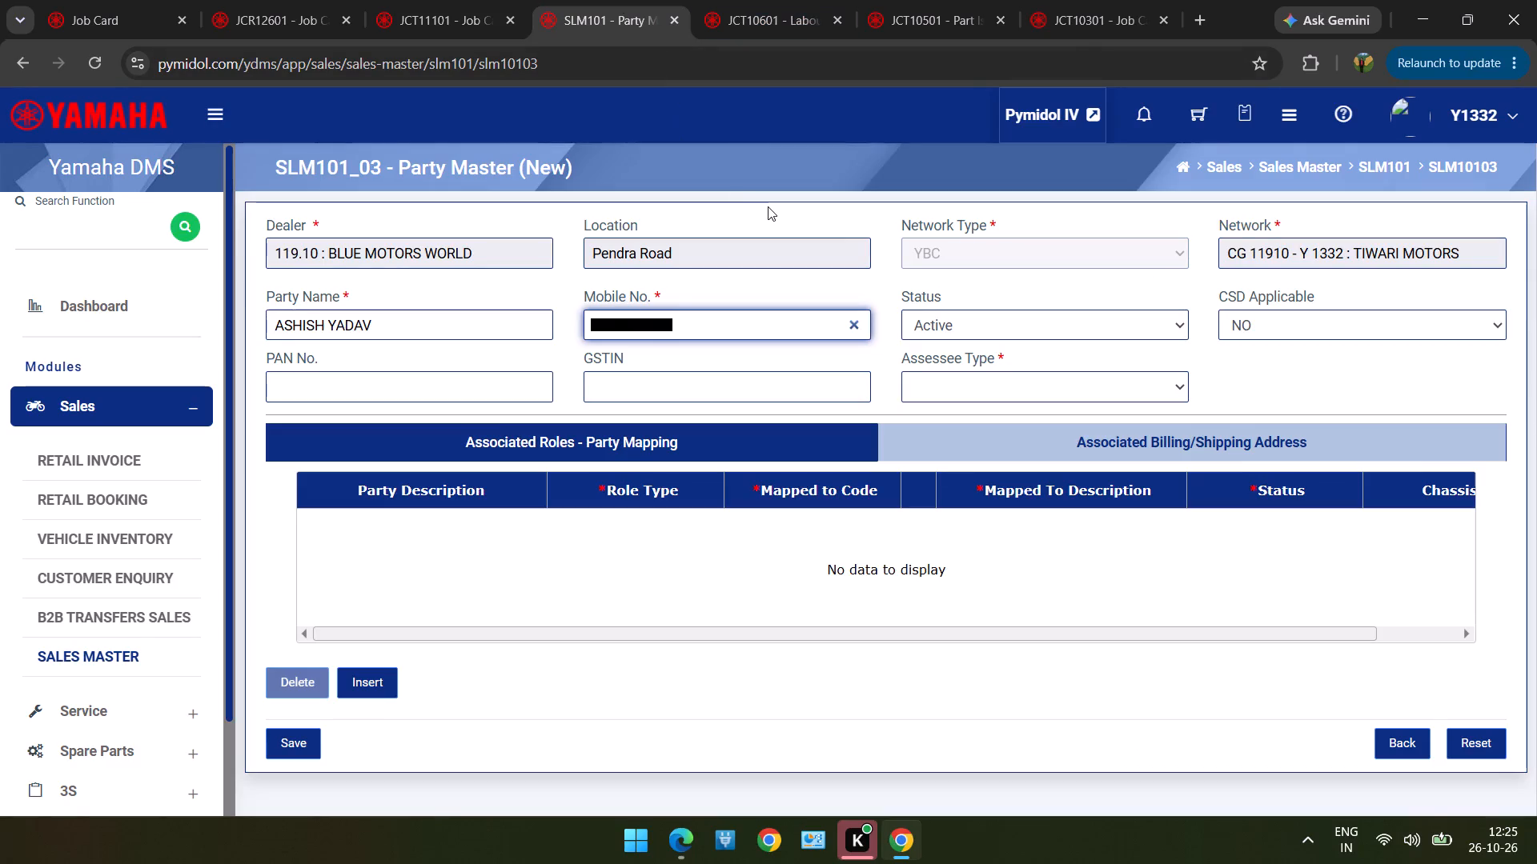
double_click(737, 314)
key("ctrl+c")
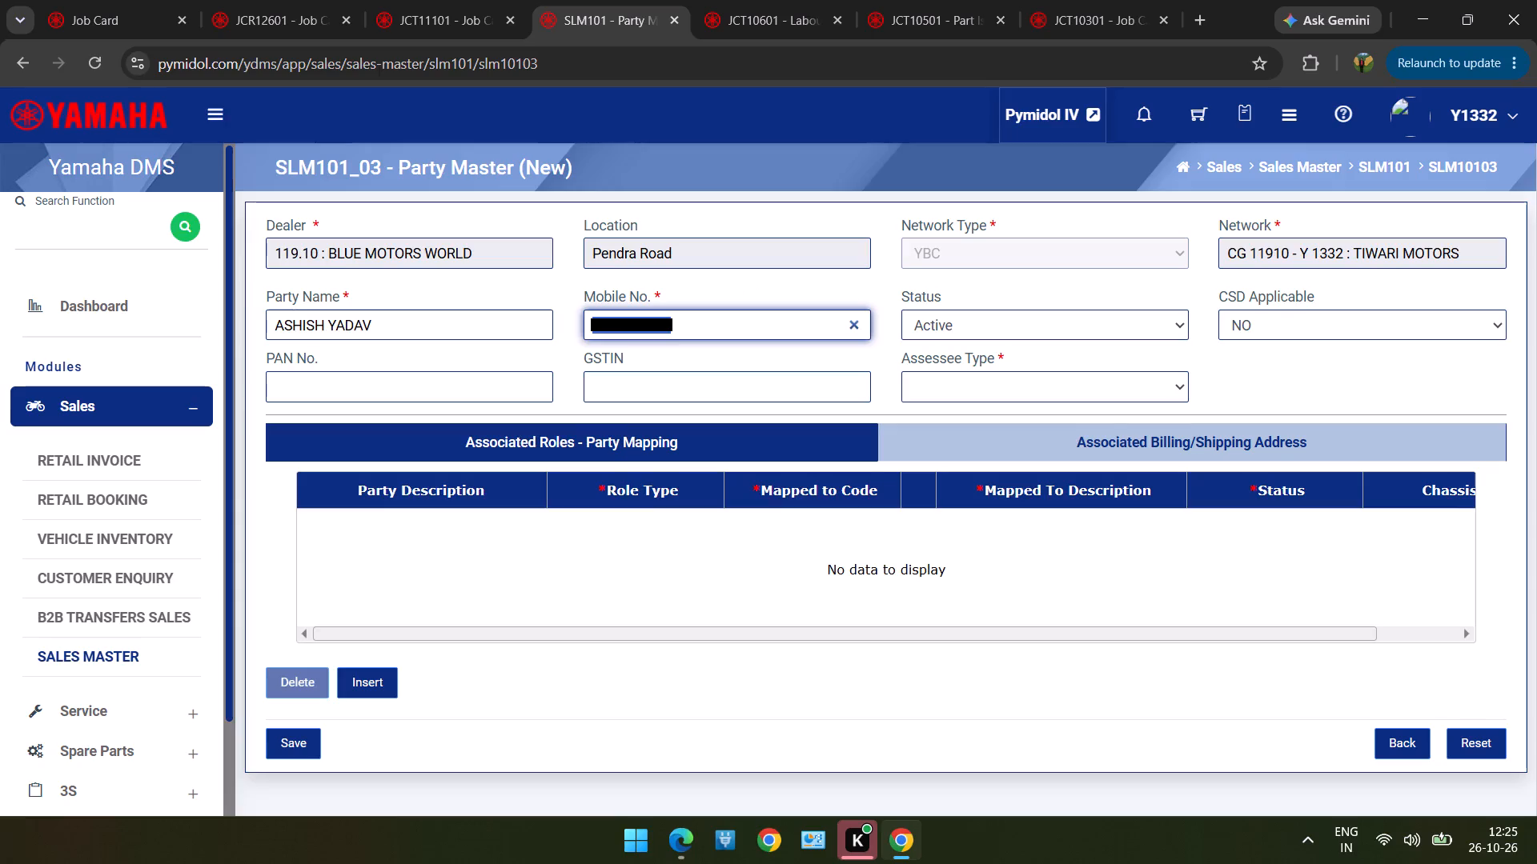
Set the new party's assessee type to Unregistered and add a party mapping row with the role type Vehicle Retail Customer.
left_click(372, 683)
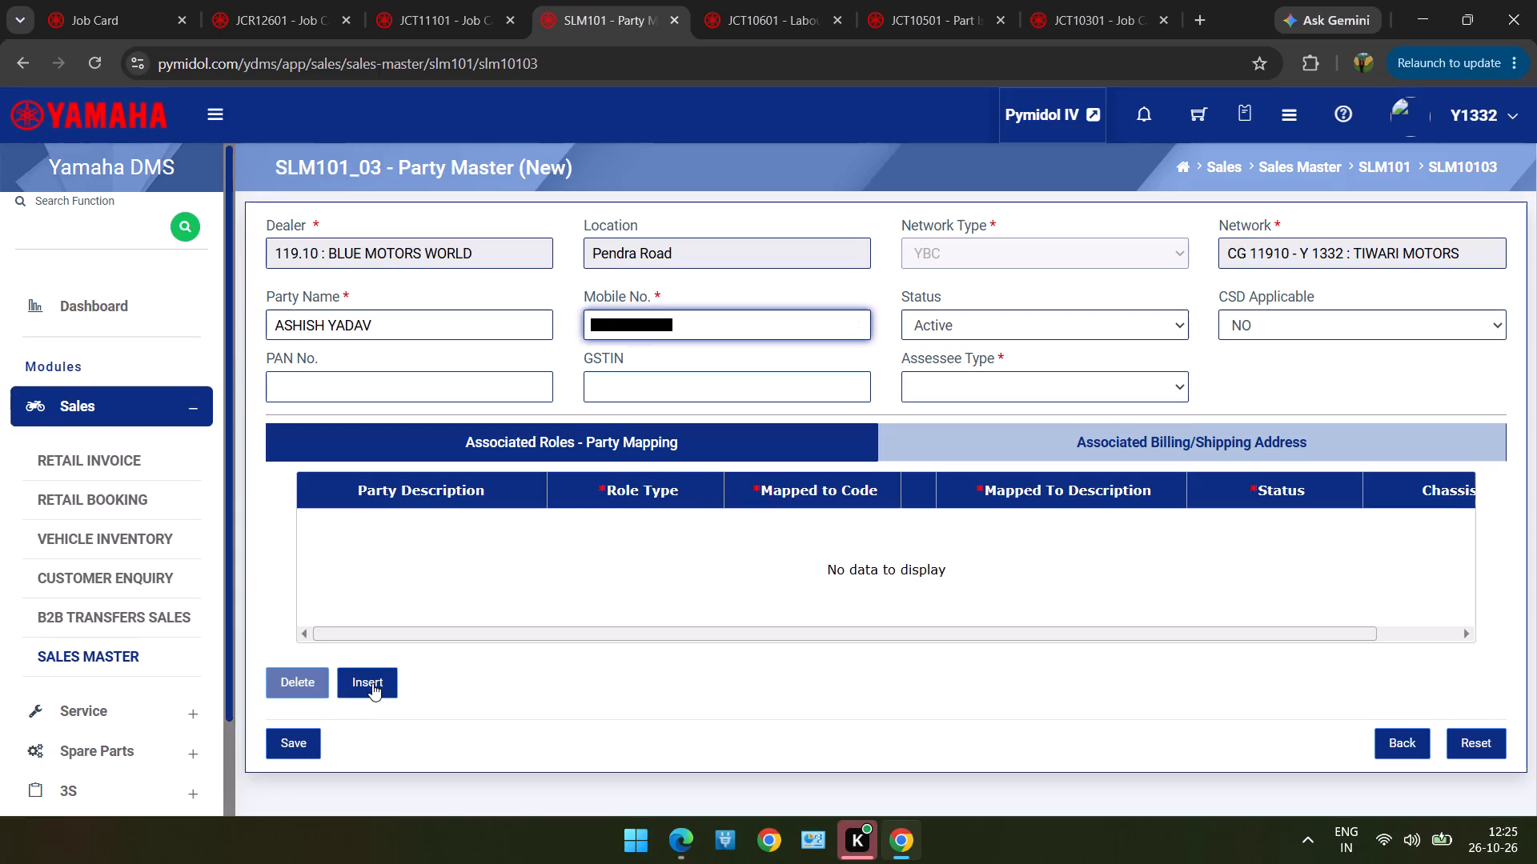
left_click(989, 382)
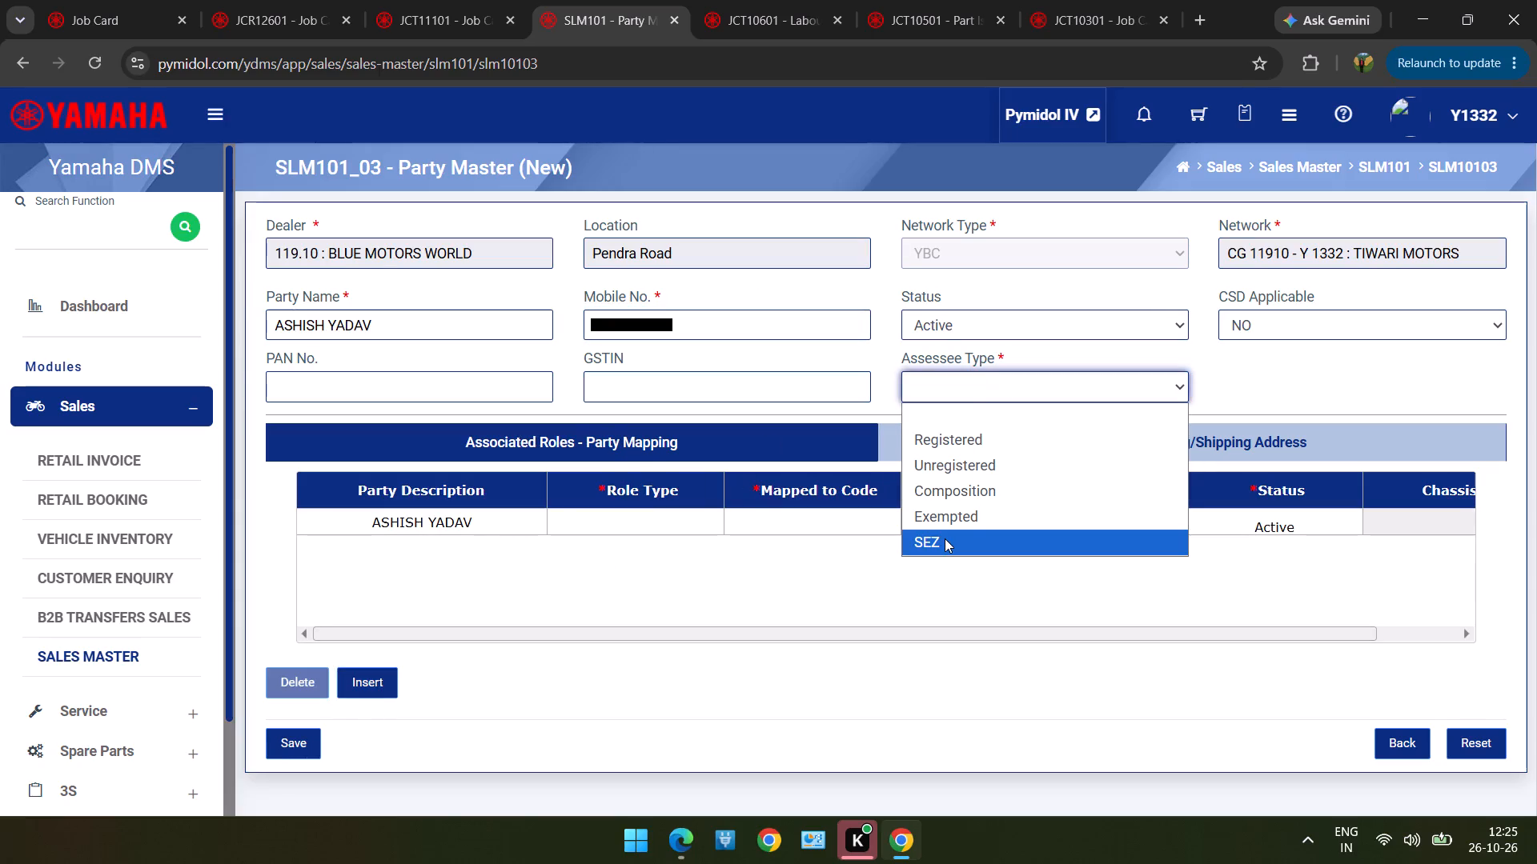
double_click(1012, 464)
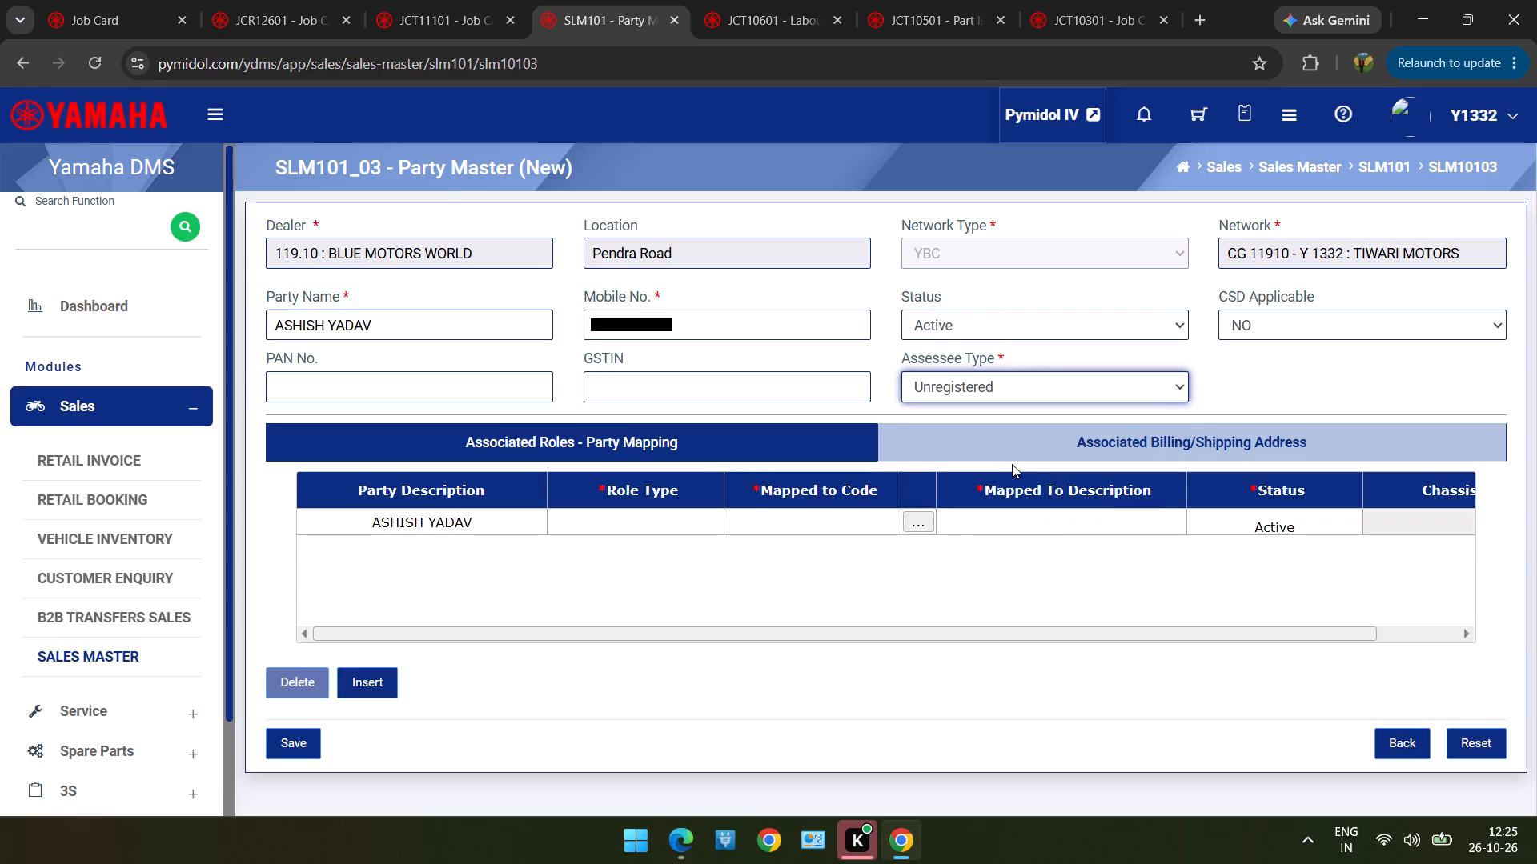
double_click(703, 520)
left_click(703, 520)
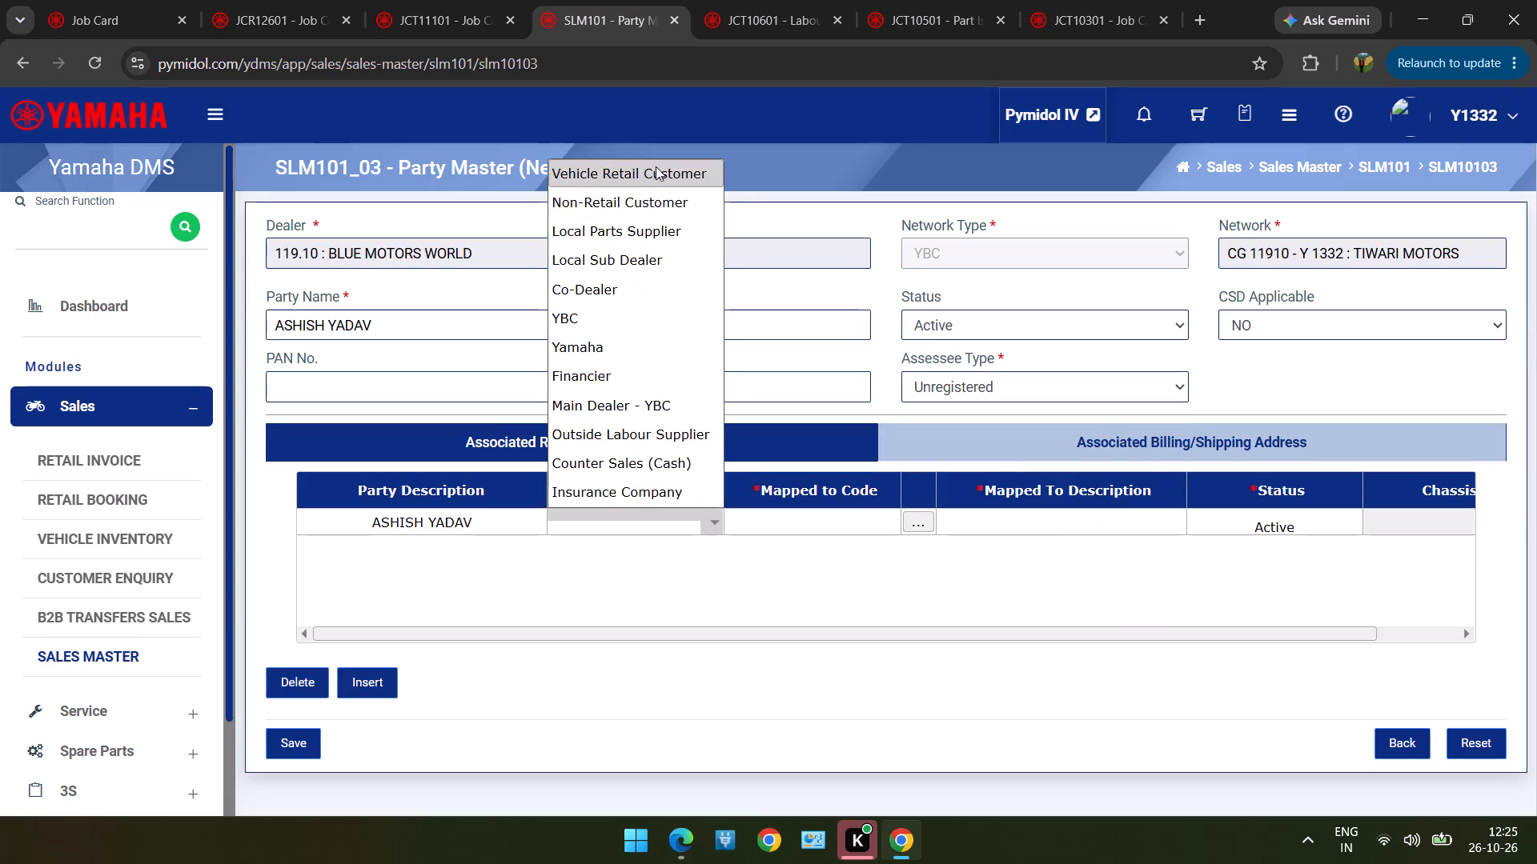
left_click(656, 166)
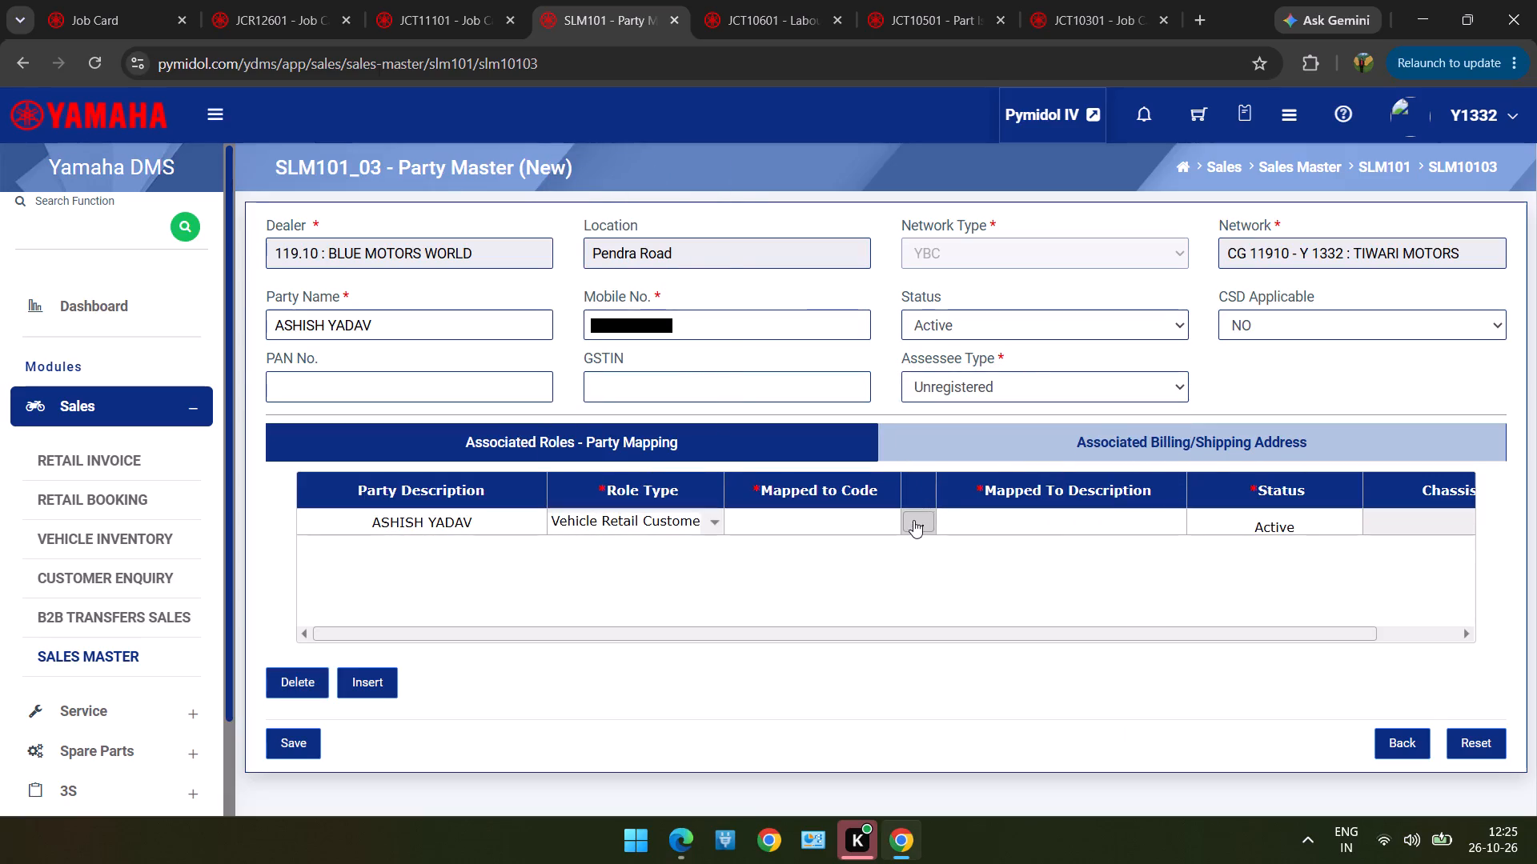
Map the new party's role row to the retail customer record found by searching with the copied mobile number.
left_click(913, 520)
left_click(736, 249)
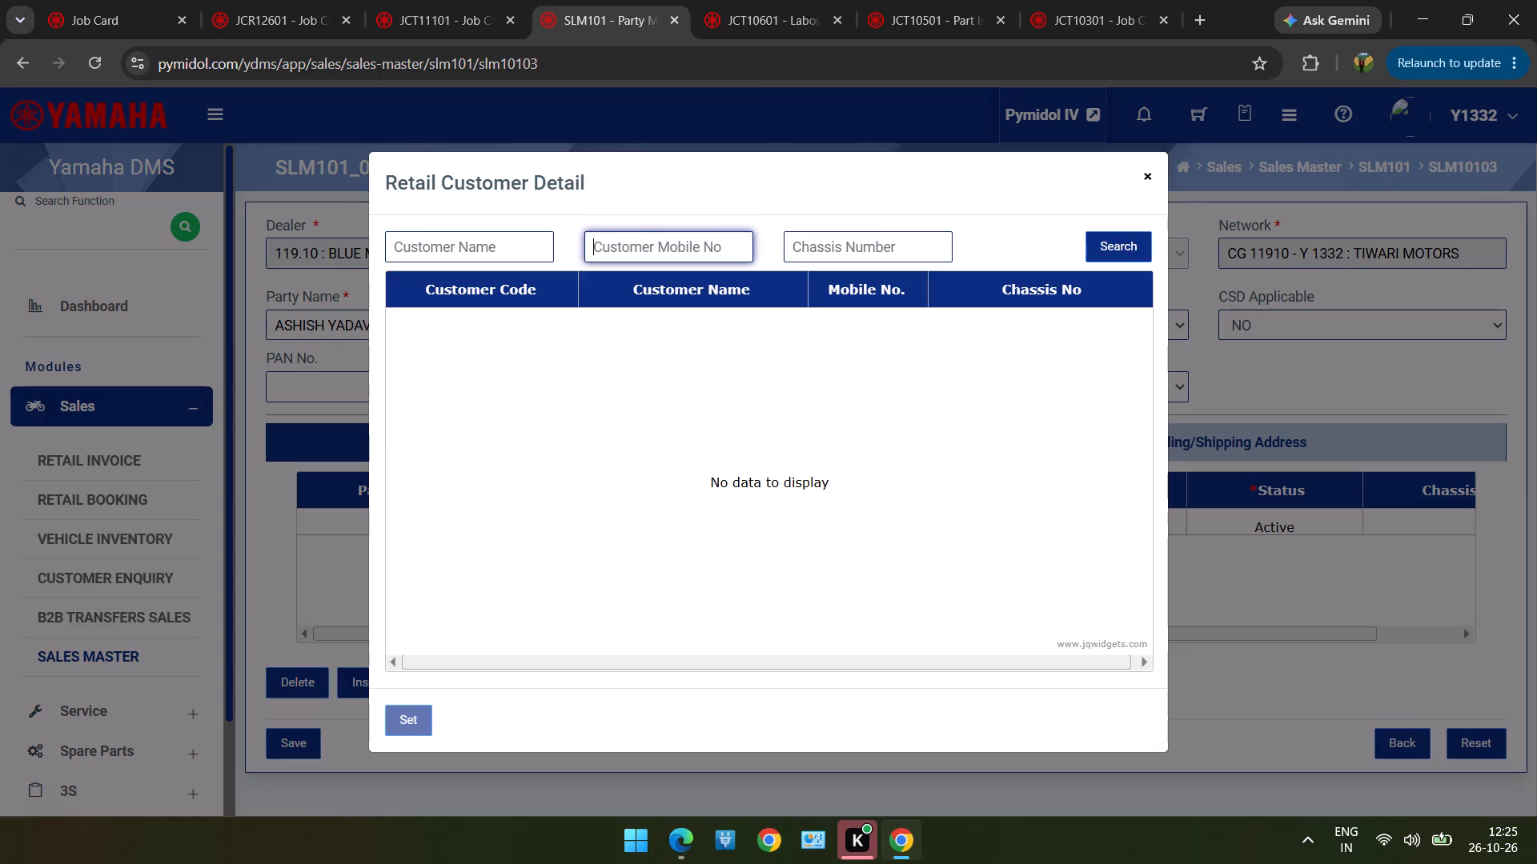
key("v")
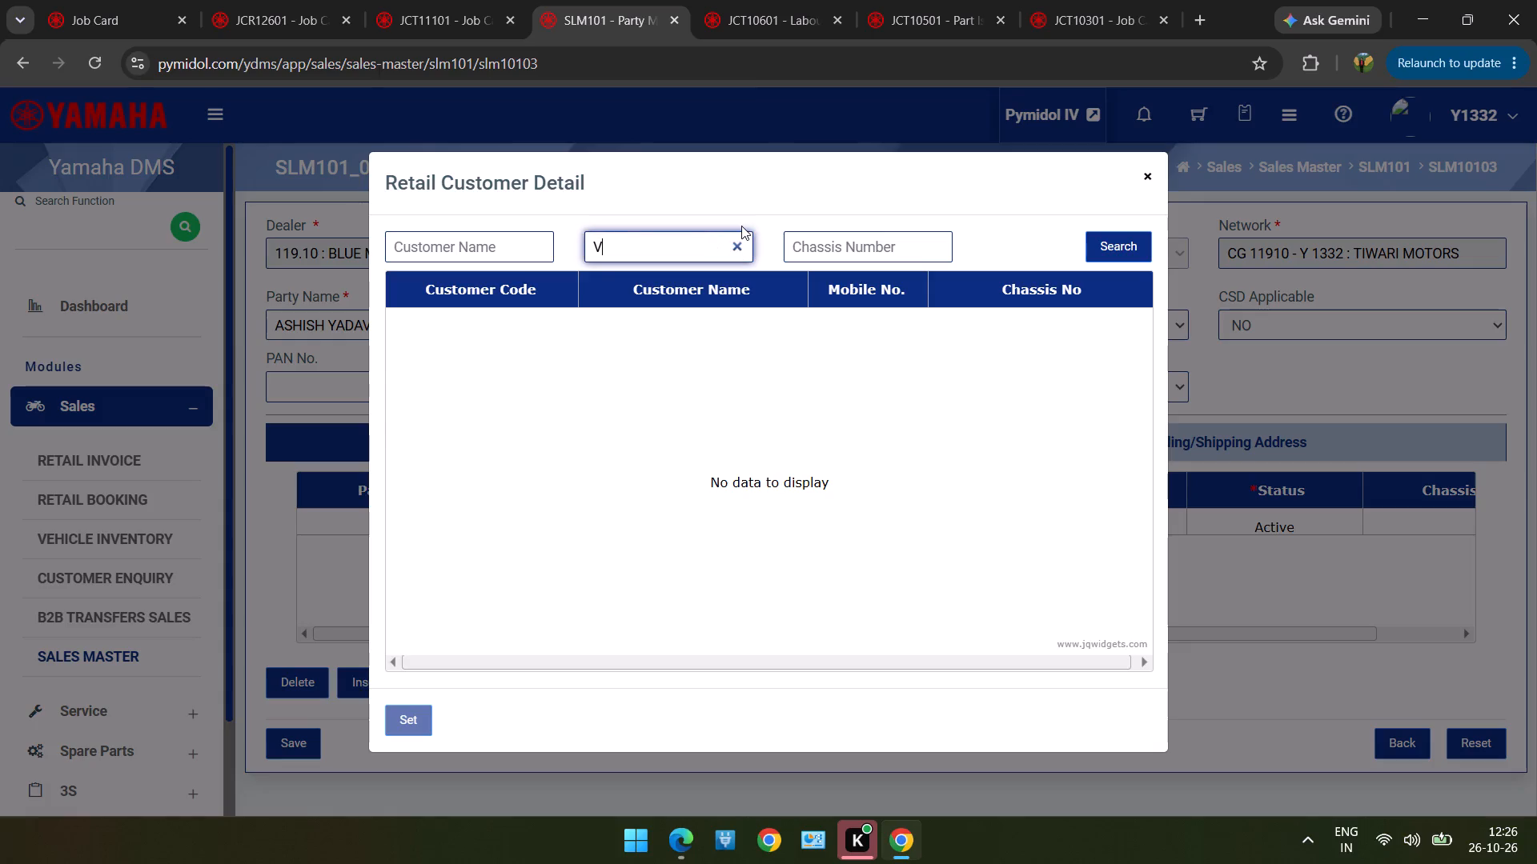
key("BackSpace")
key("ctrl+v")
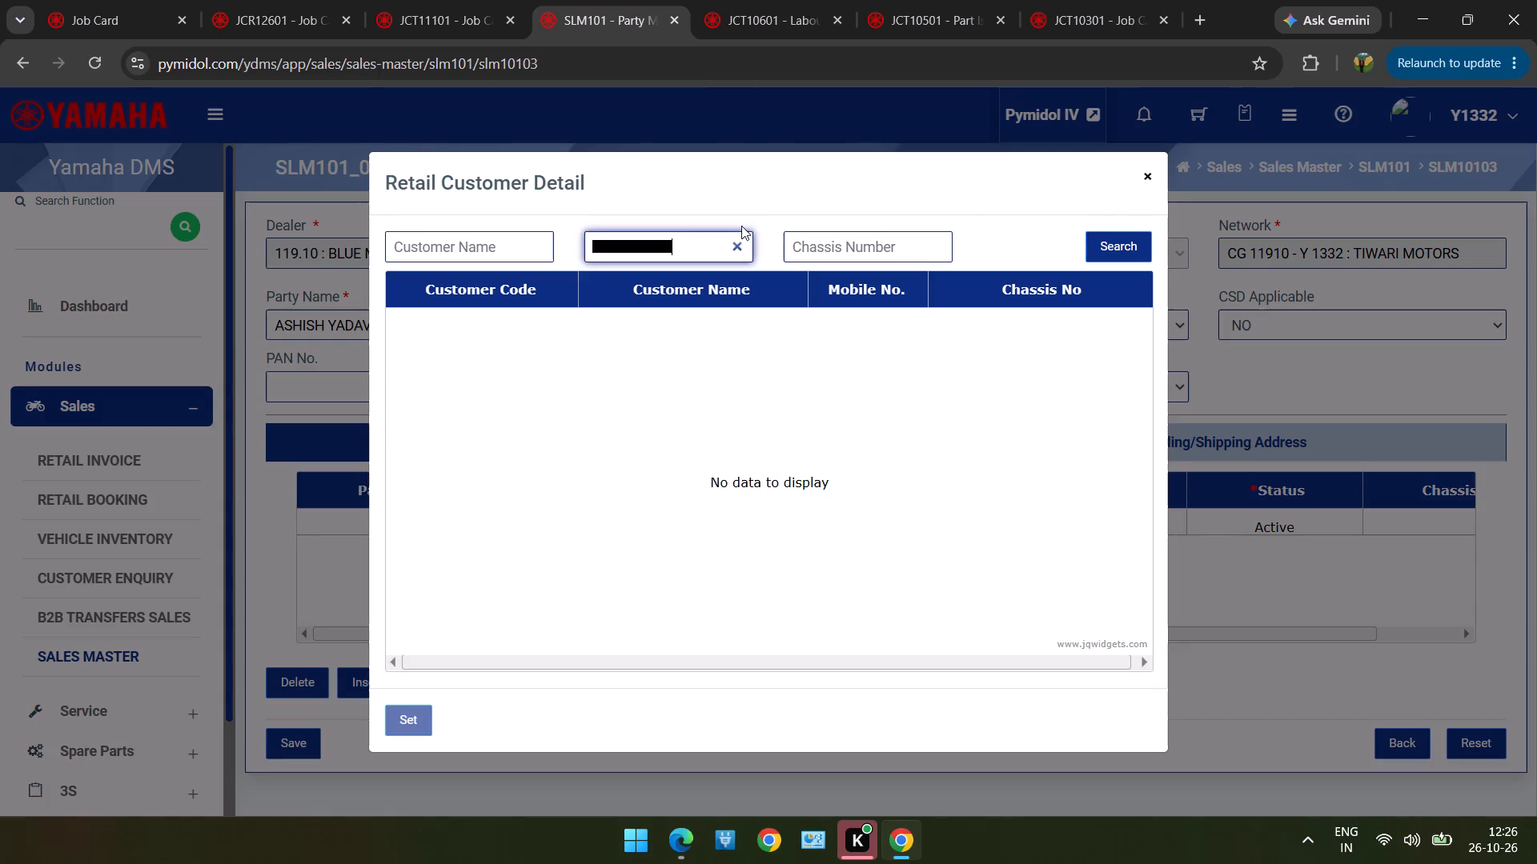
left_click(1141, 253)
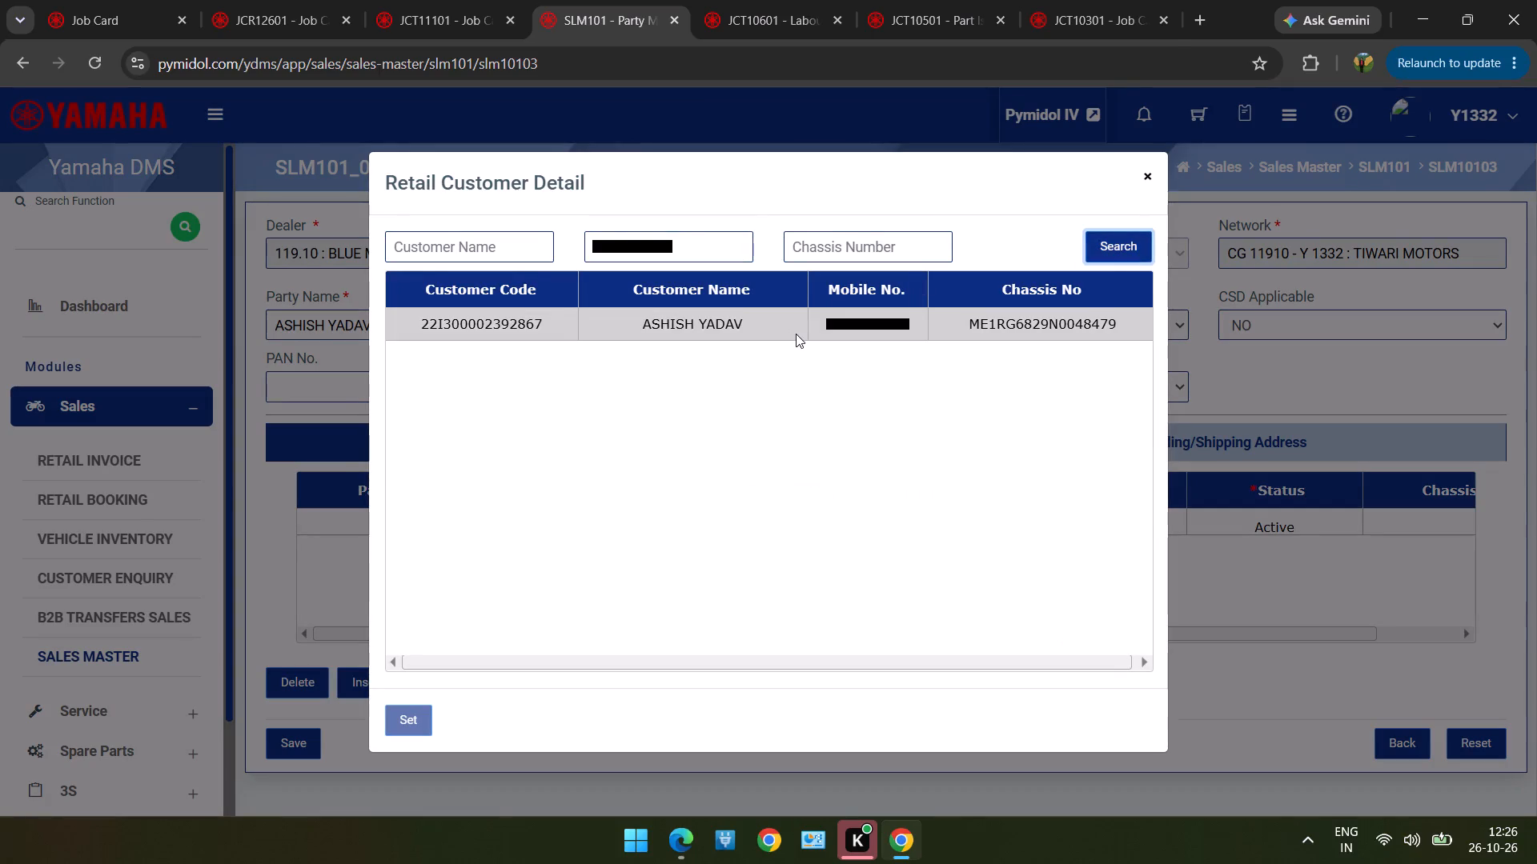
double_click(796, 334)
Save the new party record, confirm the submission, and return to the Party Master list.
double_click(314, 752)
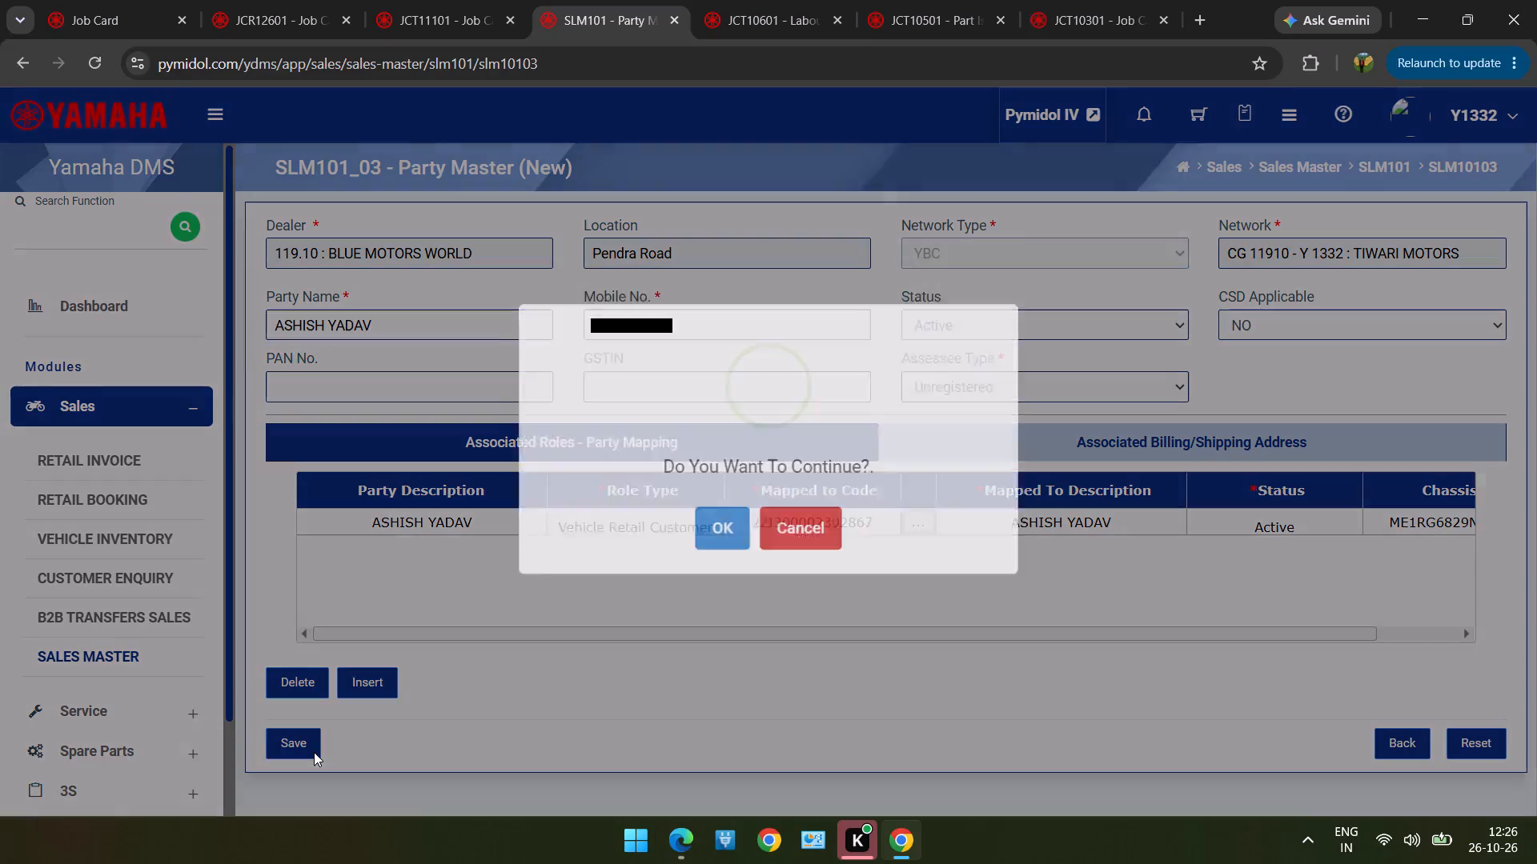
left_click(277, 737)
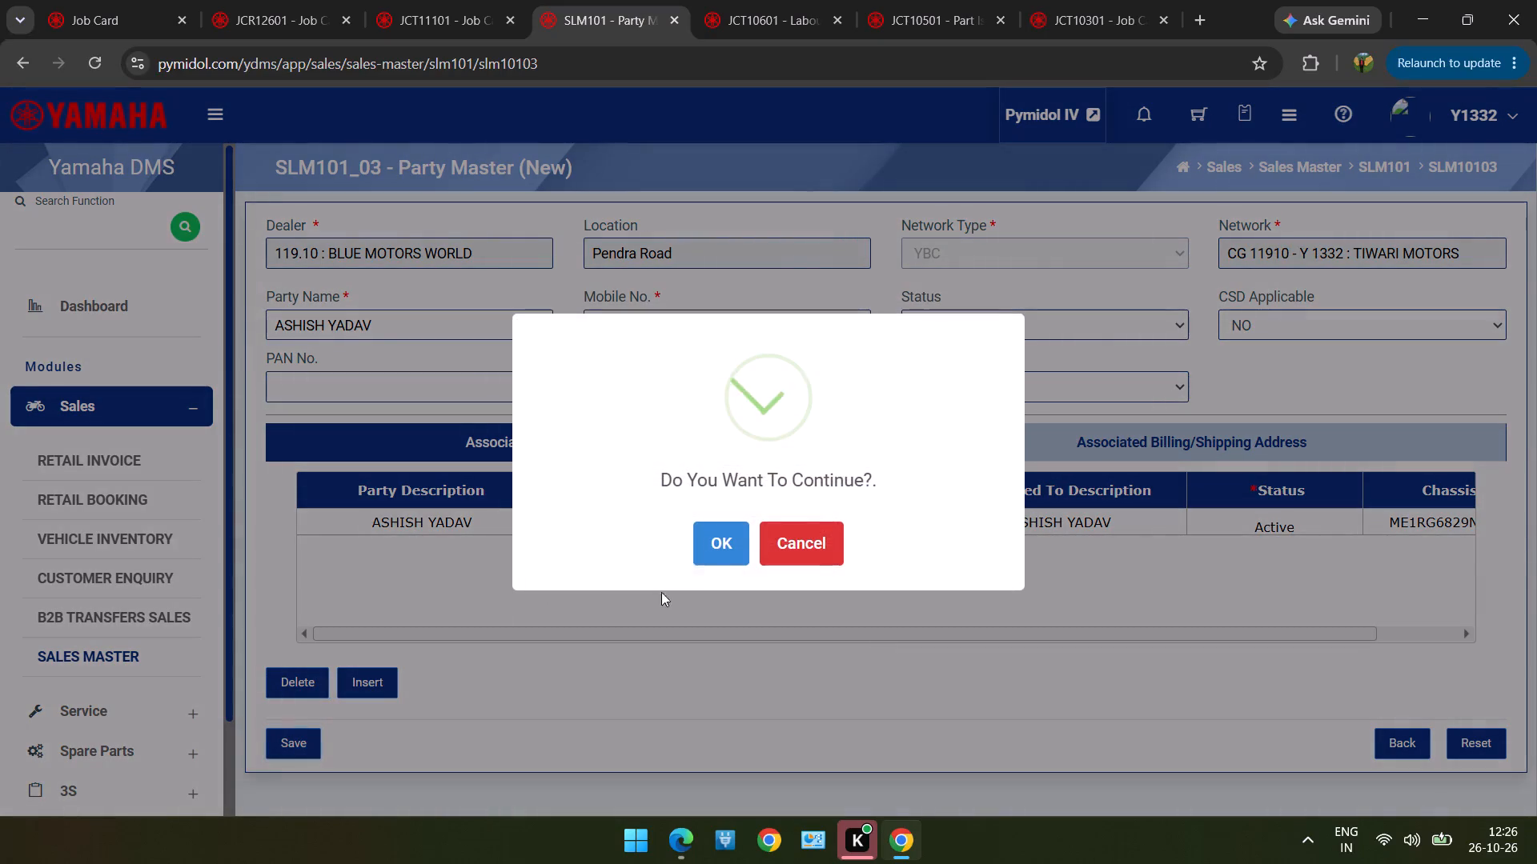
left_click(710, 551)
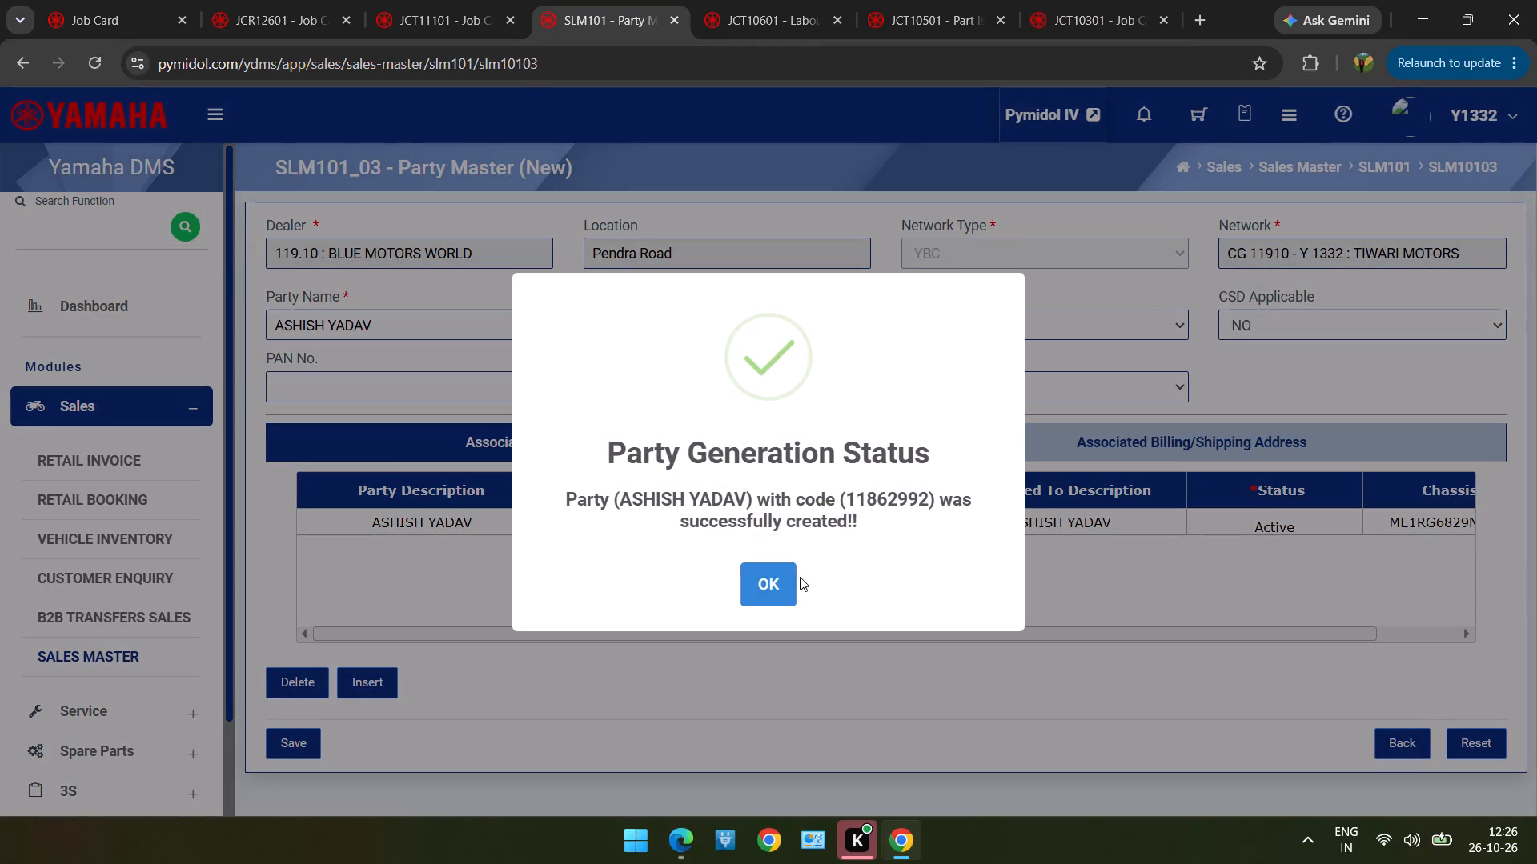
left_click(794, 577)
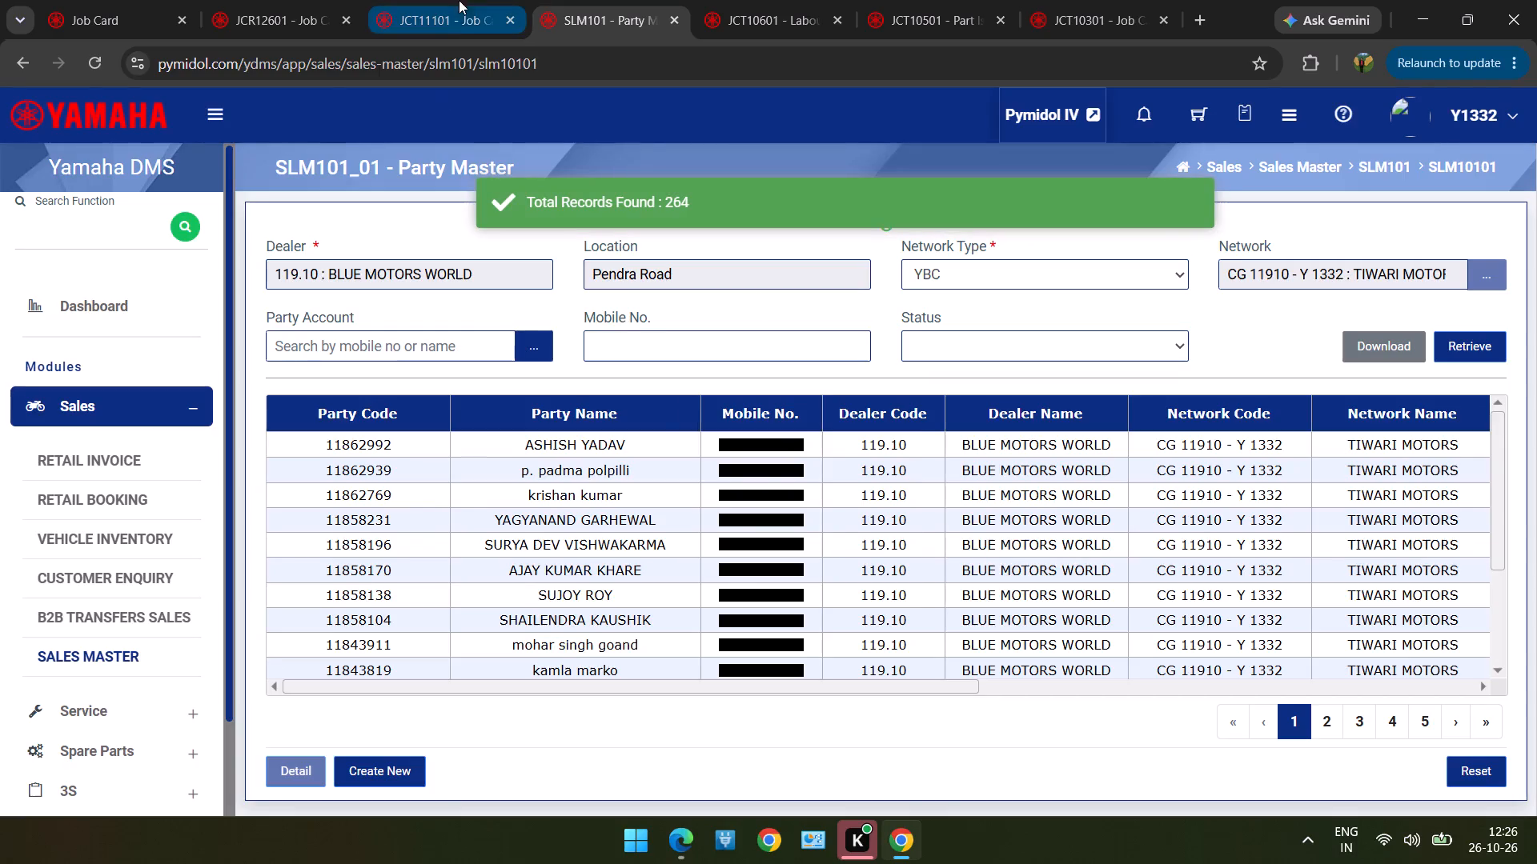
Detach the Job Card Invoice page into its own window and close that window.
left_click_drag(452, 24, 659, 78)
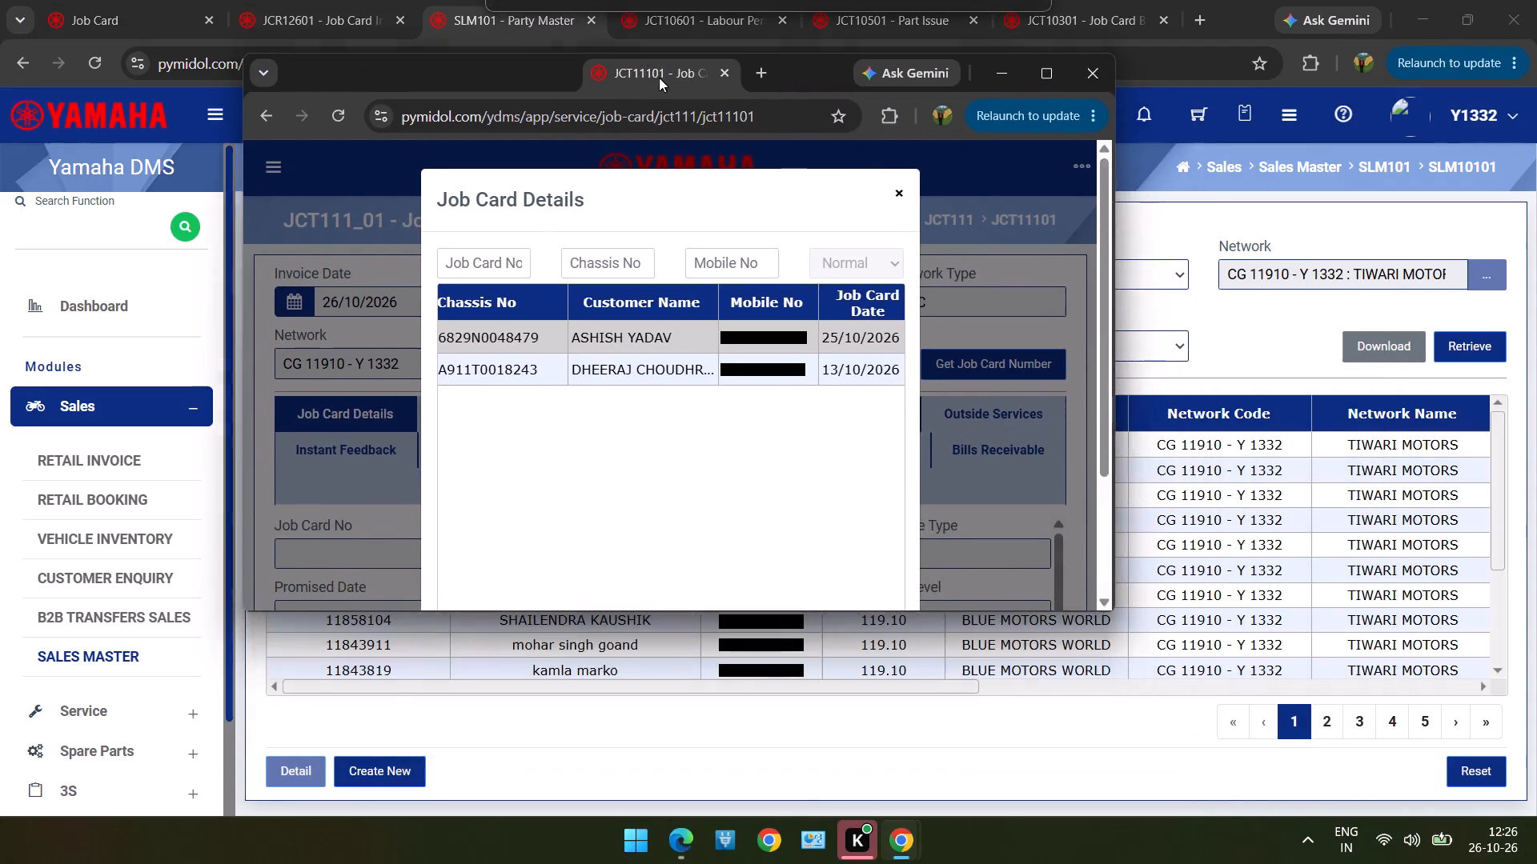
left_click_drag(659, 78, 656, 76)
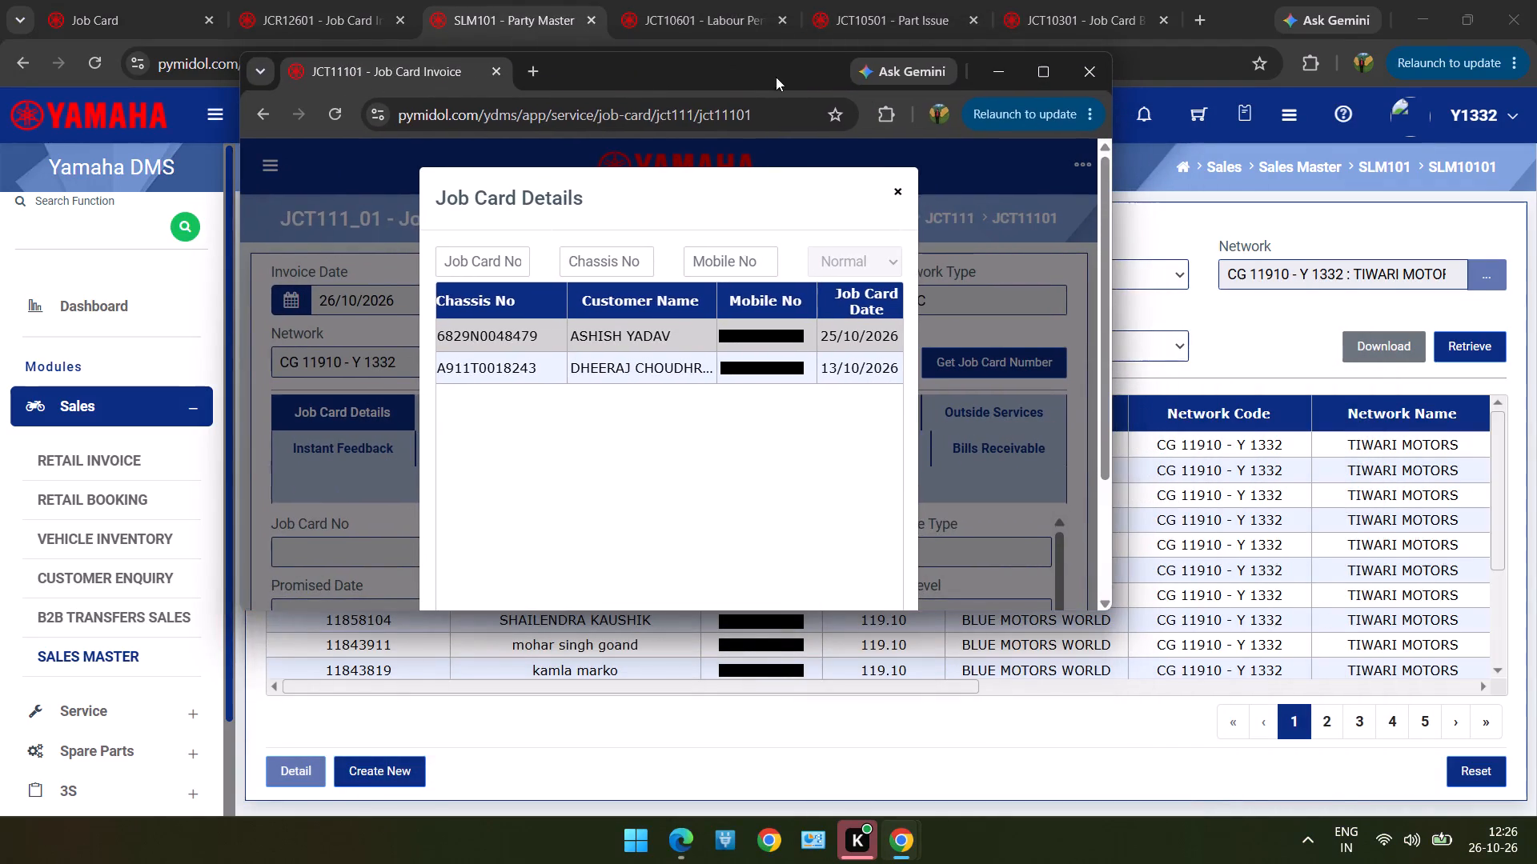
left_click(1075, 82)
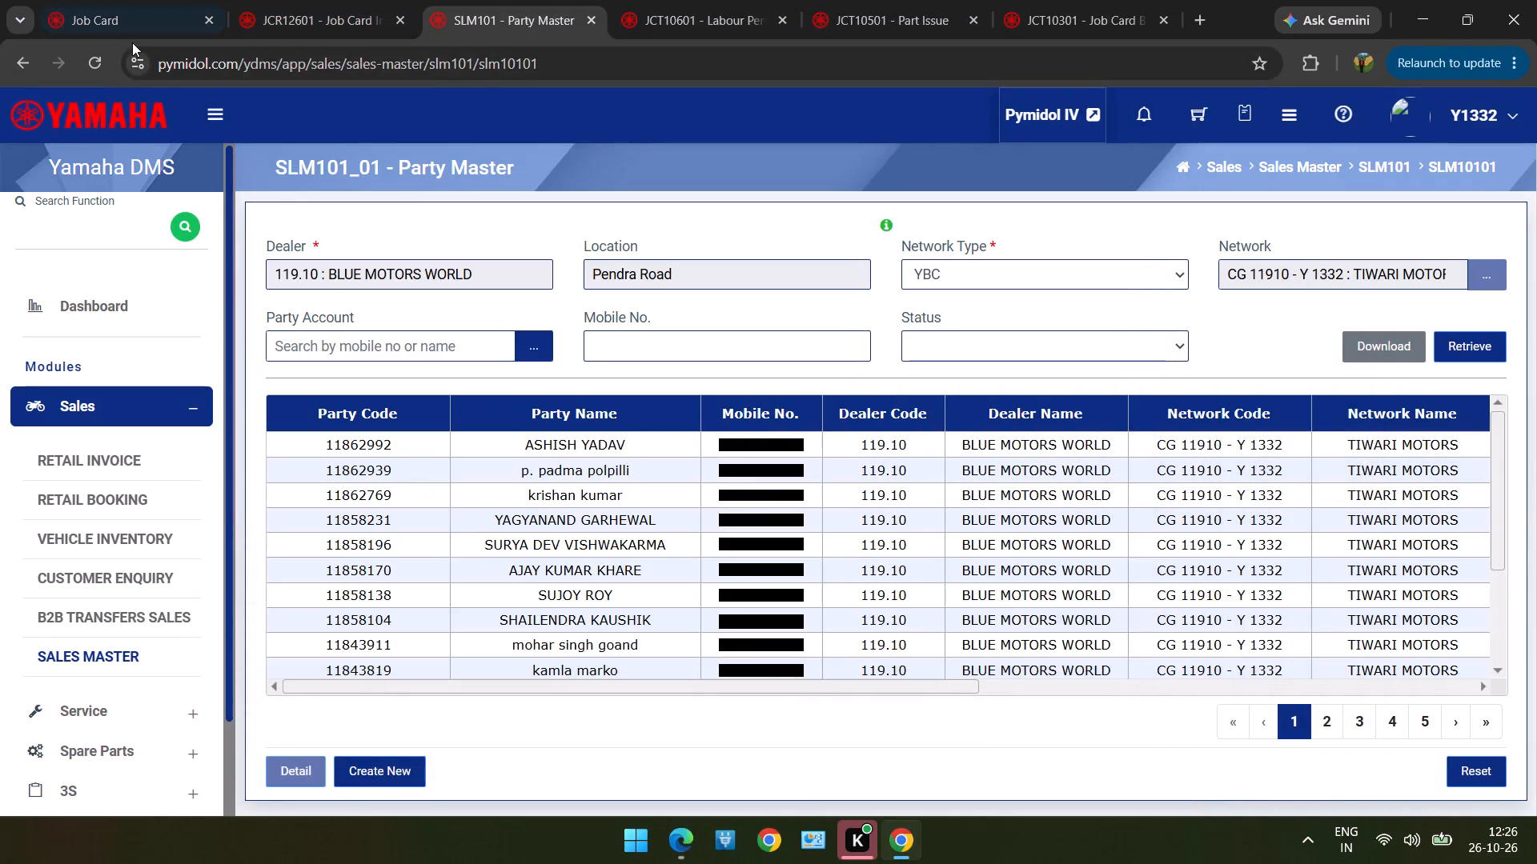
Switch to the Job Card Invoice Report and detach the Job Card page into its own window.
left_click(307, 25)
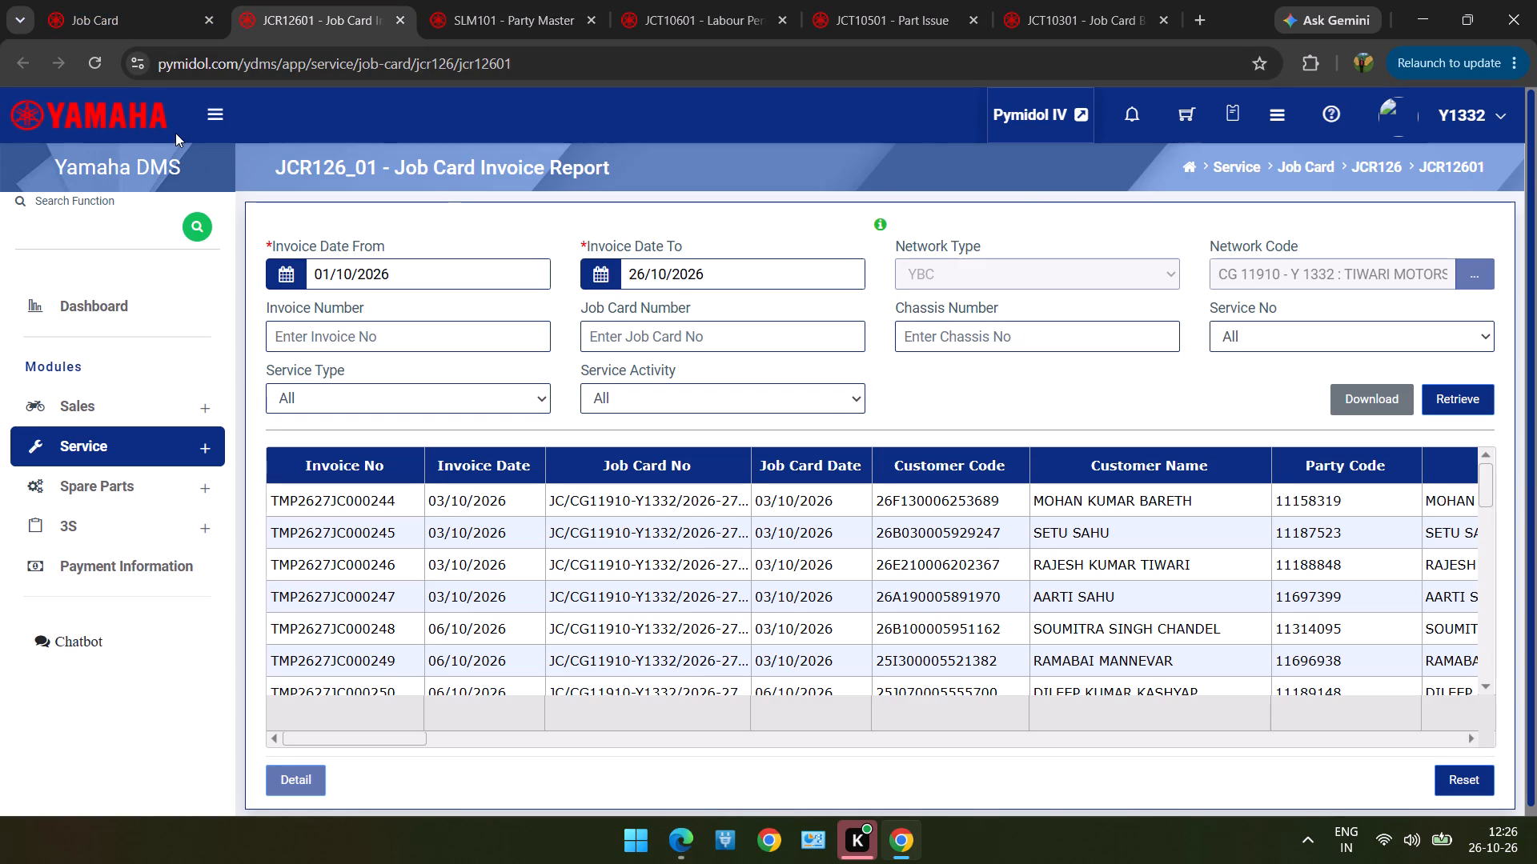
left_click_drag(106, 13, 829, 282)
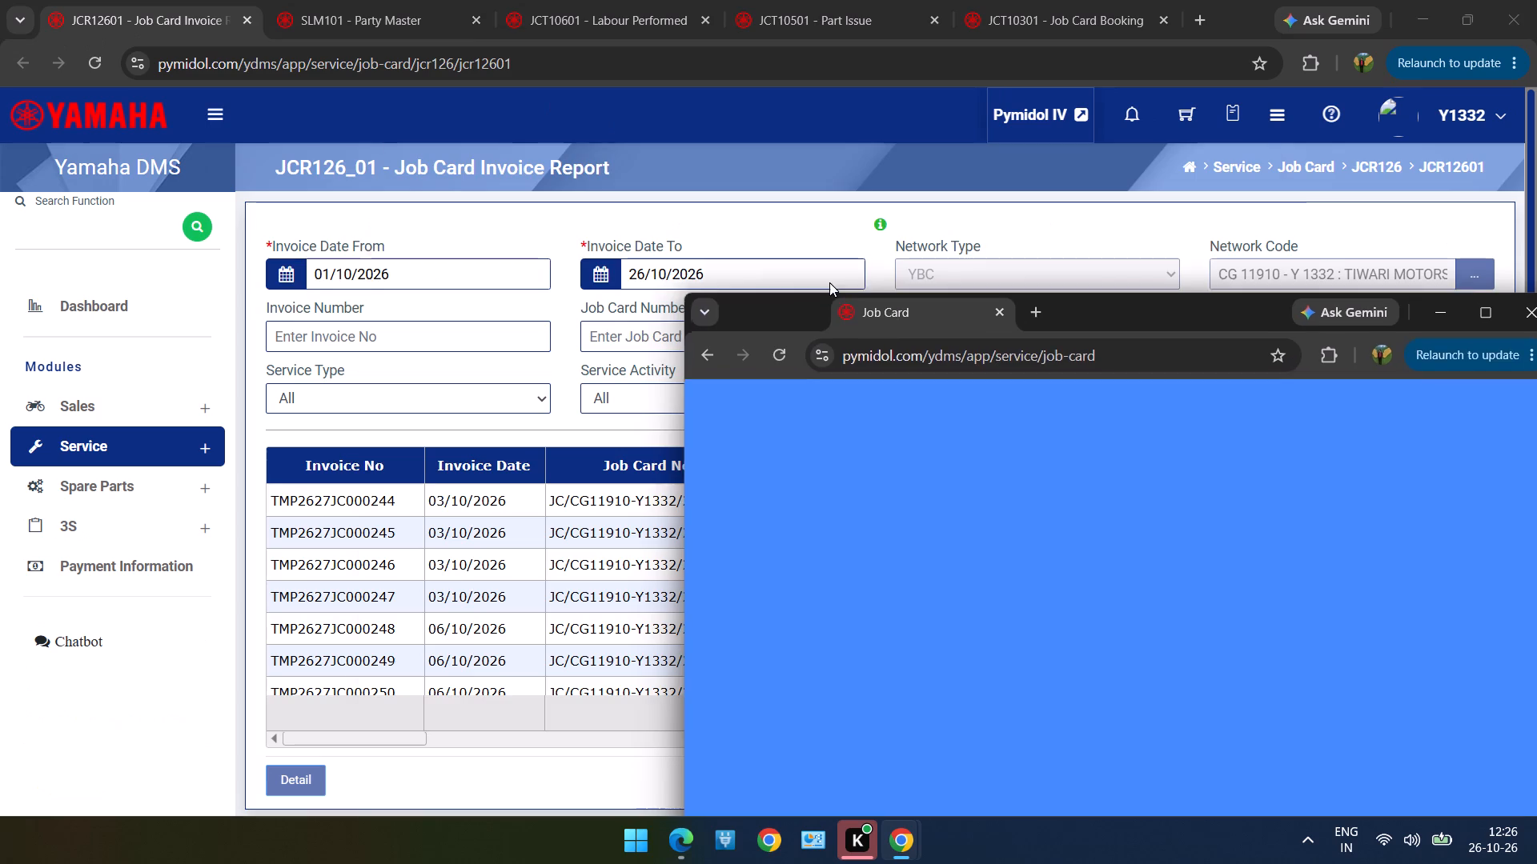
left_click_drag(829, 282, 402, 134)
left_click(1033, 149)
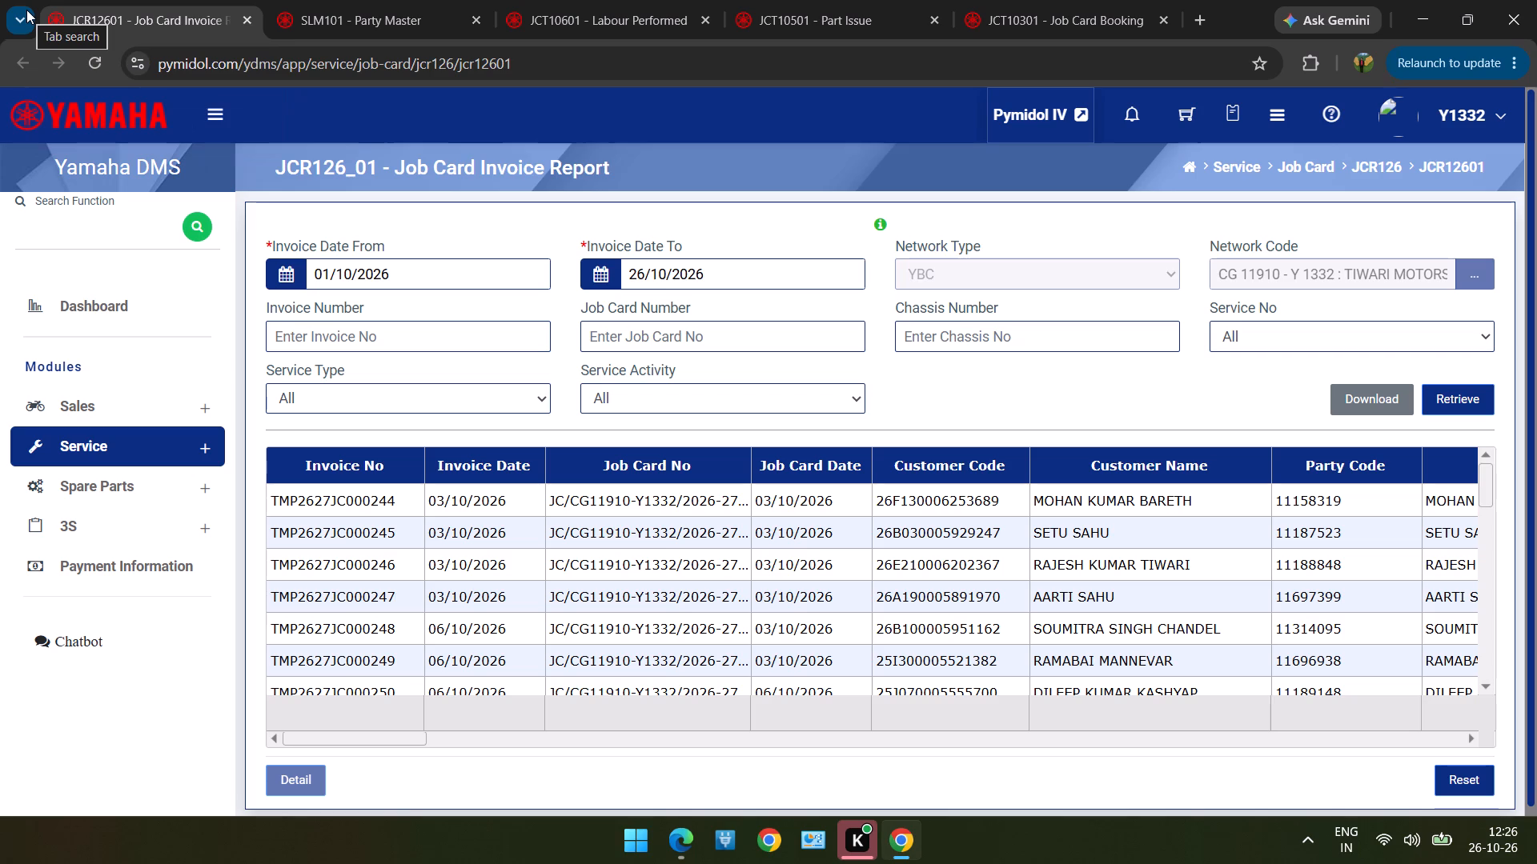
left_click(141, 30)
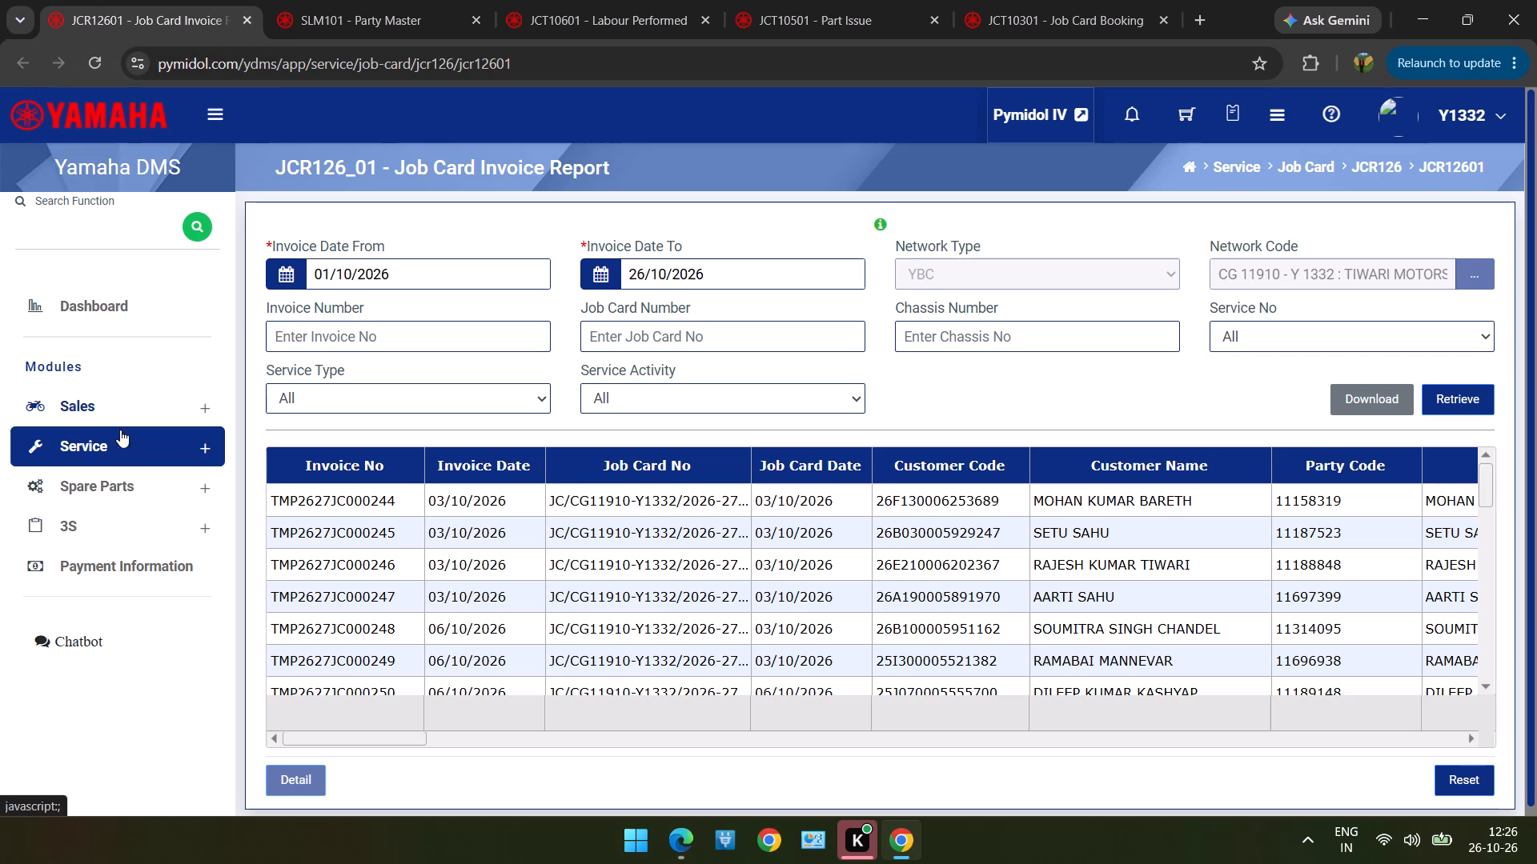
left_click(130, 455)
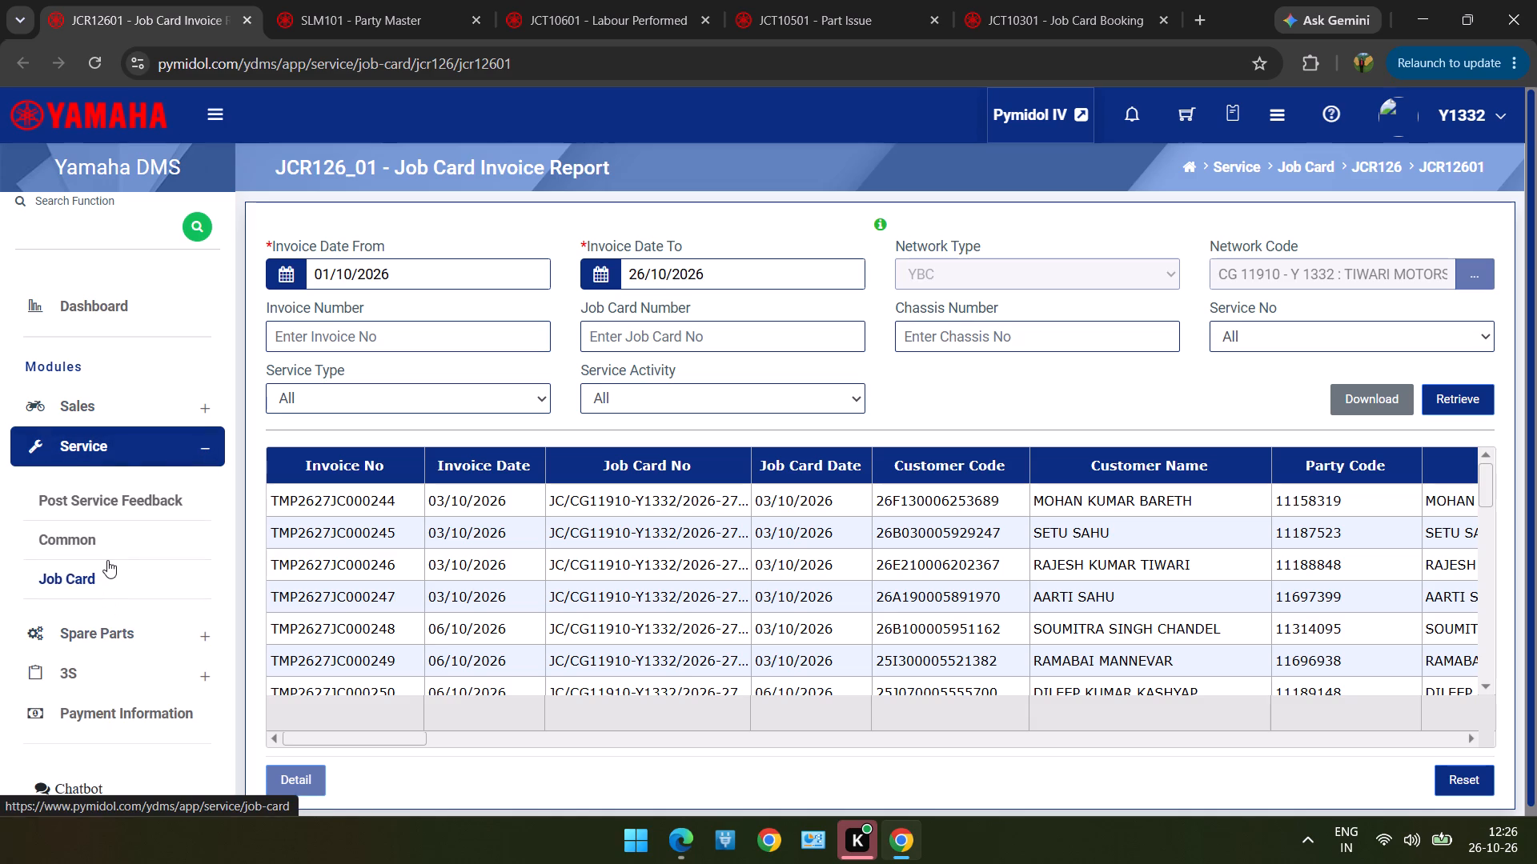
left_click(107, 560)
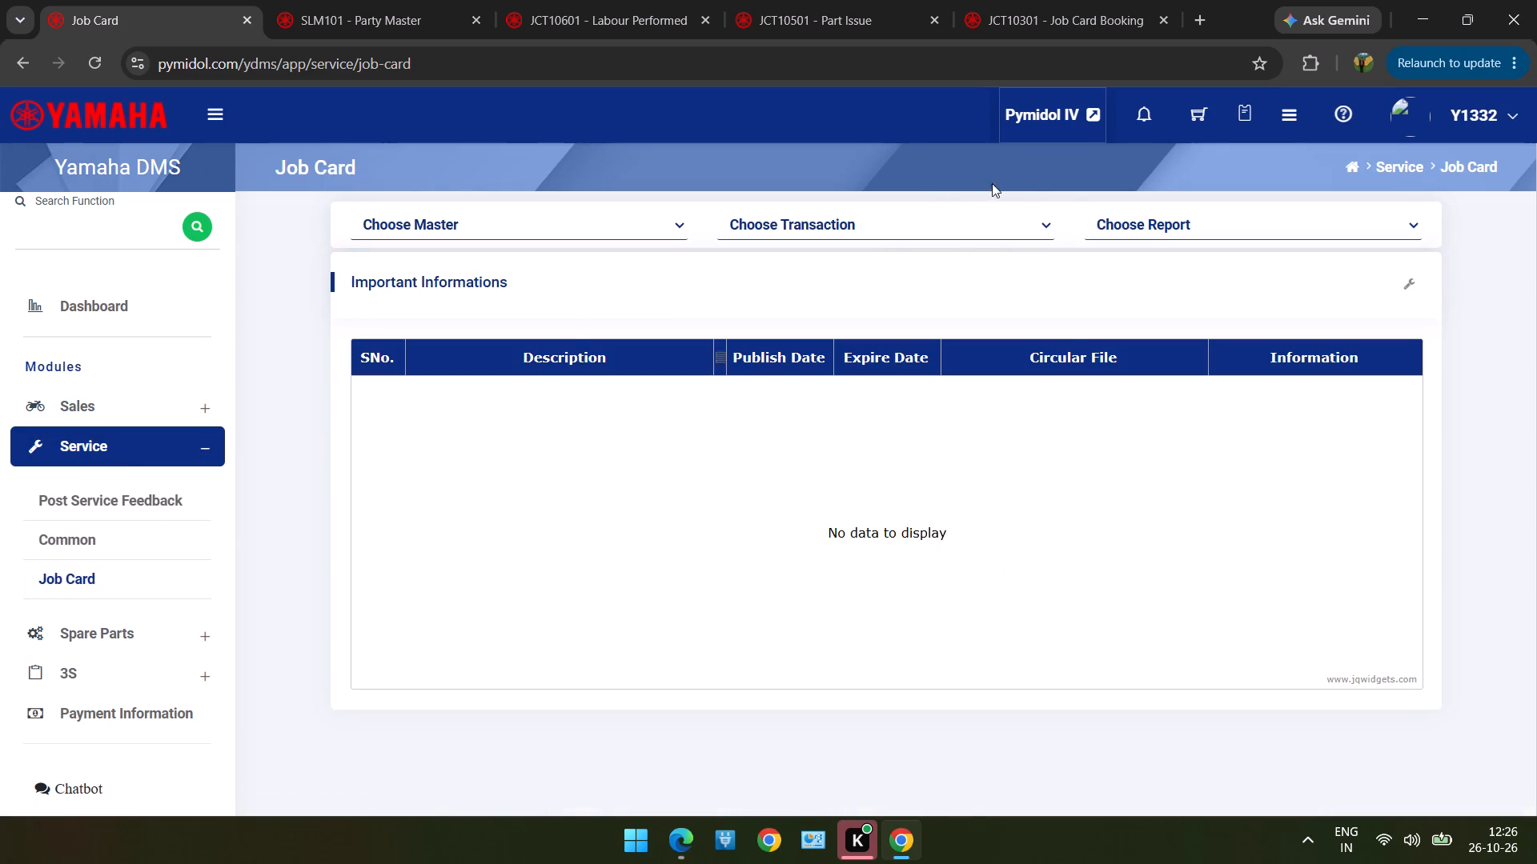
left_click(885, 236)
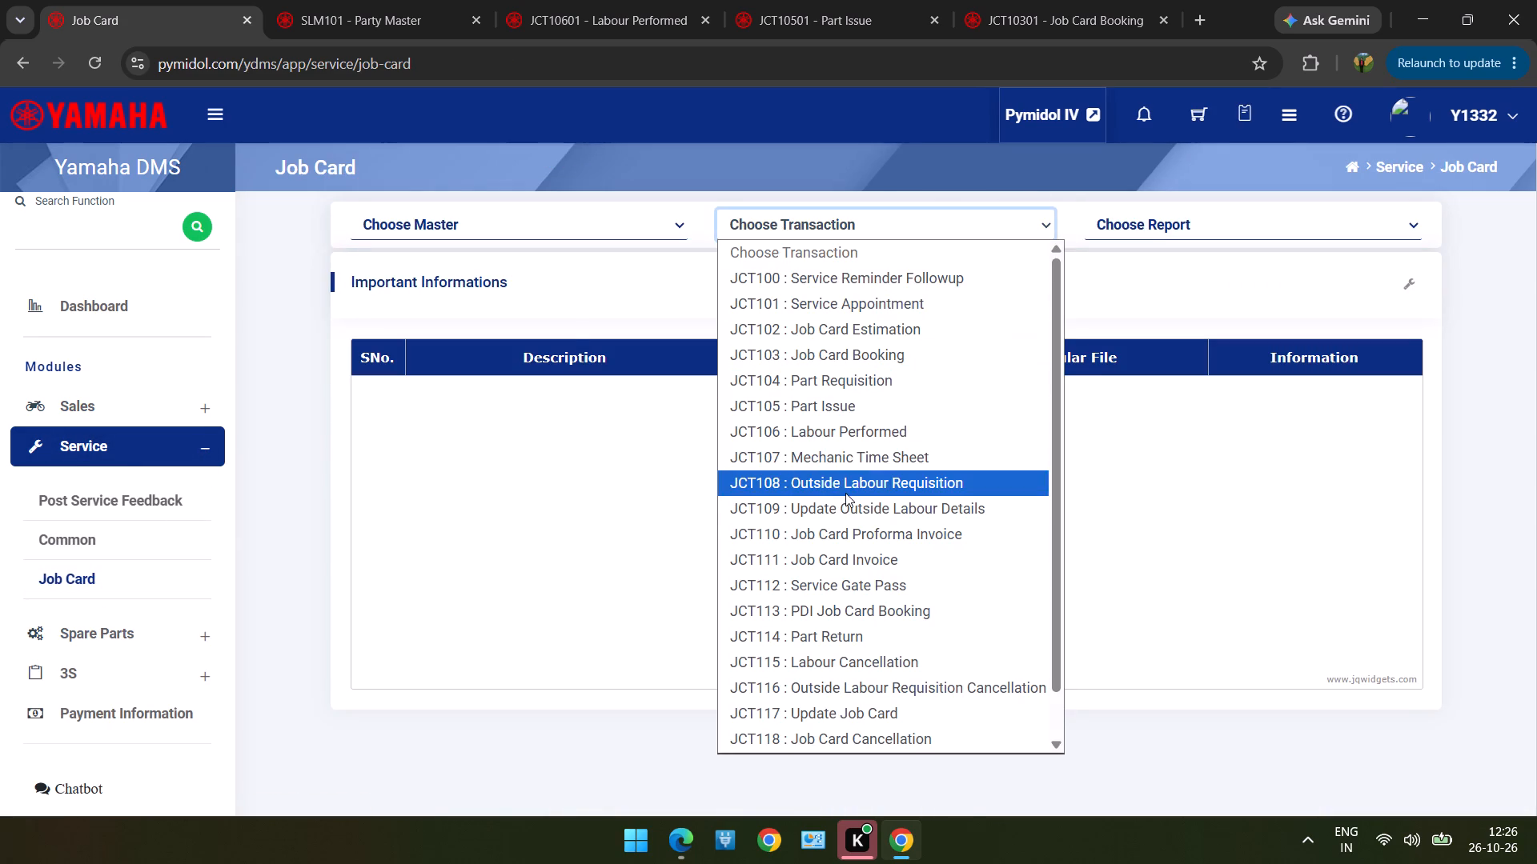
left_click(845, 564)
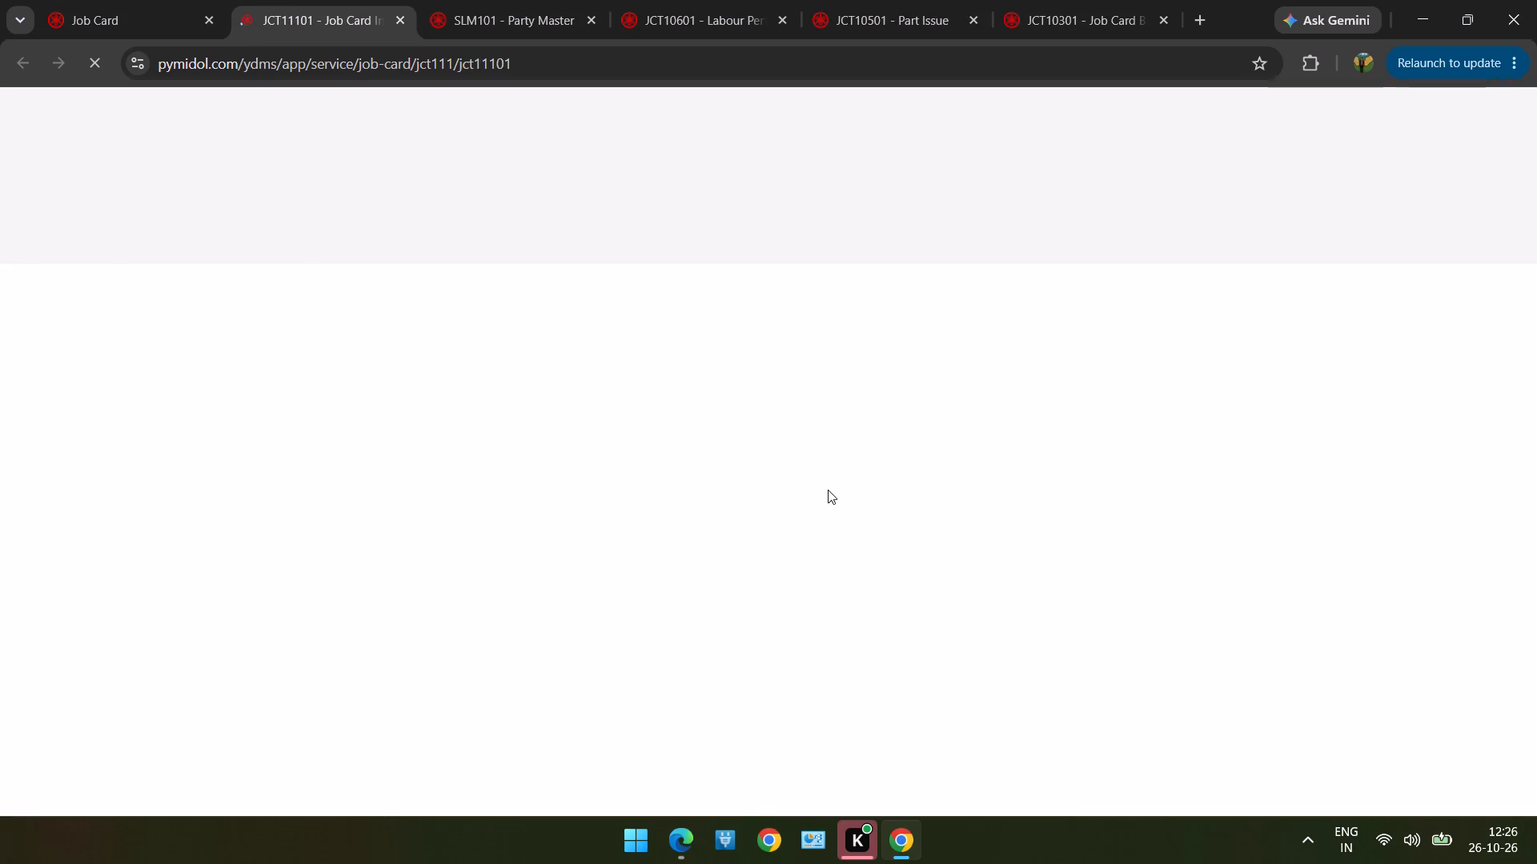
left_click(1435, 311)
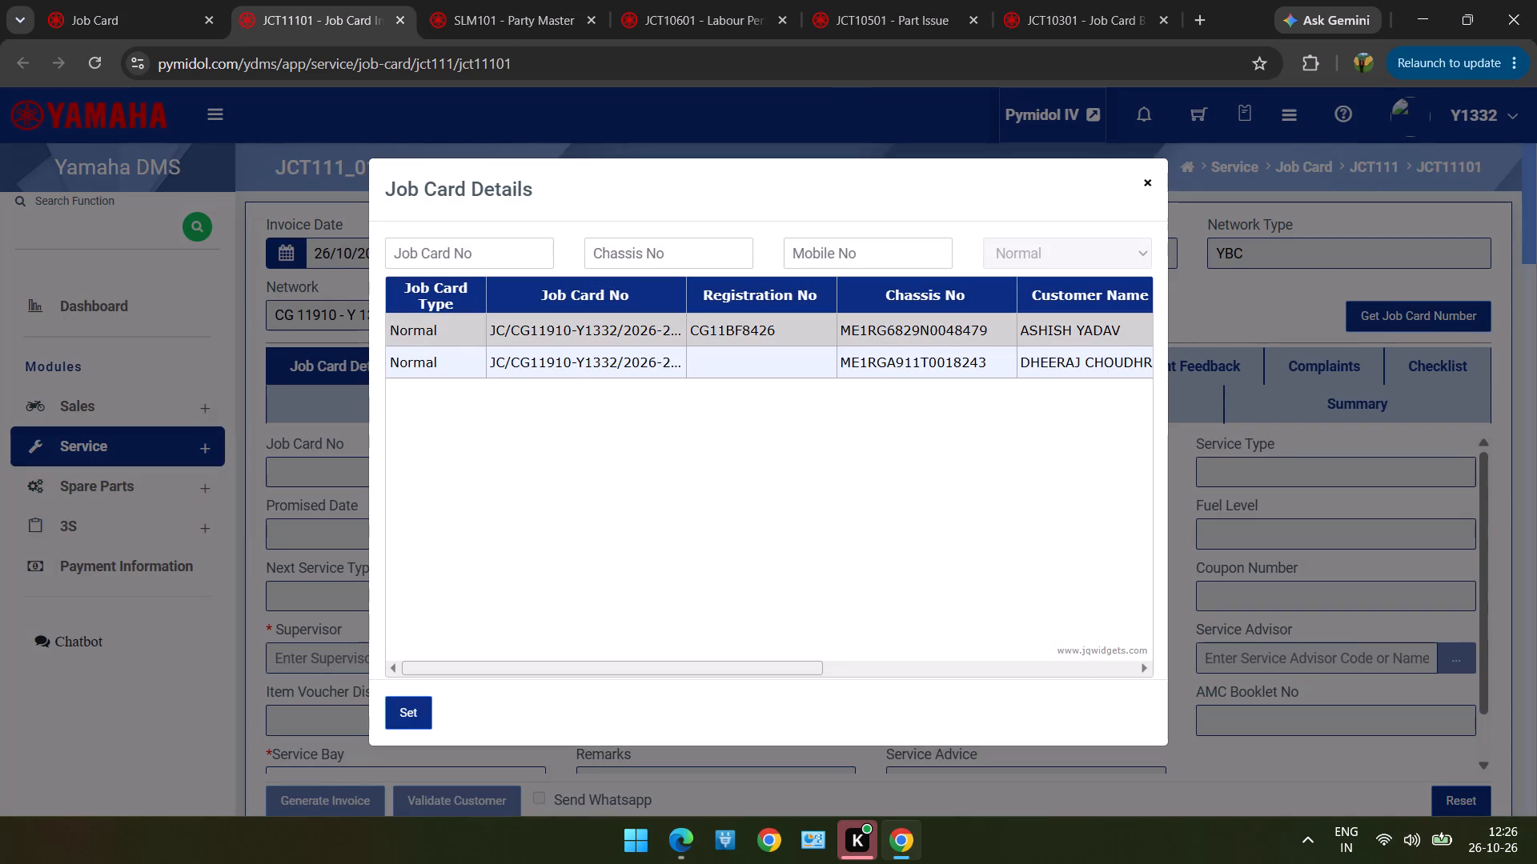
left_click(1049, 333)
double_click(1049, 333)
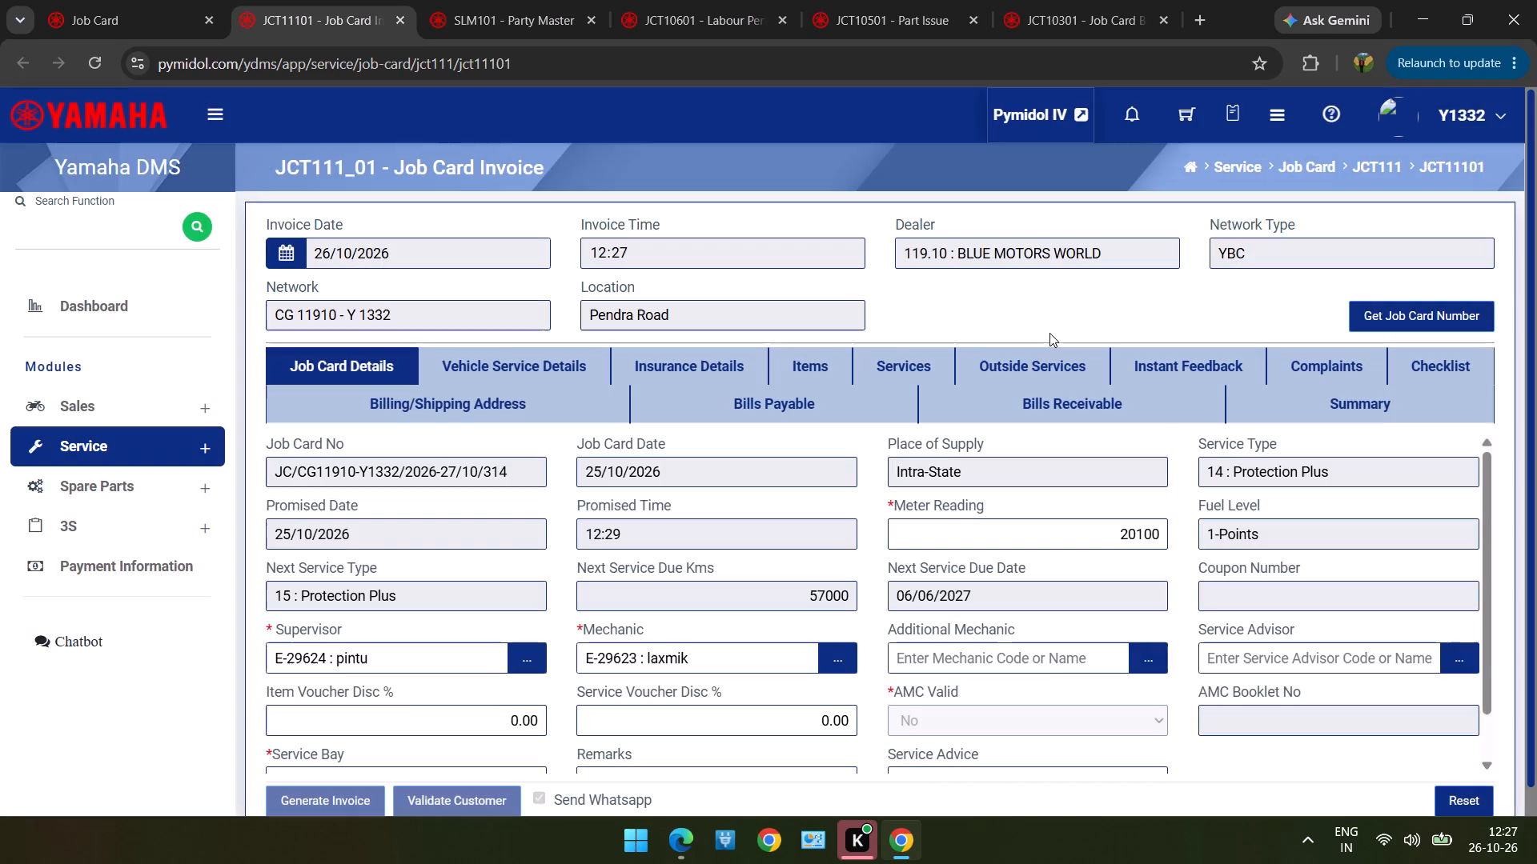
left_click(1157, 660)
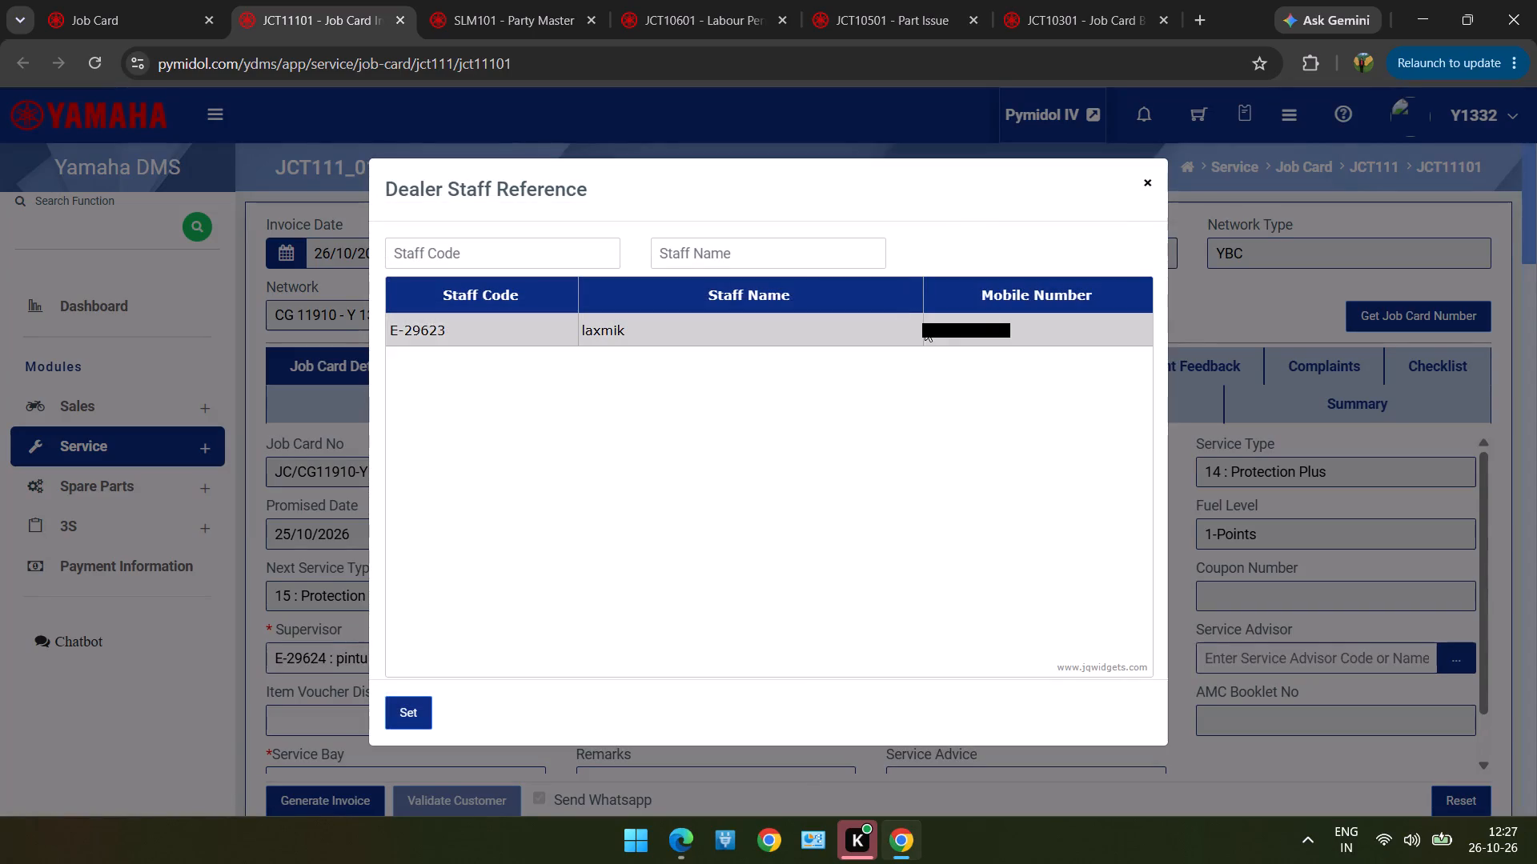
double_click(925, 327)
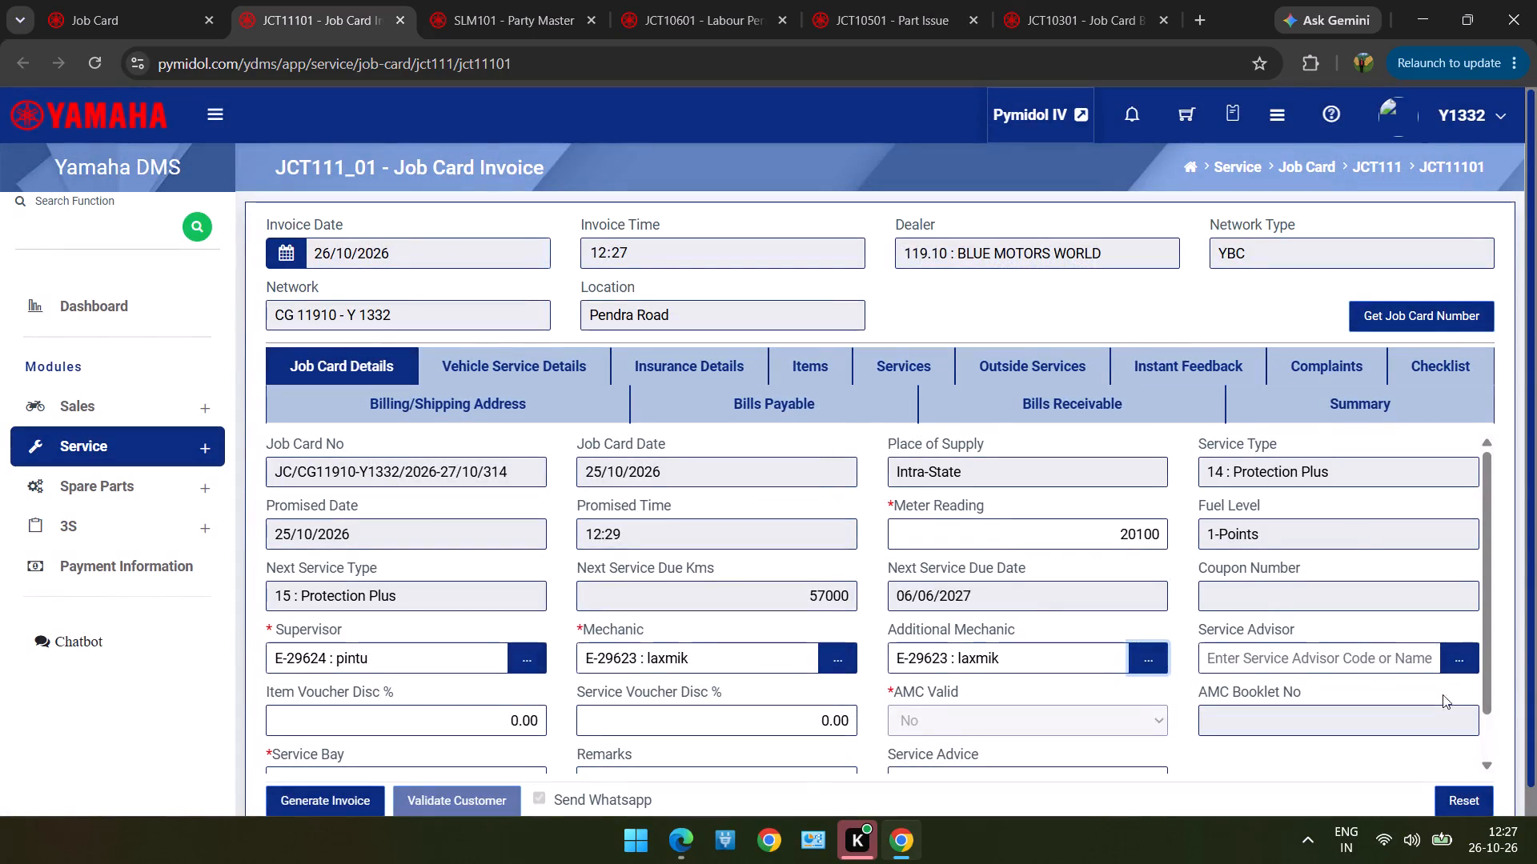
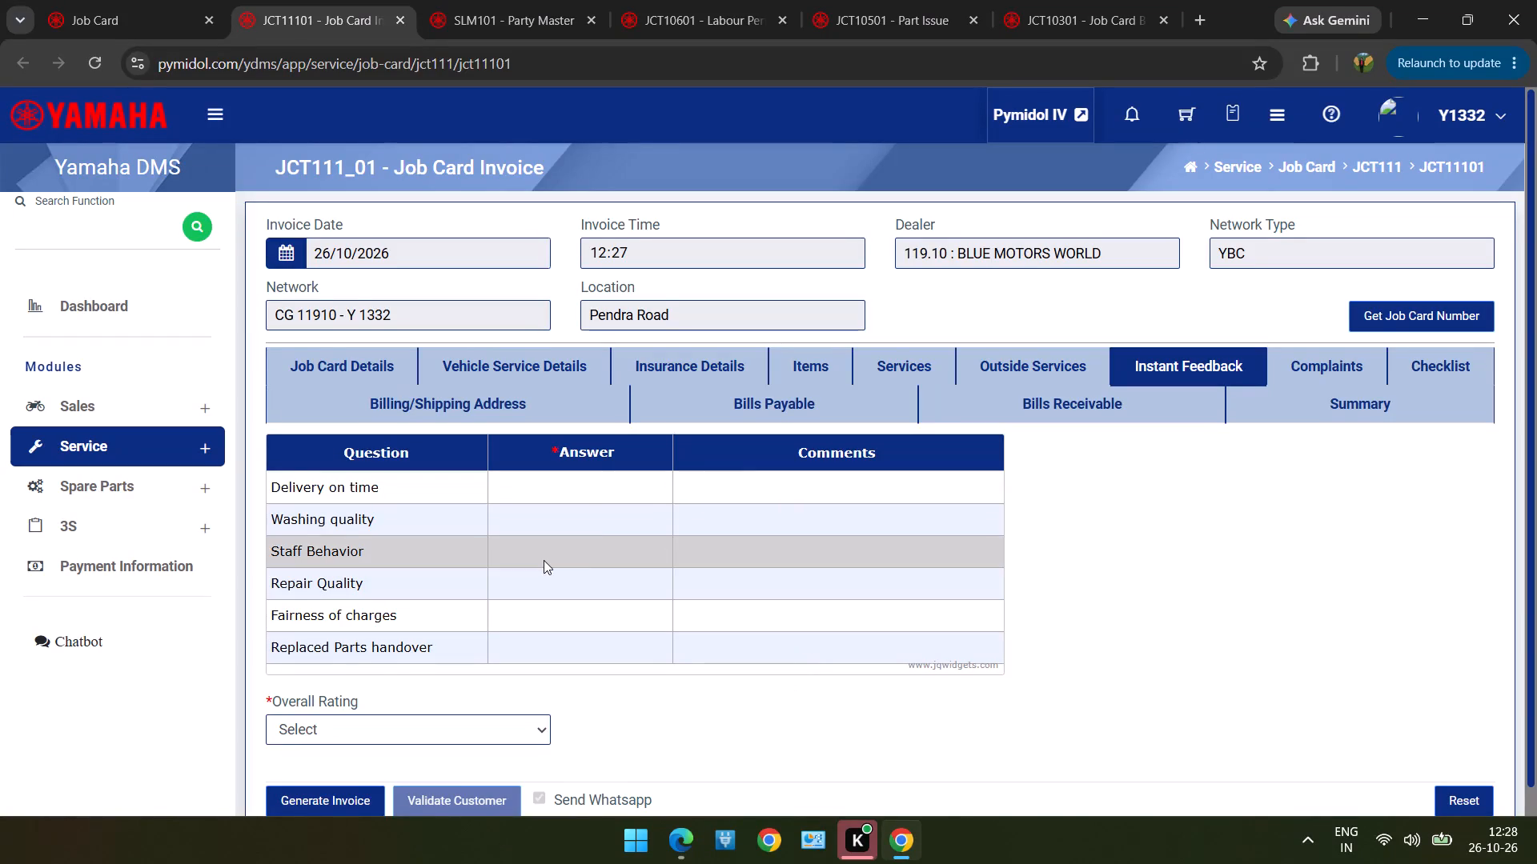
Answer the instant feedback: Yes for delivery on time and replaced parts handover, Ok for washing, staff behavior, repair quality and fairness of charges.
double_click(581, 483)
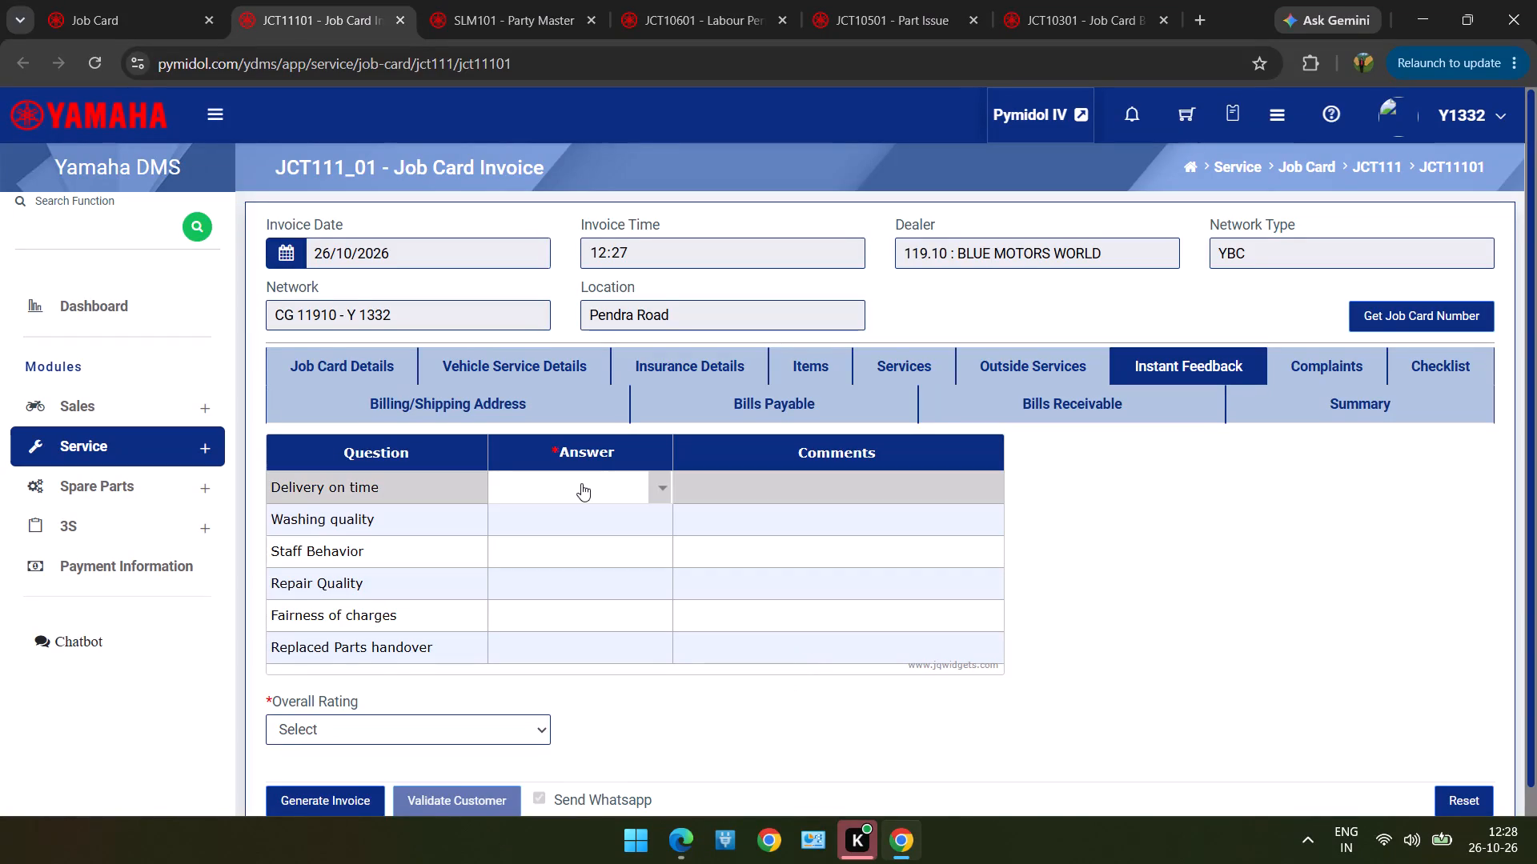
left_click(581, 531)
left_click(575, 486)
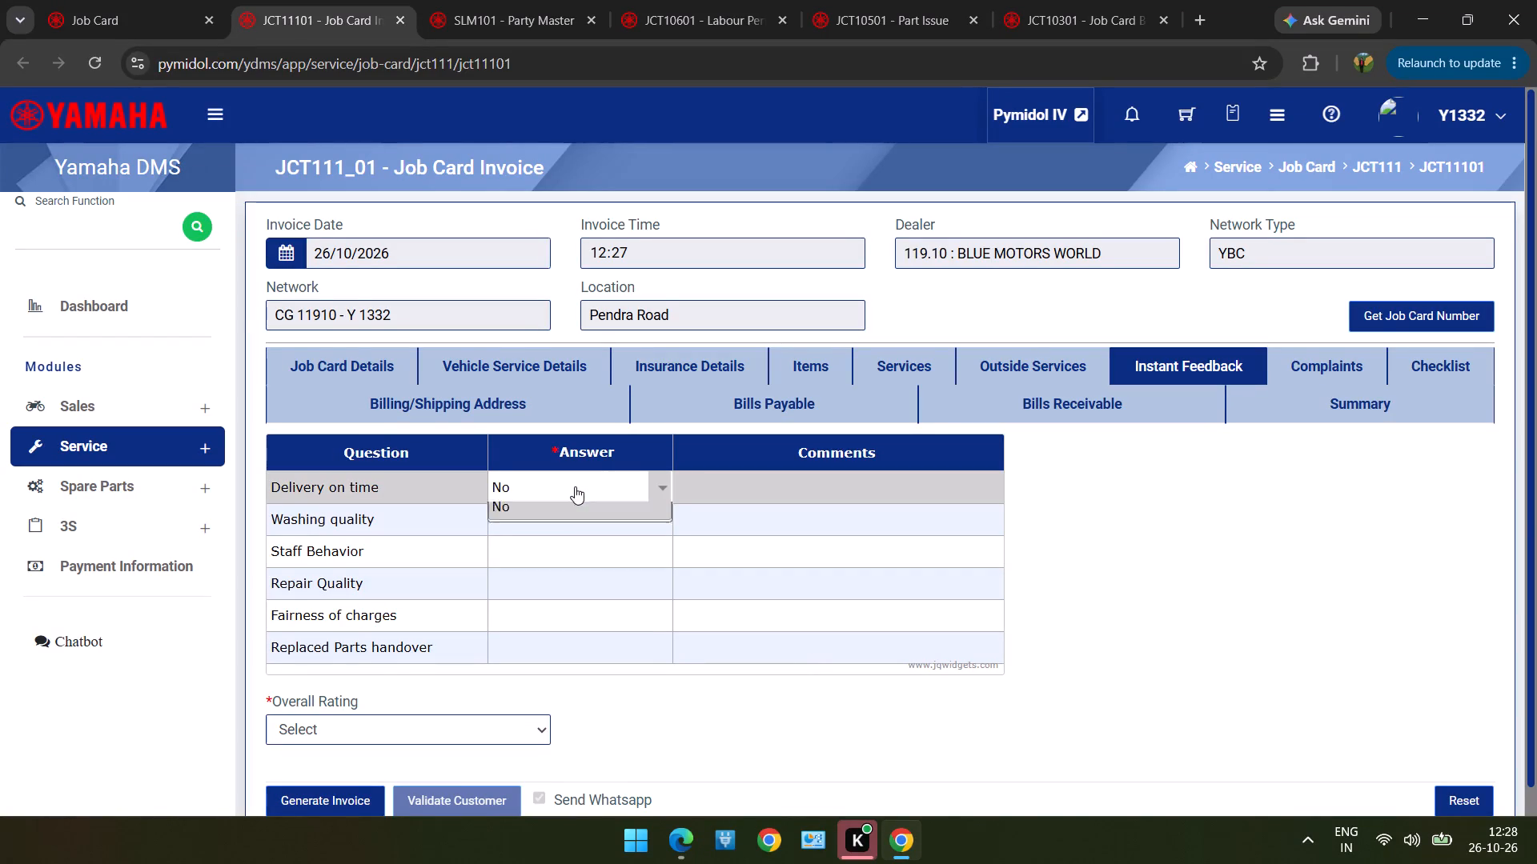
left_click_drag(570, 518, 562, 519)
double_click(562, 519)
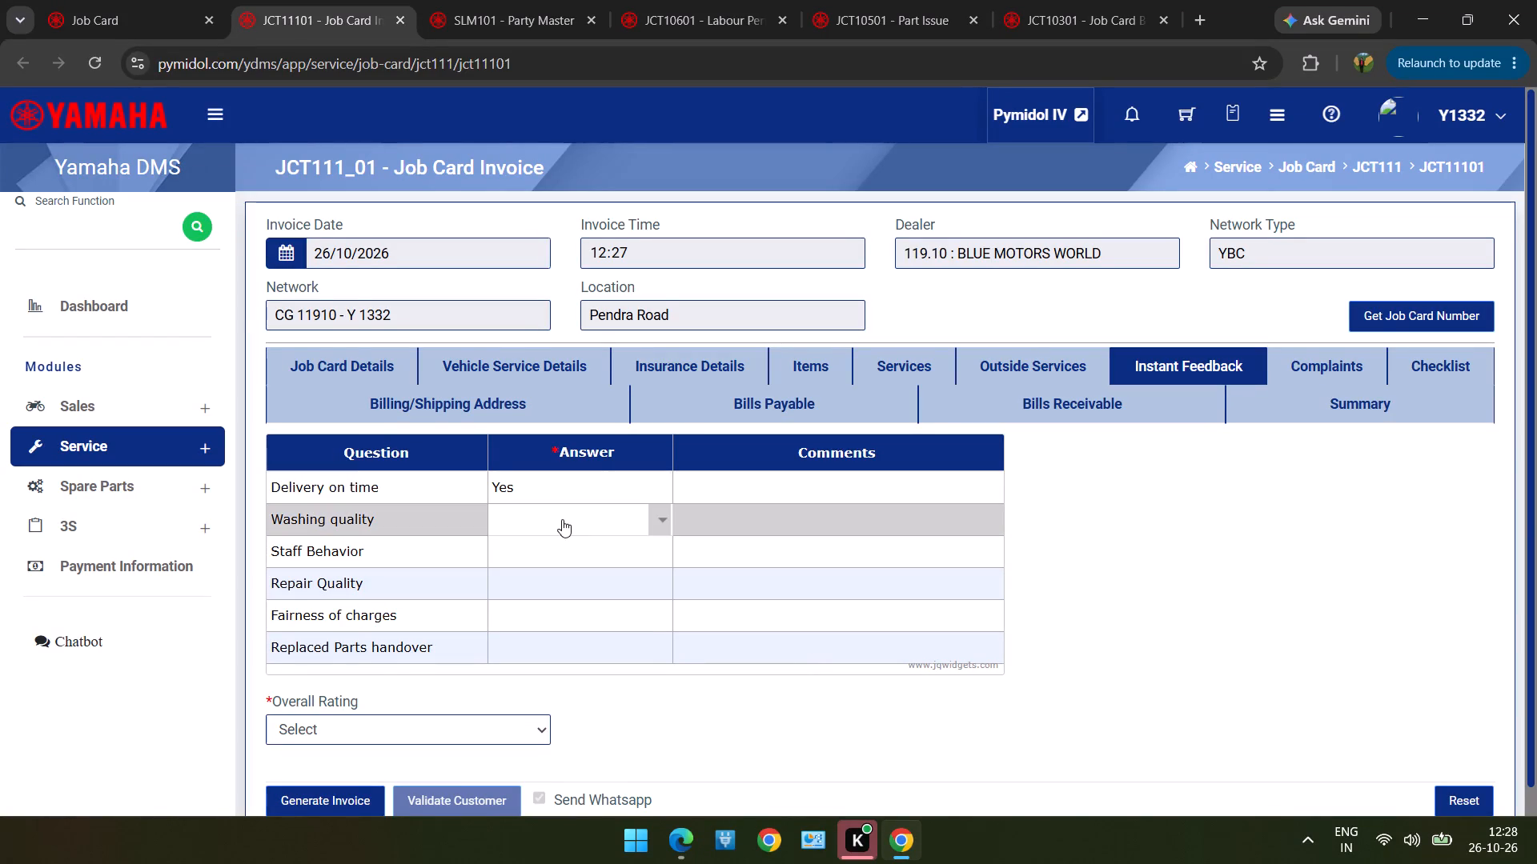
left_click(558, 536)
double_click(557, 566)
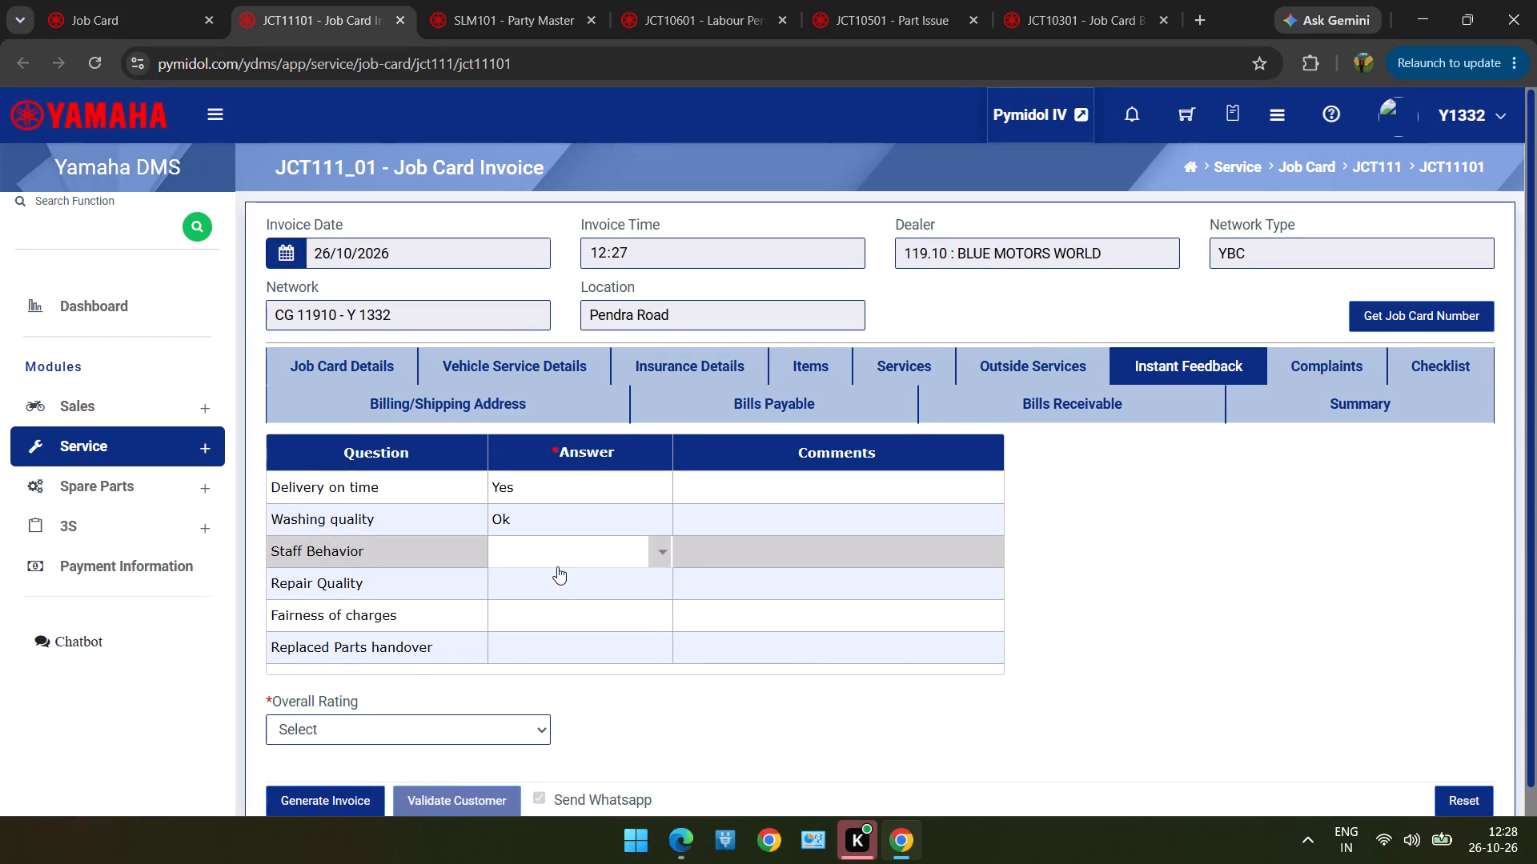
left_click(556, 581)
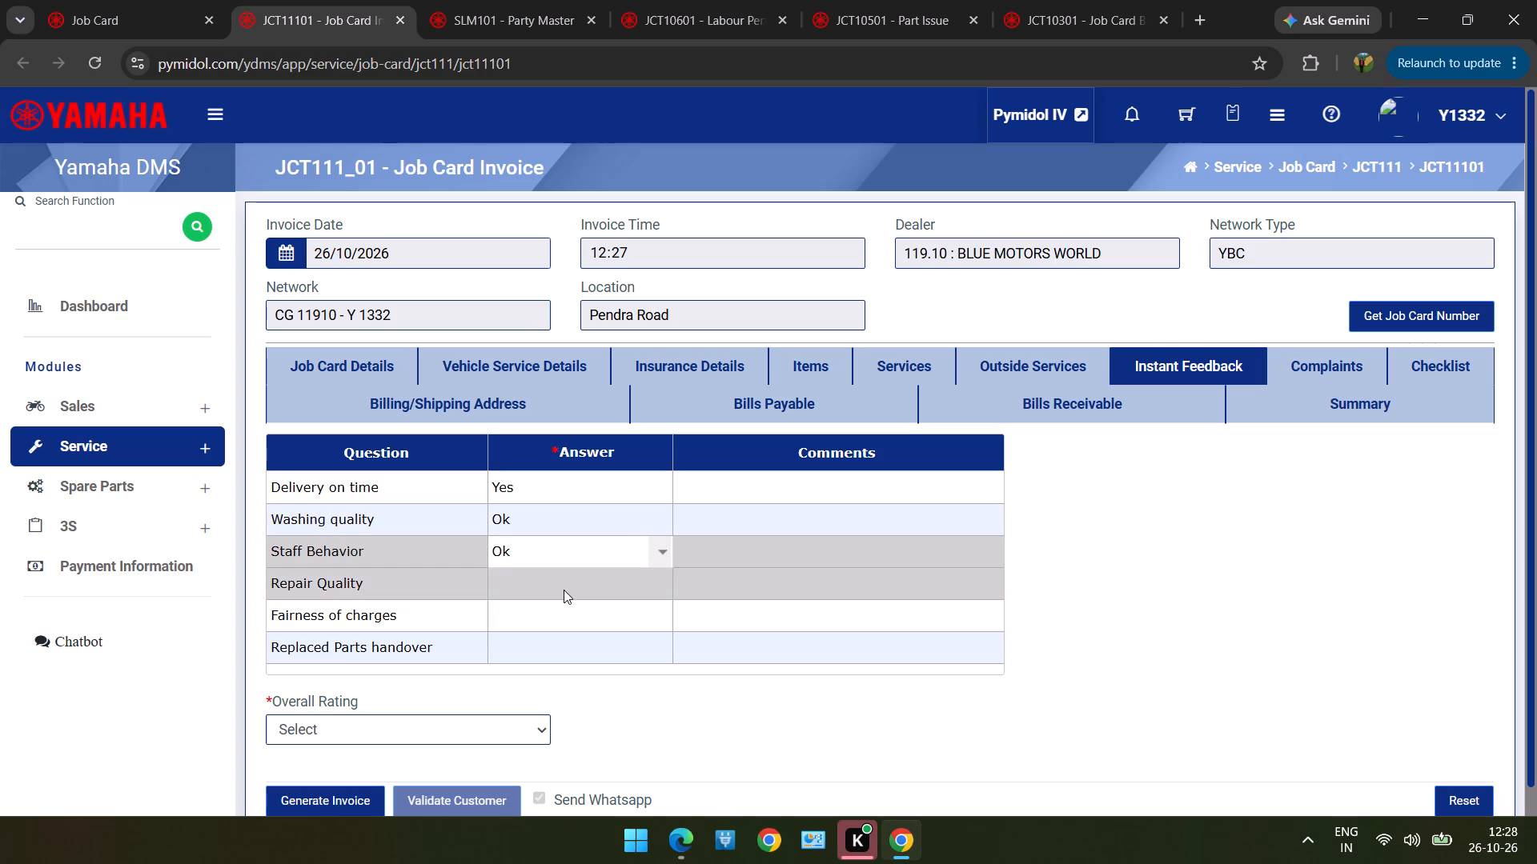
double_click(564, 590)
left_click(557, 612)
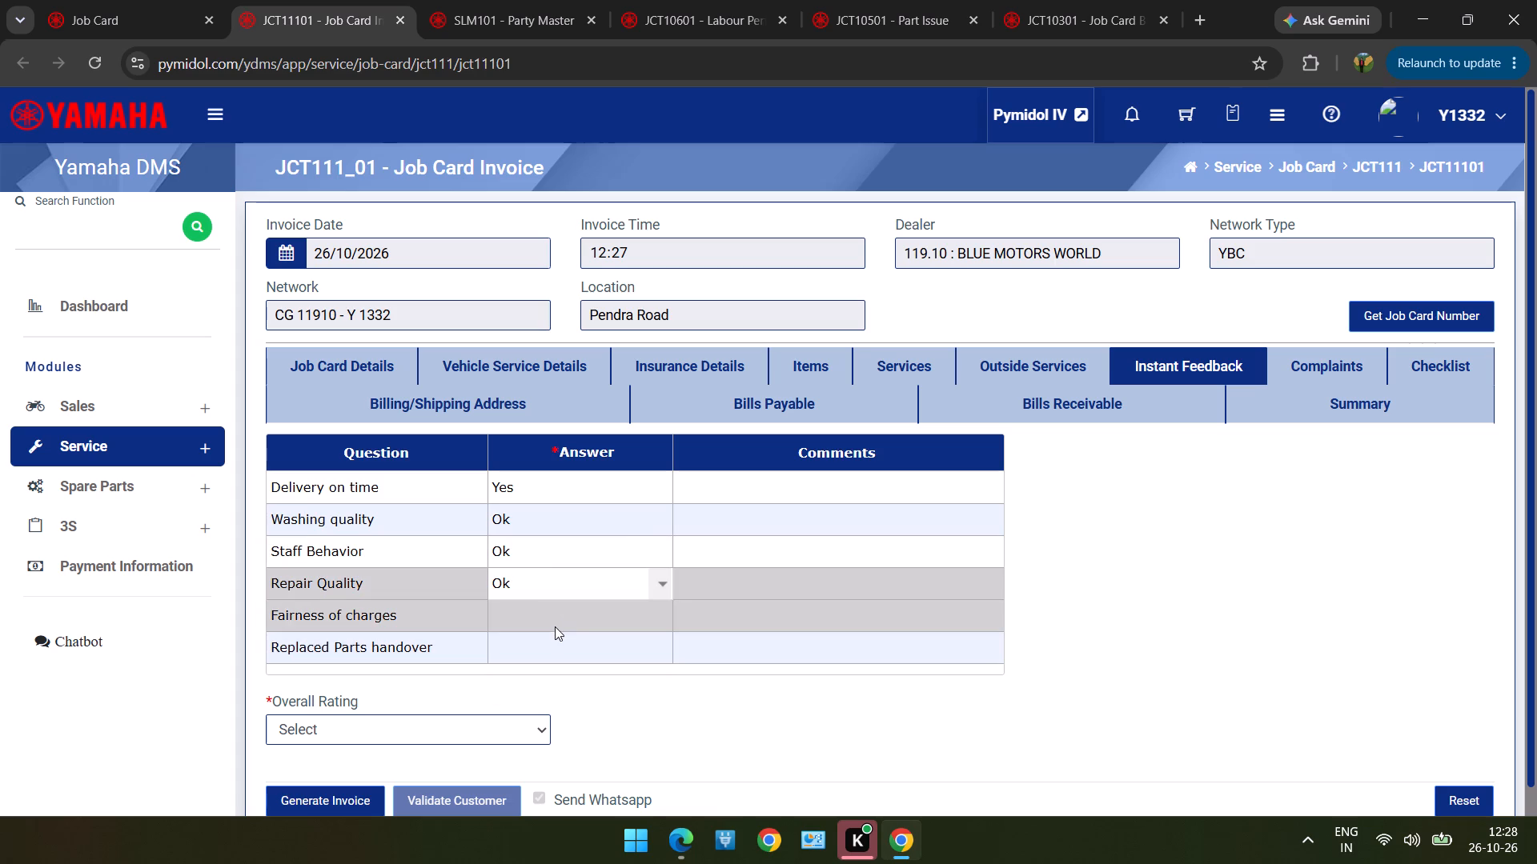
double_click(555, 626)
left_click(545, 647)
left_click_drag(545, 647, 547, 657)
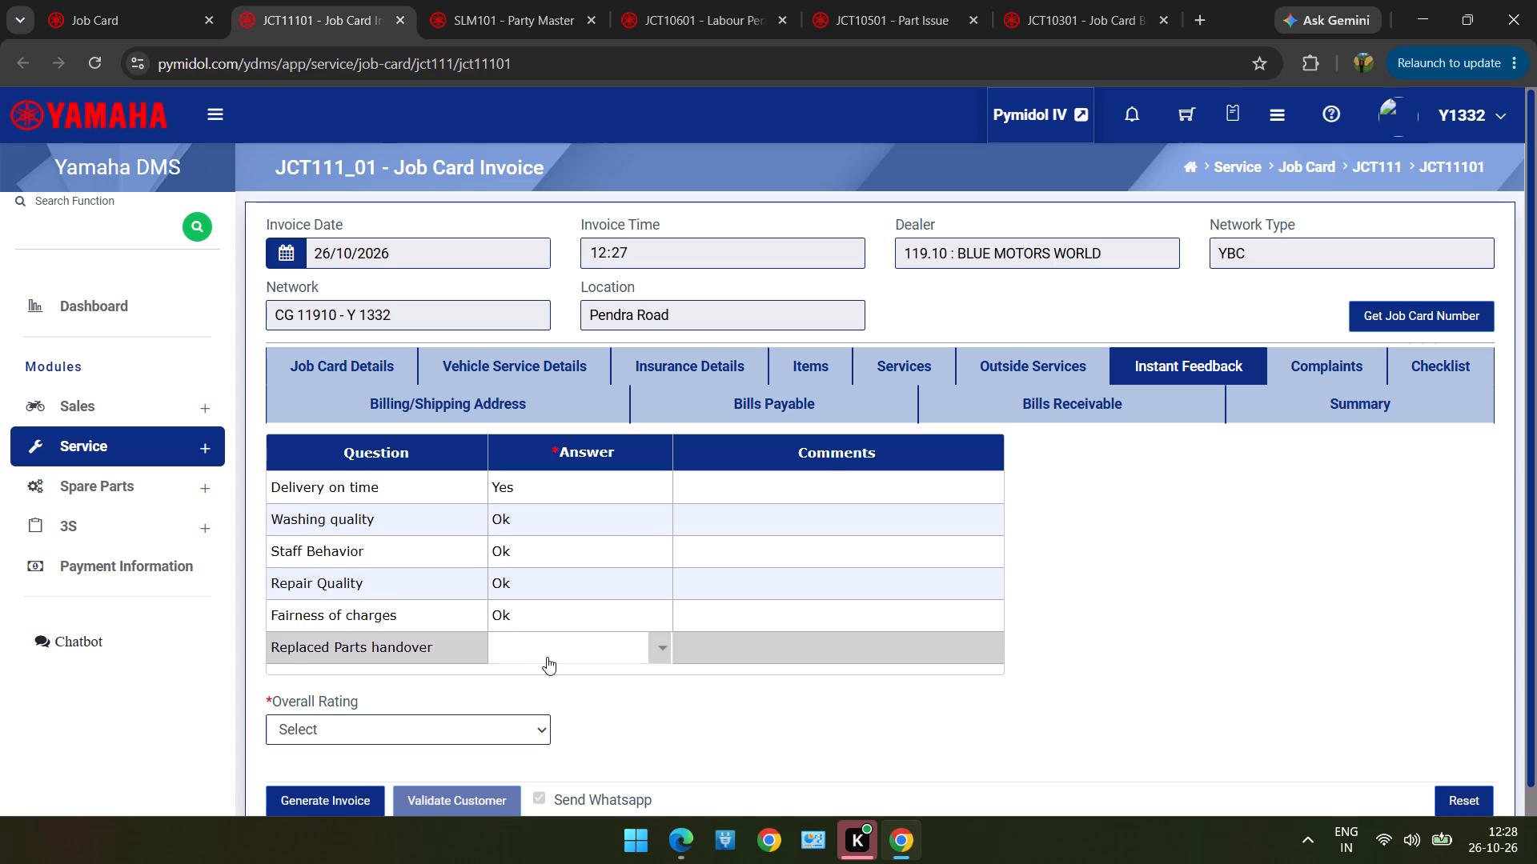
double_click(547, 657)
left_click(547, 664)
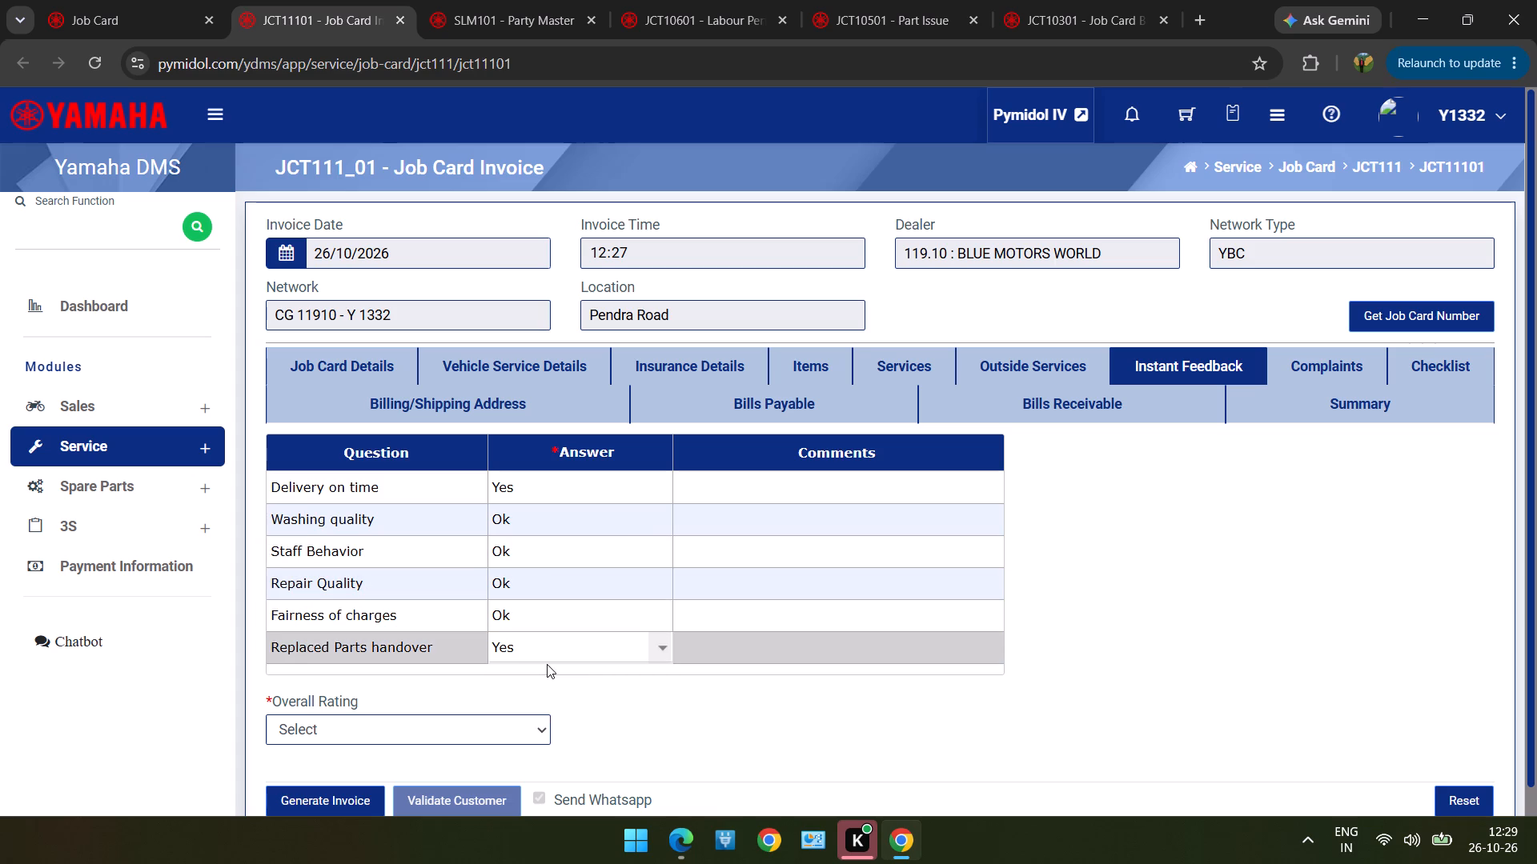
Mark the General Service complaint as resolved with Yes.
left_click(1309, 362)
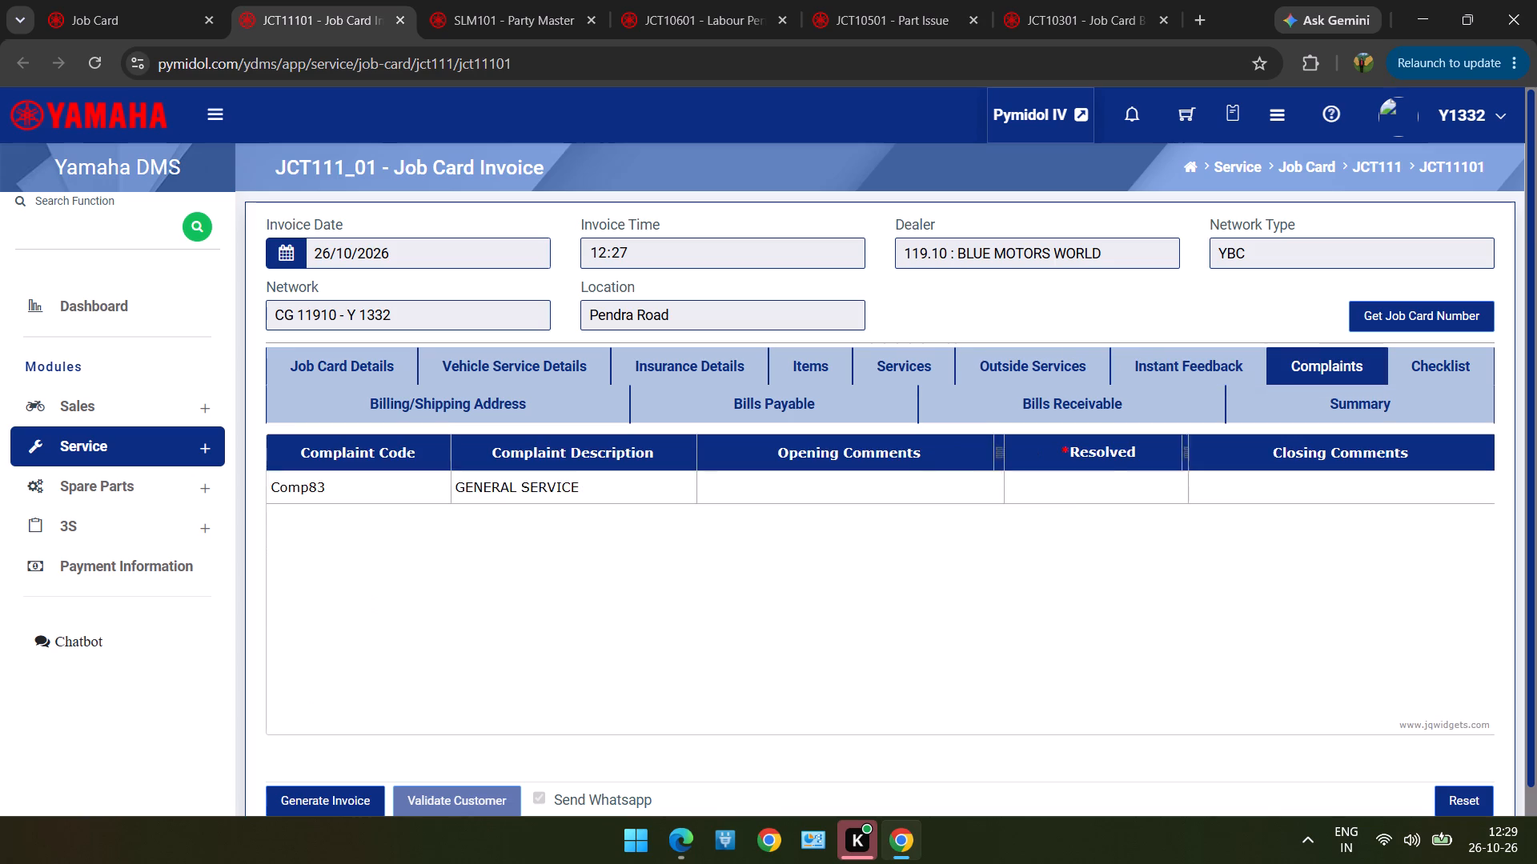
double_click(1063, 500)
left_click(1048, 522)
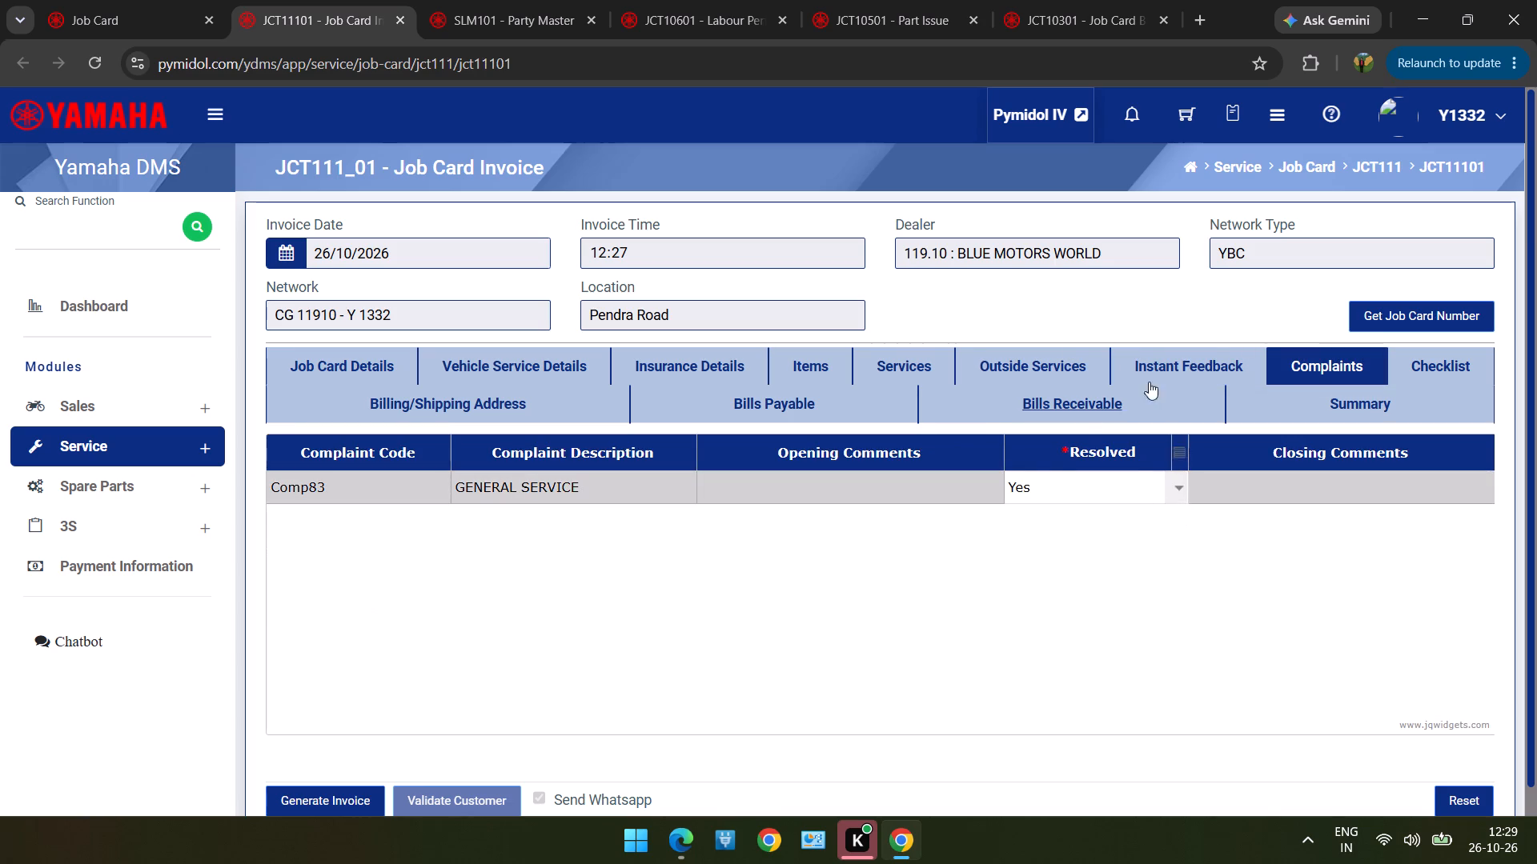
Set the division code in the invoice summary to 2355, SERVICE.
left_click(1310, 406)
left_click(509, 742)
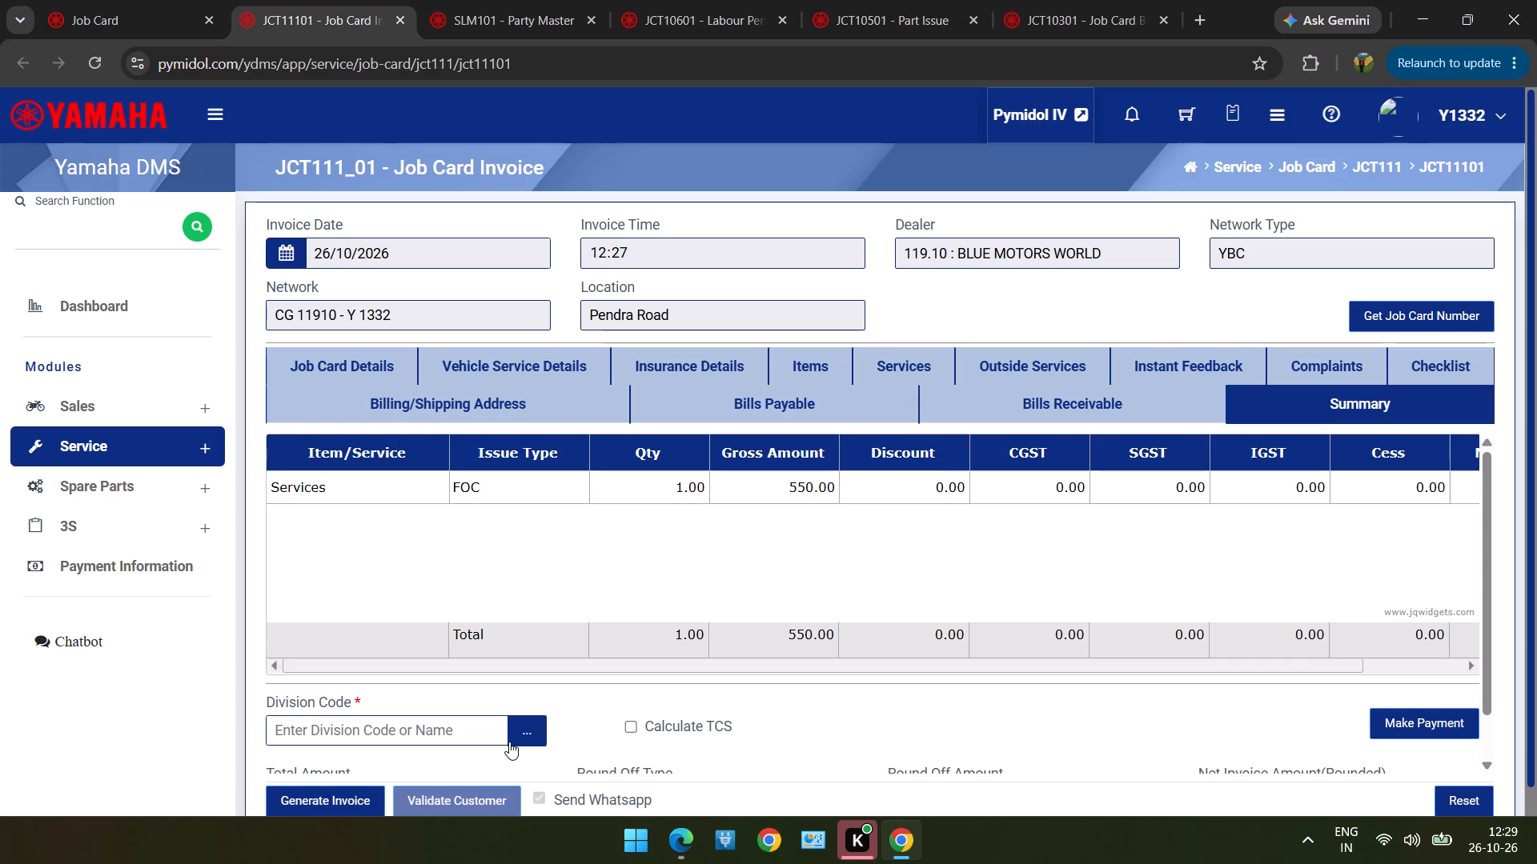
left_click(597, 364)
double_click(597, 364)
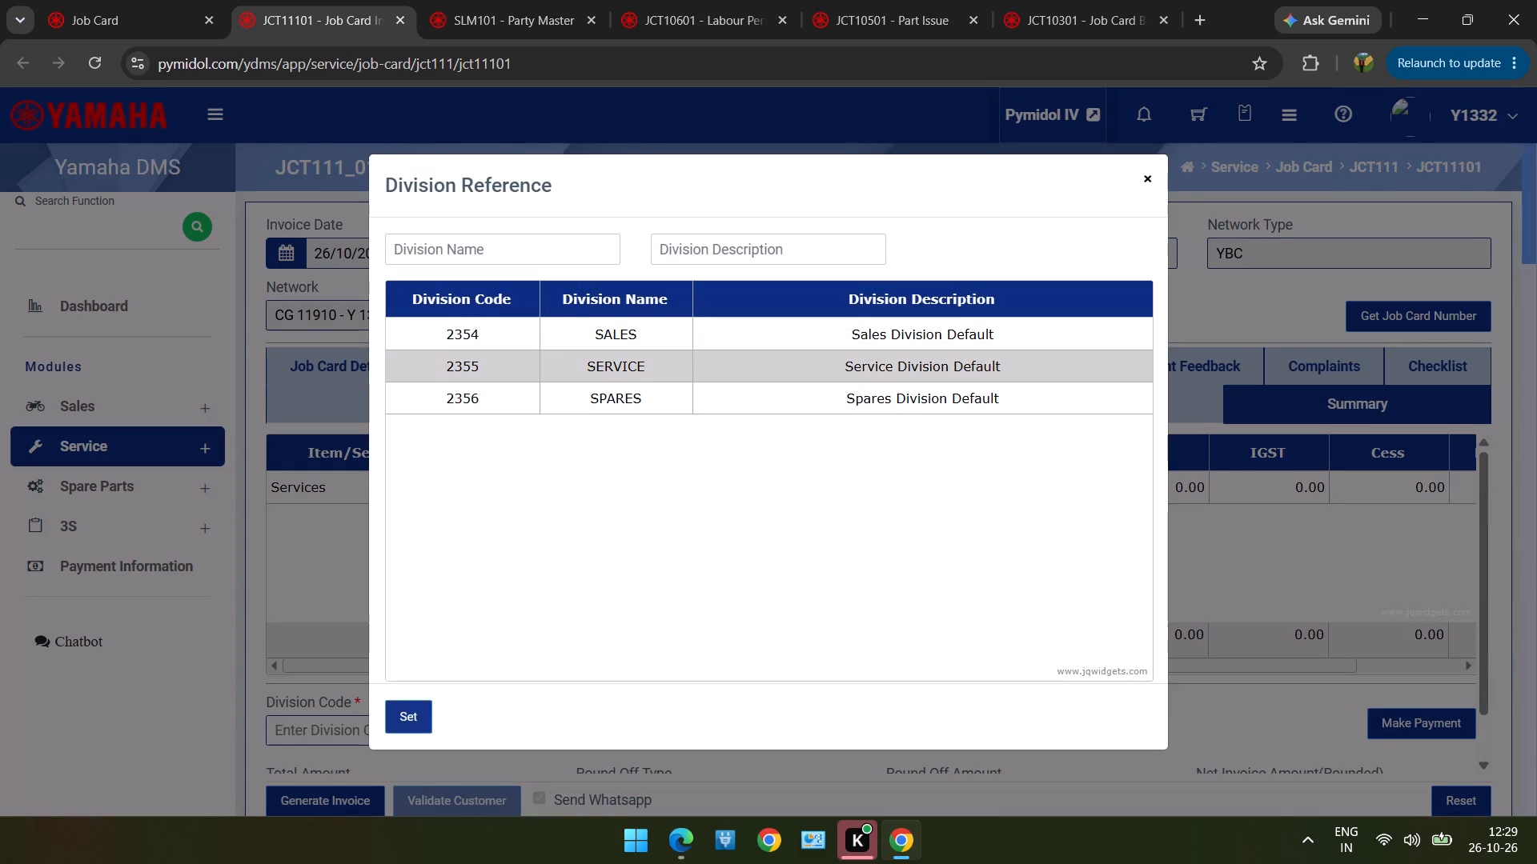
scroll(801, 432, "down", 2)
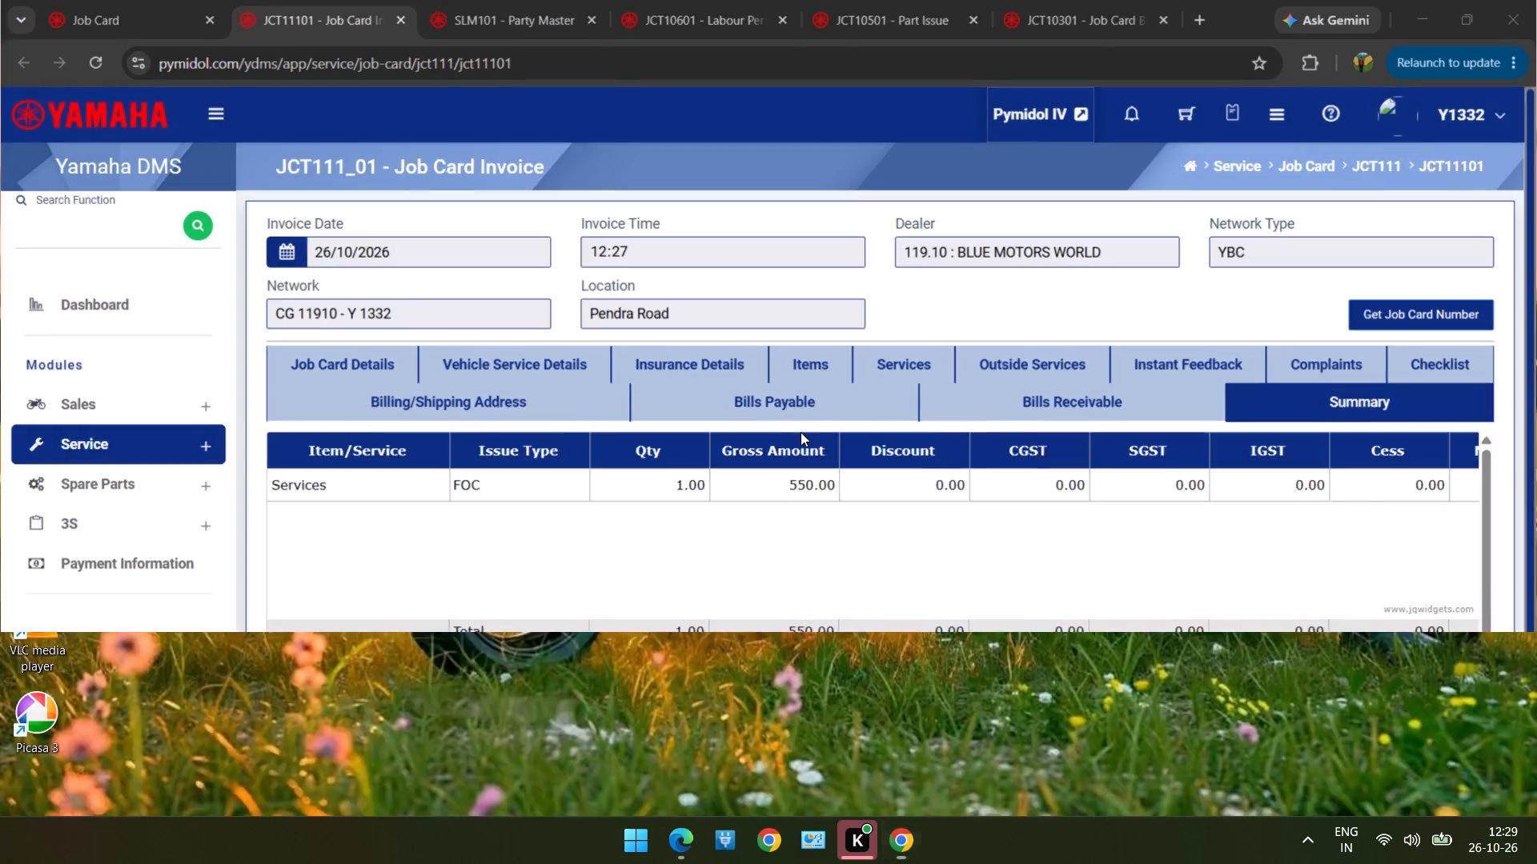
scroll(801, 432, "down", 1)
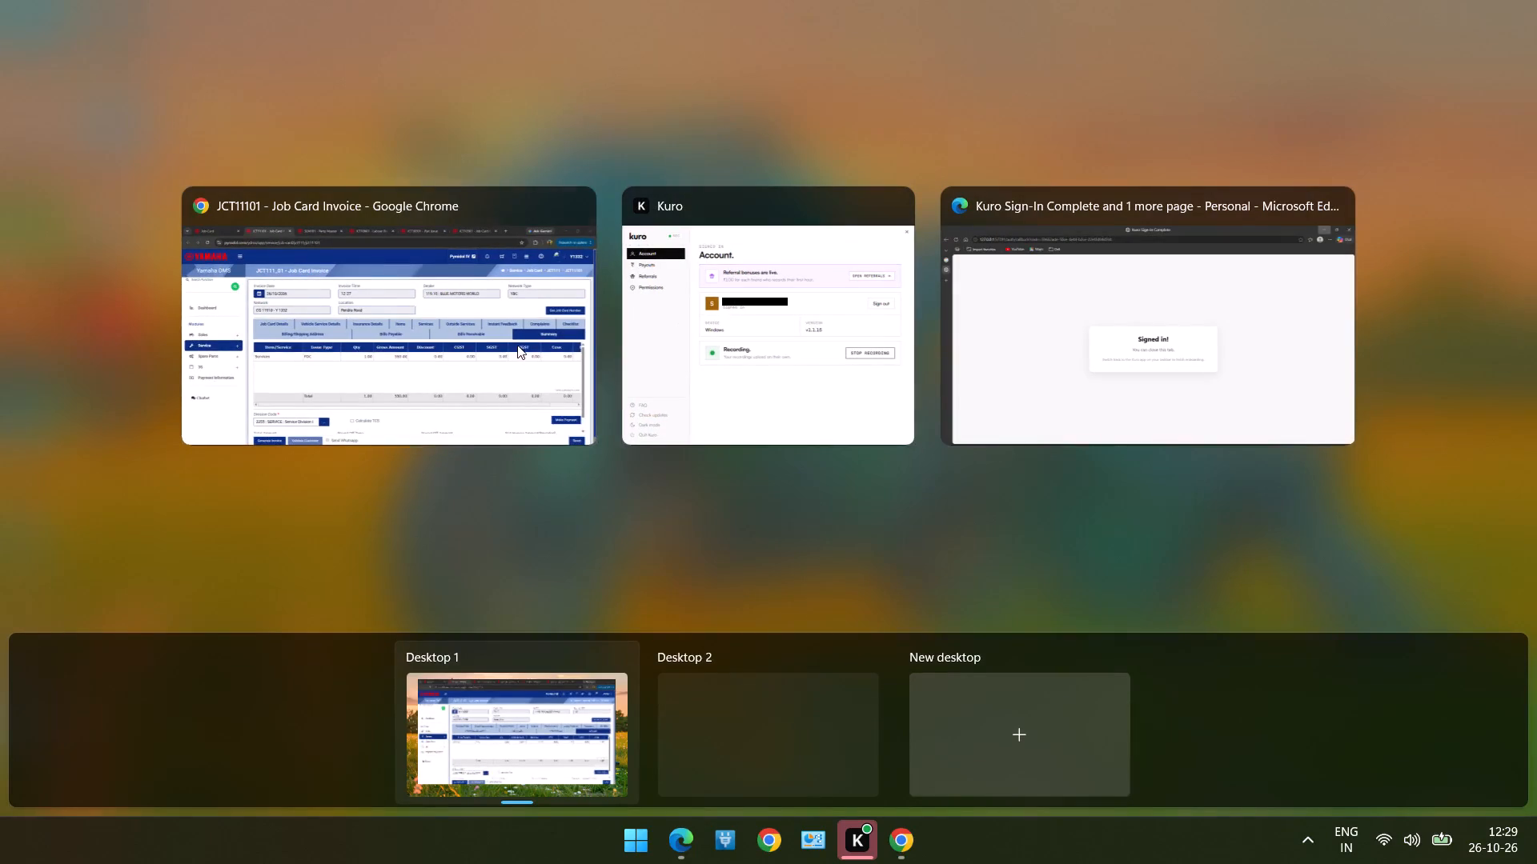
left_click(517, 345)
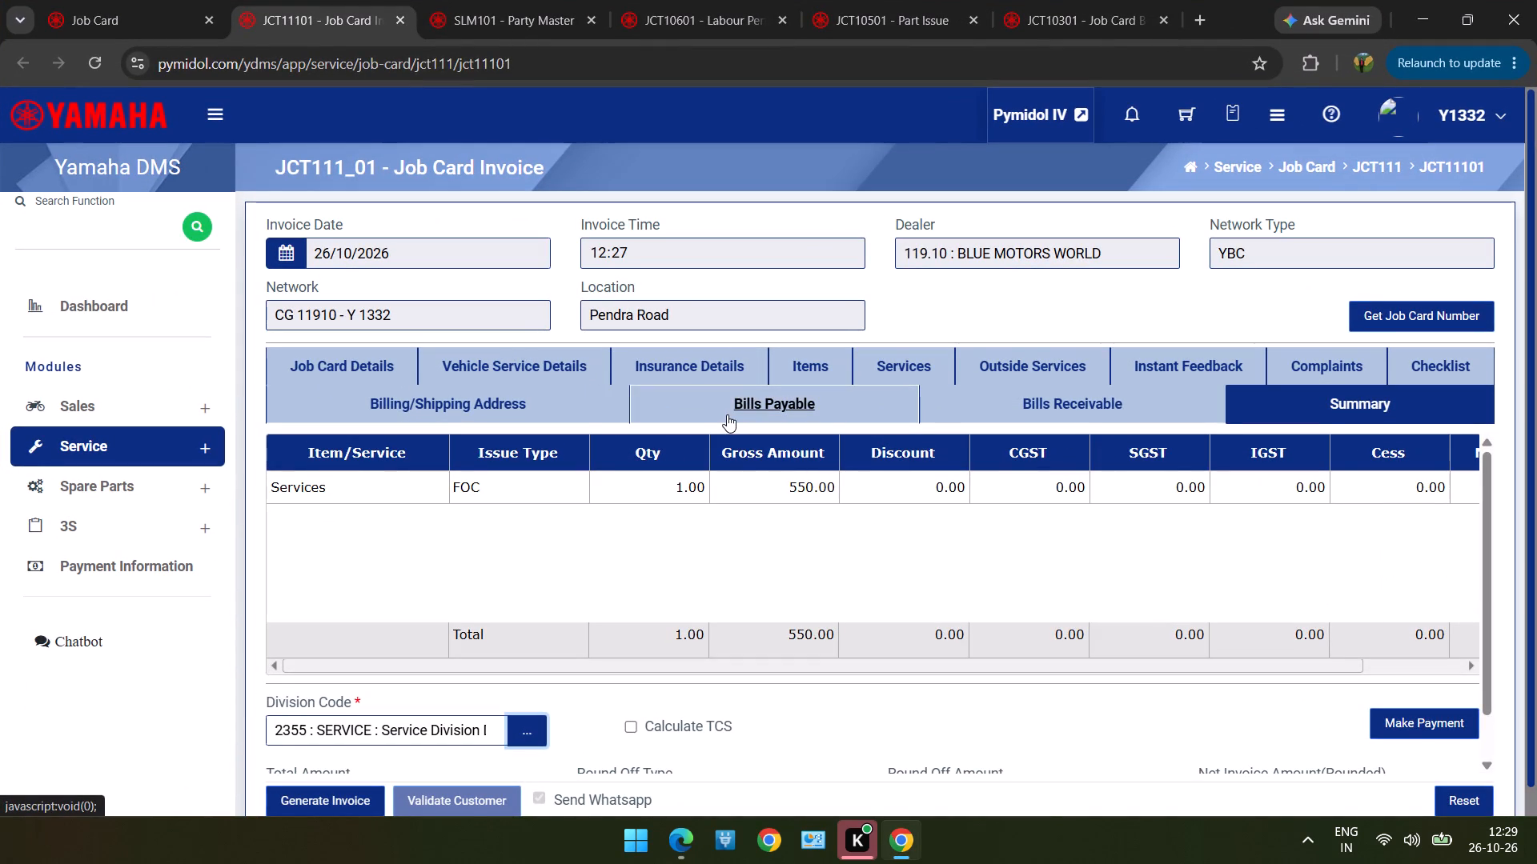
Review the invoice's summary amounts and the job card details, including service type, meter reading and assigned staff.
scroll(727, 414, "down", 1)
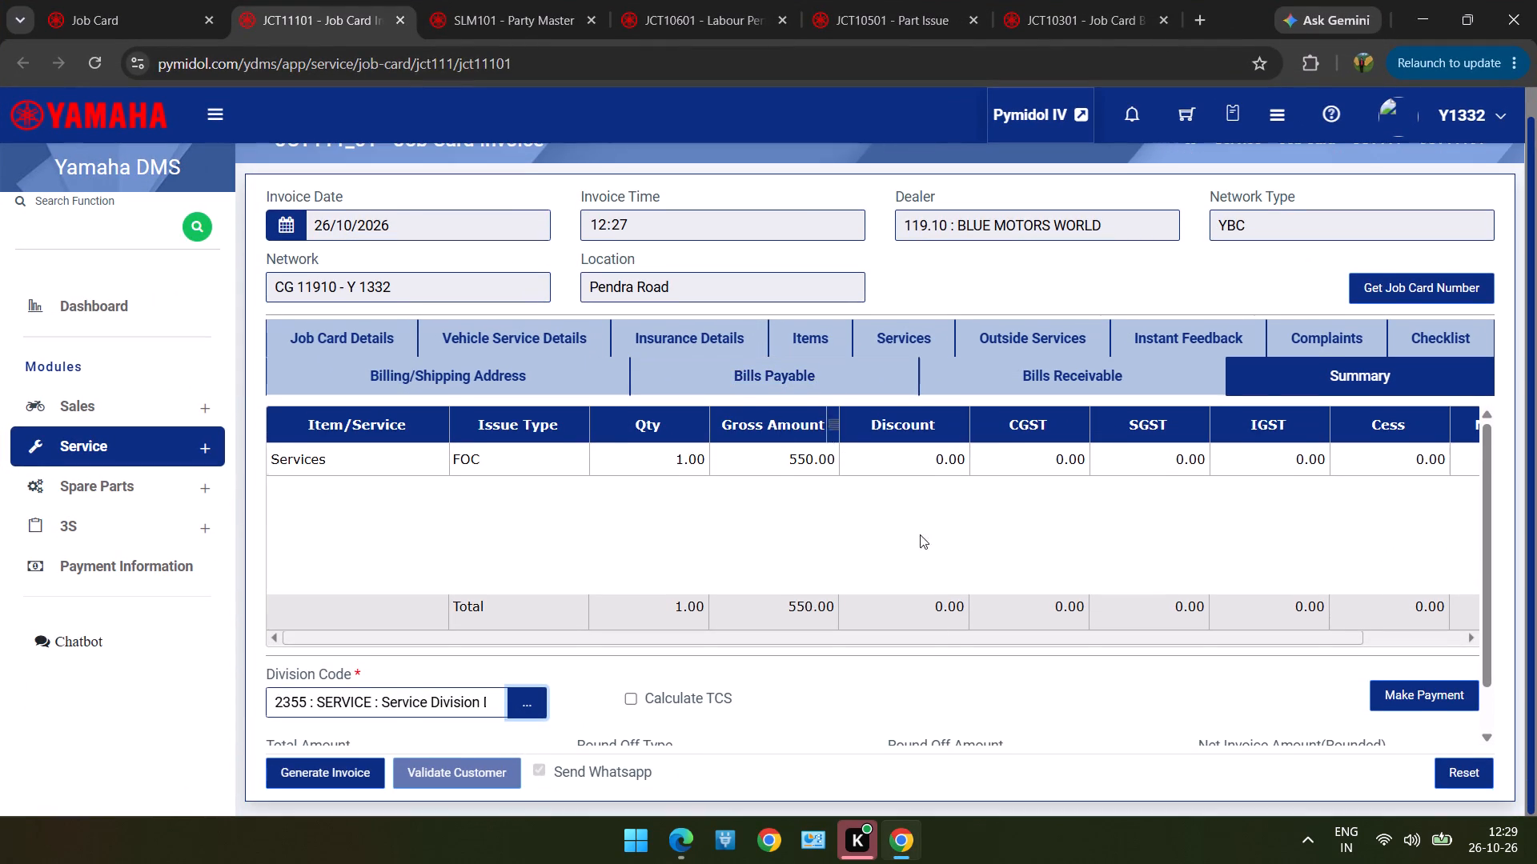
scroll(898, 674, "down", 1)
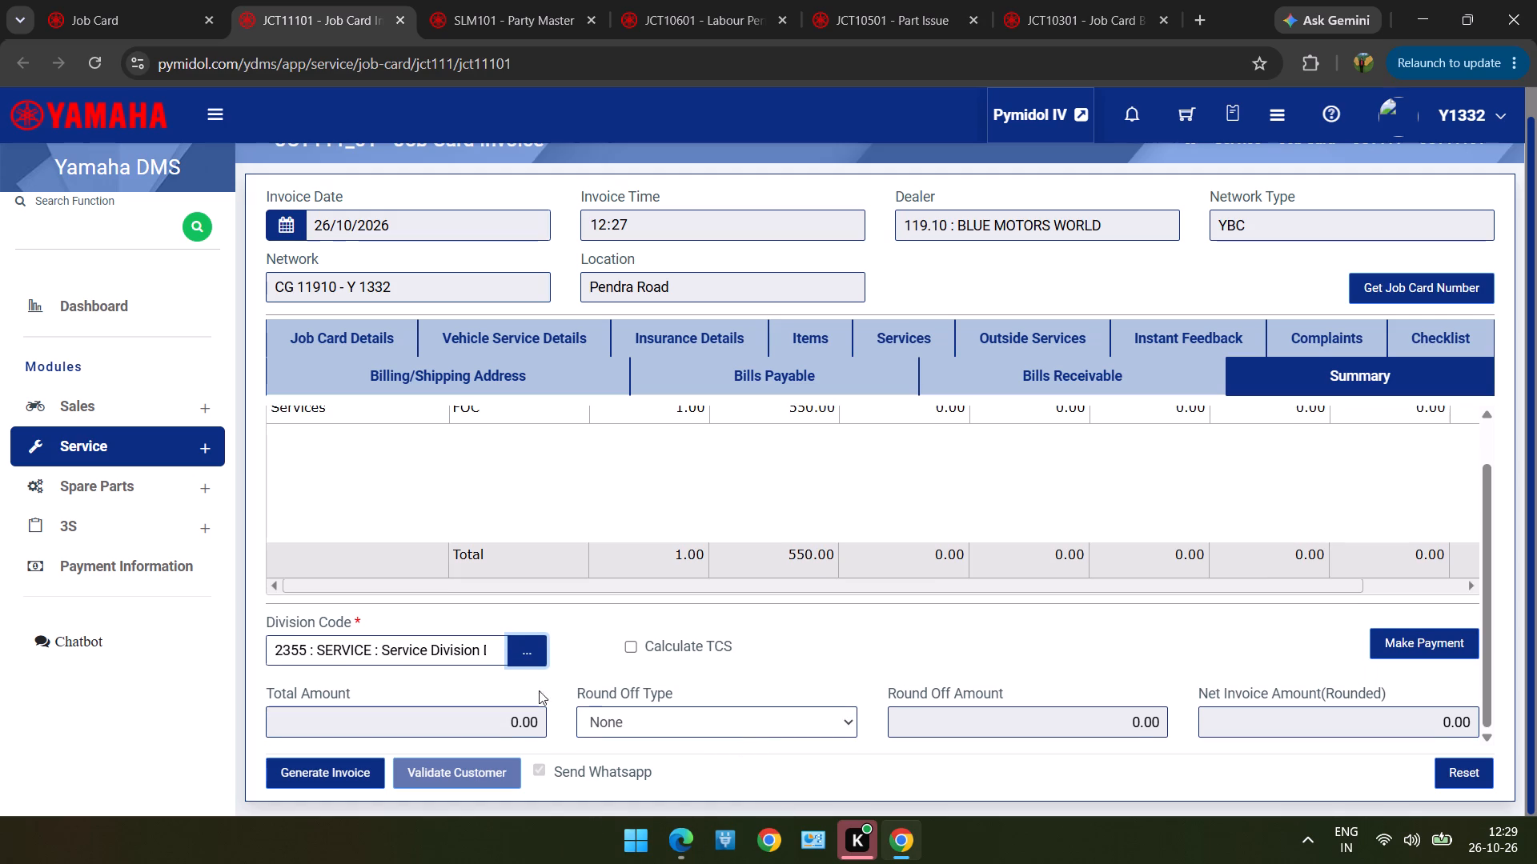
scroll(885, 650, "up", 2)
scroll(885, 650, "down", 1)
left_click_drag(885, 650, 414, 441)
left_click(345, 321)
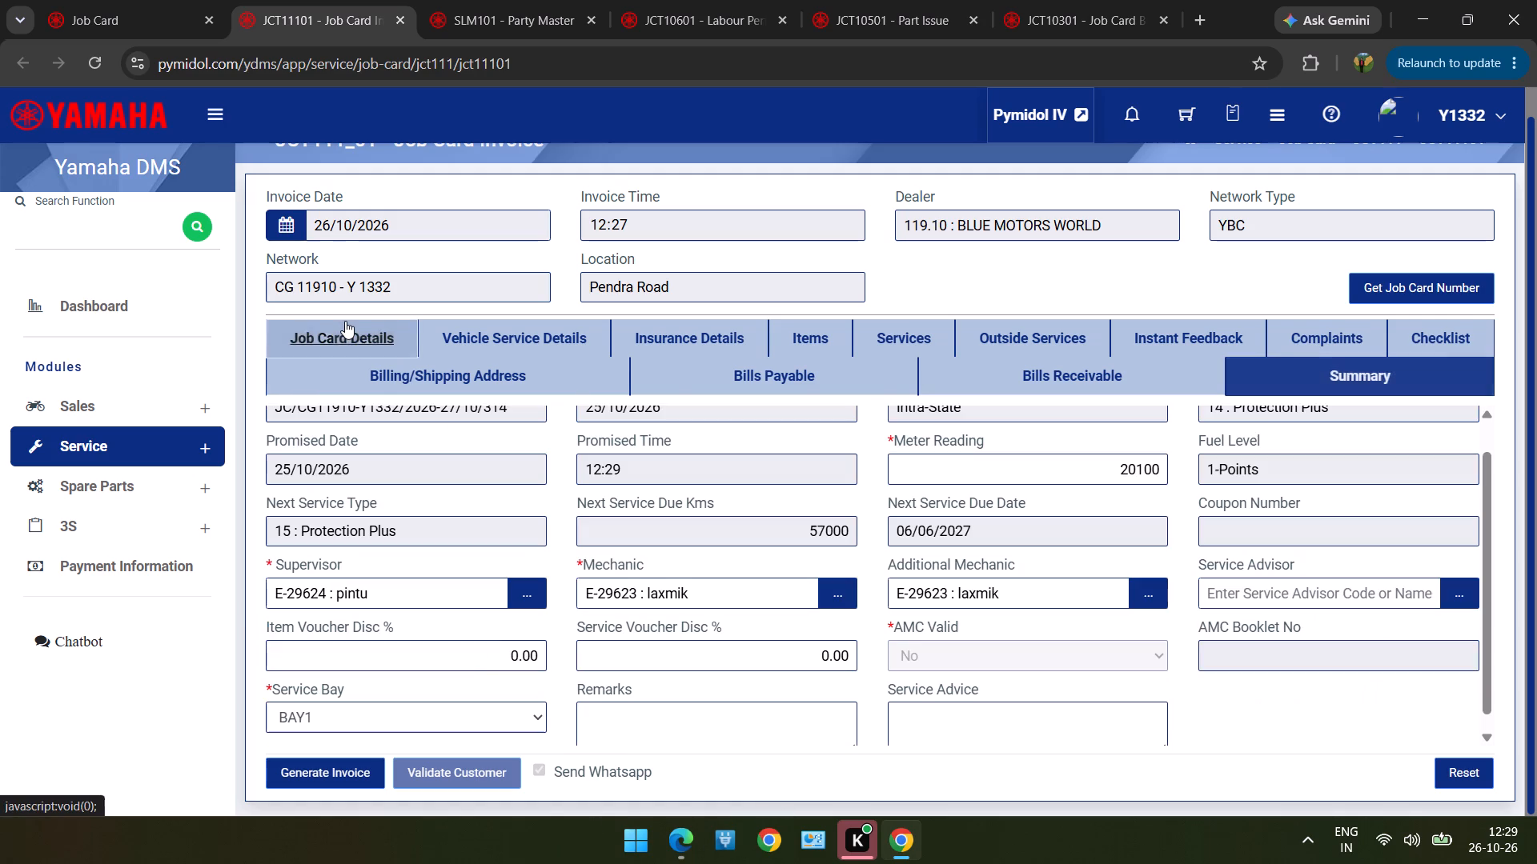
scroll(685, 529, "down", 1)
scroll(685, 529, "up", 2)
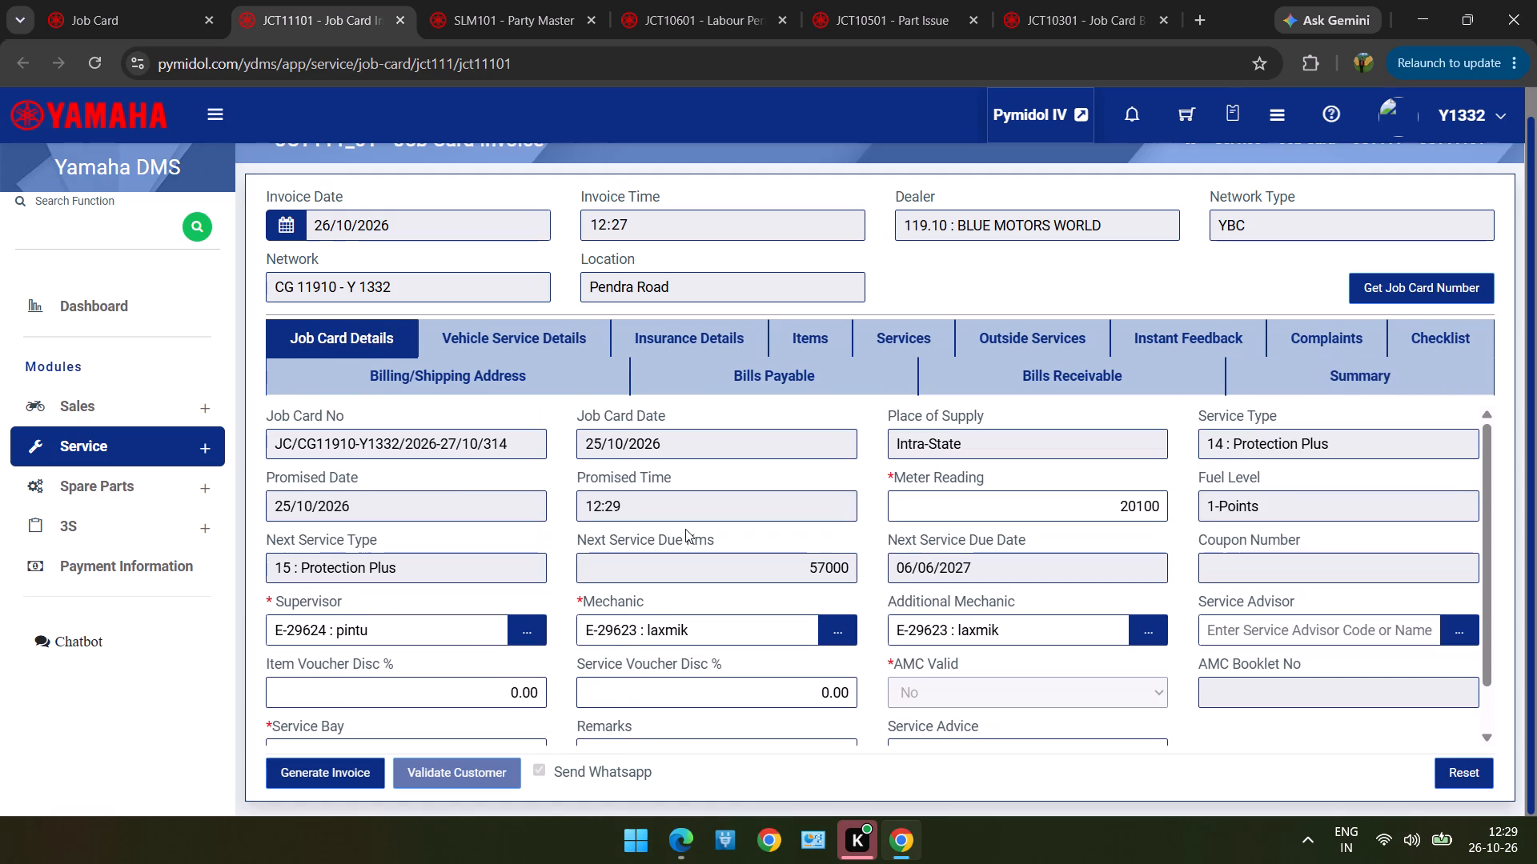
scroll(661, 528, "down", 2)
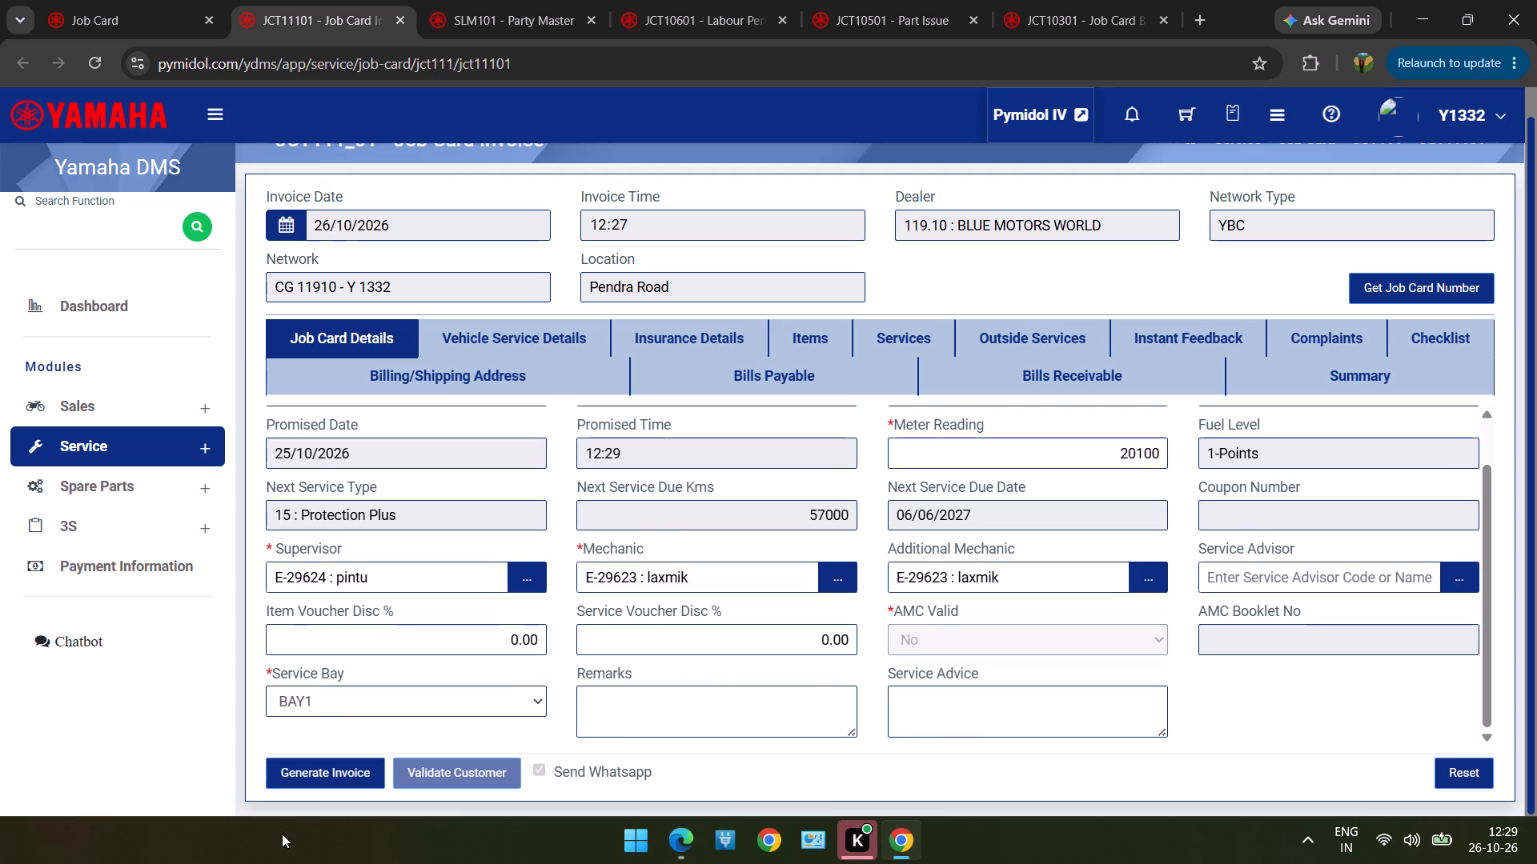
Try to generate the invoice, and set the instant feedback's overall rating to Excellent (5).
left_click(300, 774)
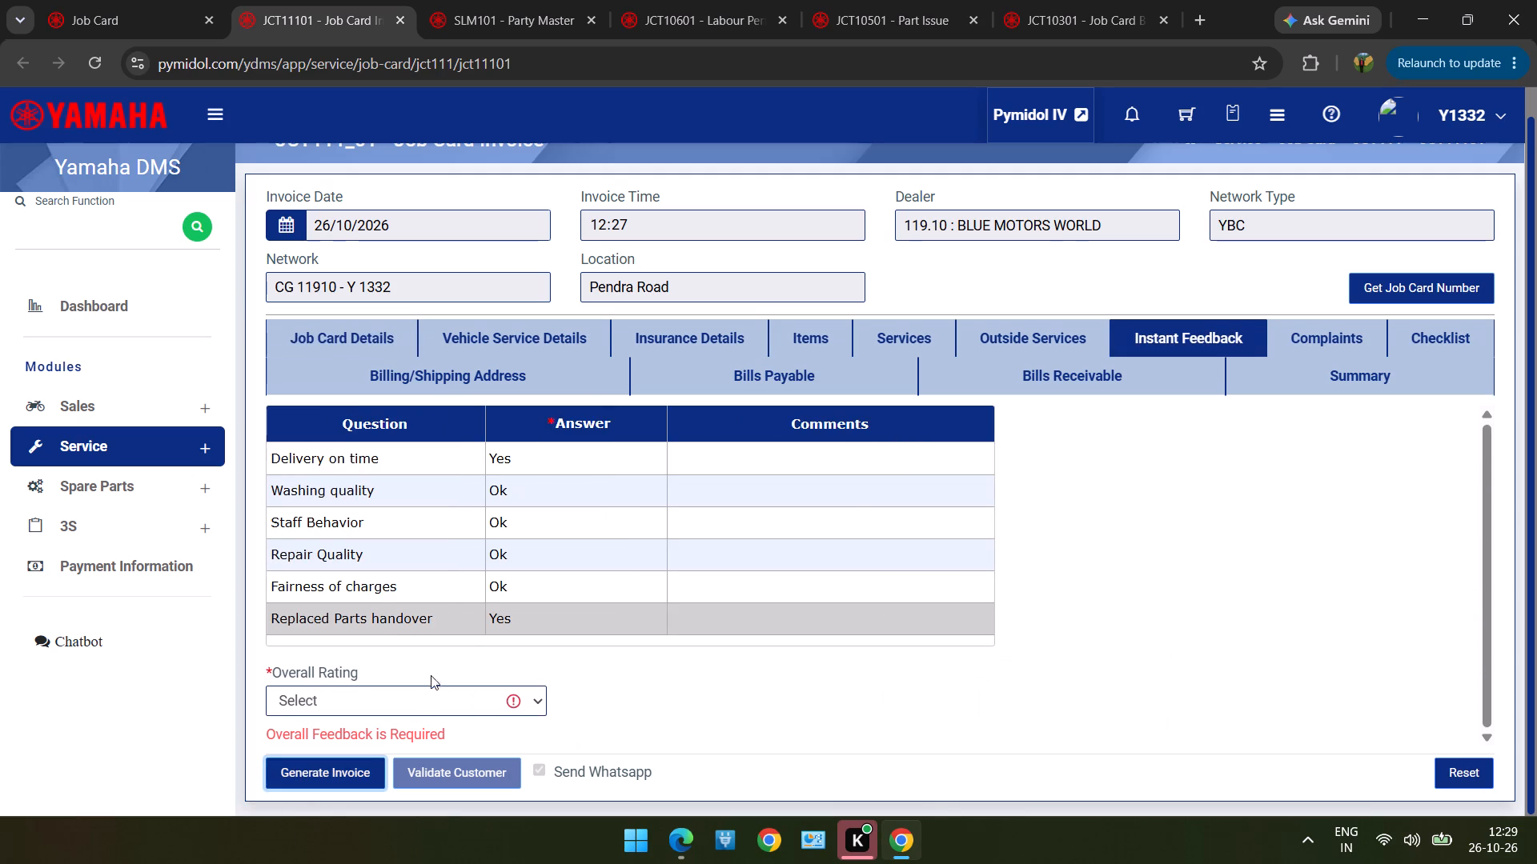
double_click(410, 702)
left_click_drag(410, 702, 410, 680)
left_click(410, 680)
left_click(410, 680)
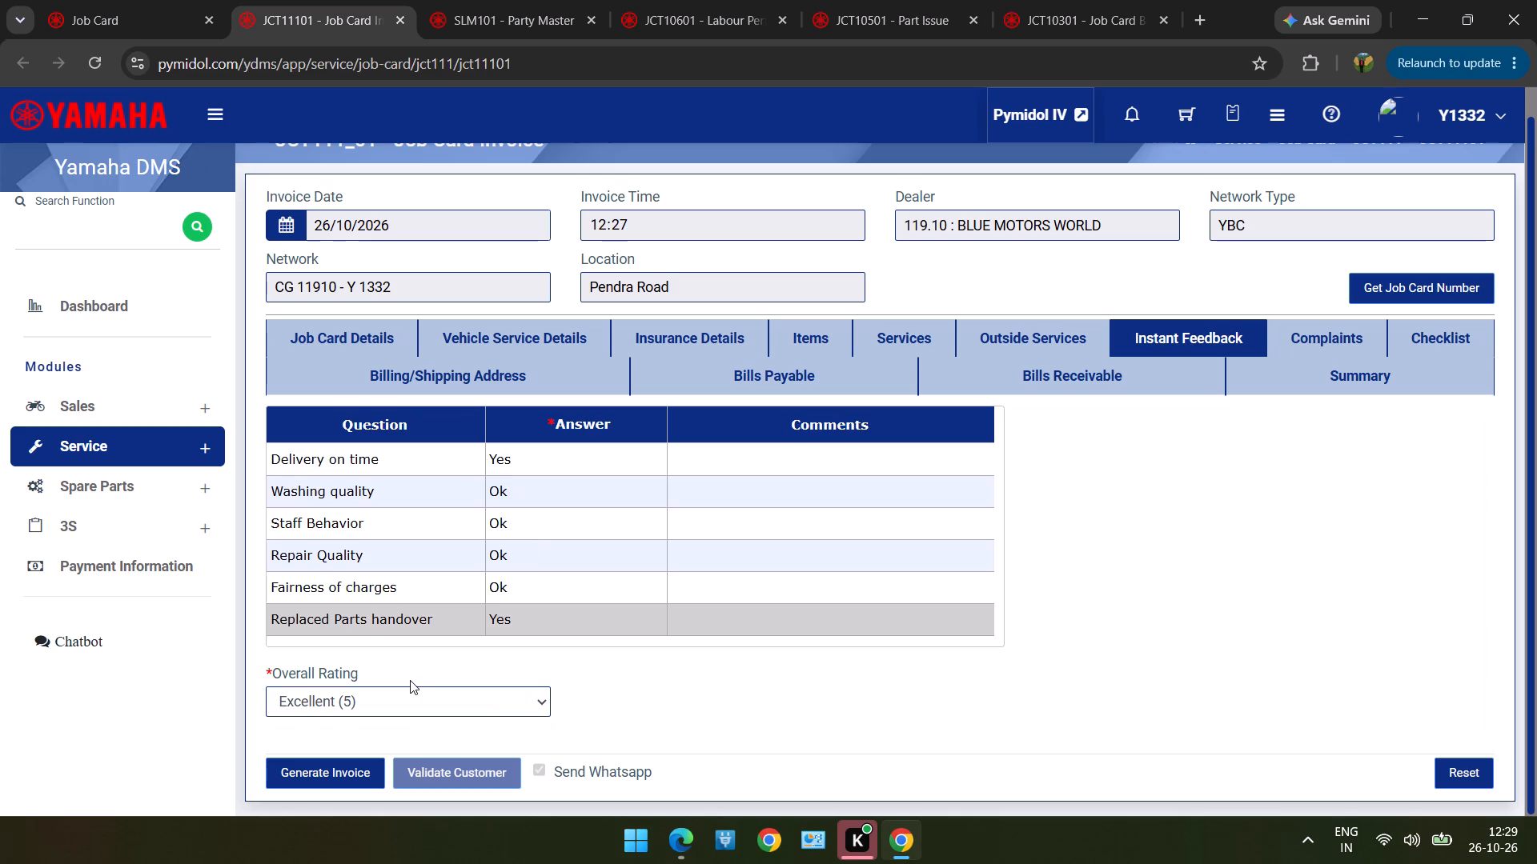
Generate the job card invoice, confirm it, and return from the print page to a blank invoice form.
left_click(297, 768)
left_click(668, 586)
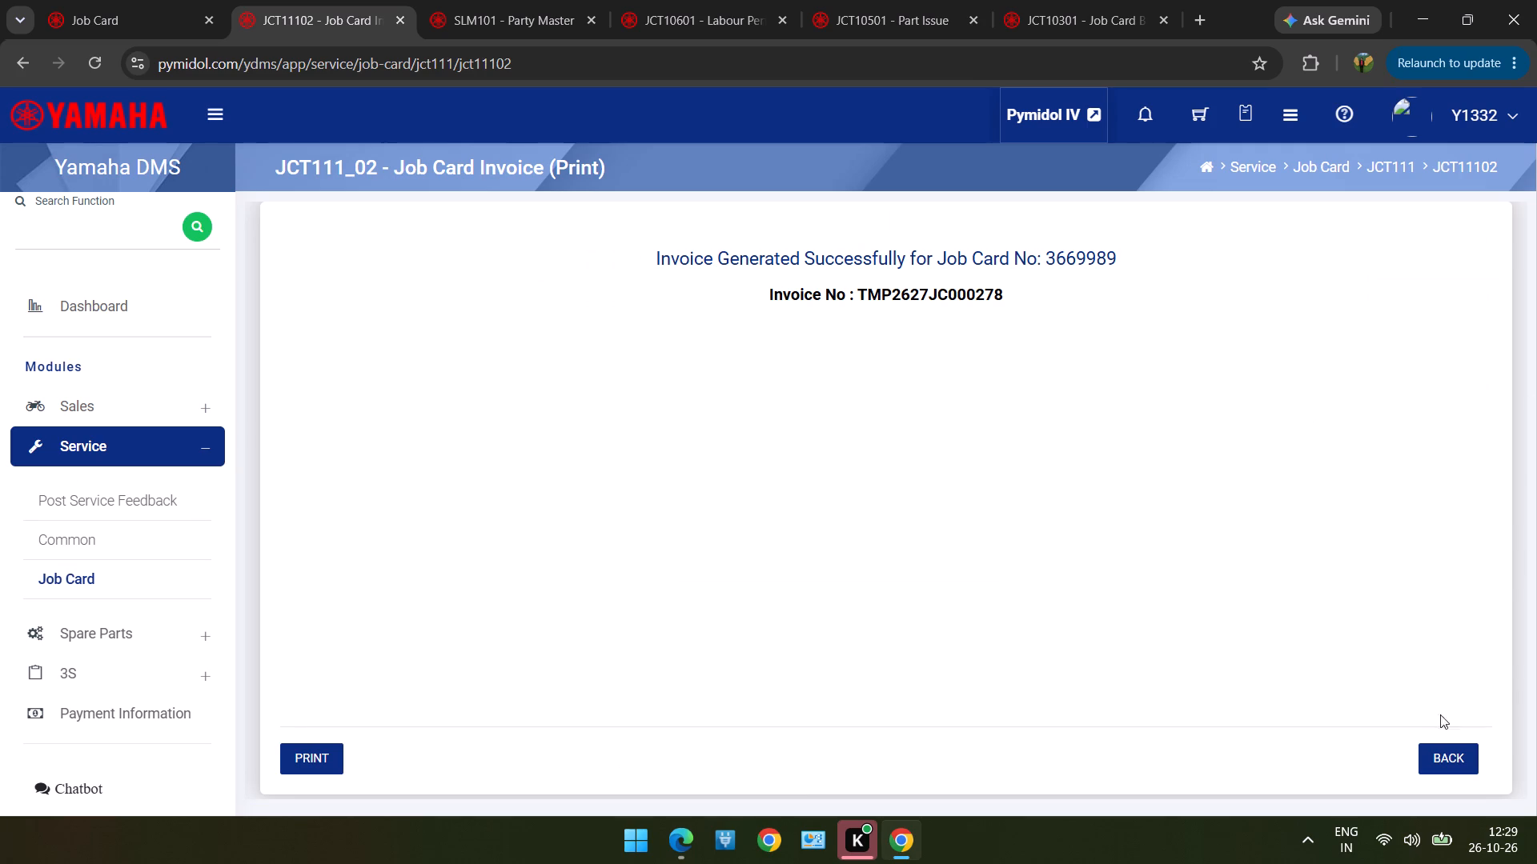
left_click(1457, 765)
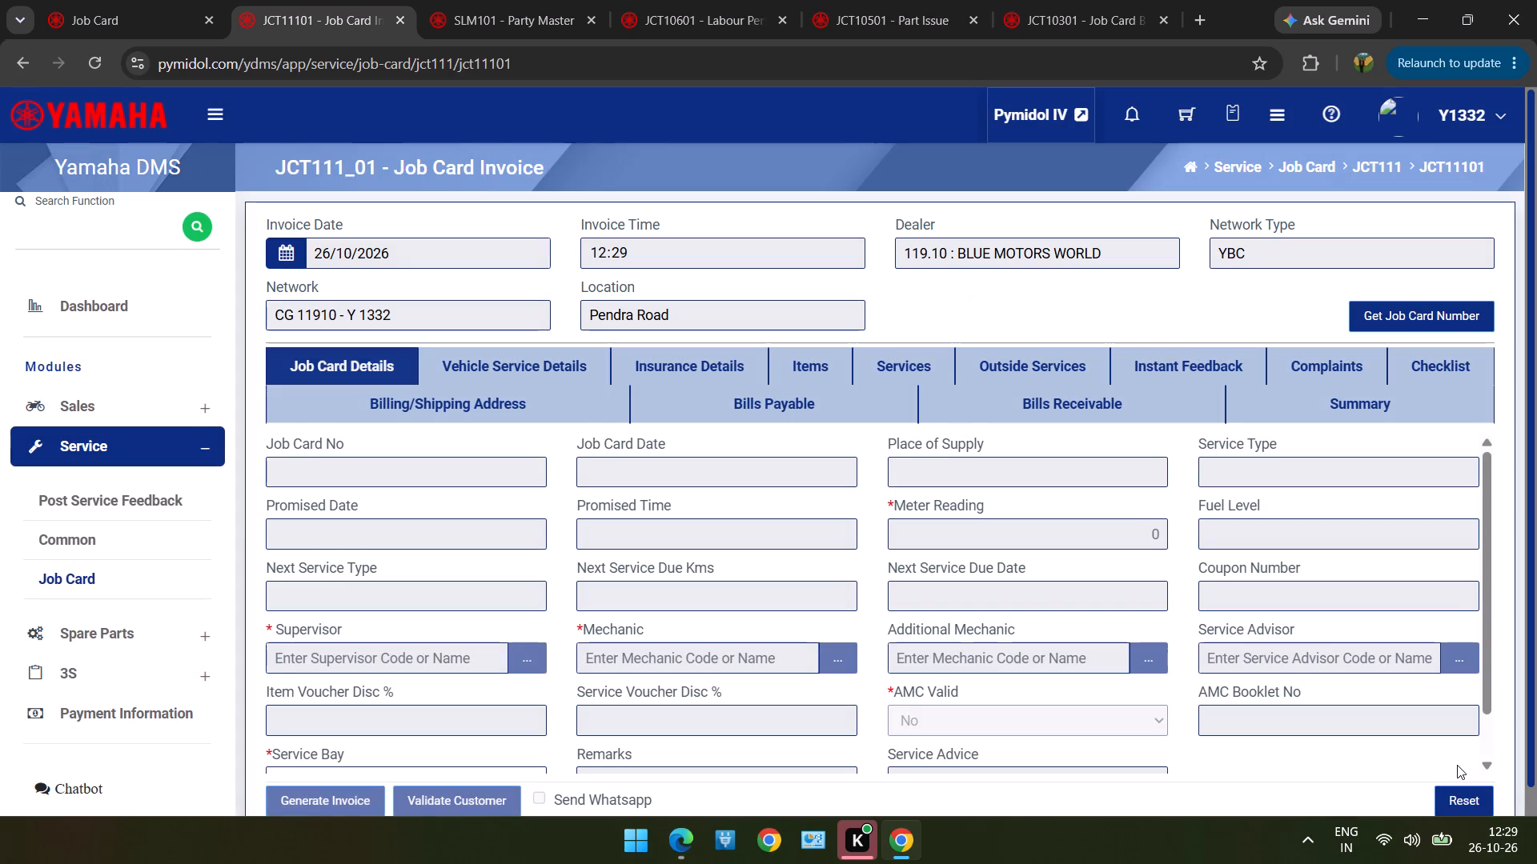
scroll(1457, 765, "up", 1)
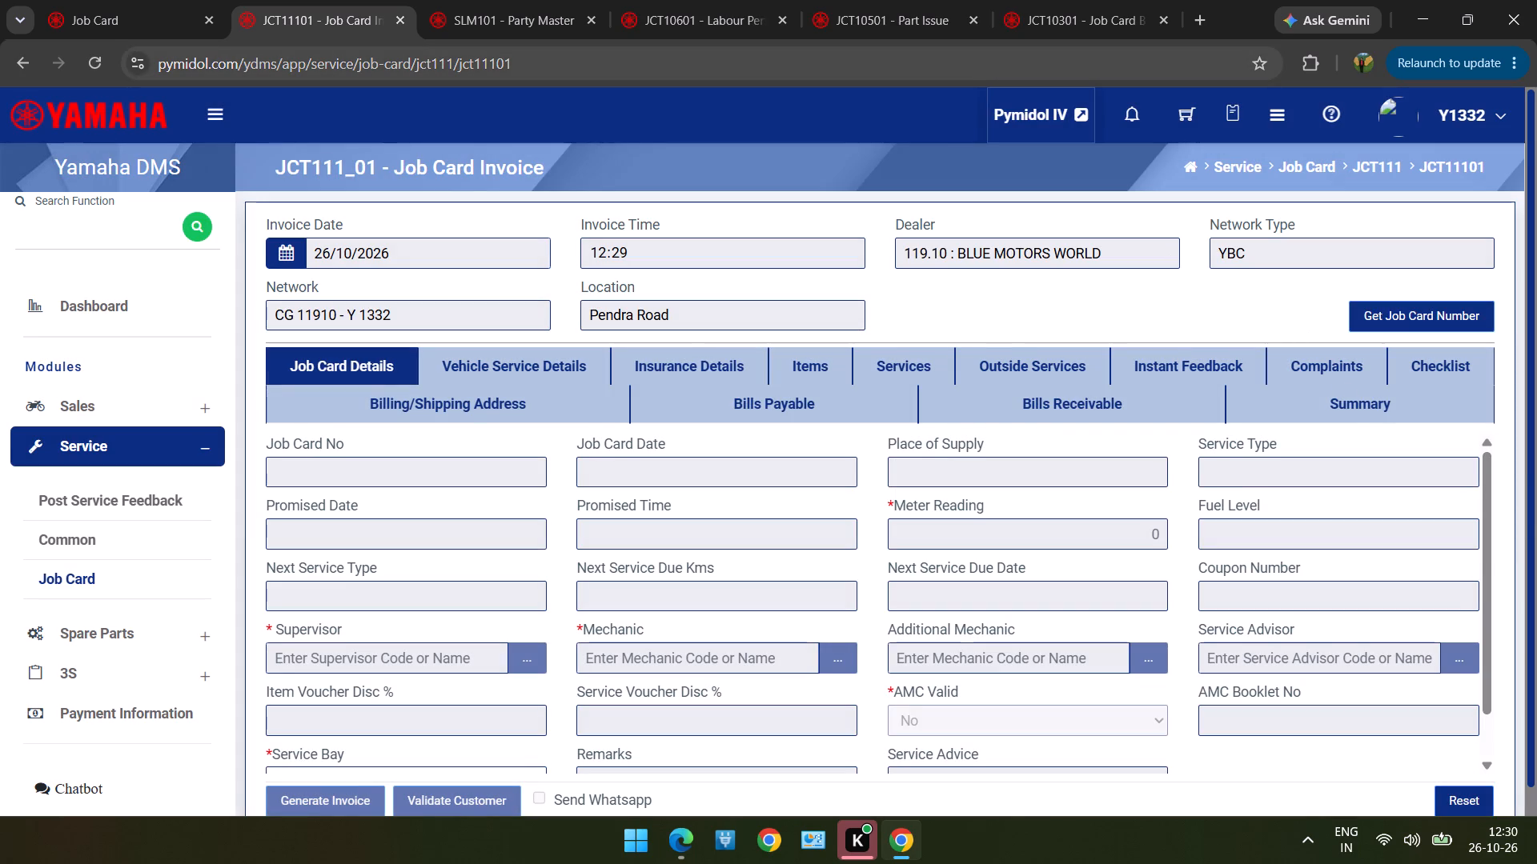
Open the JCR126 Job Card Invoice Report from the Service module's Job Card page.
left_click(97, 14)
left_click(1217, 218)
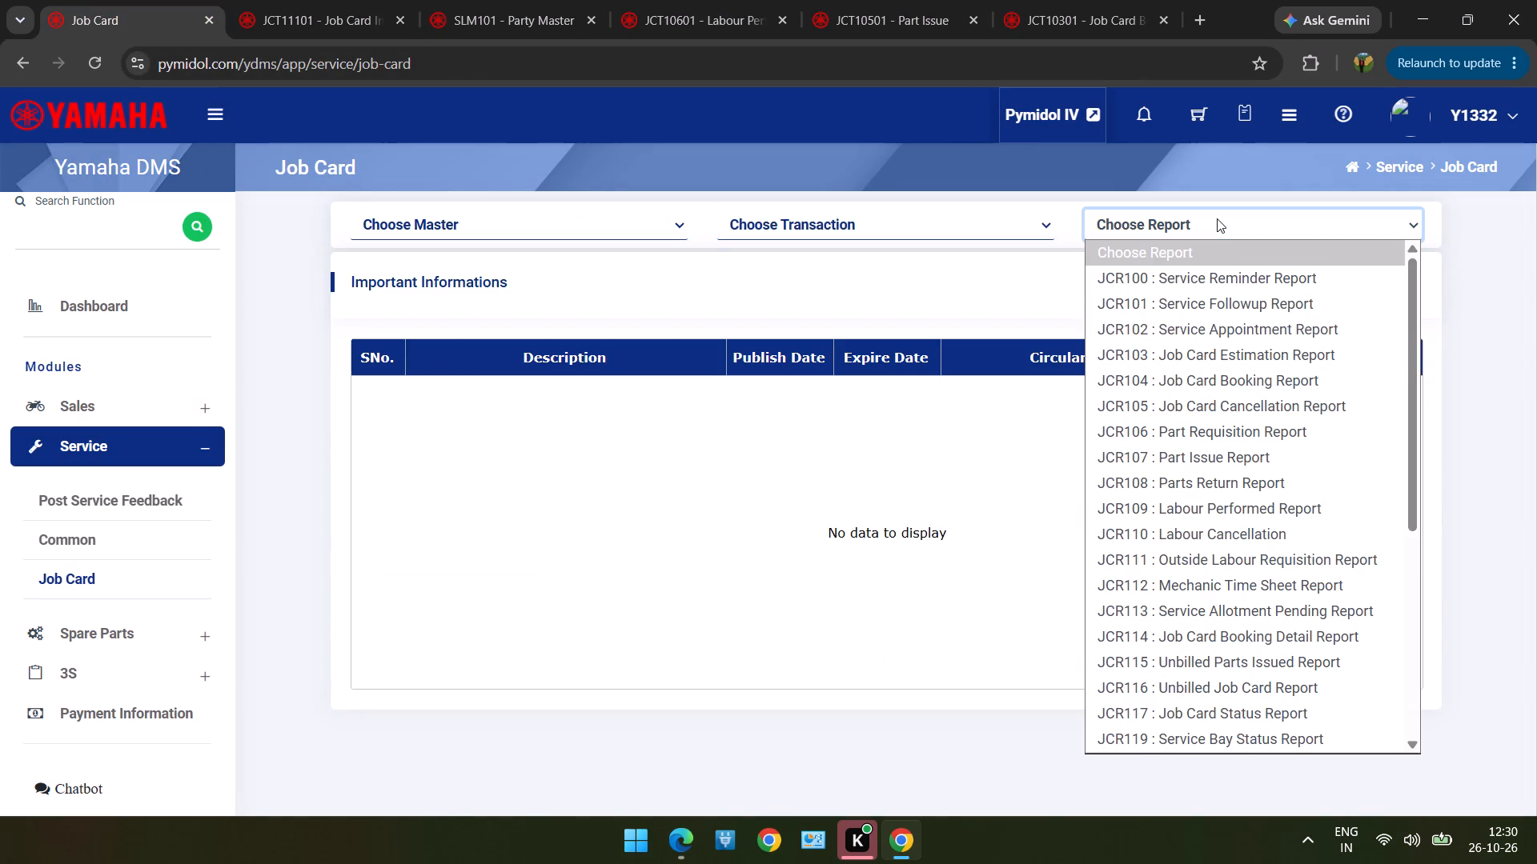
scroll(1233, 527, "down", 3)
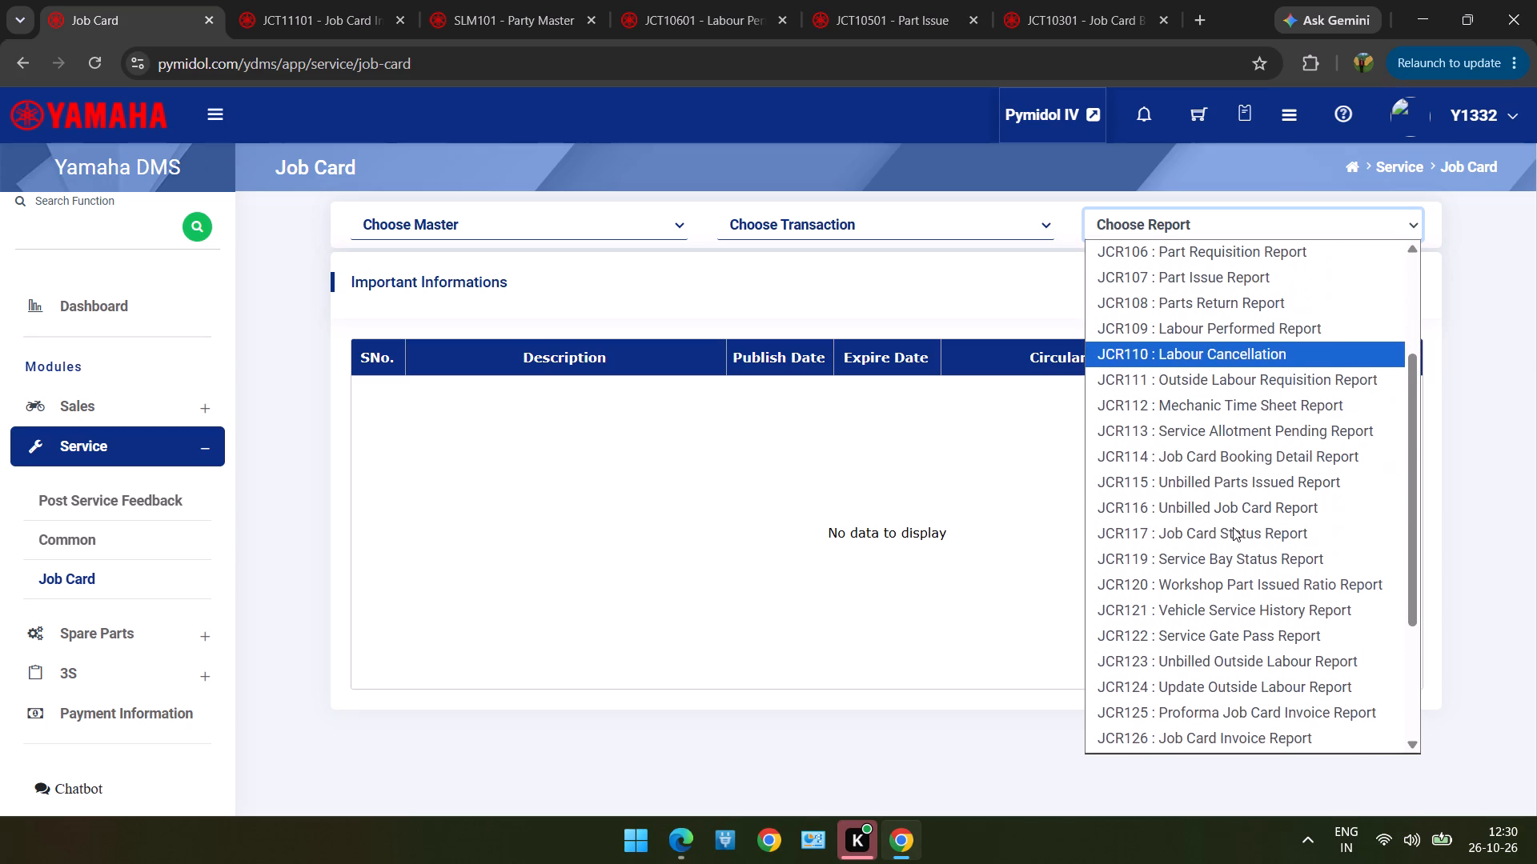
scroll(1233, 527, "down", 2)
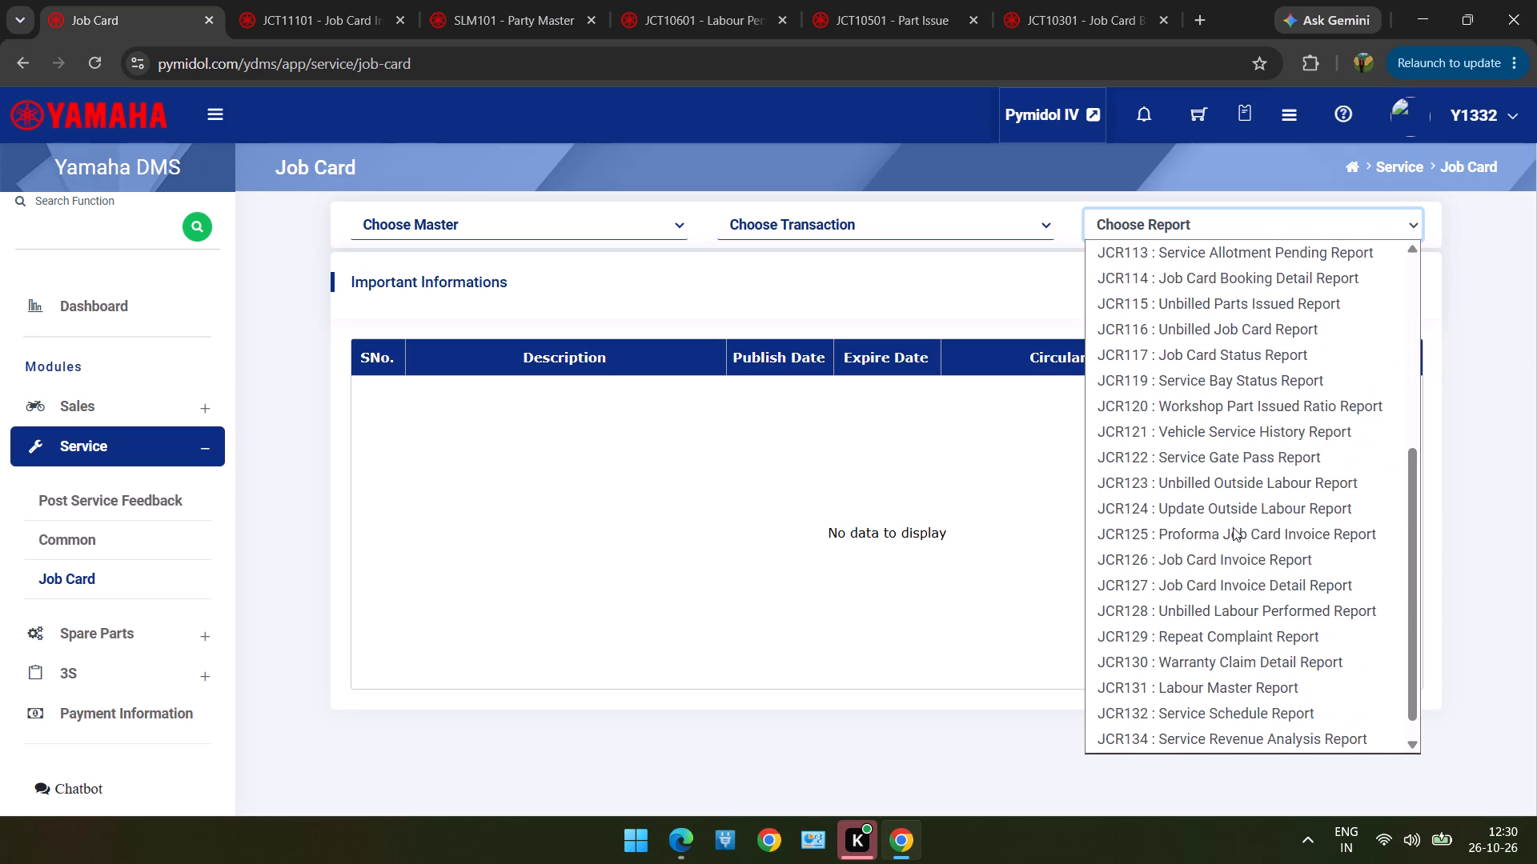
left_click(1227, 543)
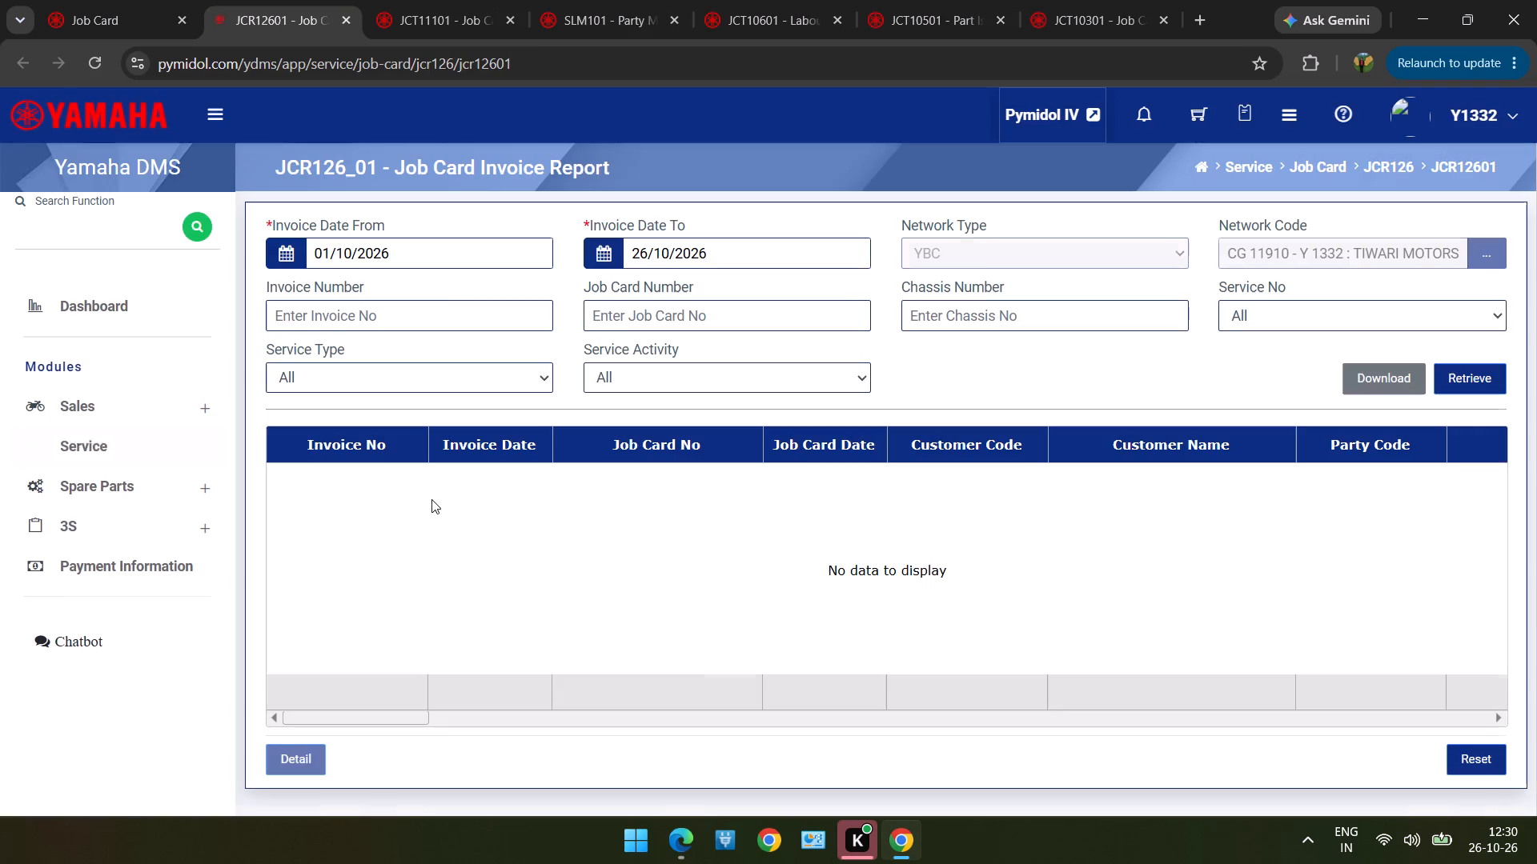
Retrieve the job card invoices dated 01/10/2026 to 26/10/2026 for all service types and activities.
left_click(441, 254)
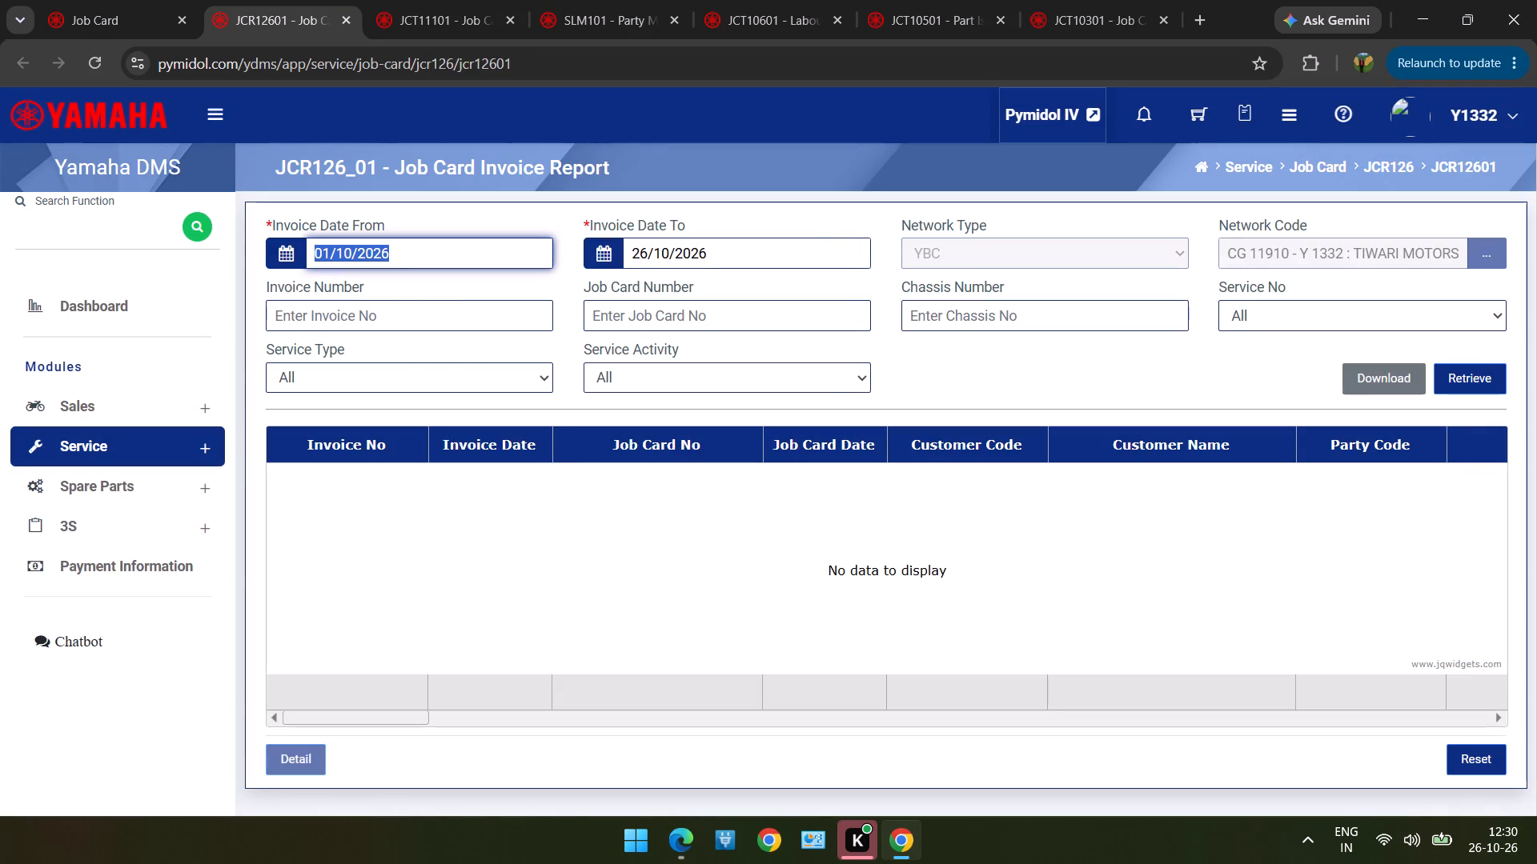
left_click(823, 379)
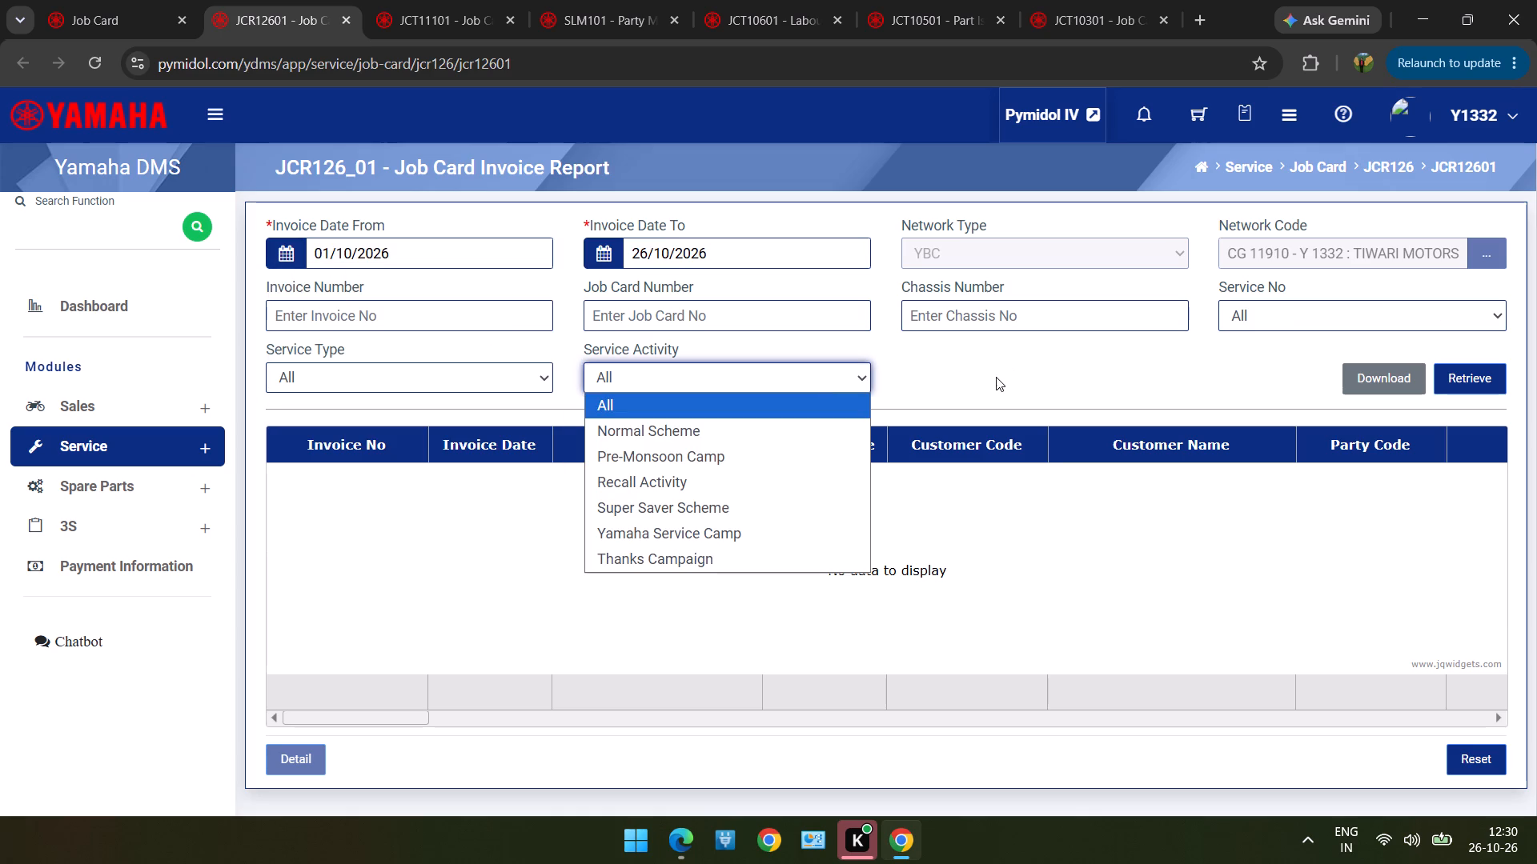
left_click_drag(996, 377, 1461, 379)
left_click(1461, 379)
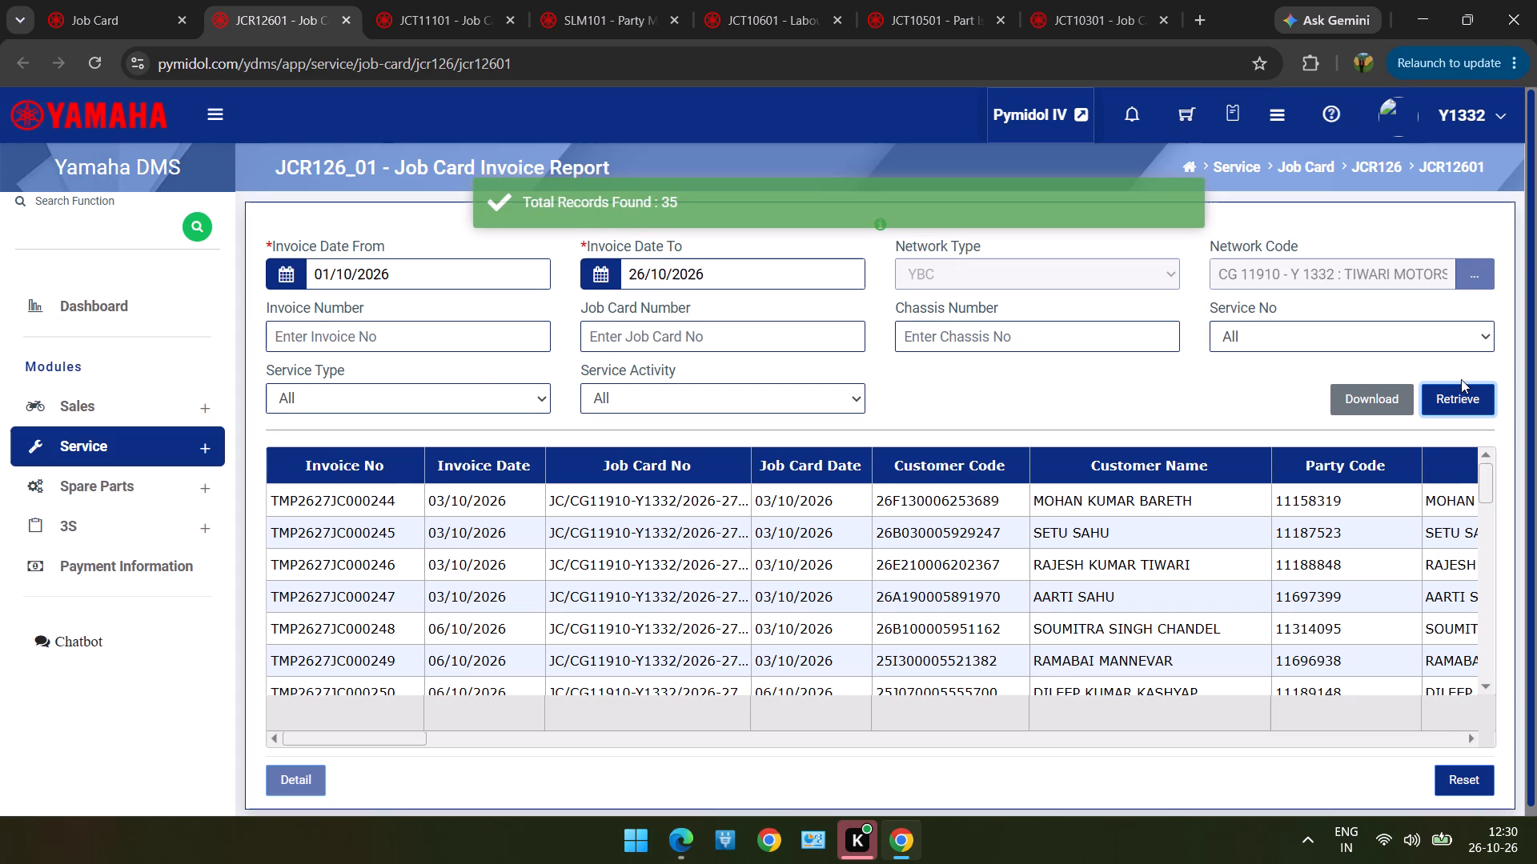
Filter the invoice report to the Free service type and retrieve the records again.
left_click(429, 409)
left_click(427, 449)
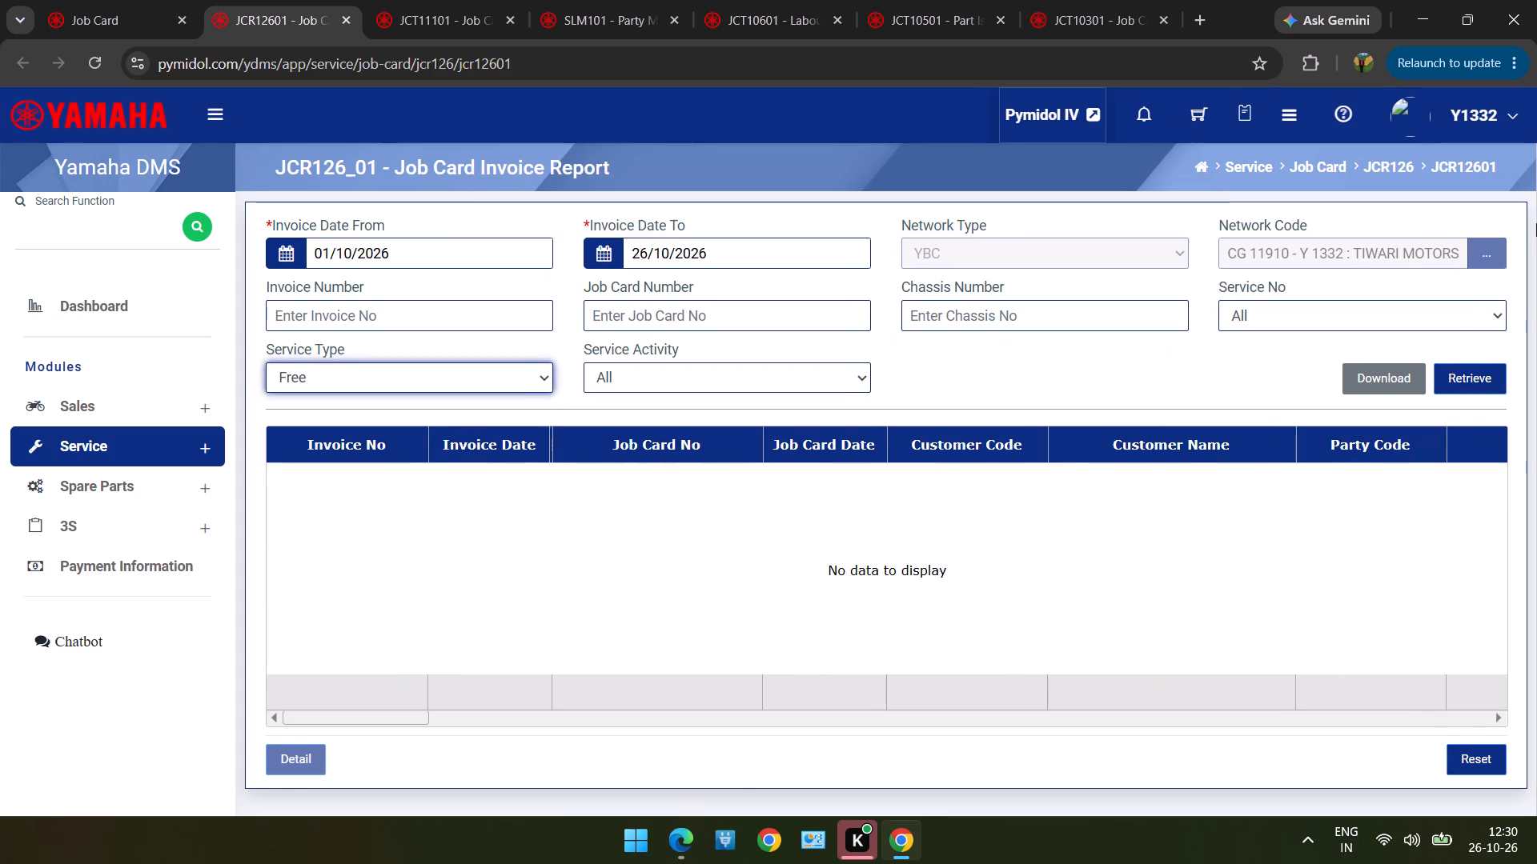
left_click(1453, 369)
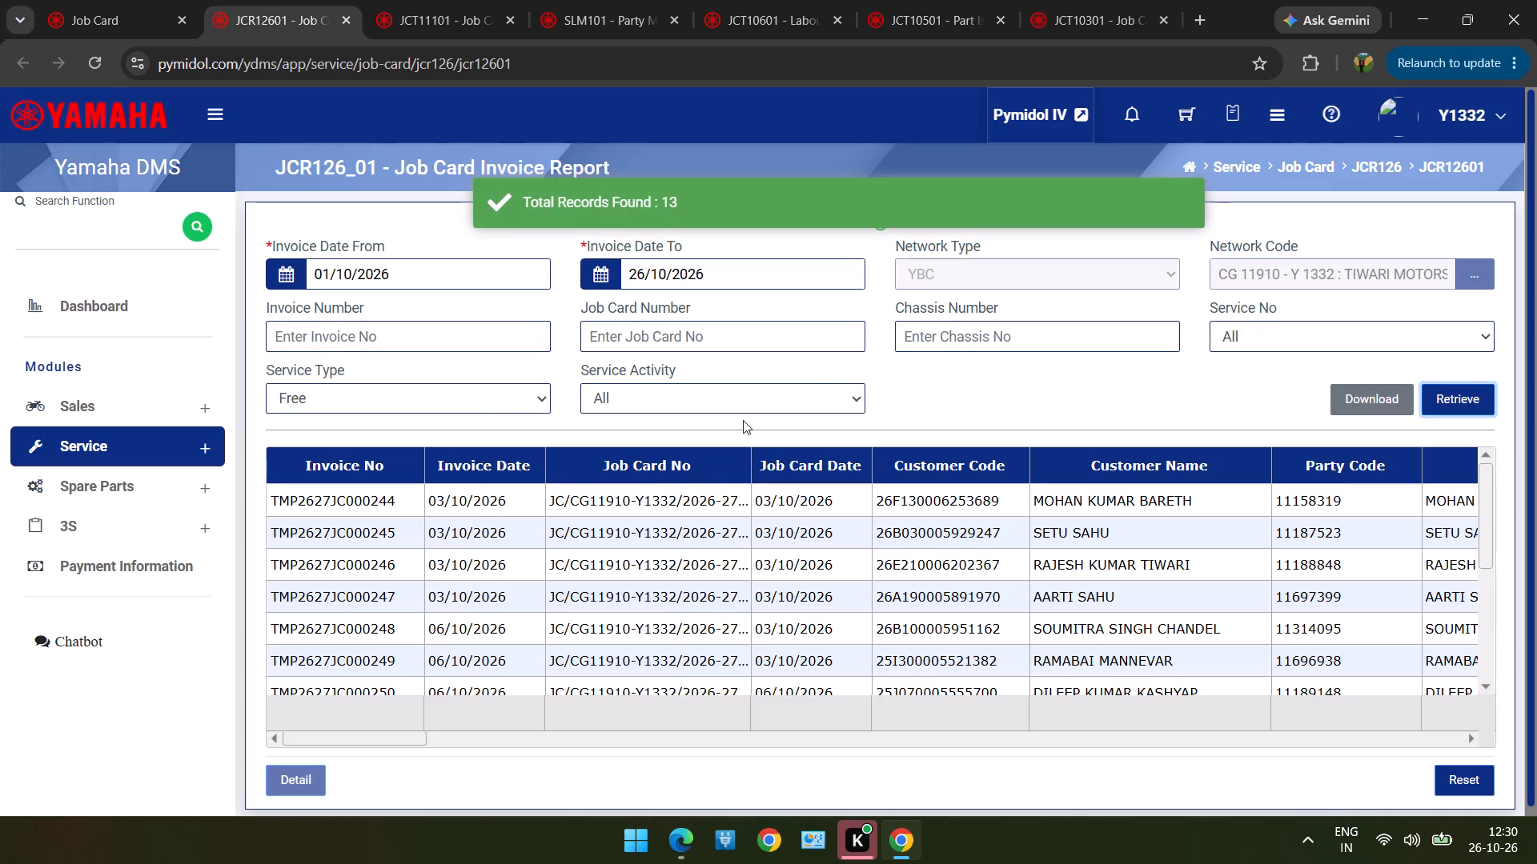
Filter the invoice report to the Bonus service type and retrieve the matching records.
left_click(474, 410)
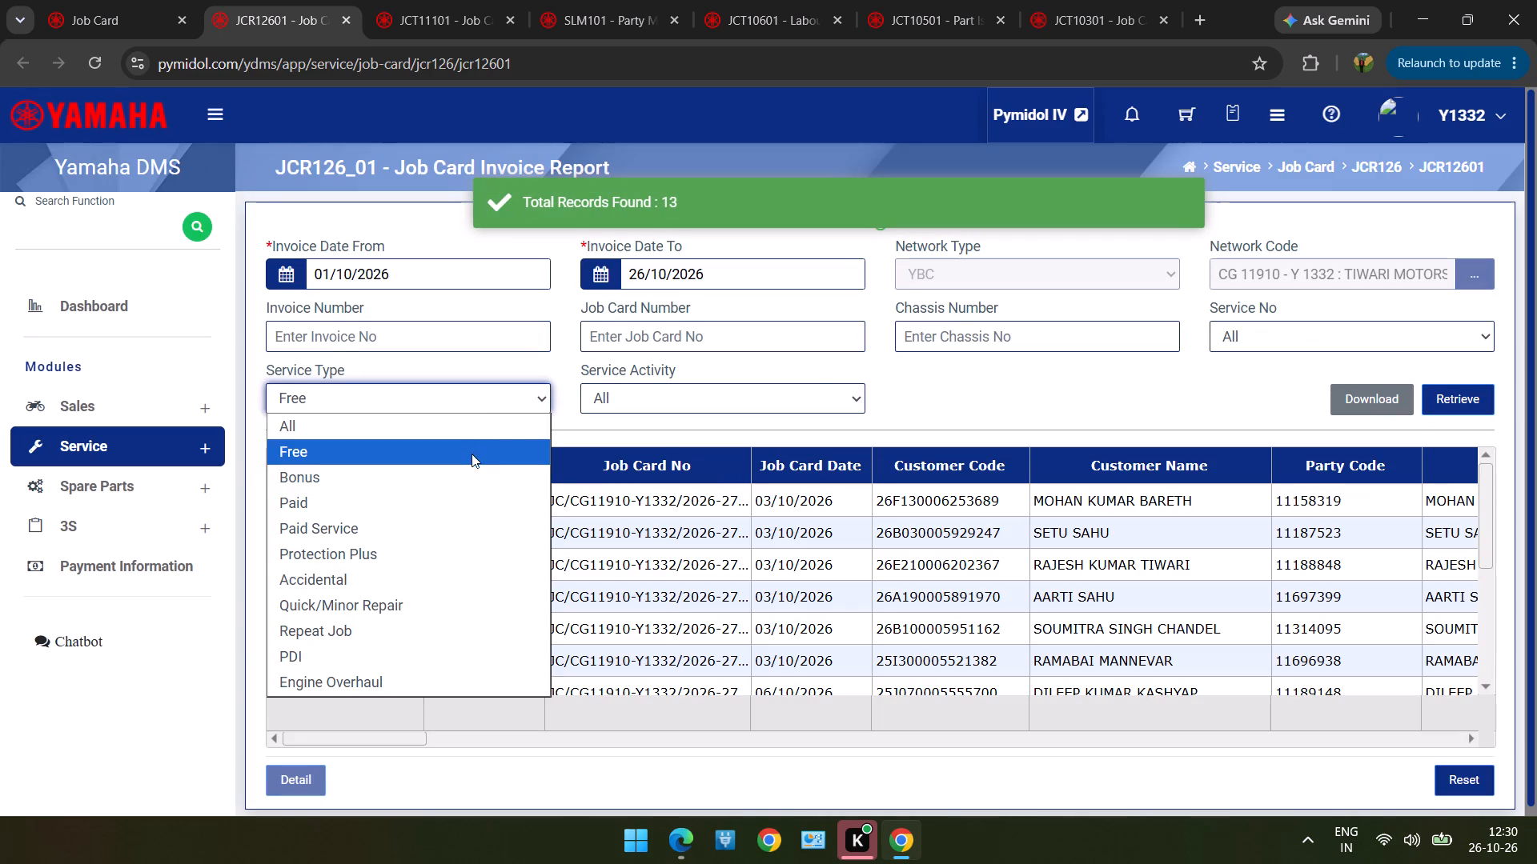
left_click(469, 470)
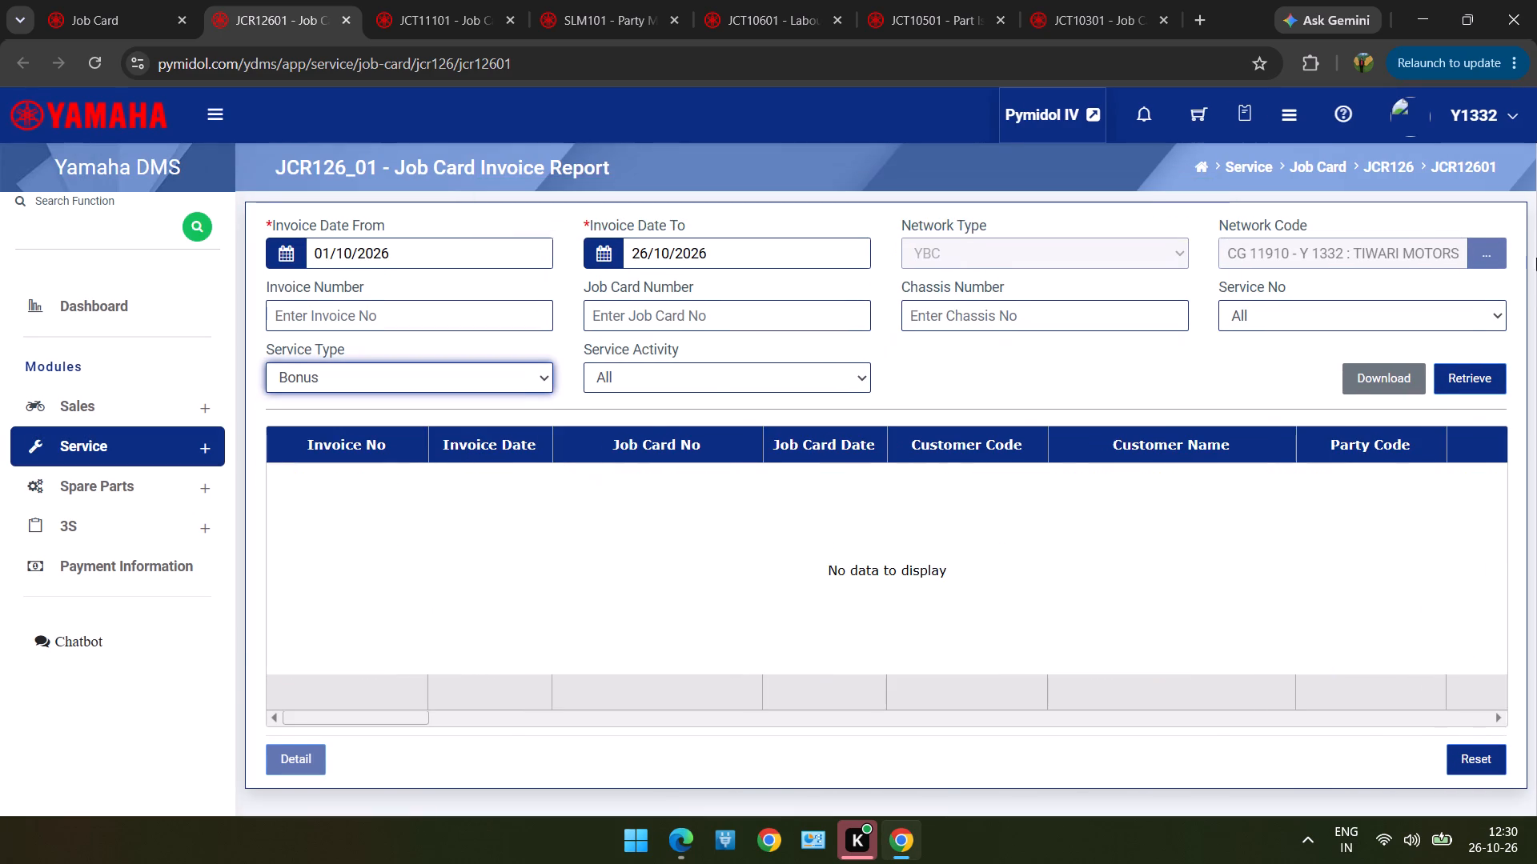
left_click(1452, 372)
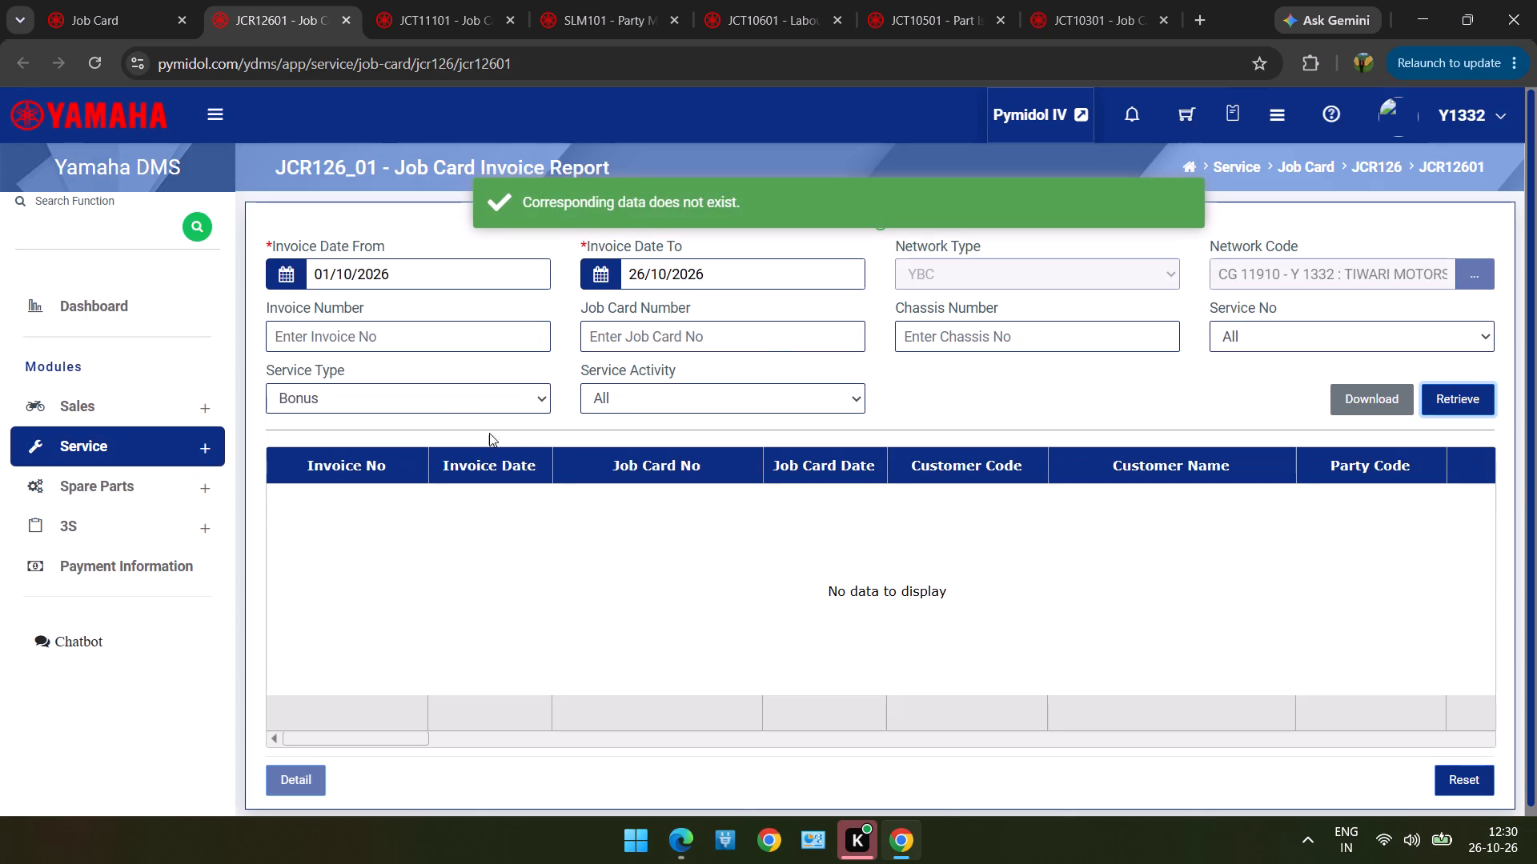
Change the service type filter to Paid and retrieve the job card invoices for the same date range.
left_click(454, 408)
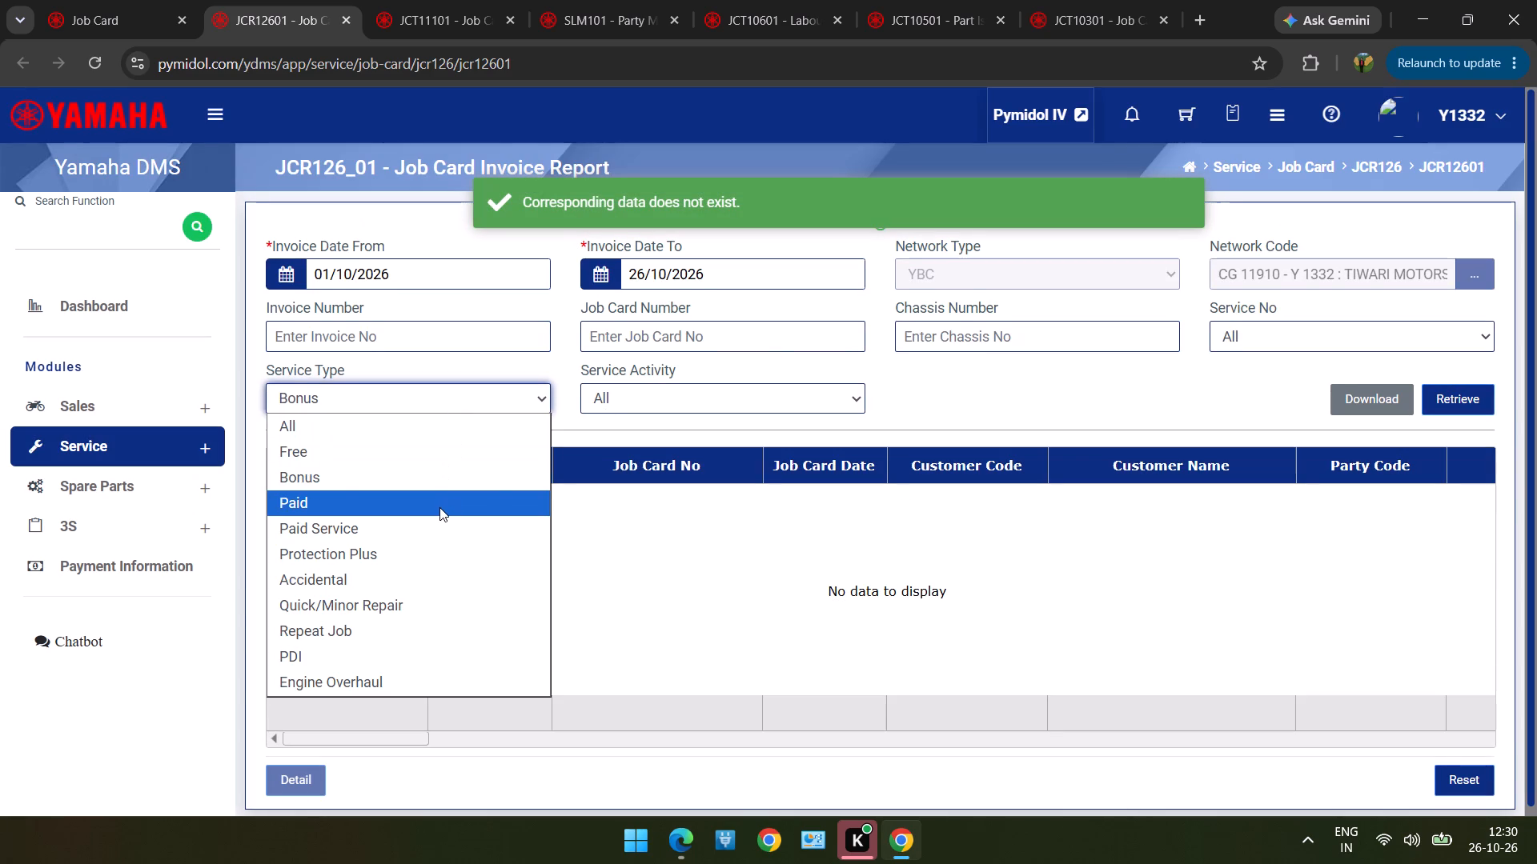
left_click(439, 507)
left_click(1469, 365)
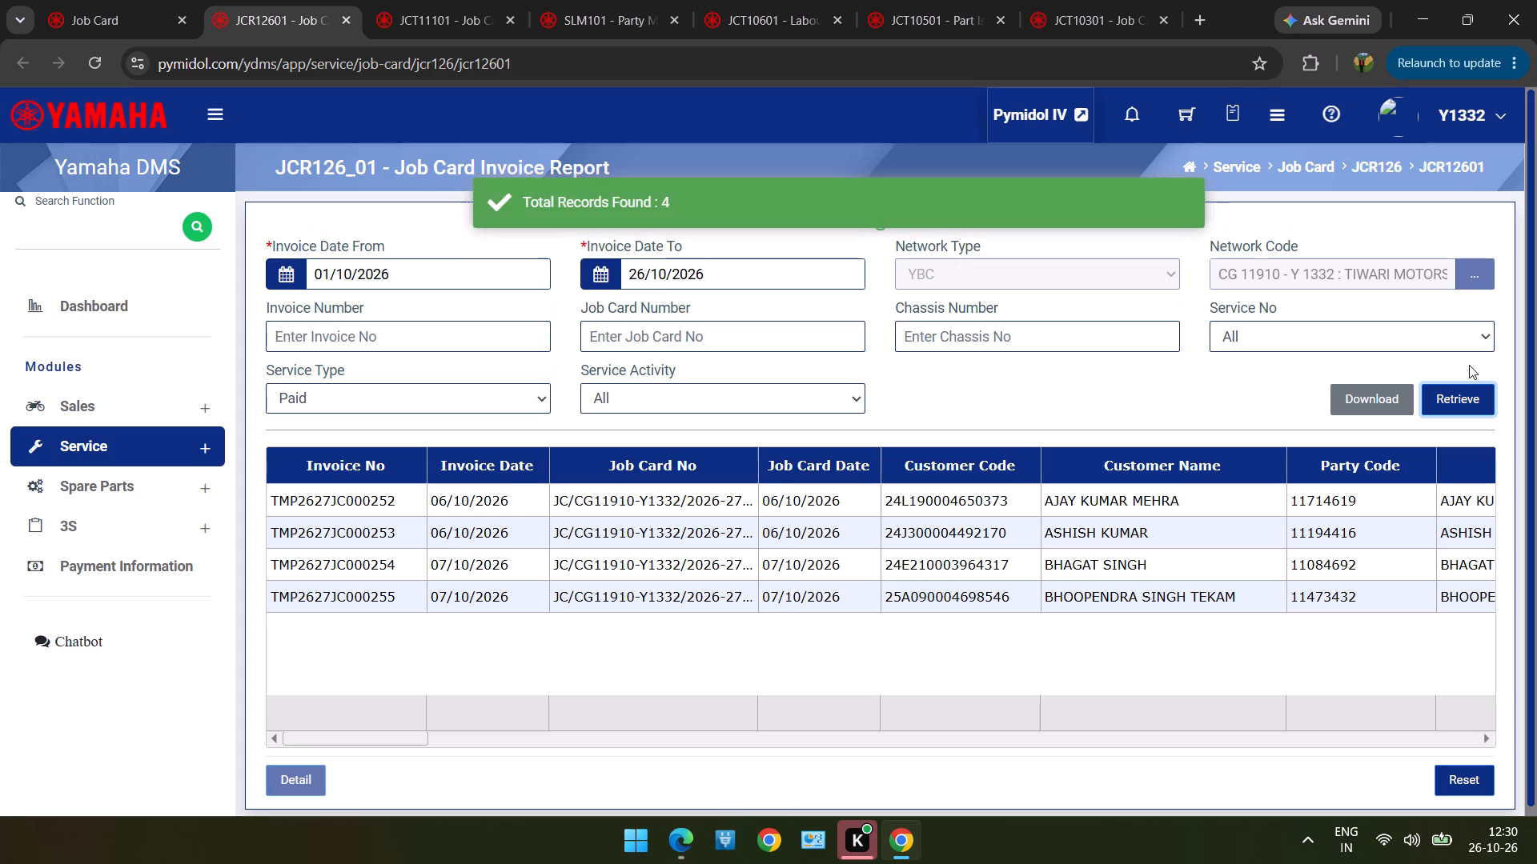
Set the service type filter to Paid Service and retrieve the matching job card invoices.
left_click(507, 410)
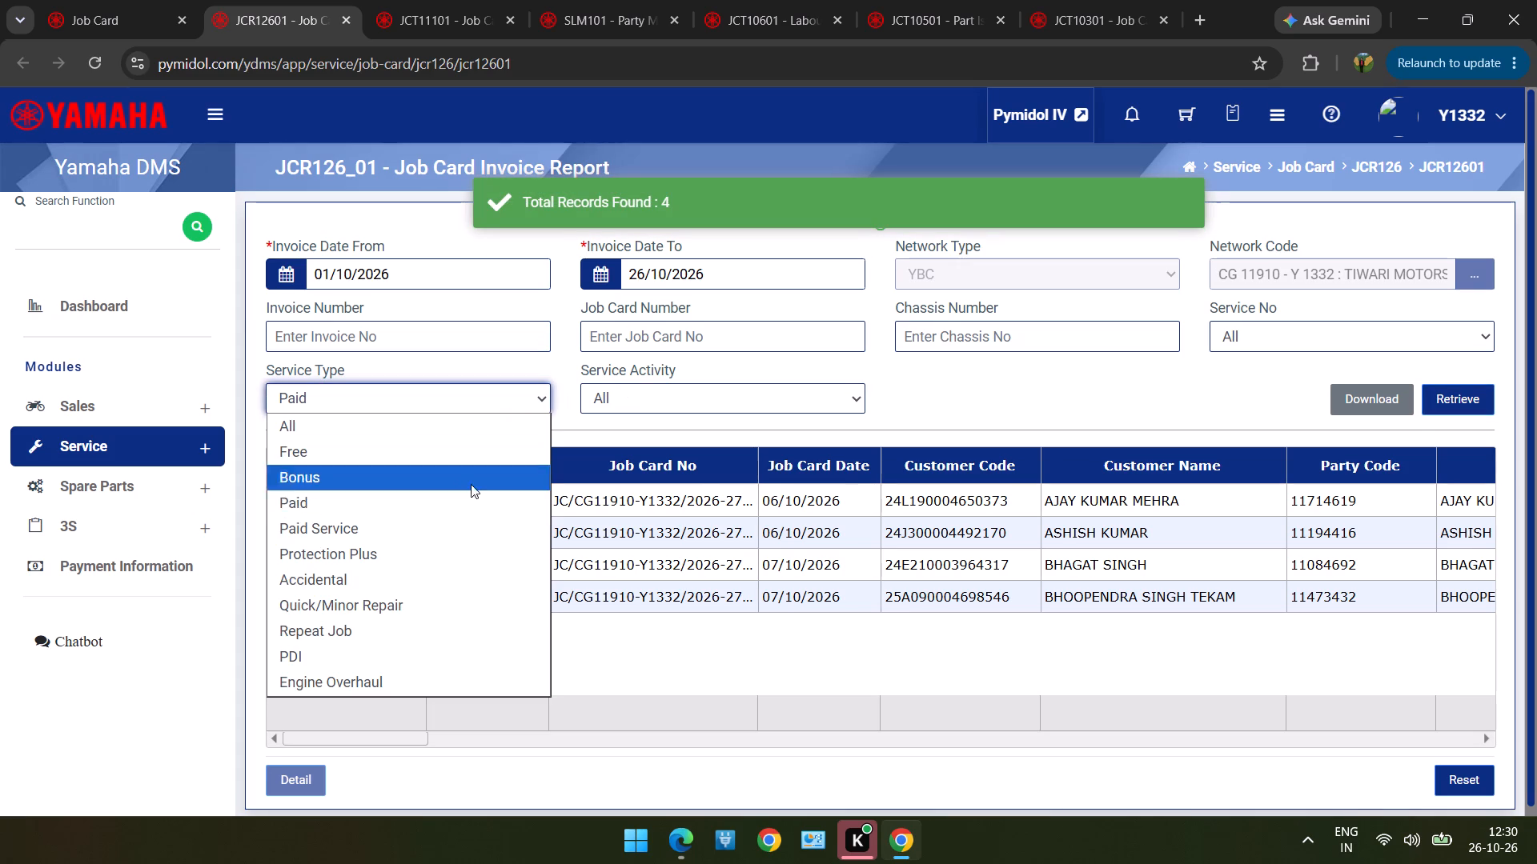
left_click(427, 542)
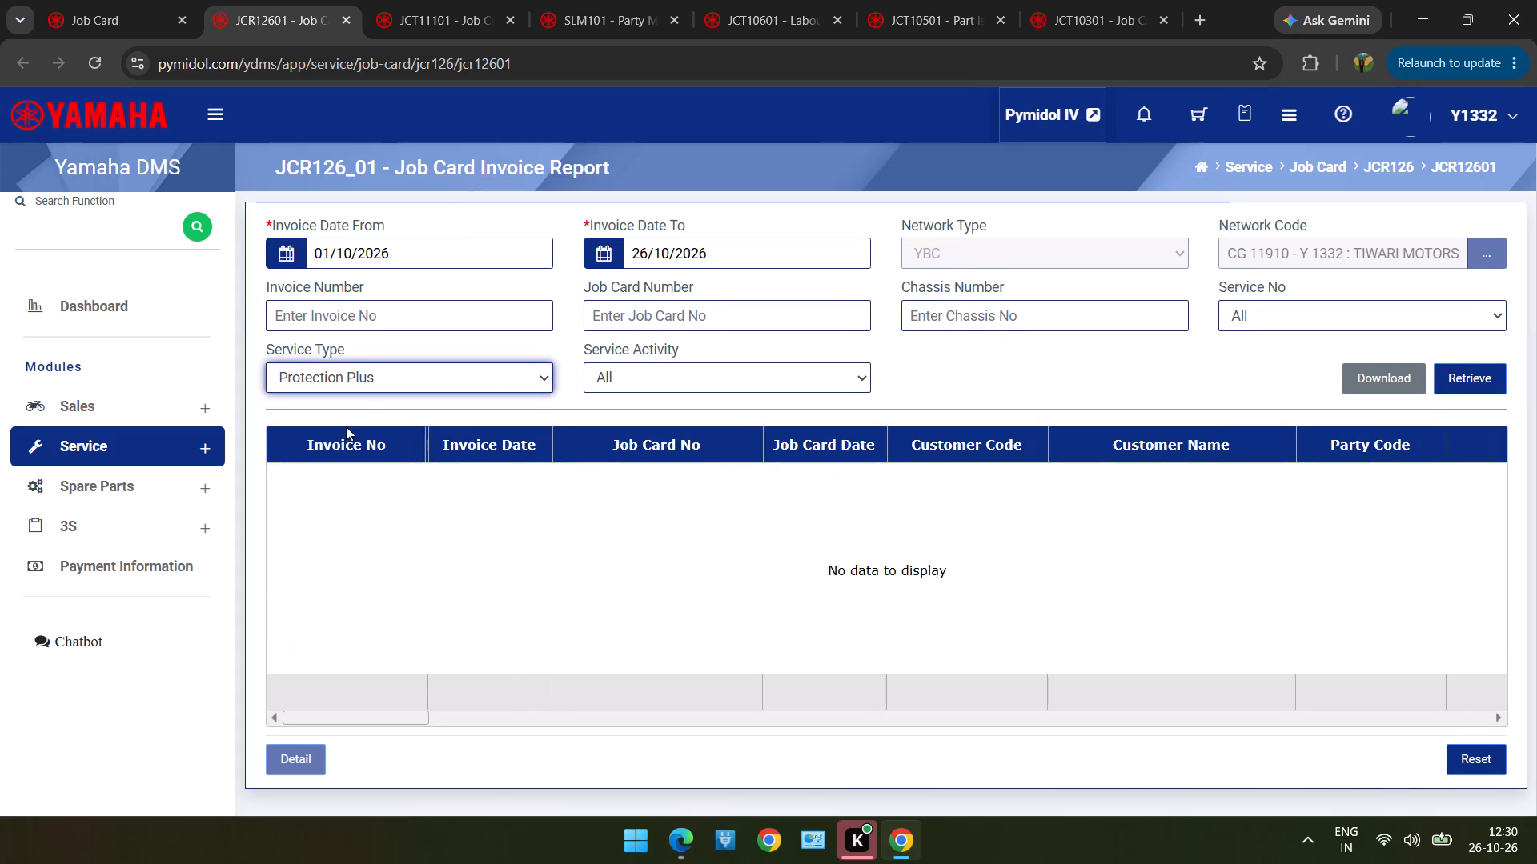
left_click(399, 382)
left_click(360, 506)
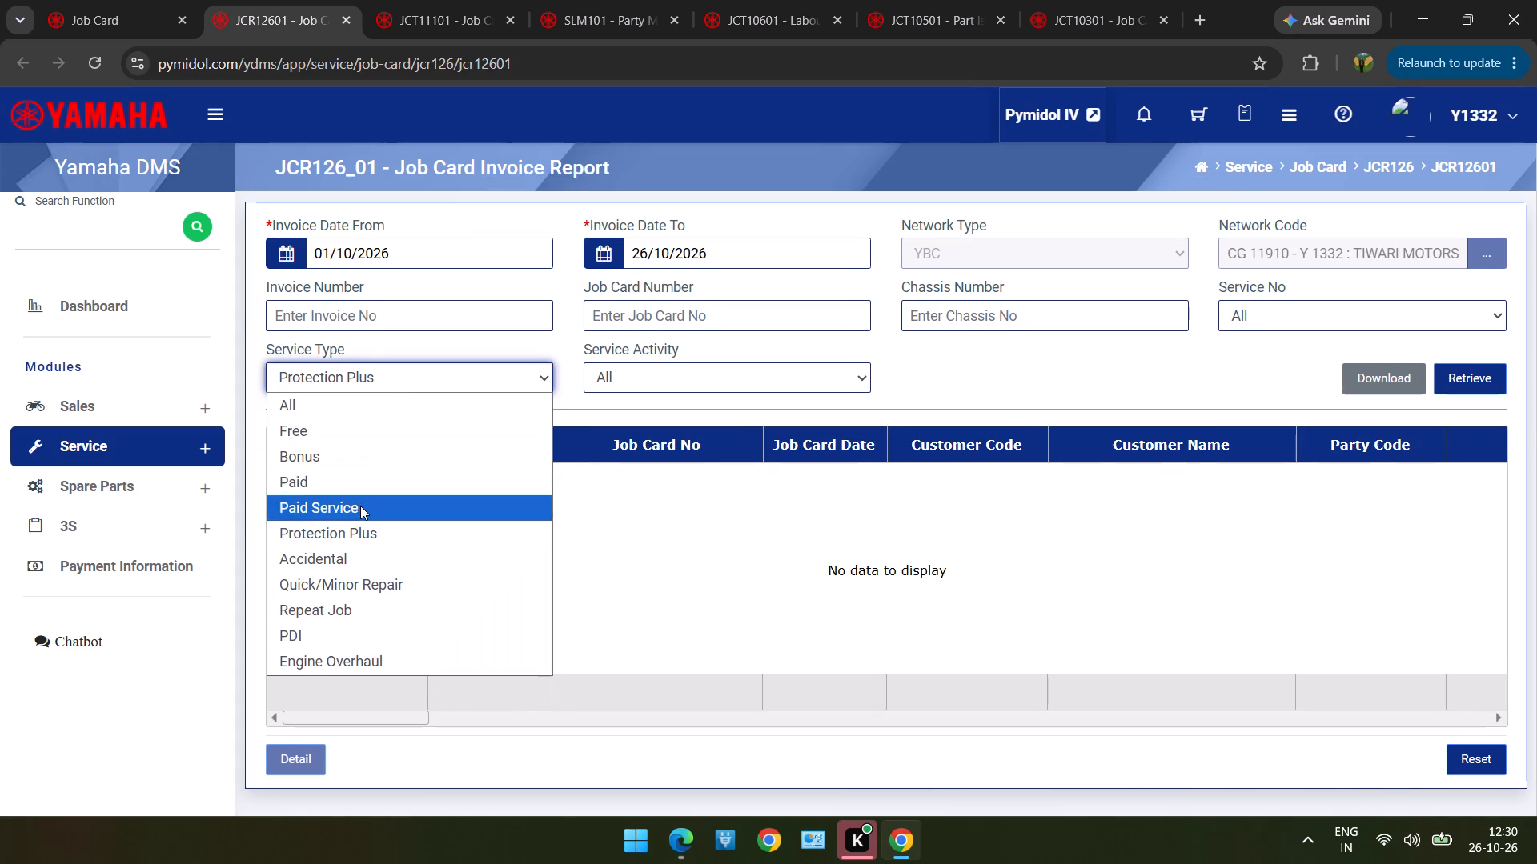
left_click(1481, 373)
scroll(1481, 373, "down", 1)
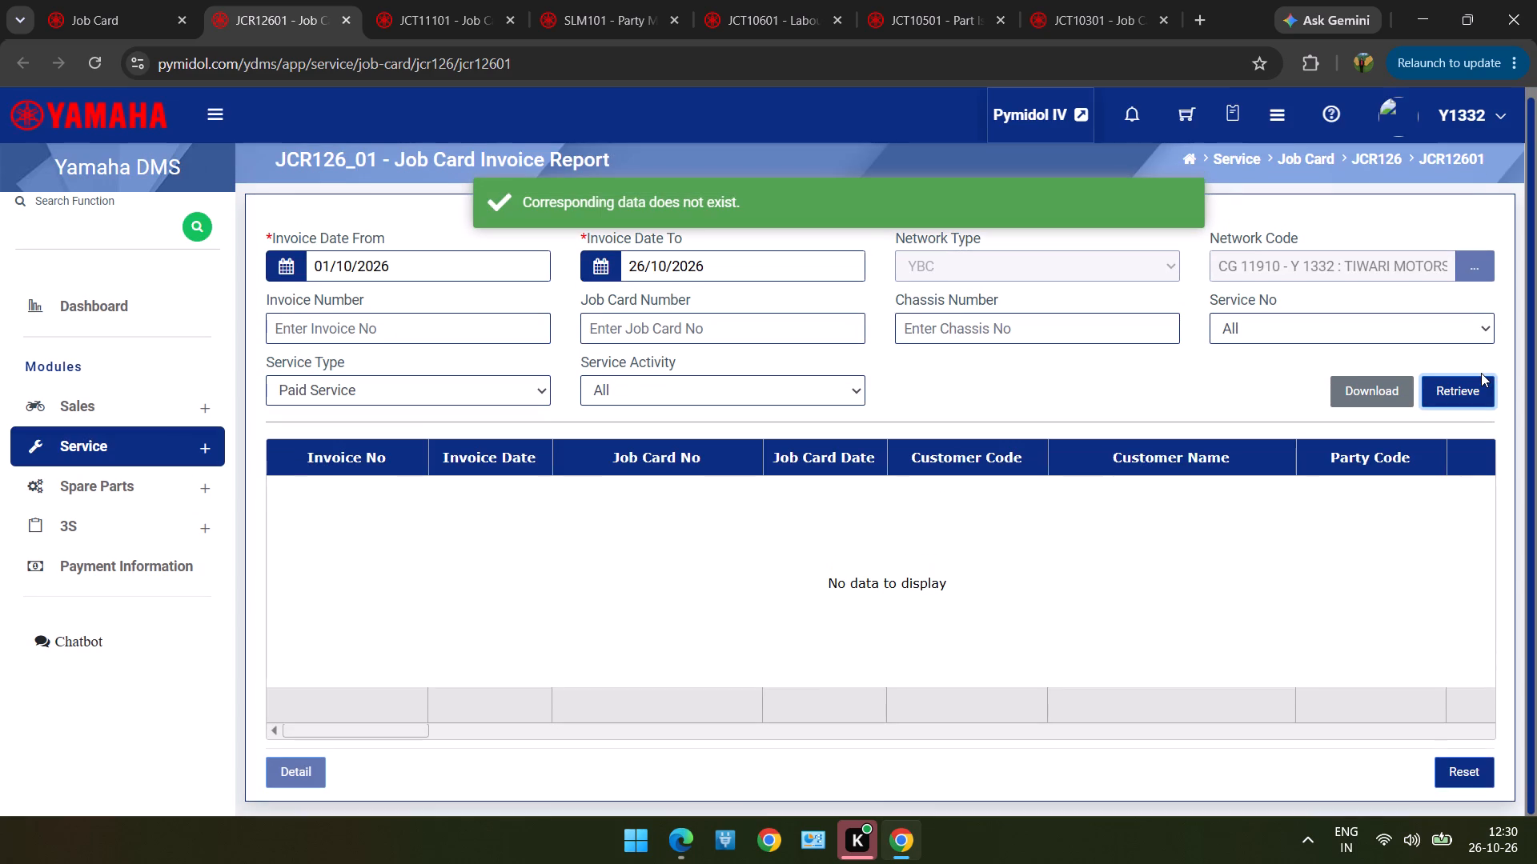
Switch the service type filter to Protection Plus, retrieve the job card invoices and look over the listed records.
left_click(360, 401)
left_click(337, 539)
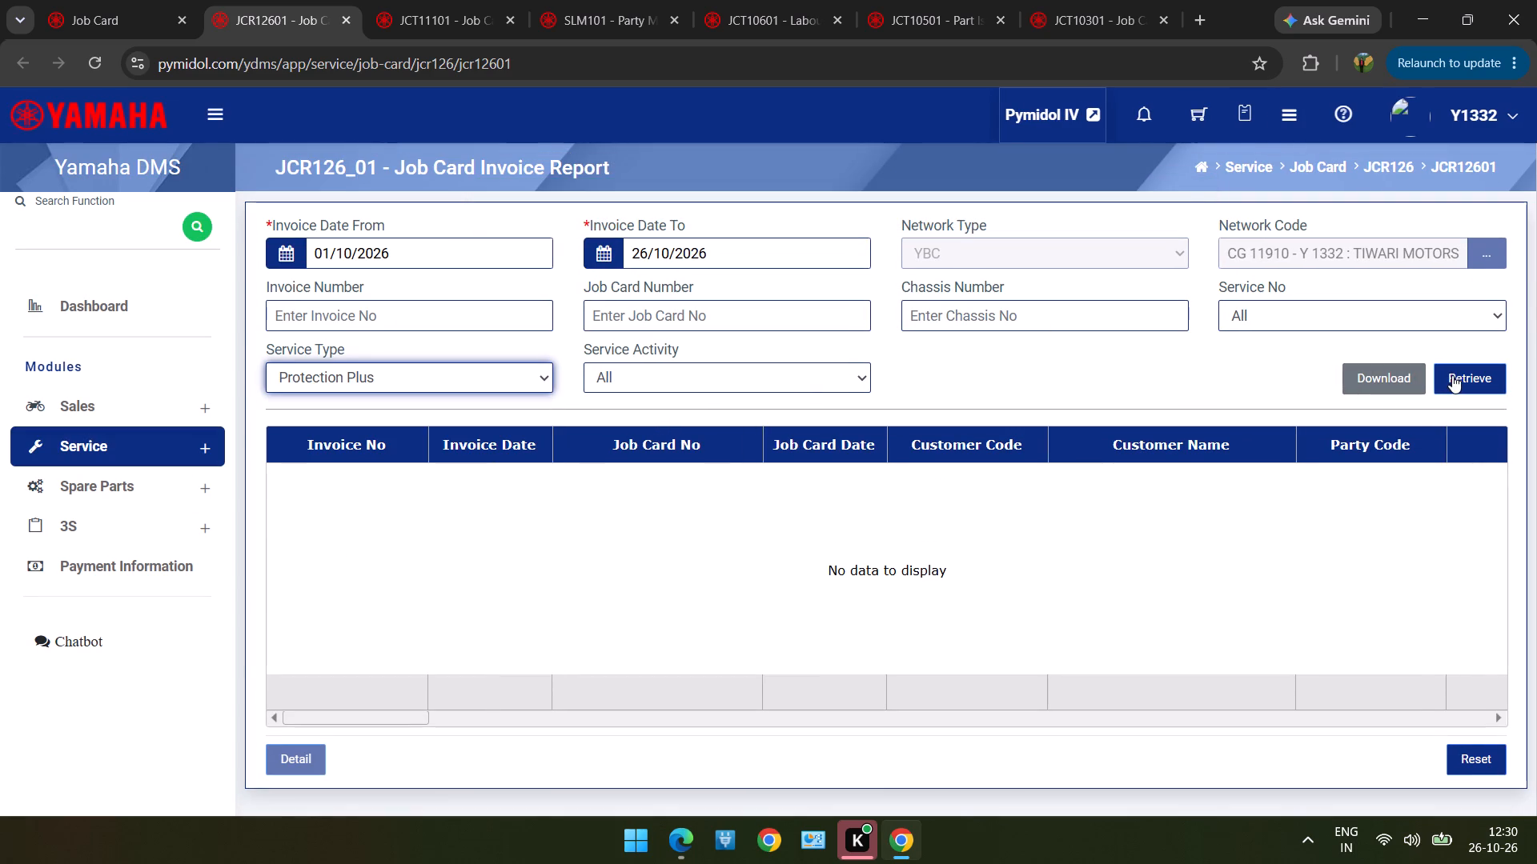
left_click(1452, 375)
scroll(1452, 375, "down", 1)
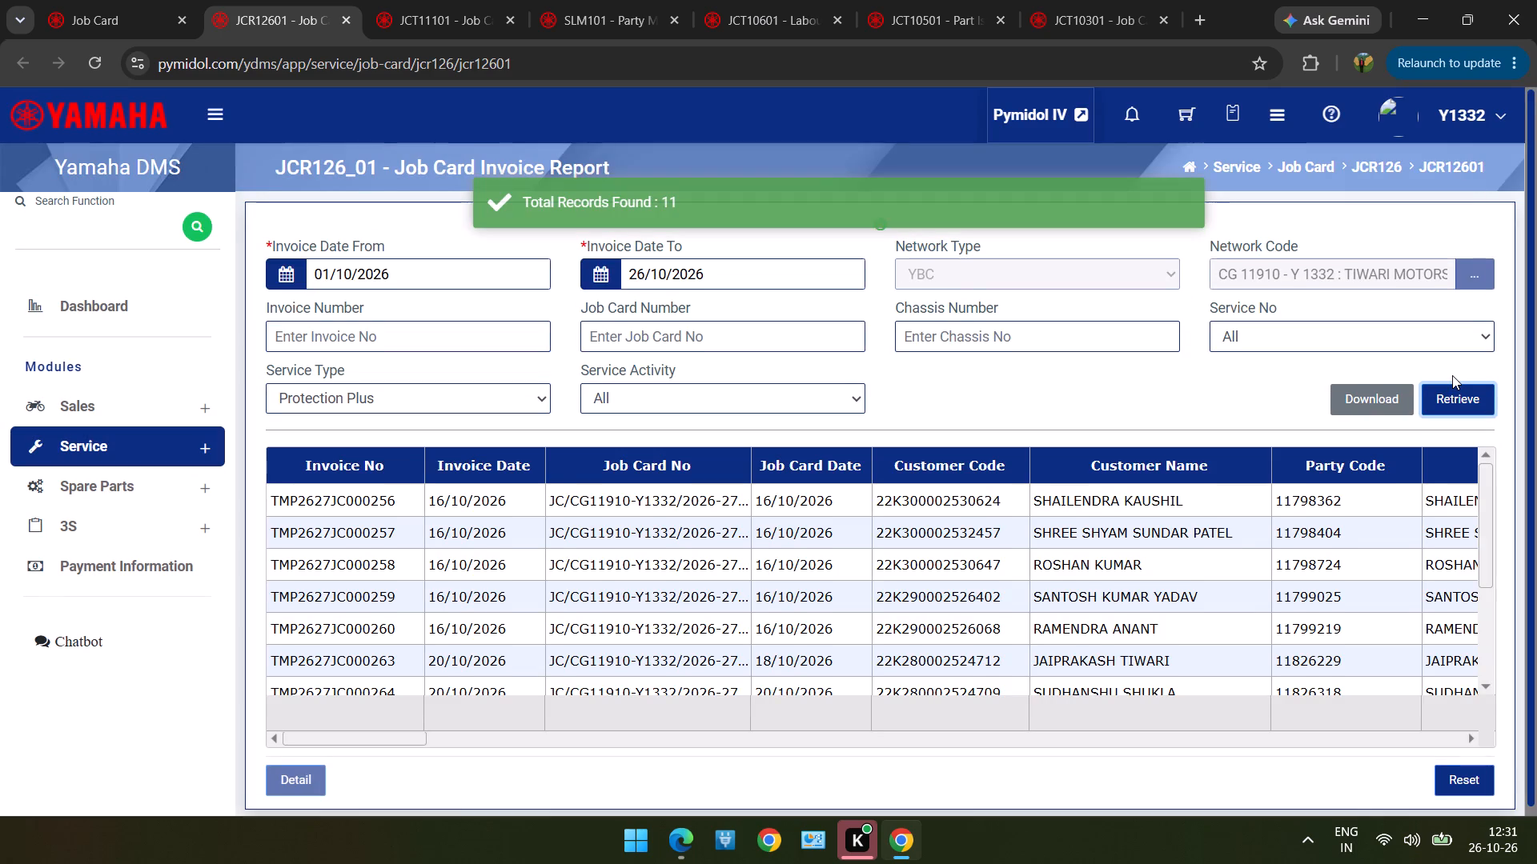
scroll(1452, 375, "down", 1)
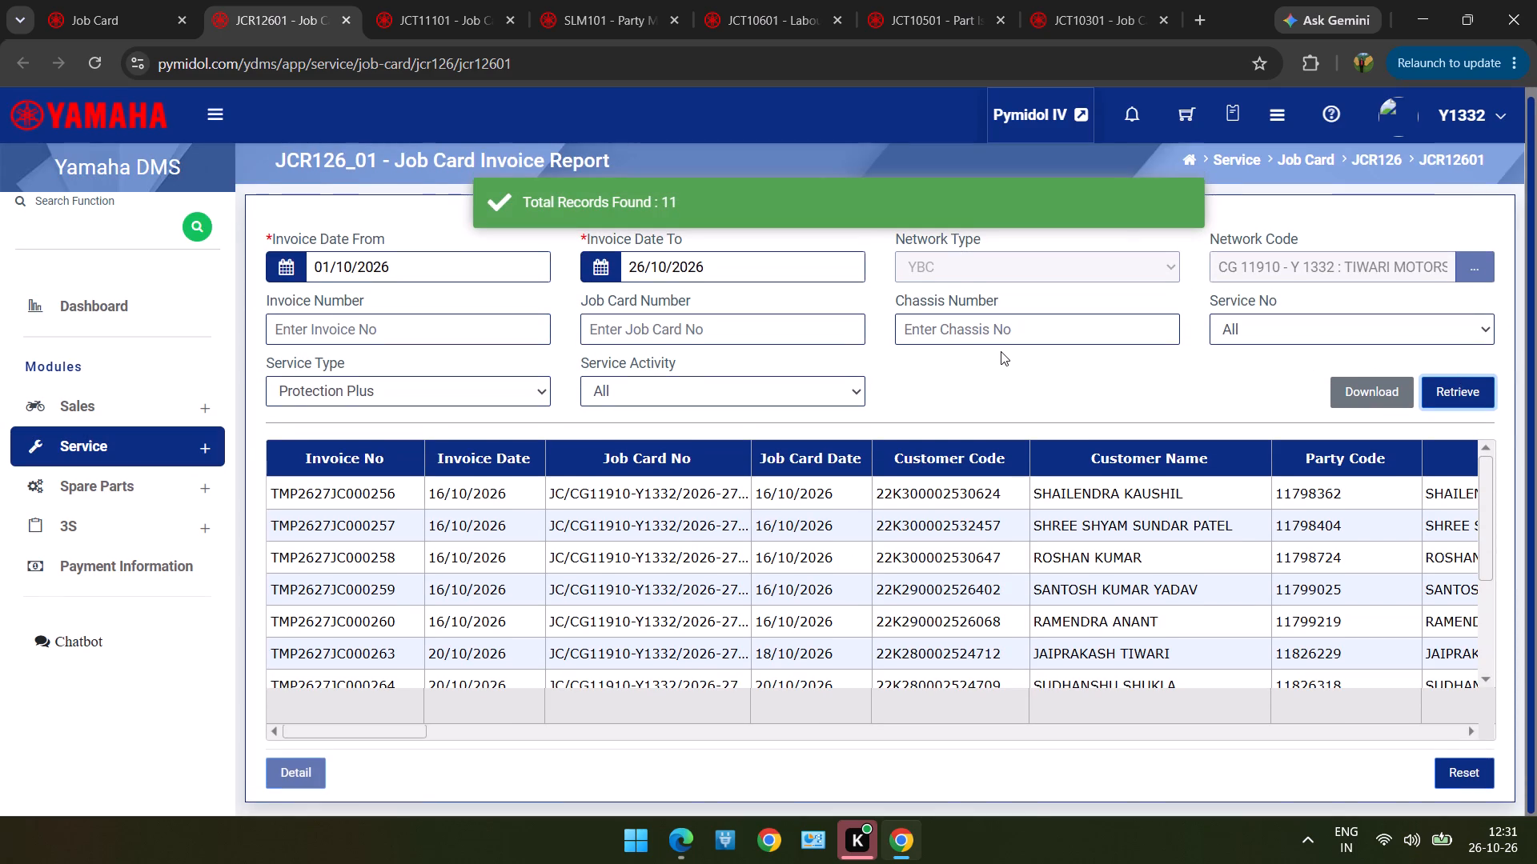
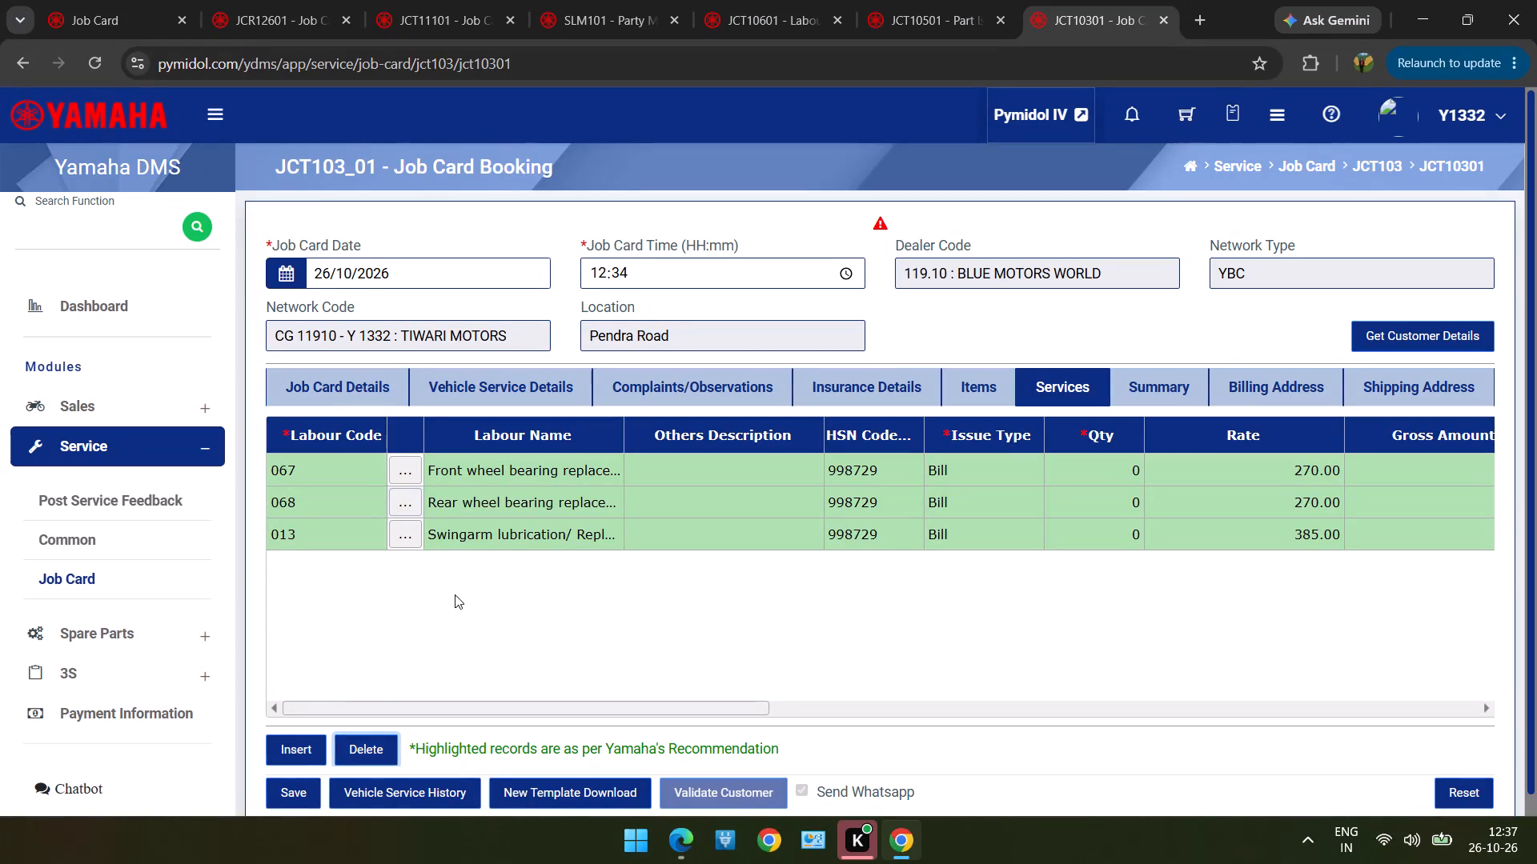
Delete the three recommended labour lines 067, 013 and 068 from the services of the job card booking.
left_click_drag(481, 522, 367, 768)
left_click(367, 768)
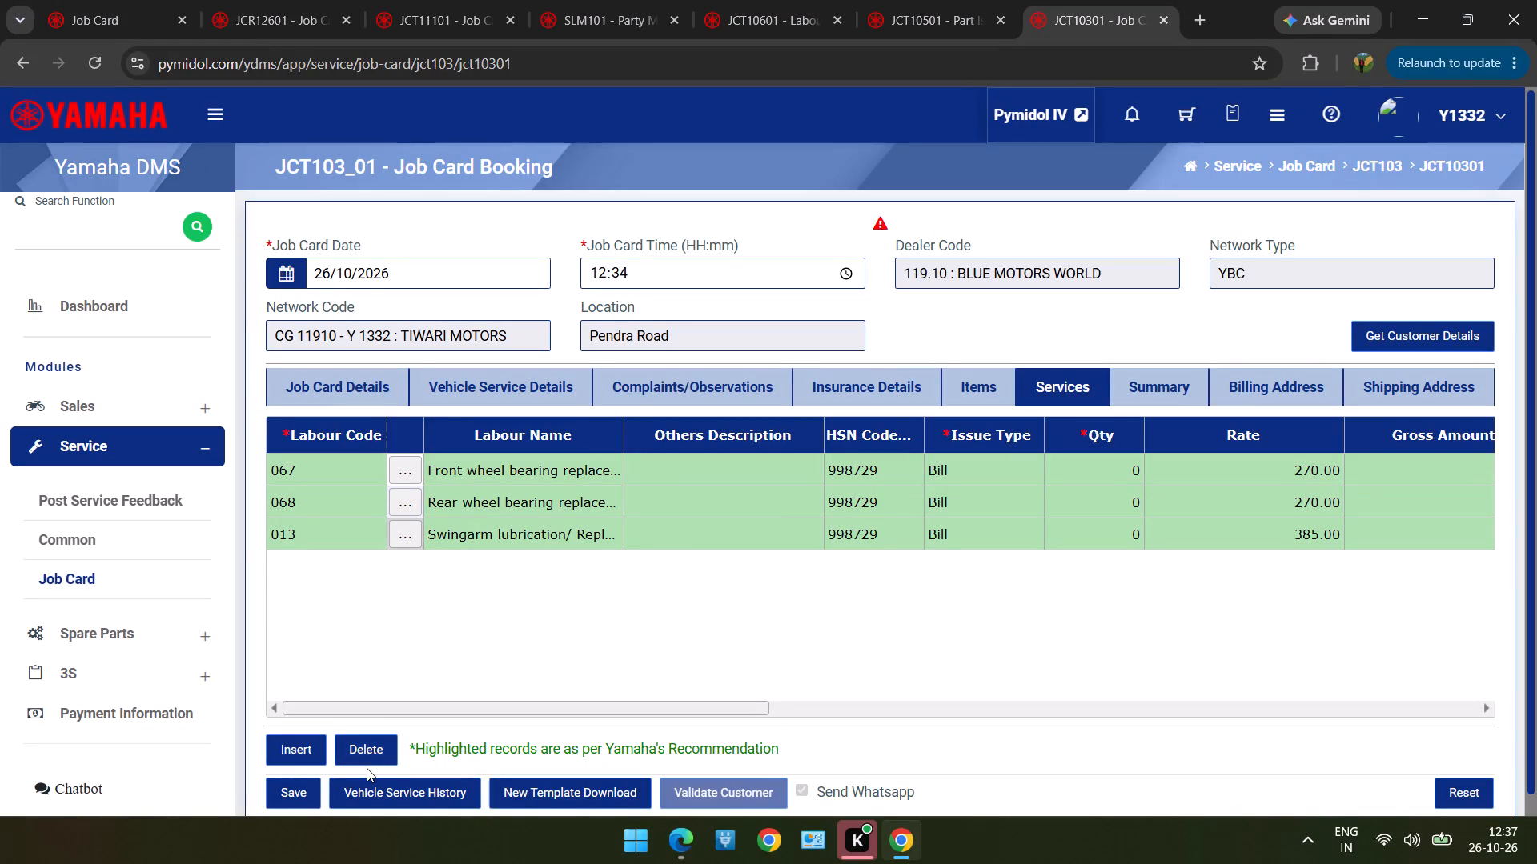
triple_click(472, 462)
triple_click(448, 476)
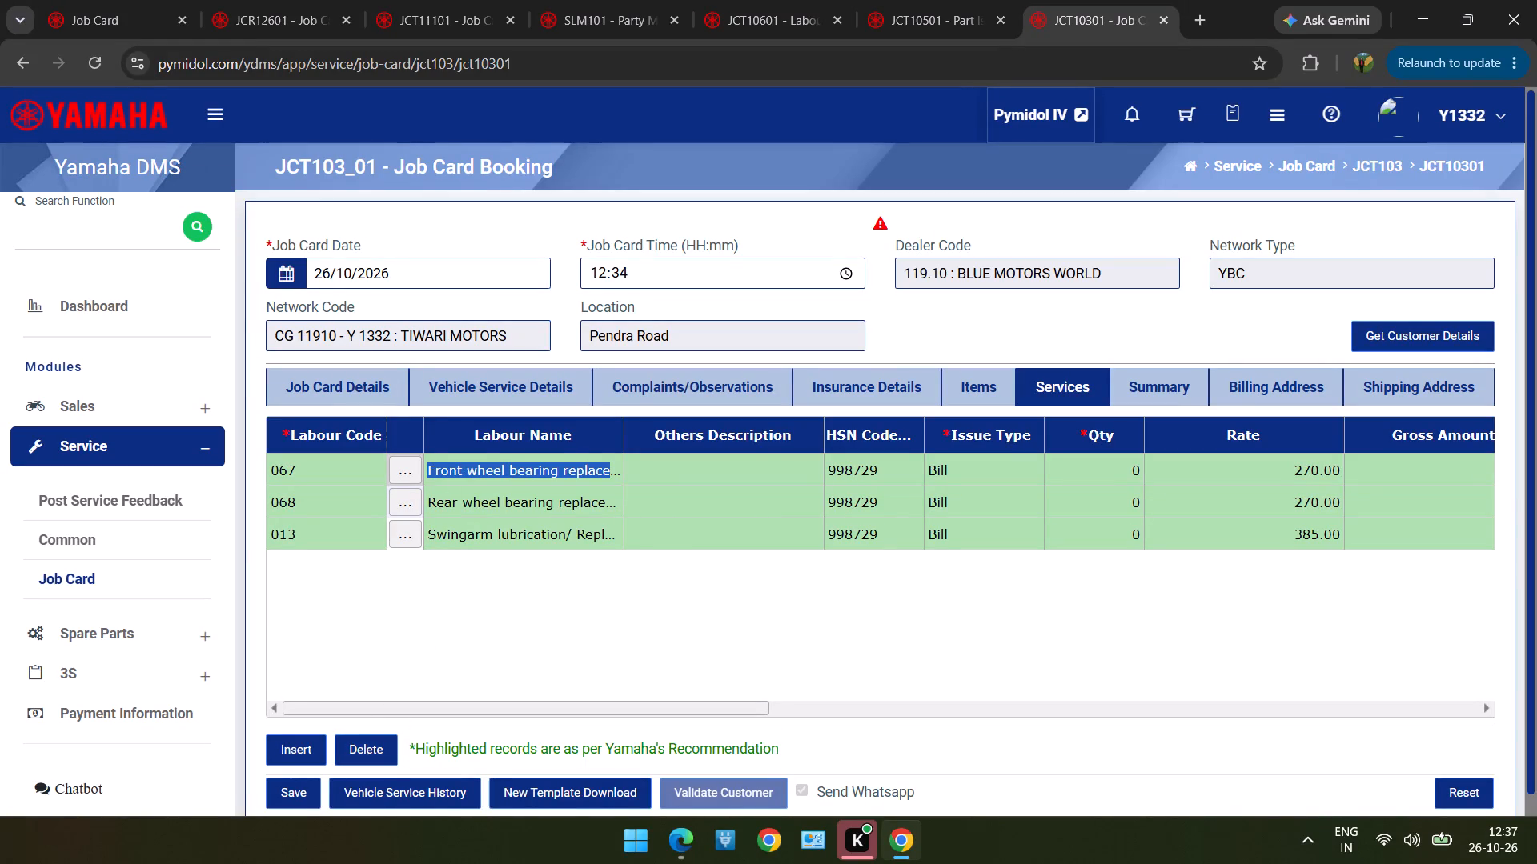
left_click_drag(448, 476, 508, 535)
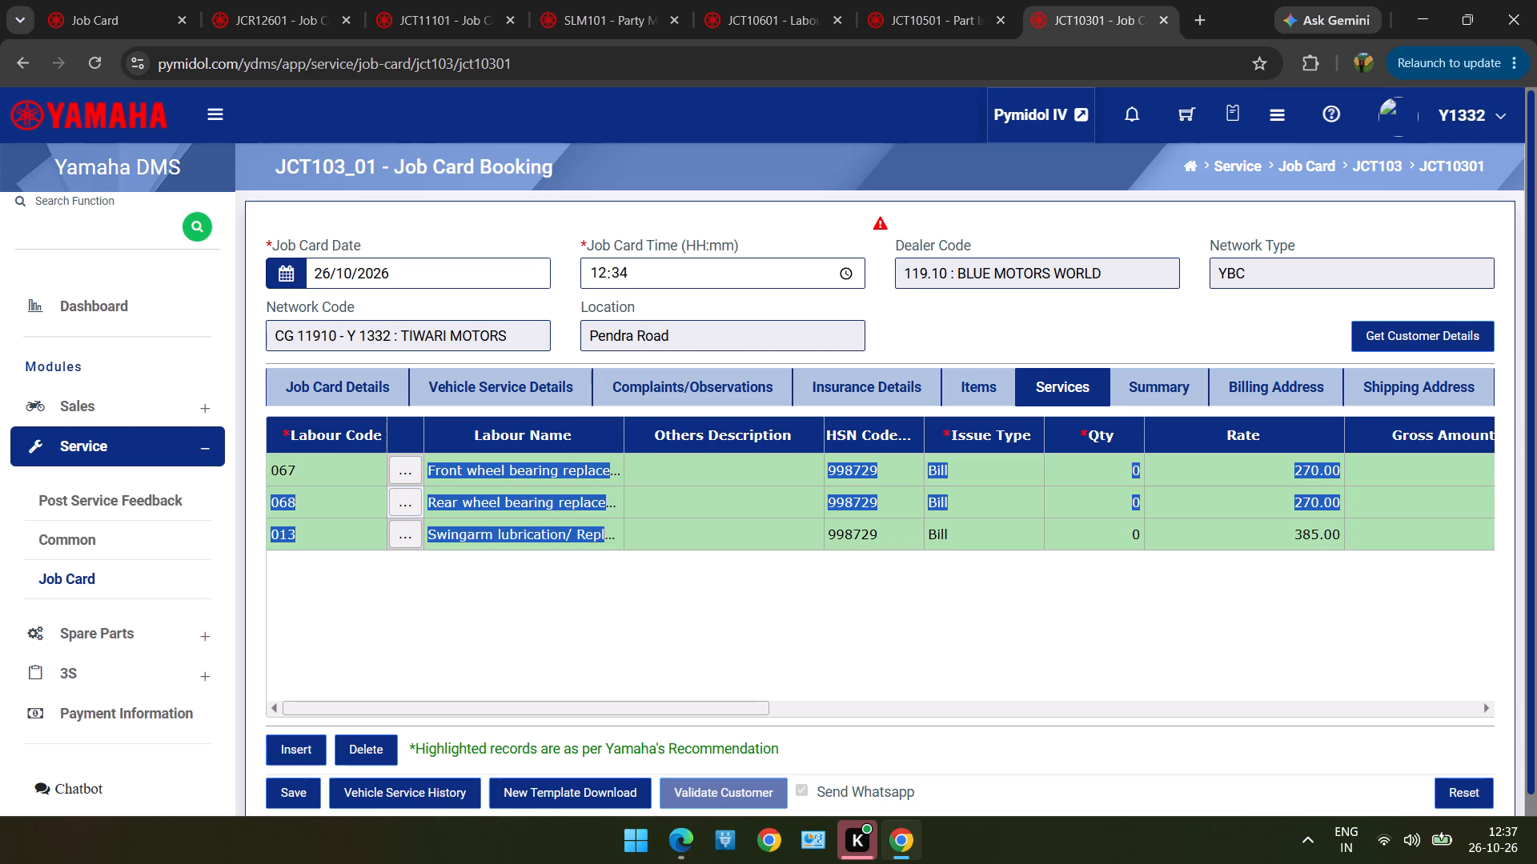
left_click(360, 750)
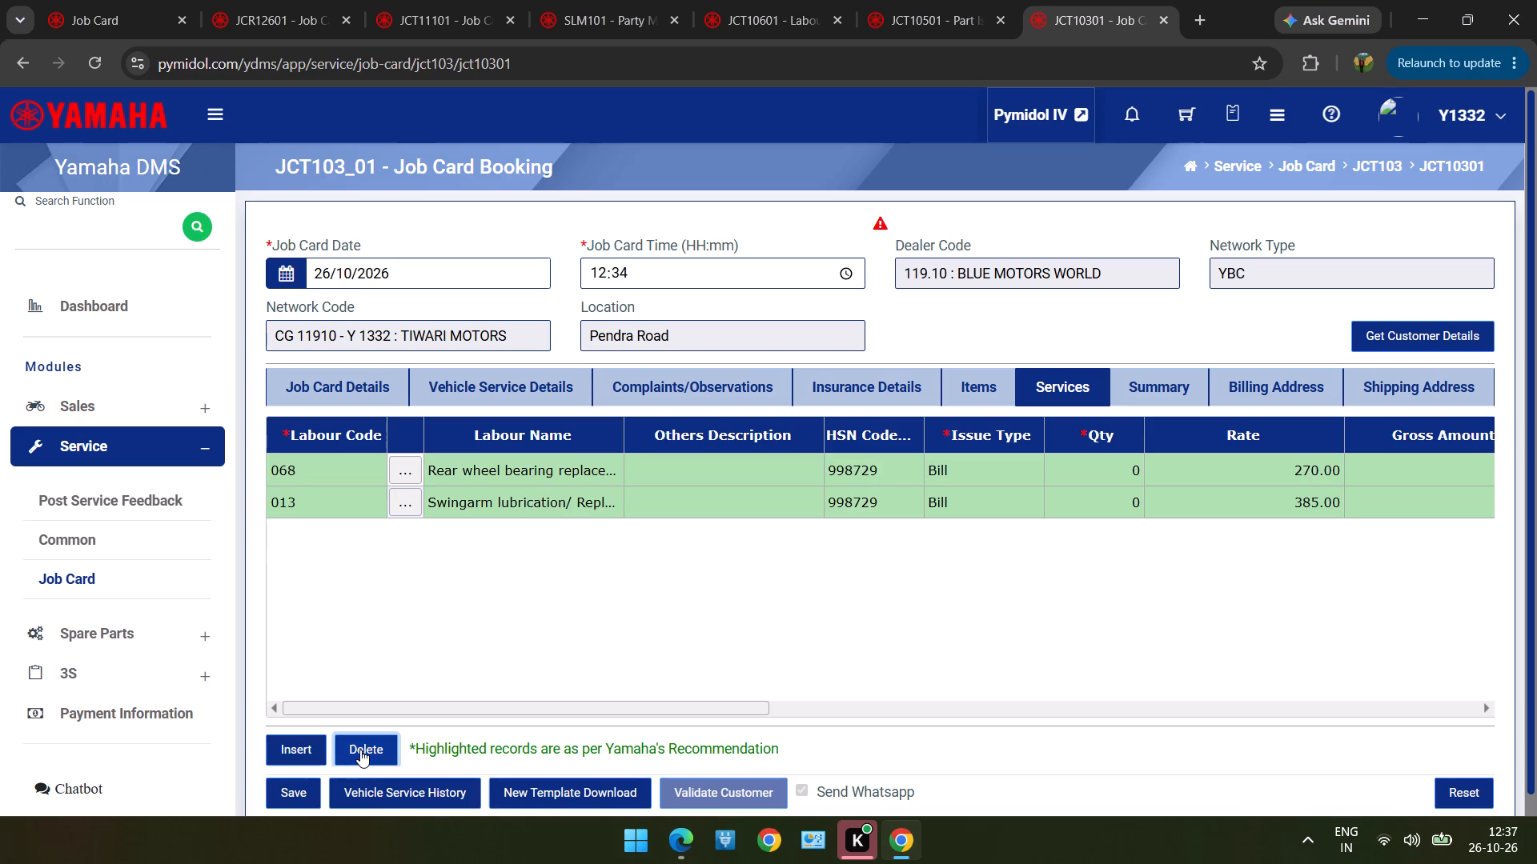
double_click(448, 498)
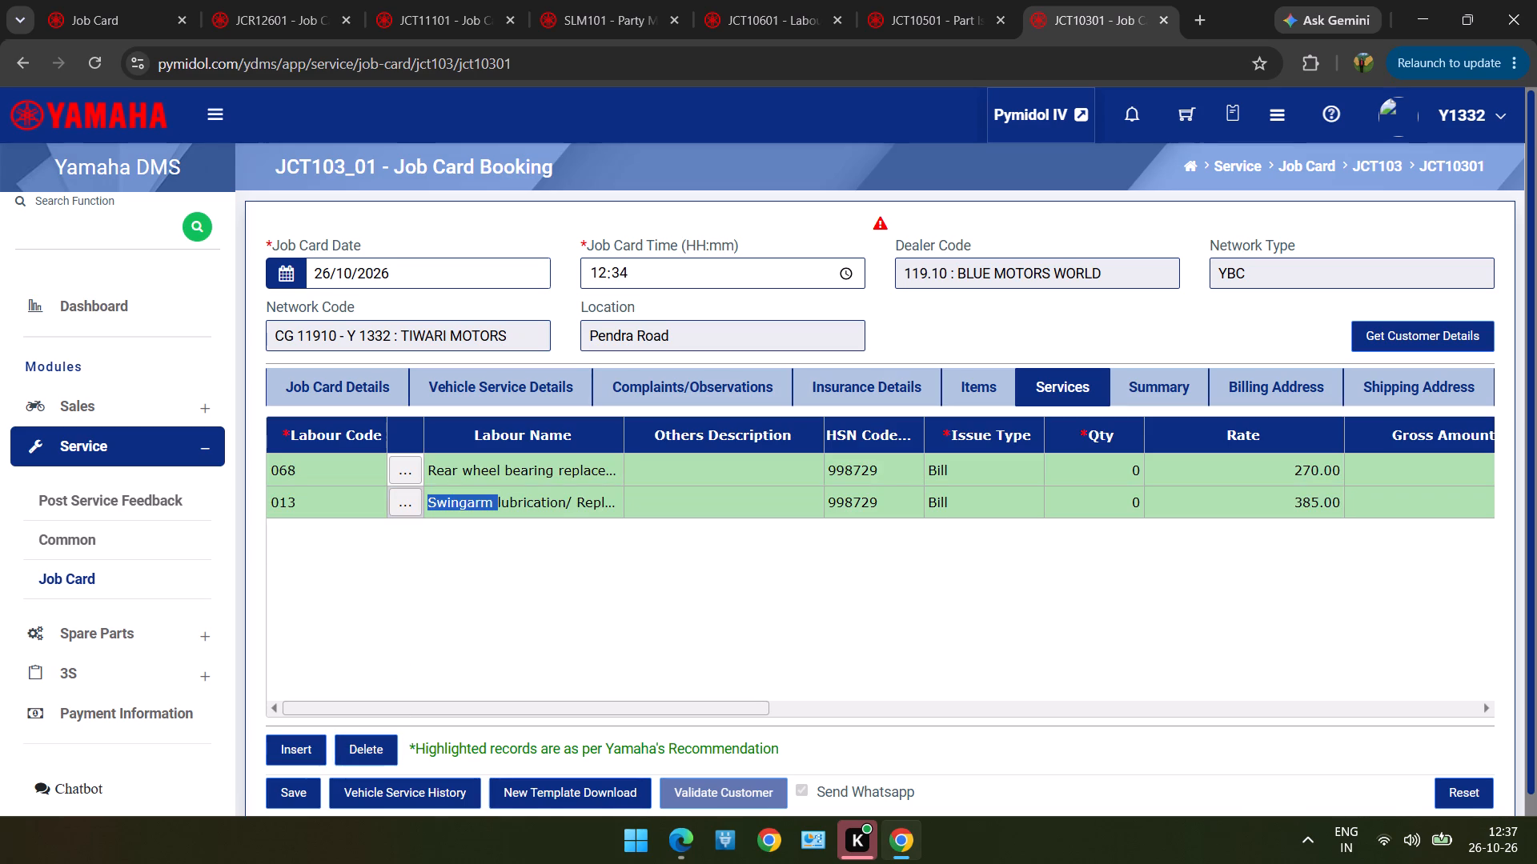
left_click(359, 739)
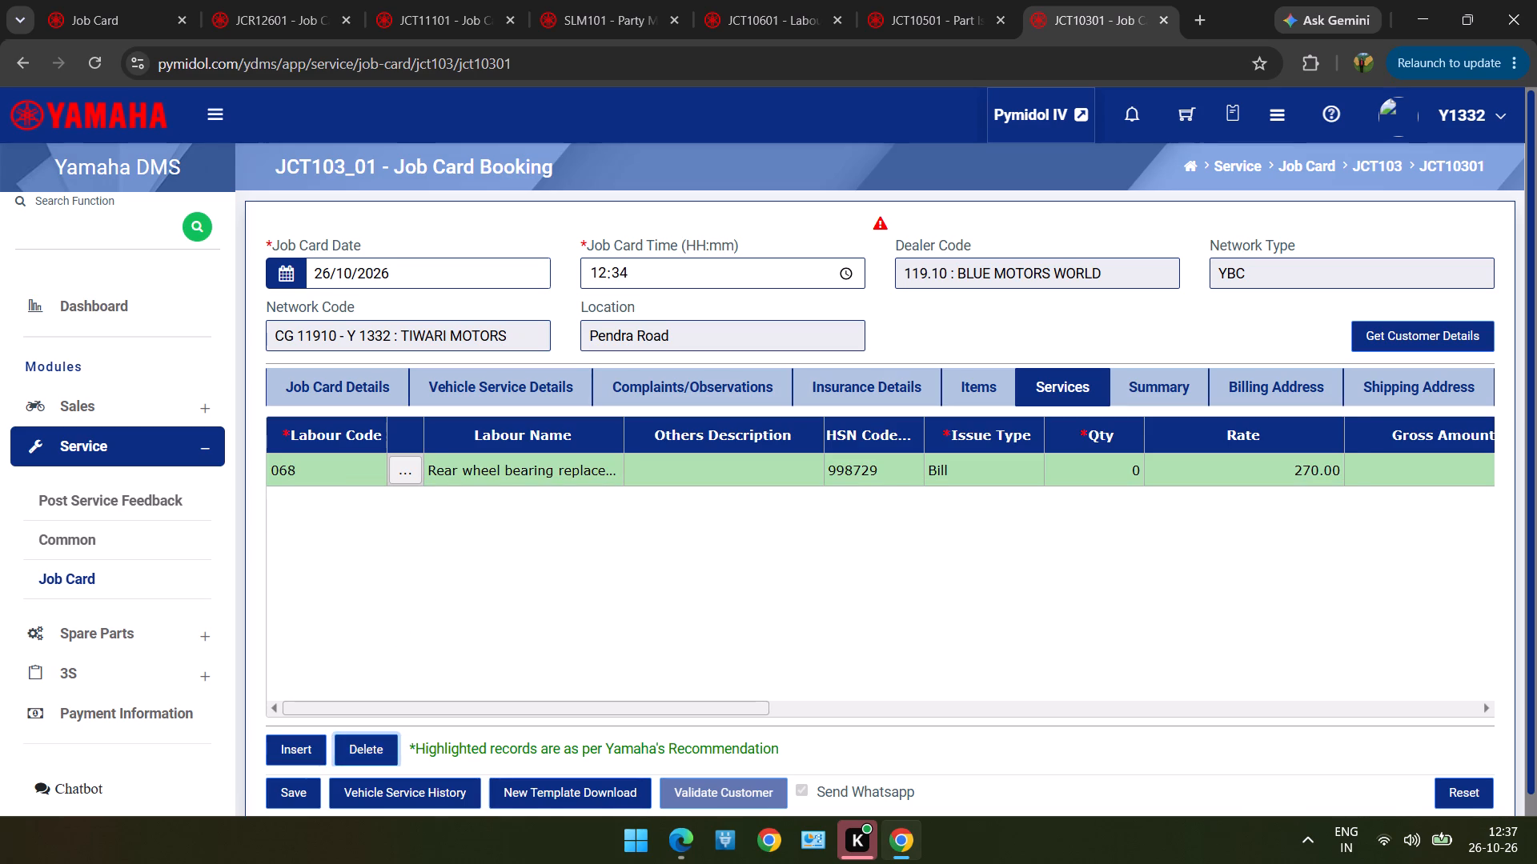
left_click(512, 470)
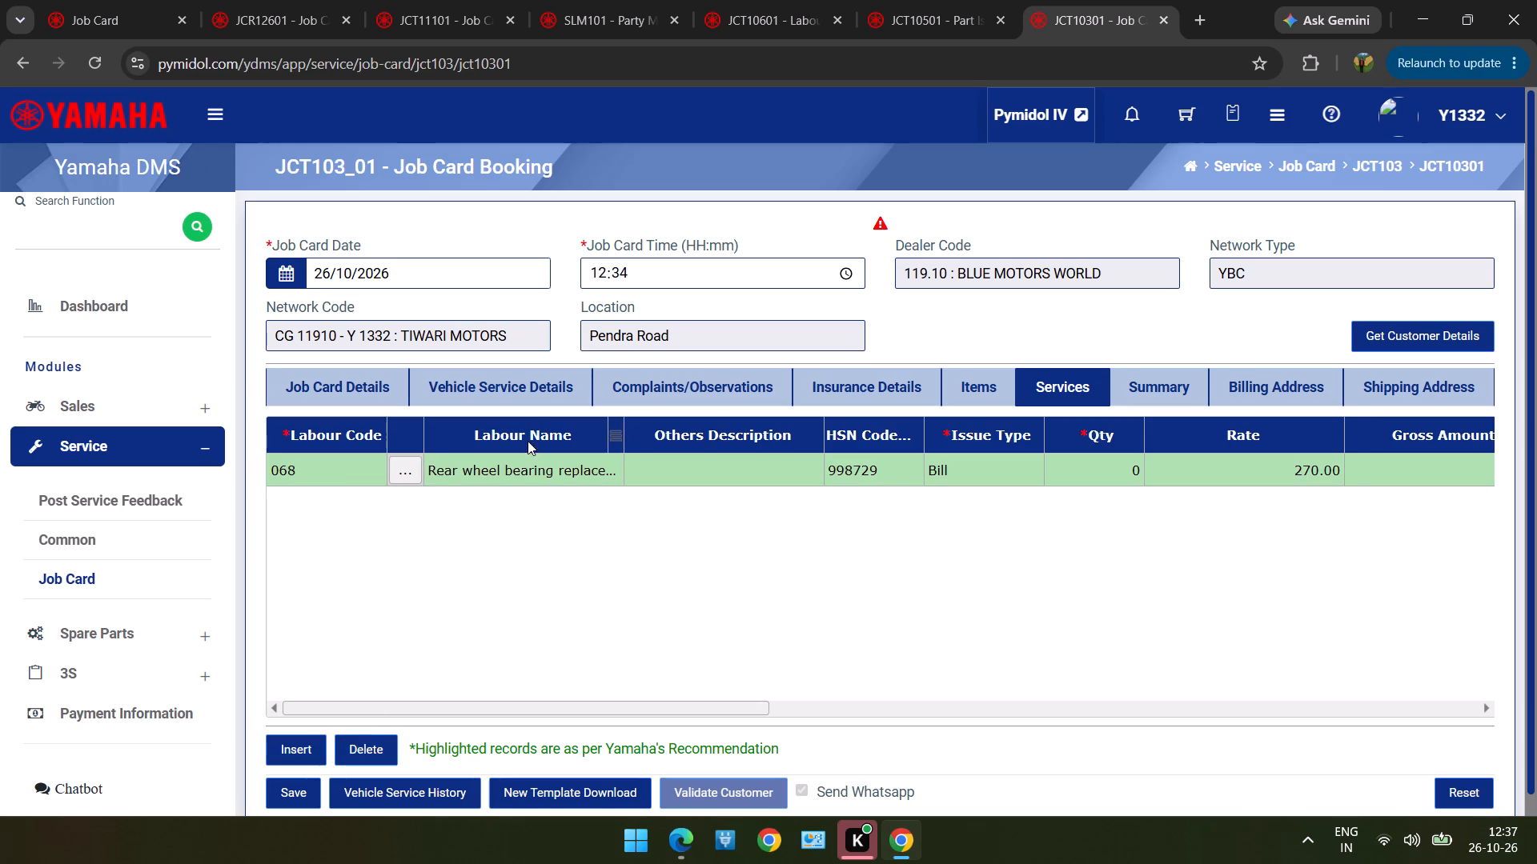
double_click(518, 478)
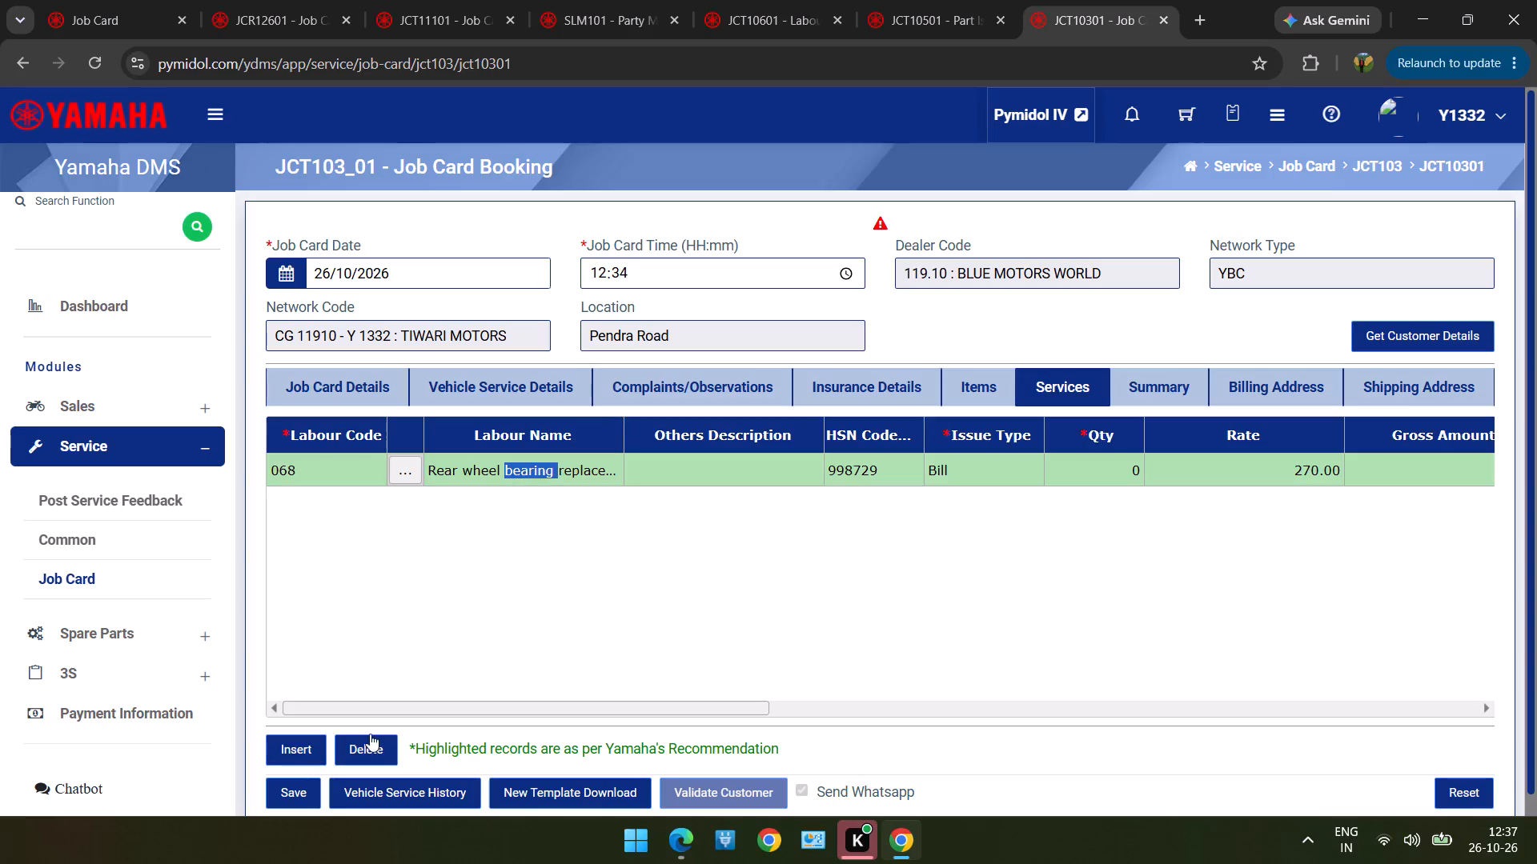
left_click(363, 745)
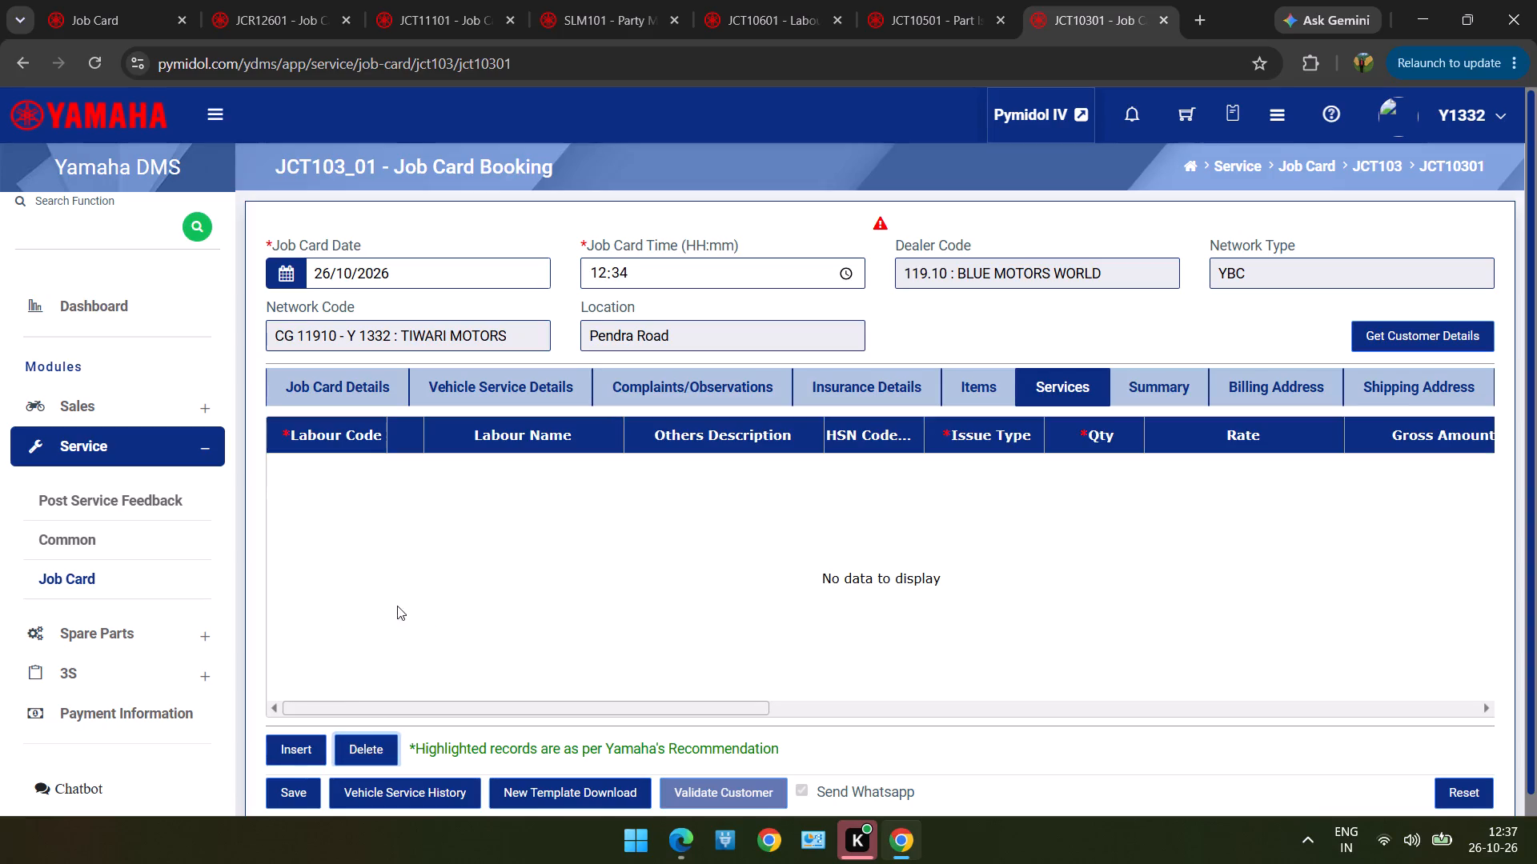
Save and submit the job card booking, and return to the blank booking form.
left_click(291, 793)
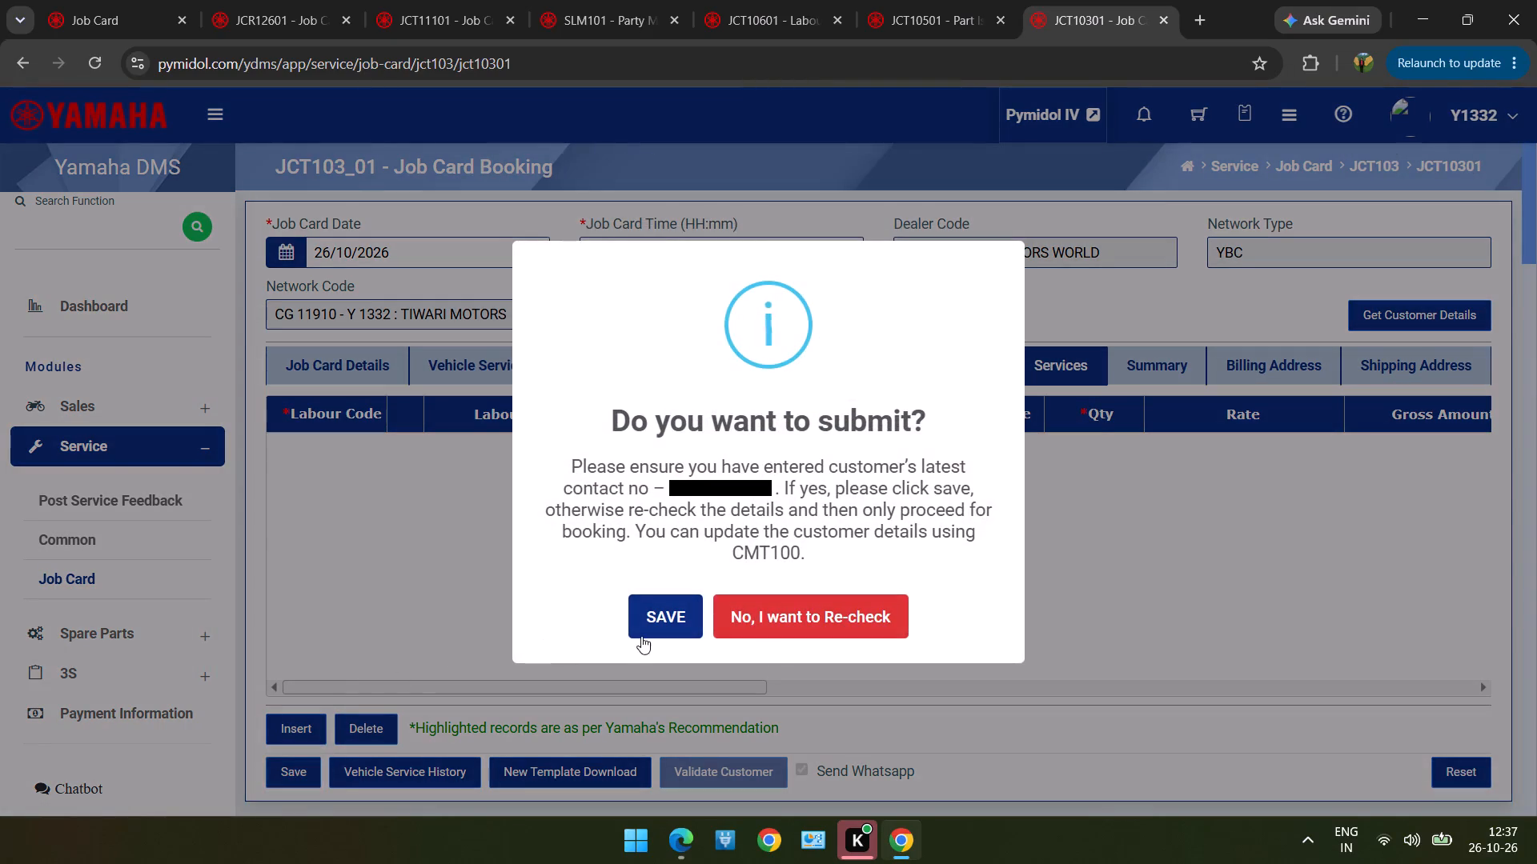
left_click(644, 626)
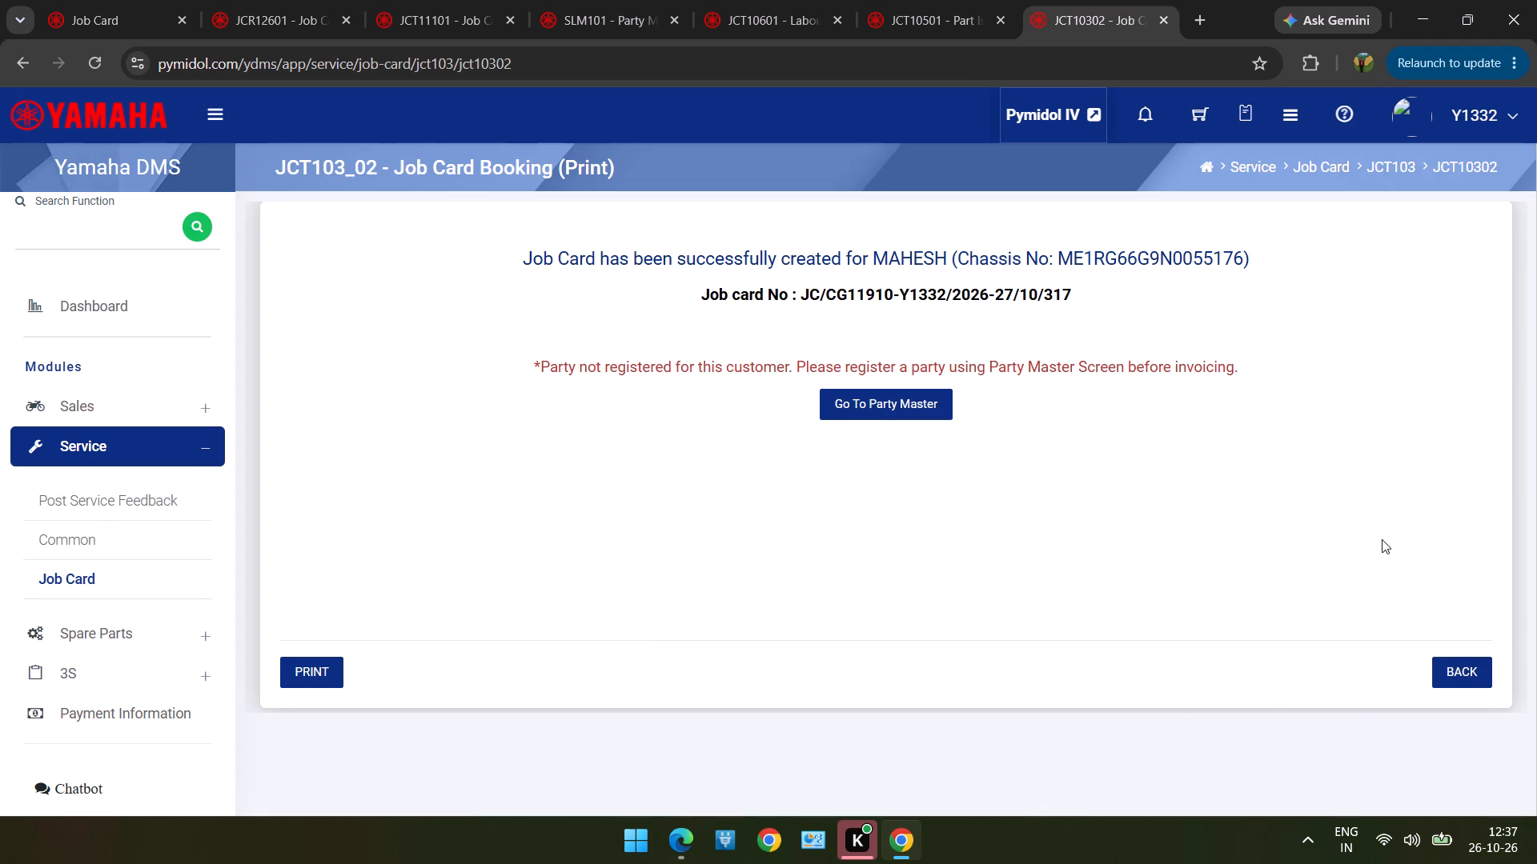
left_click(1452, 675)
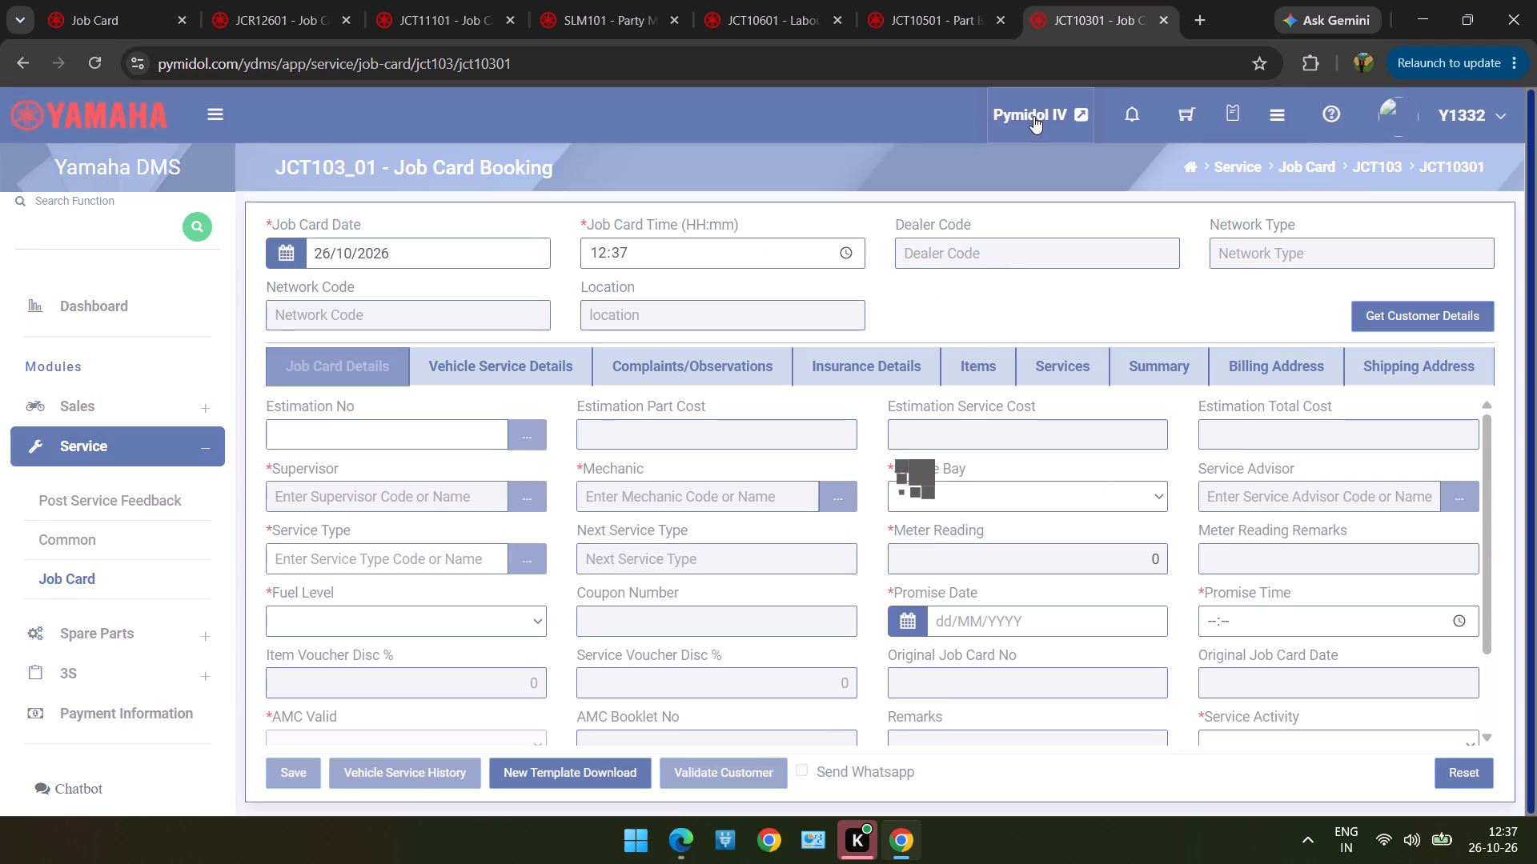
left_click(907, 1)
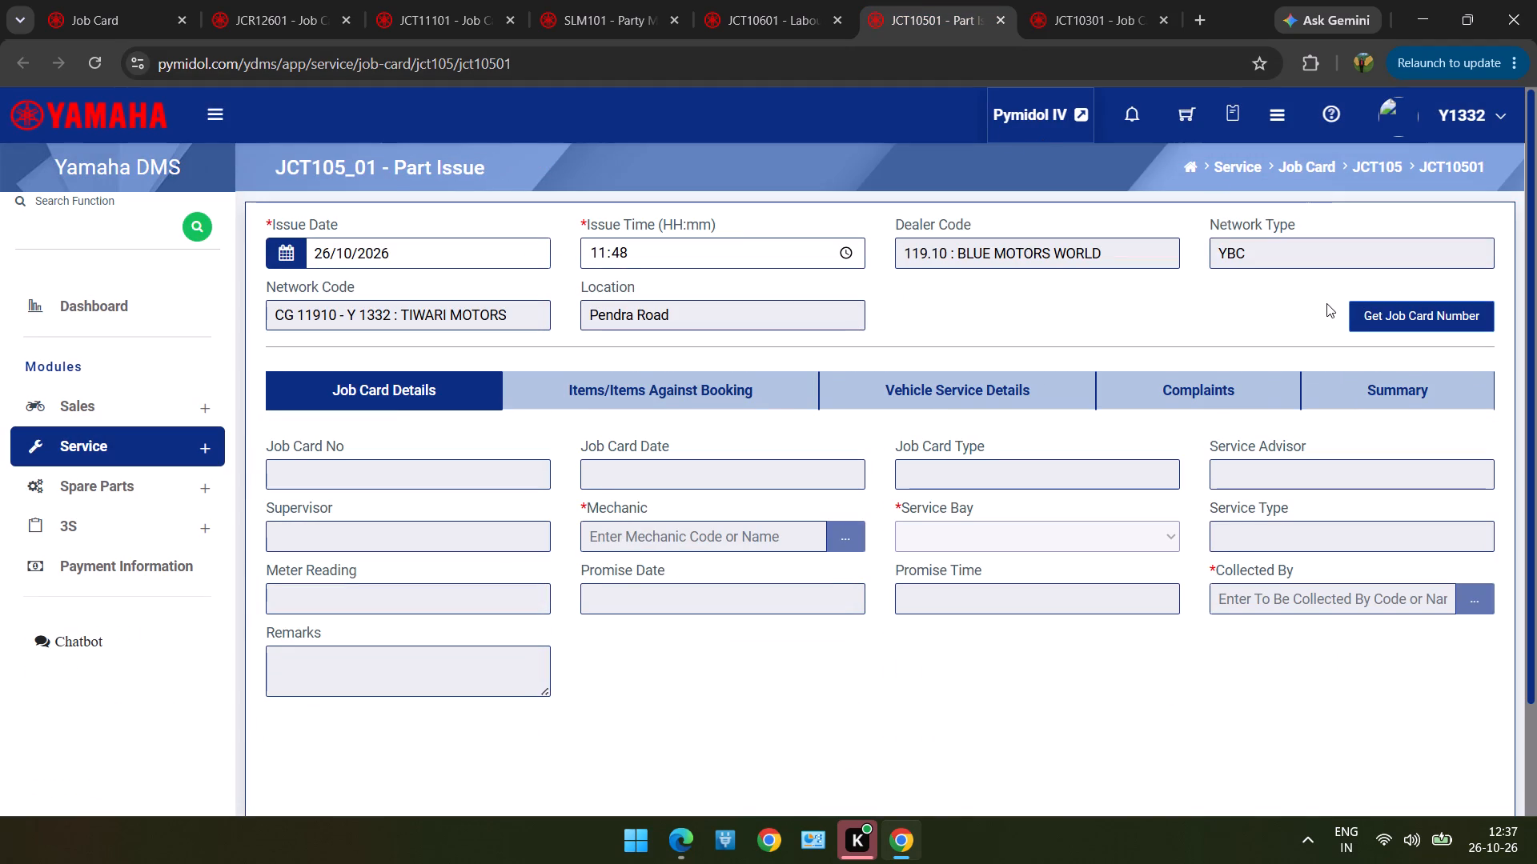
left_click(1430, 309)
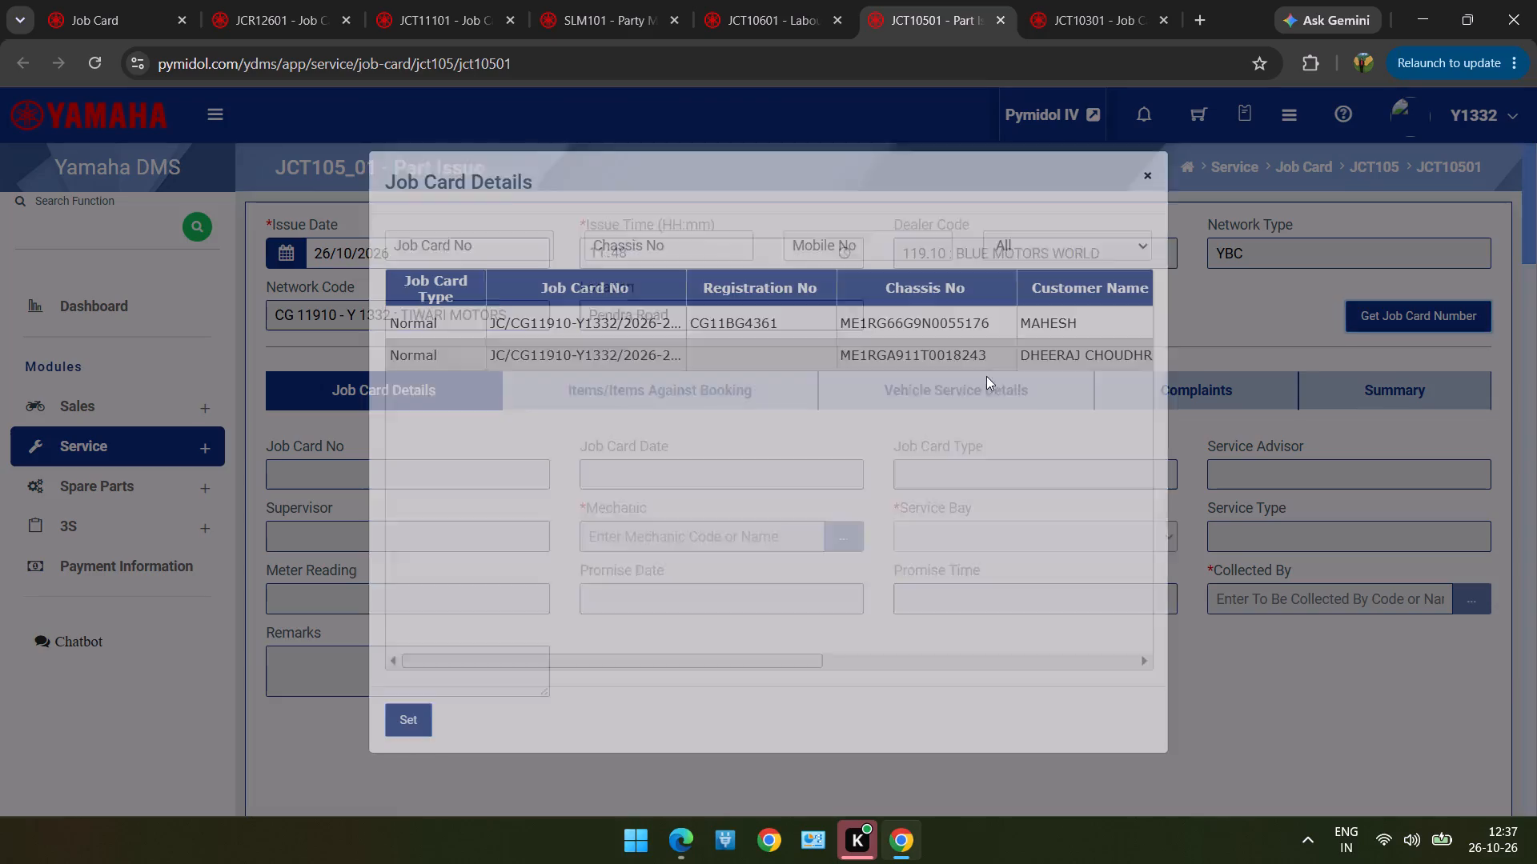
double_click(953, 318)
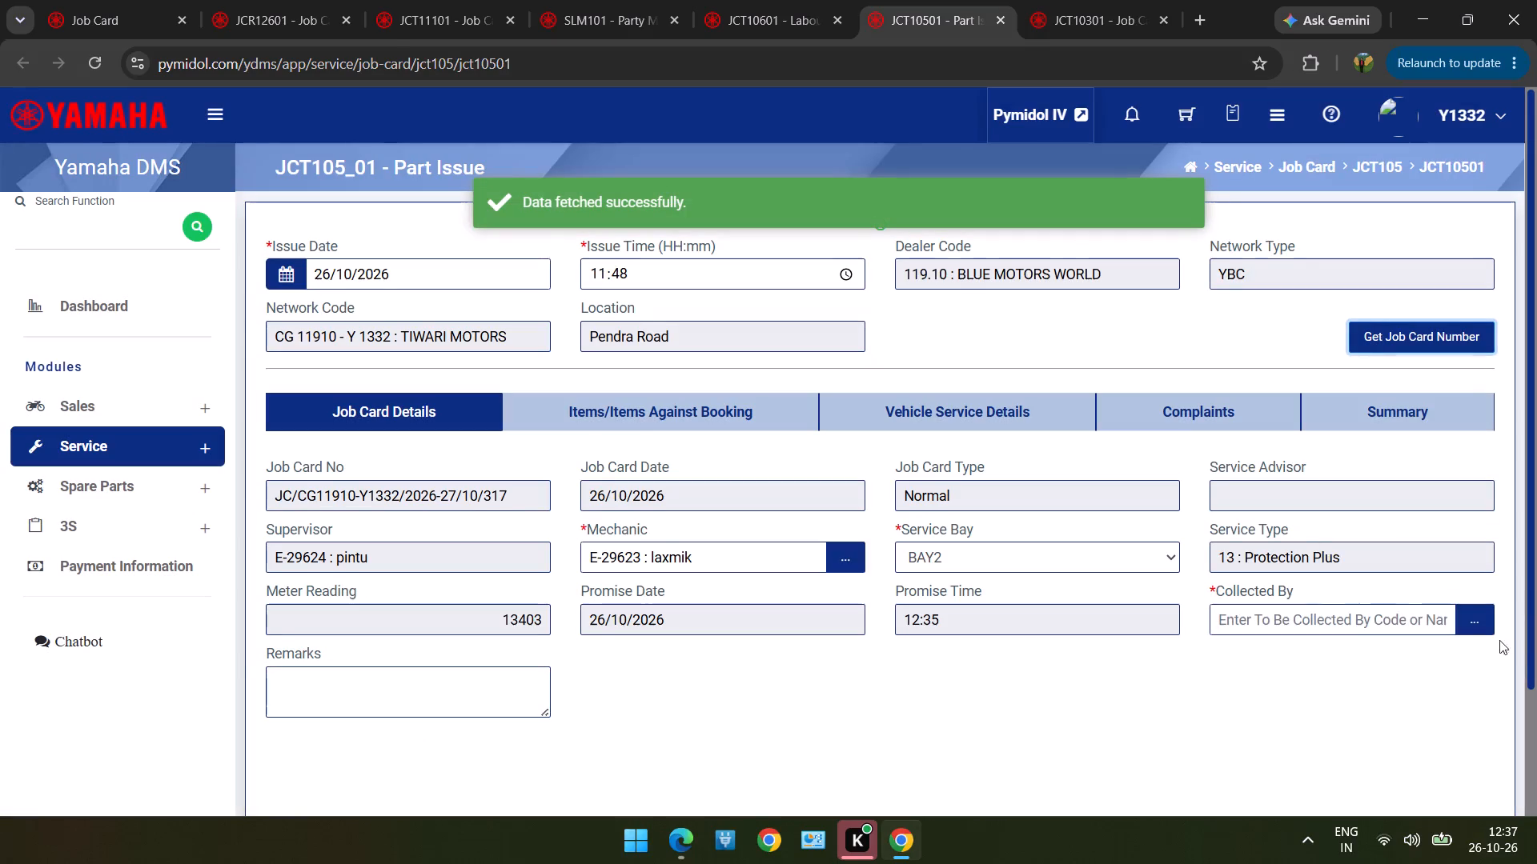
left_click(1470, 627)
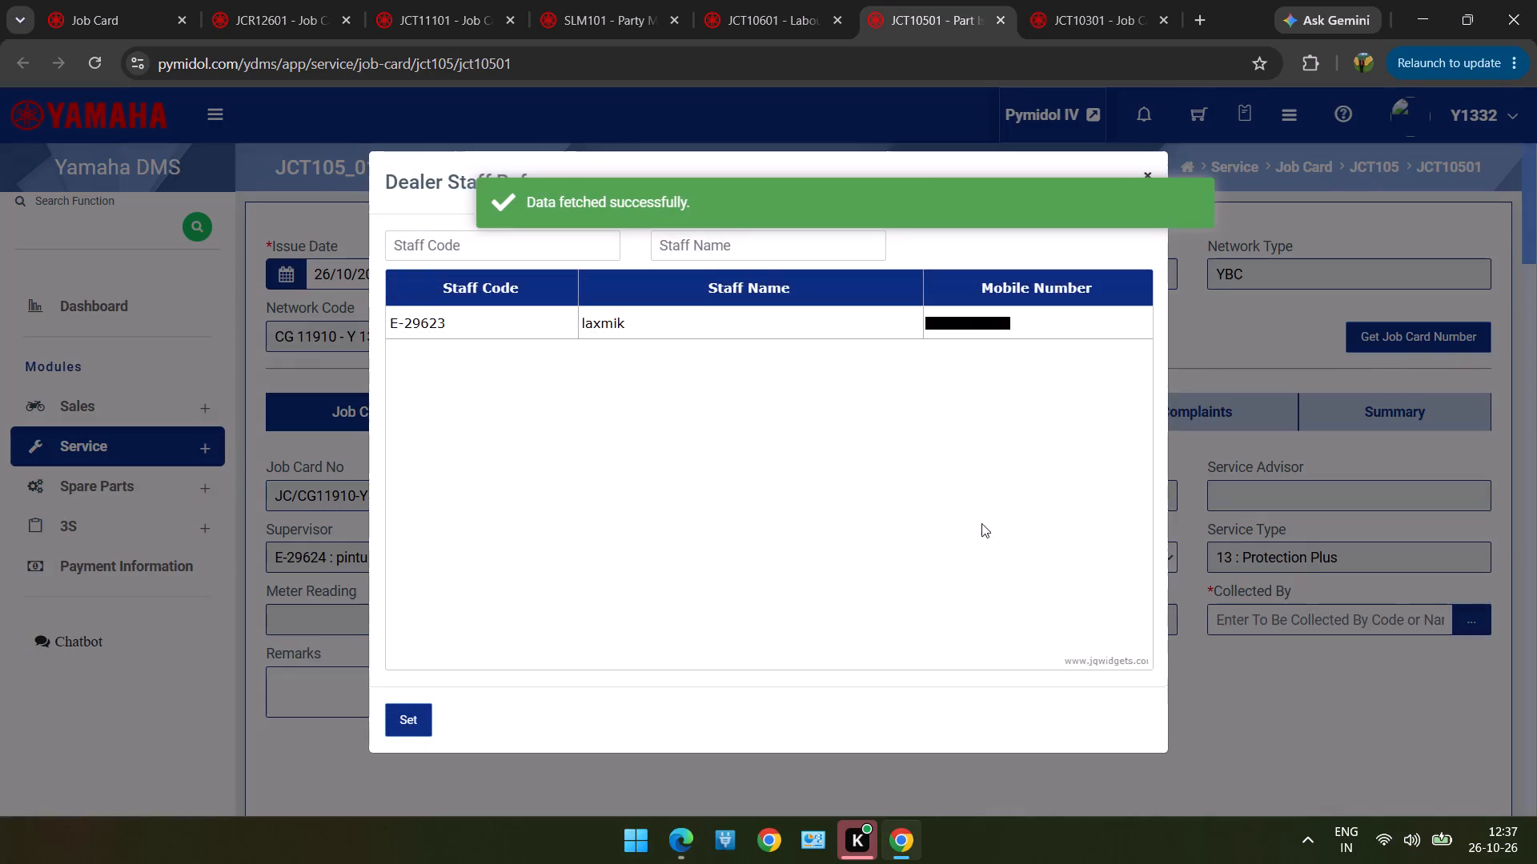
double_click(757, 322)
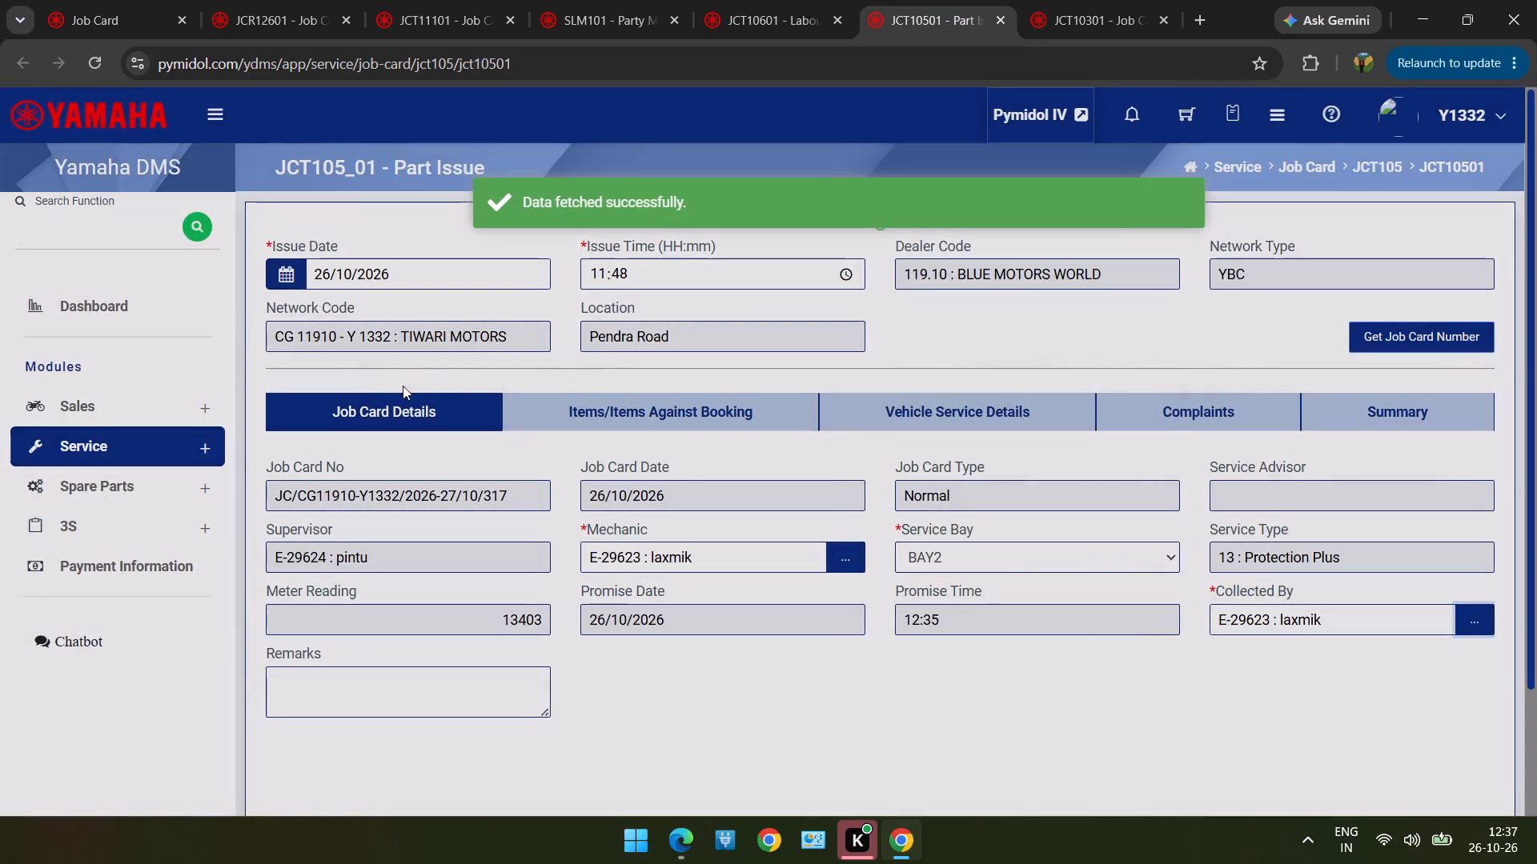
Insert a new Yamaha part line in the part issue items, and open and close its part number lookup without choosing a part.
left_click(560, 428)
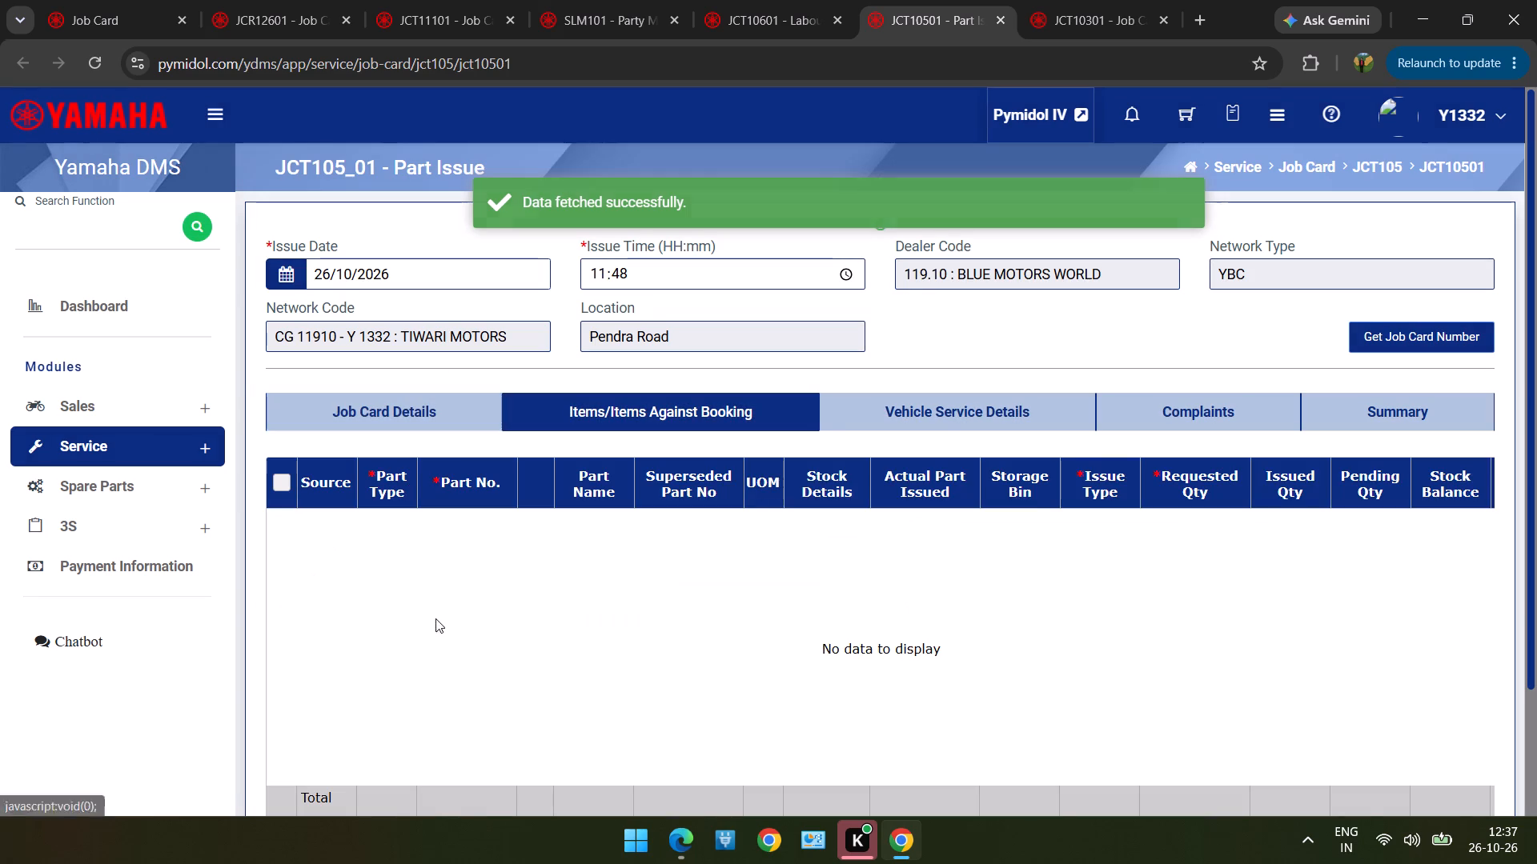
scroll(459, 604, "down", 3)
scroll(459, 604, "up", 9)
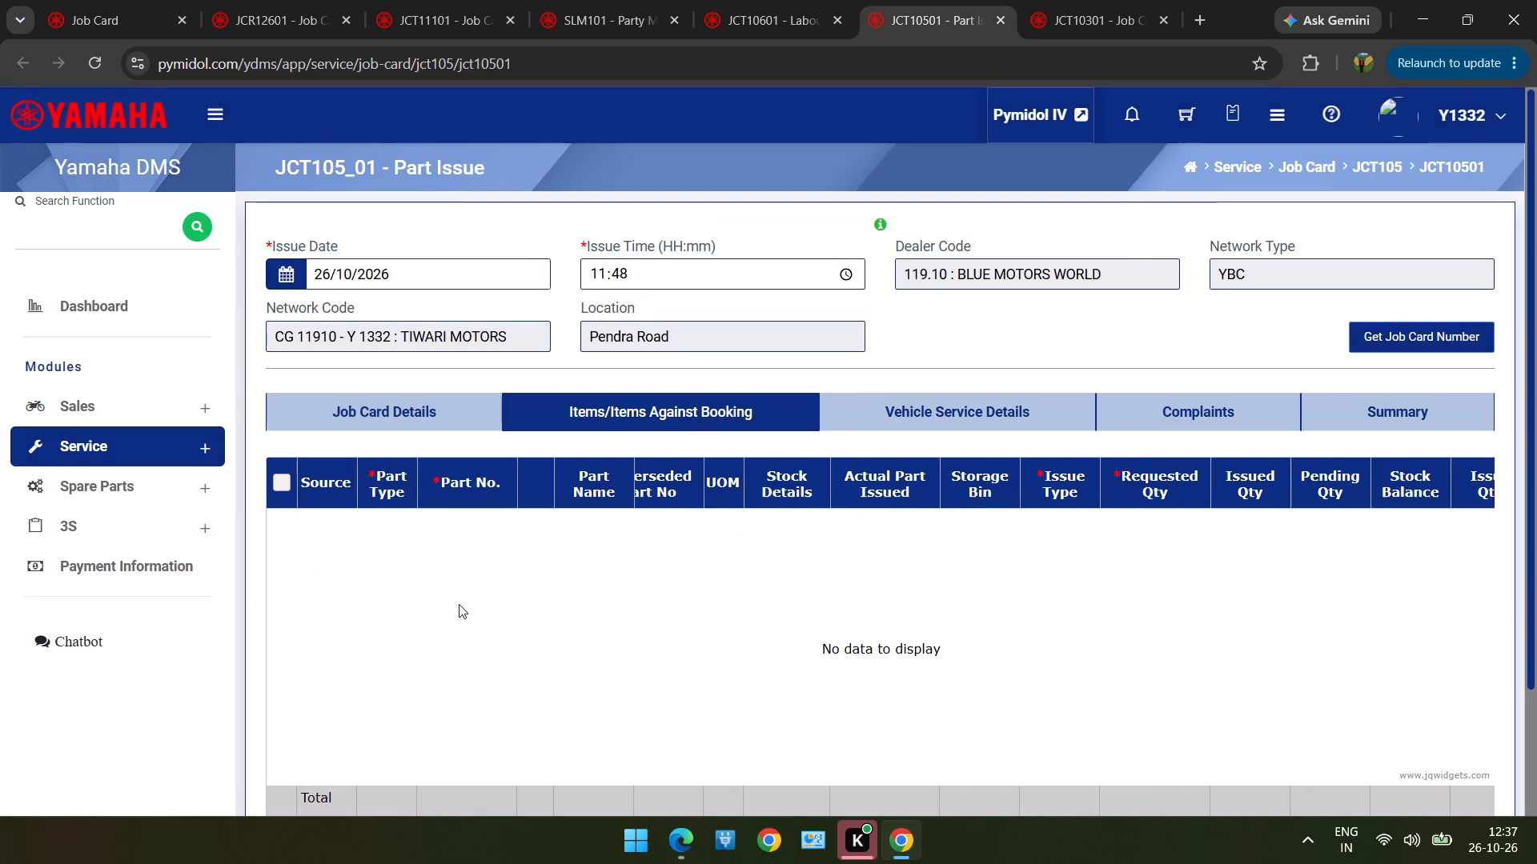
scroll(459, 604, "up", 3)
scroll(495, 298, "down", 2)
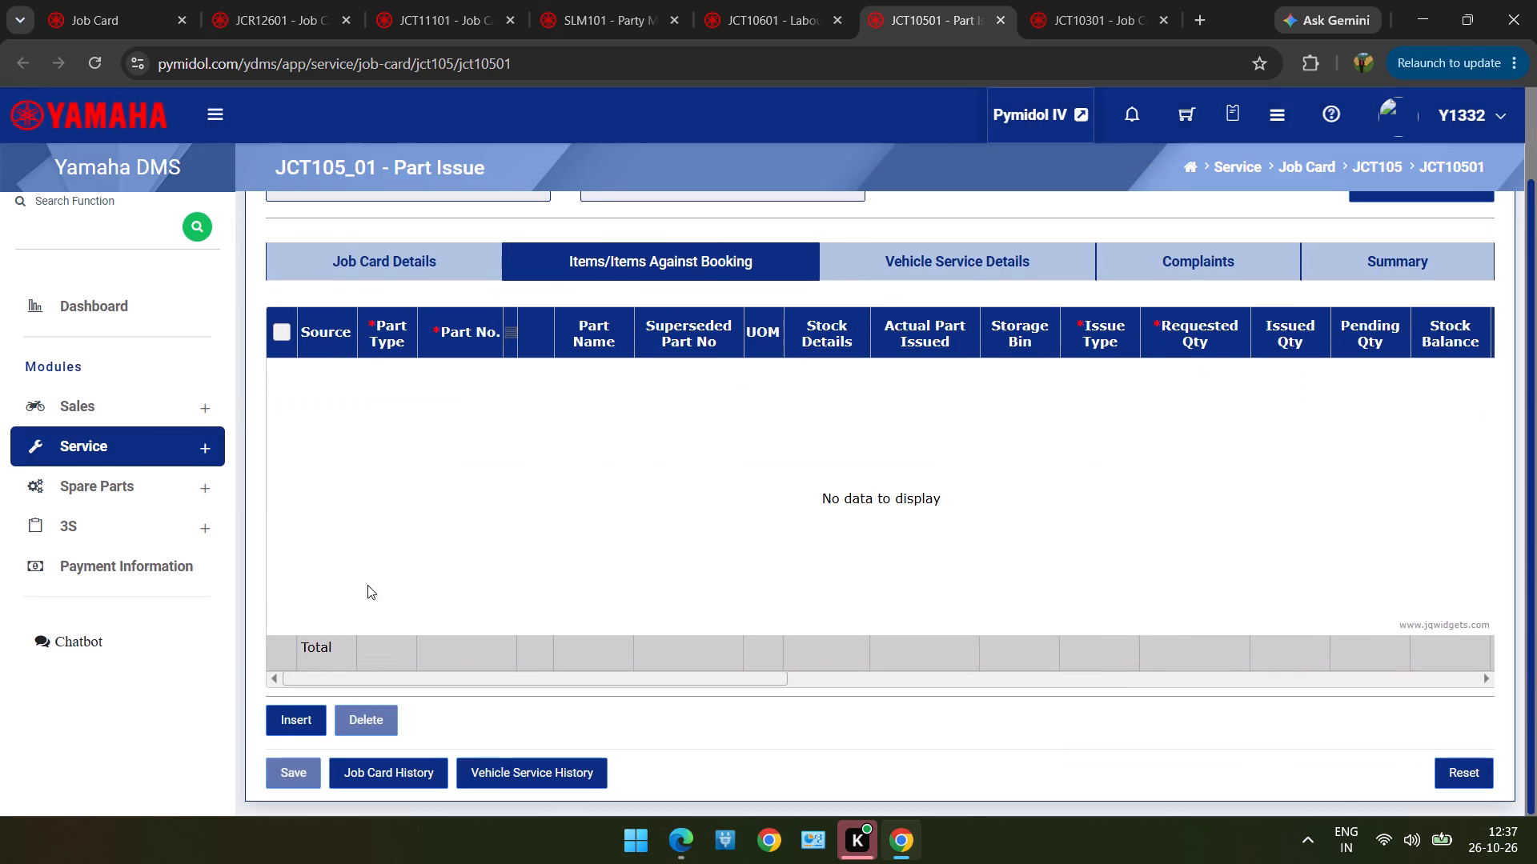
left_click(292, 705)
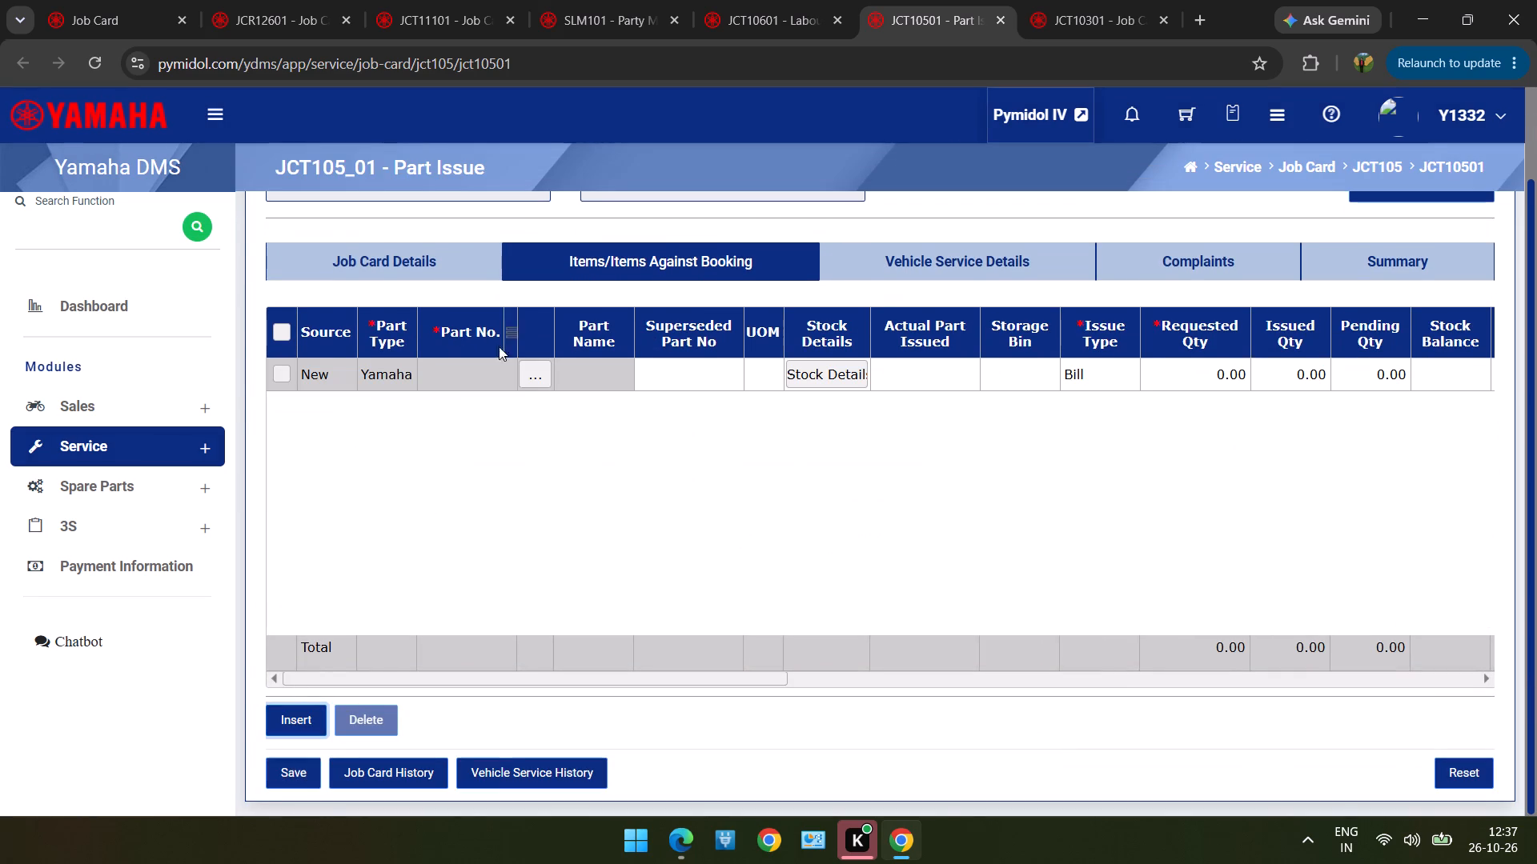
left_click(533, 382)
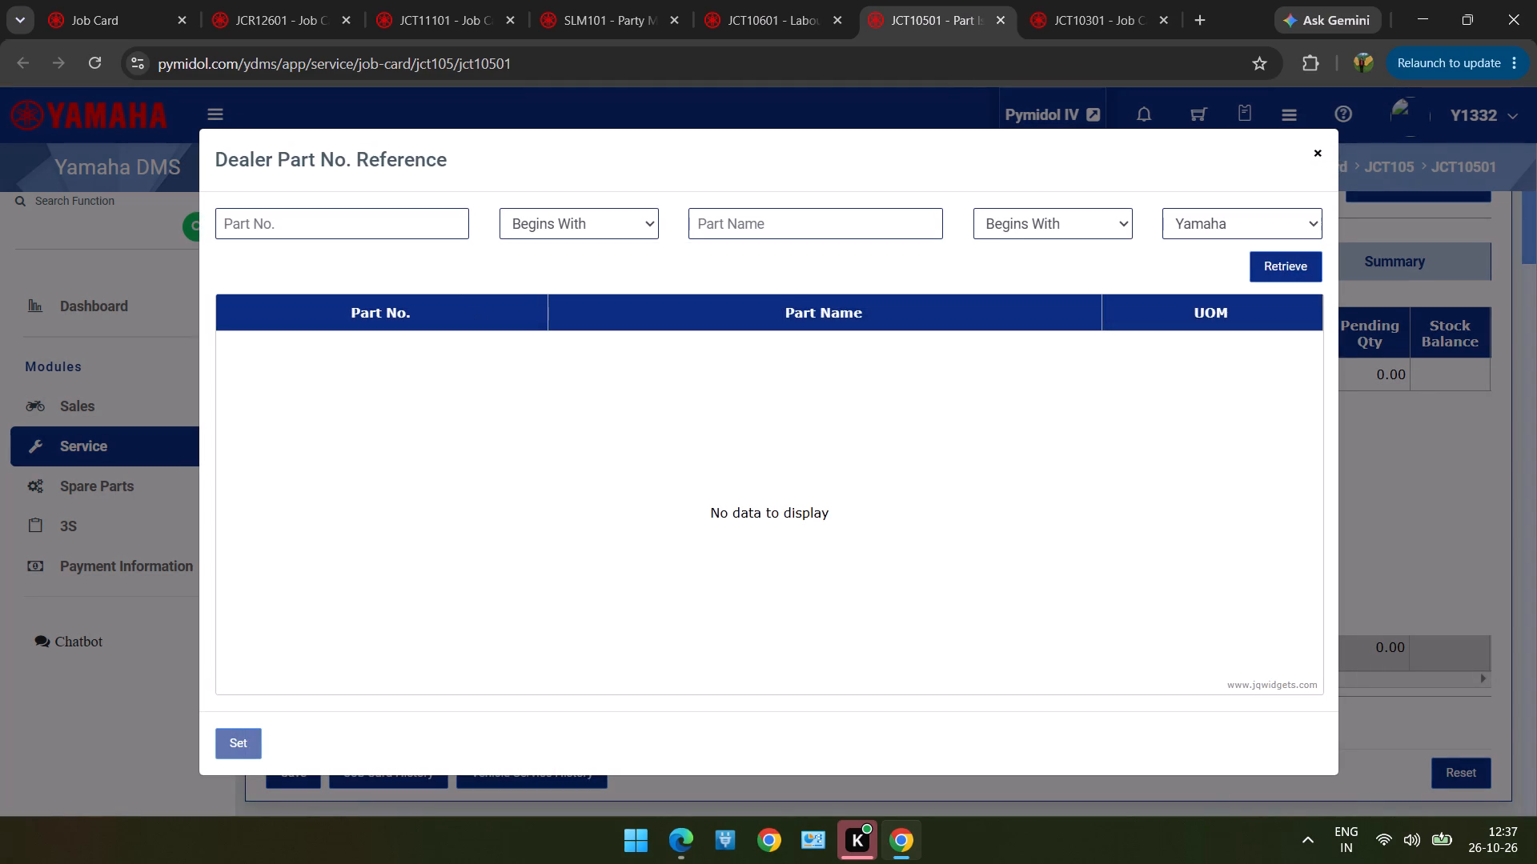
left_click(376, 212)
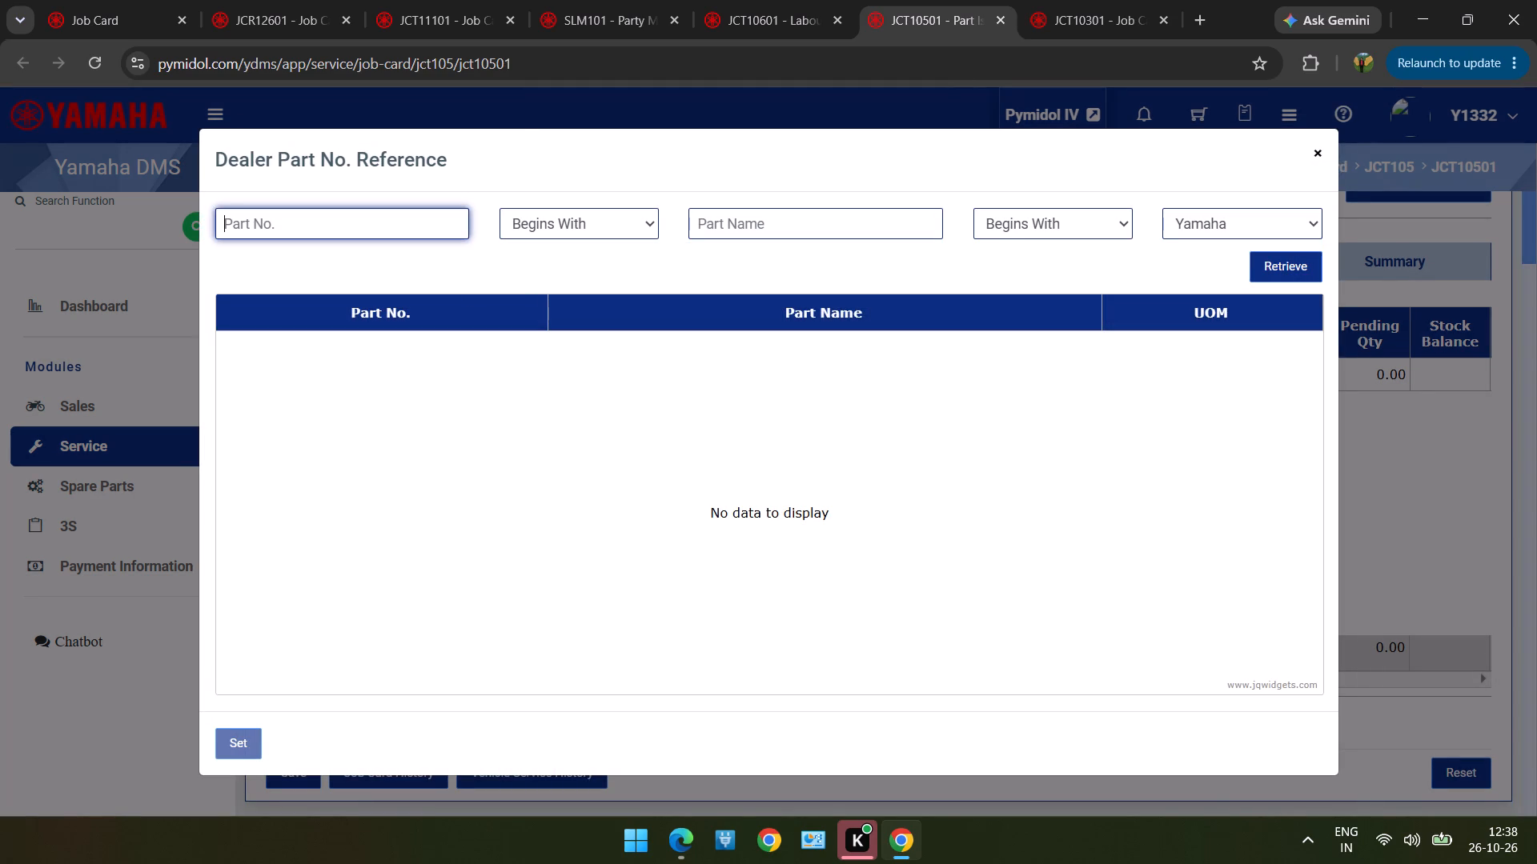
left_click(1312, 149)
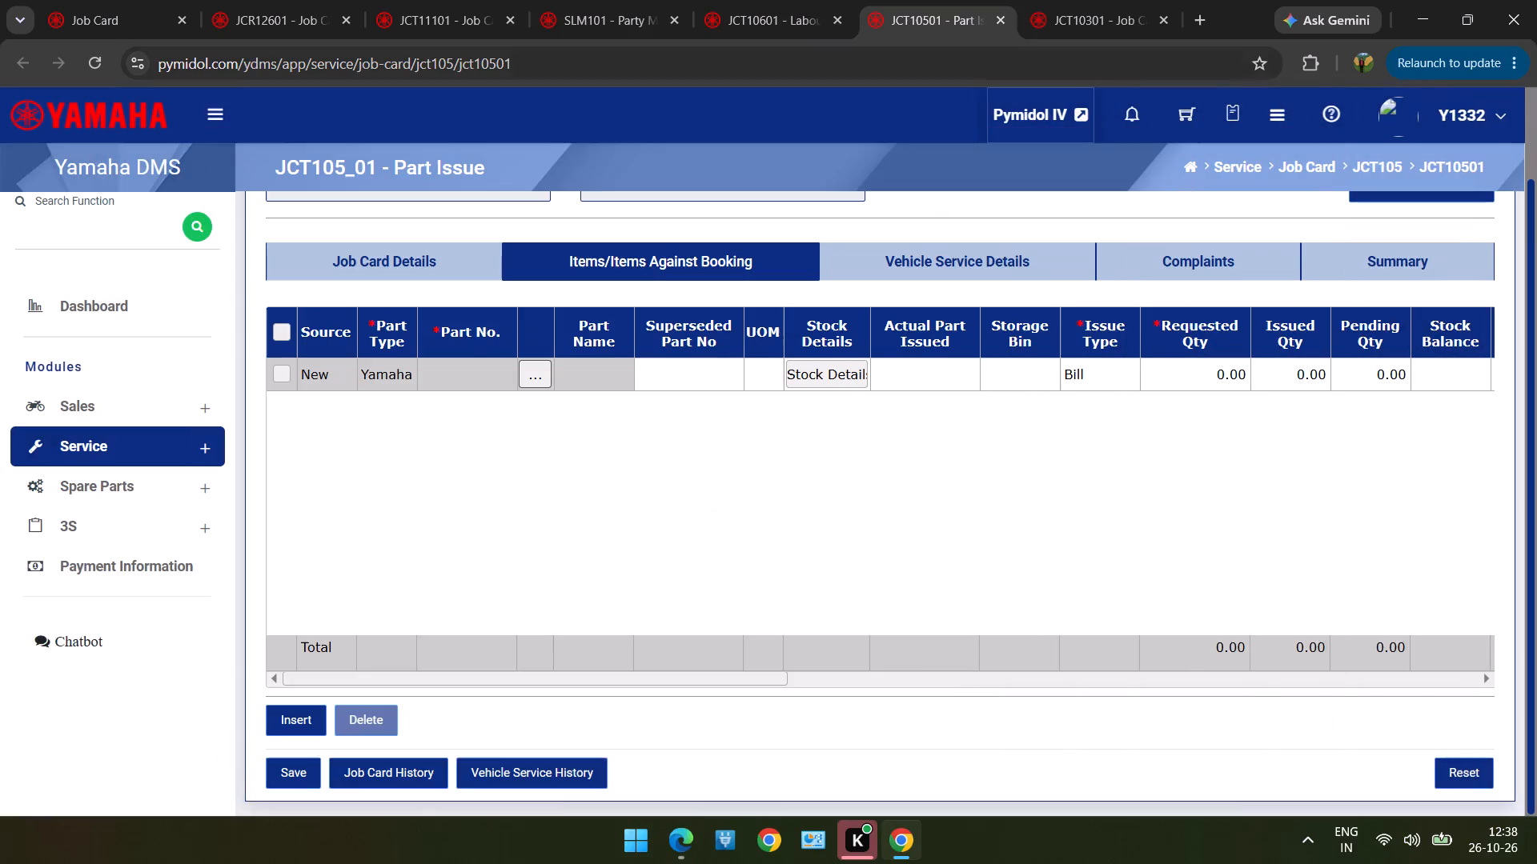
left_click_drag(775, 32, 1213, 303)
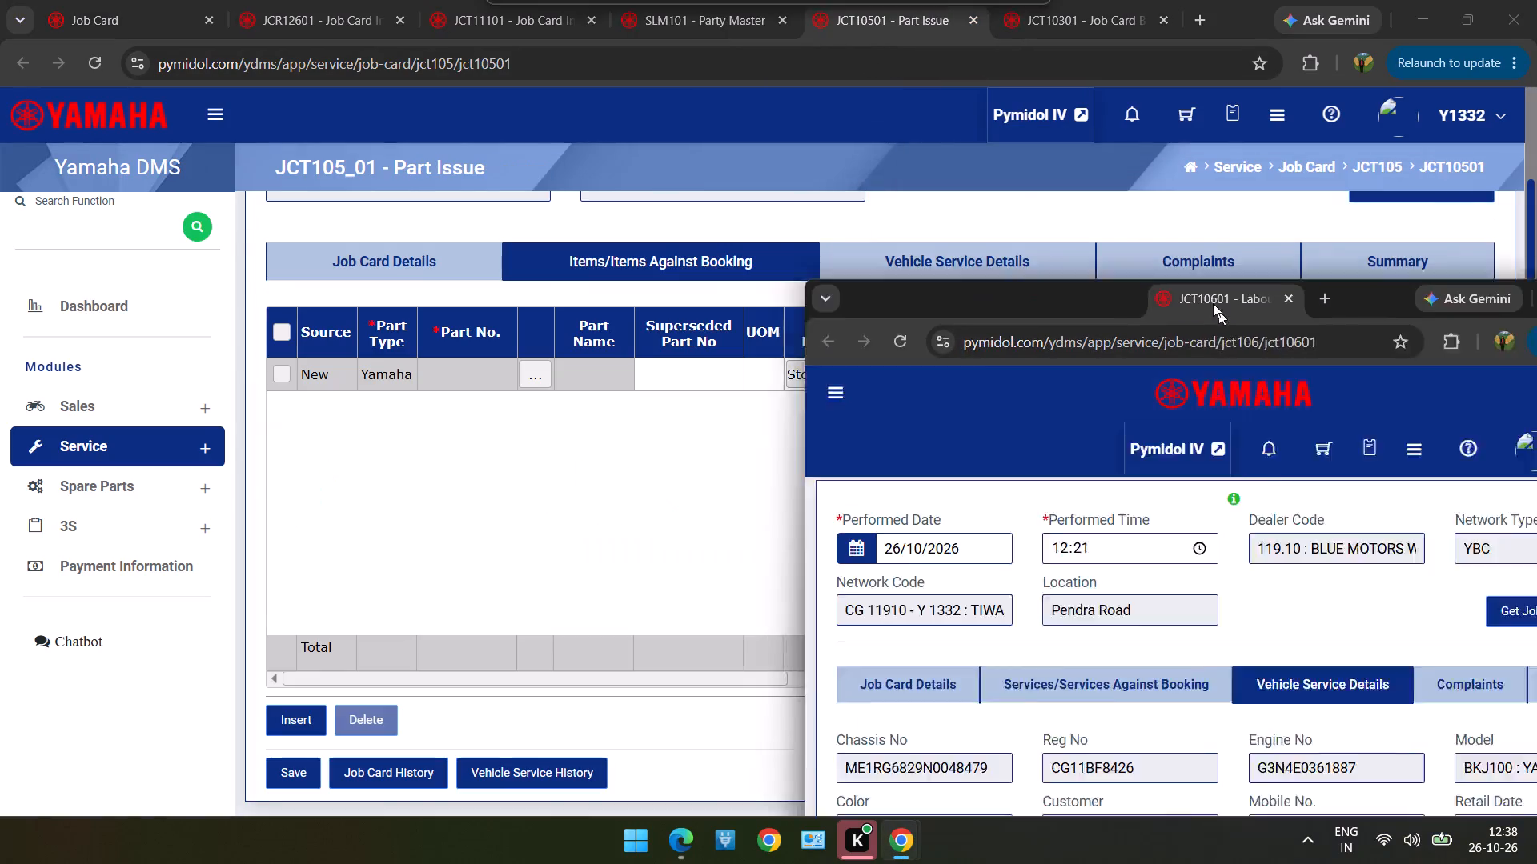
left_click_drag(1213, 303, 876, 34)
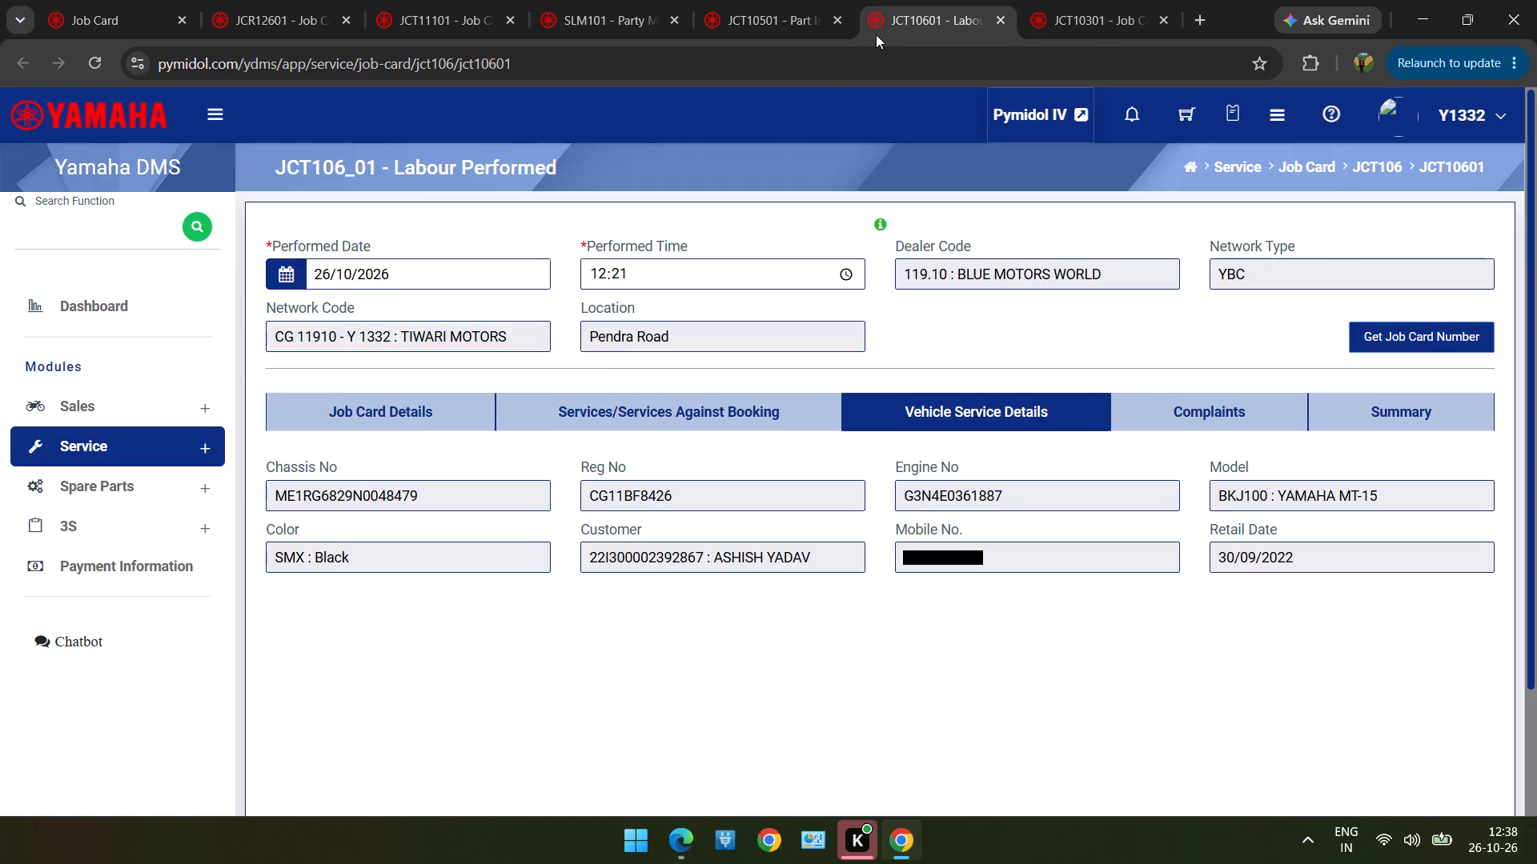
left_click_drag(956, 24, 728, 73)
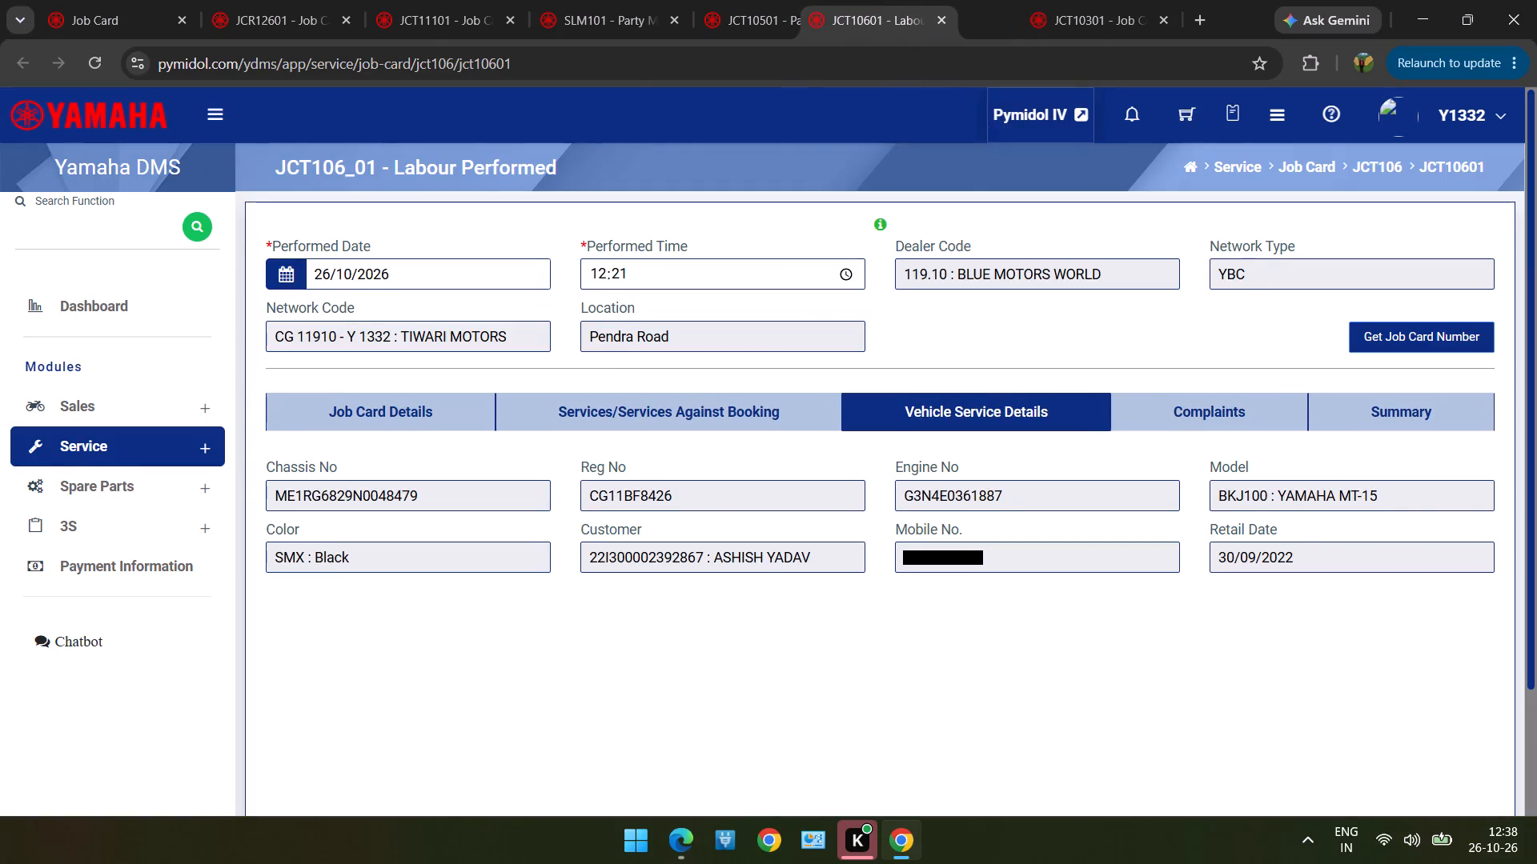
left_click_drag(728, 73, 863, 37)
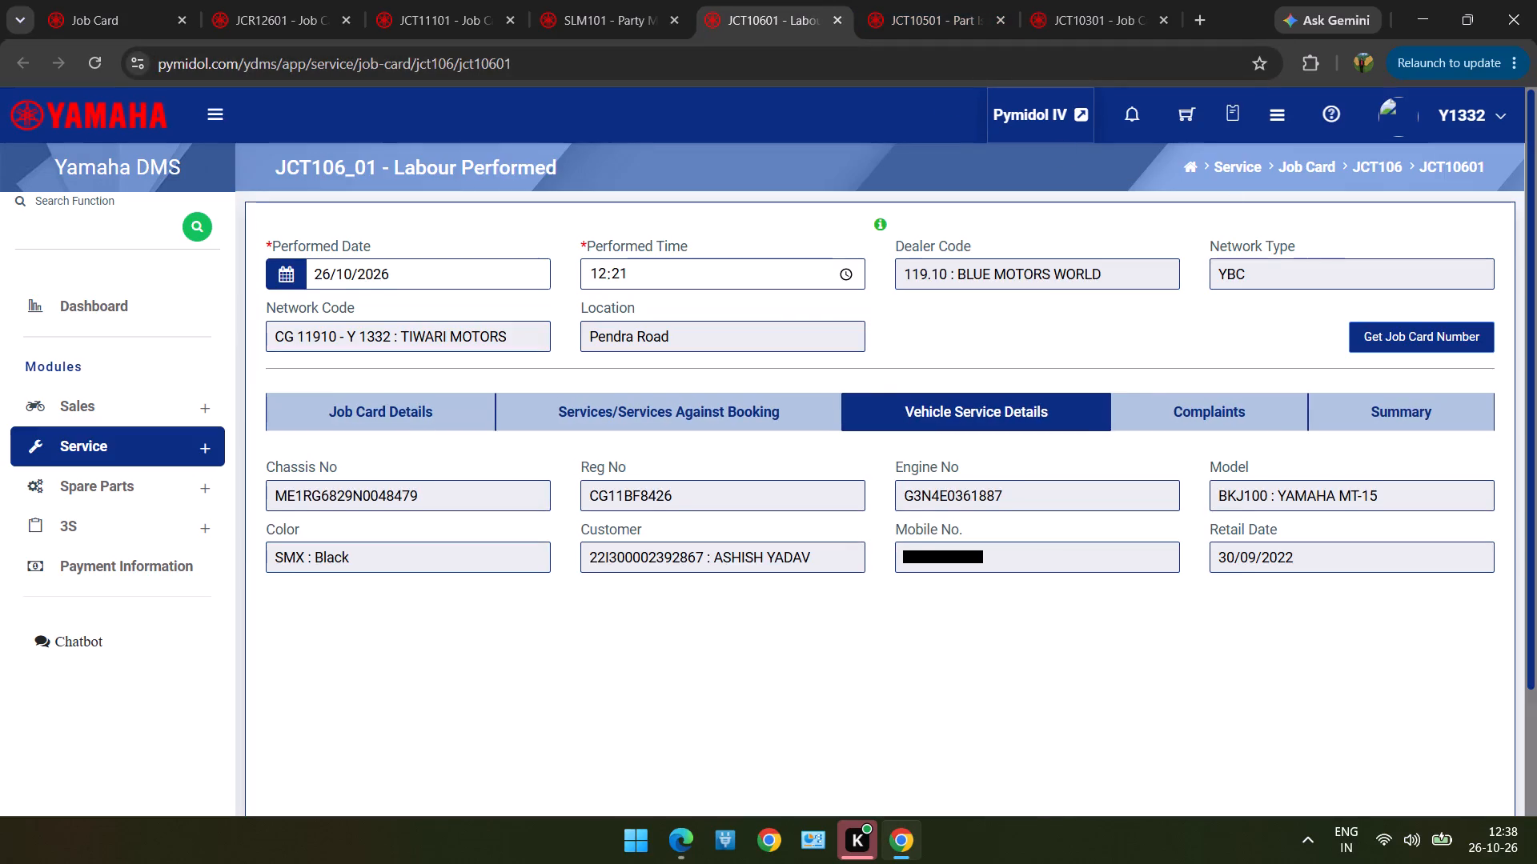
left_click(1375, 336)
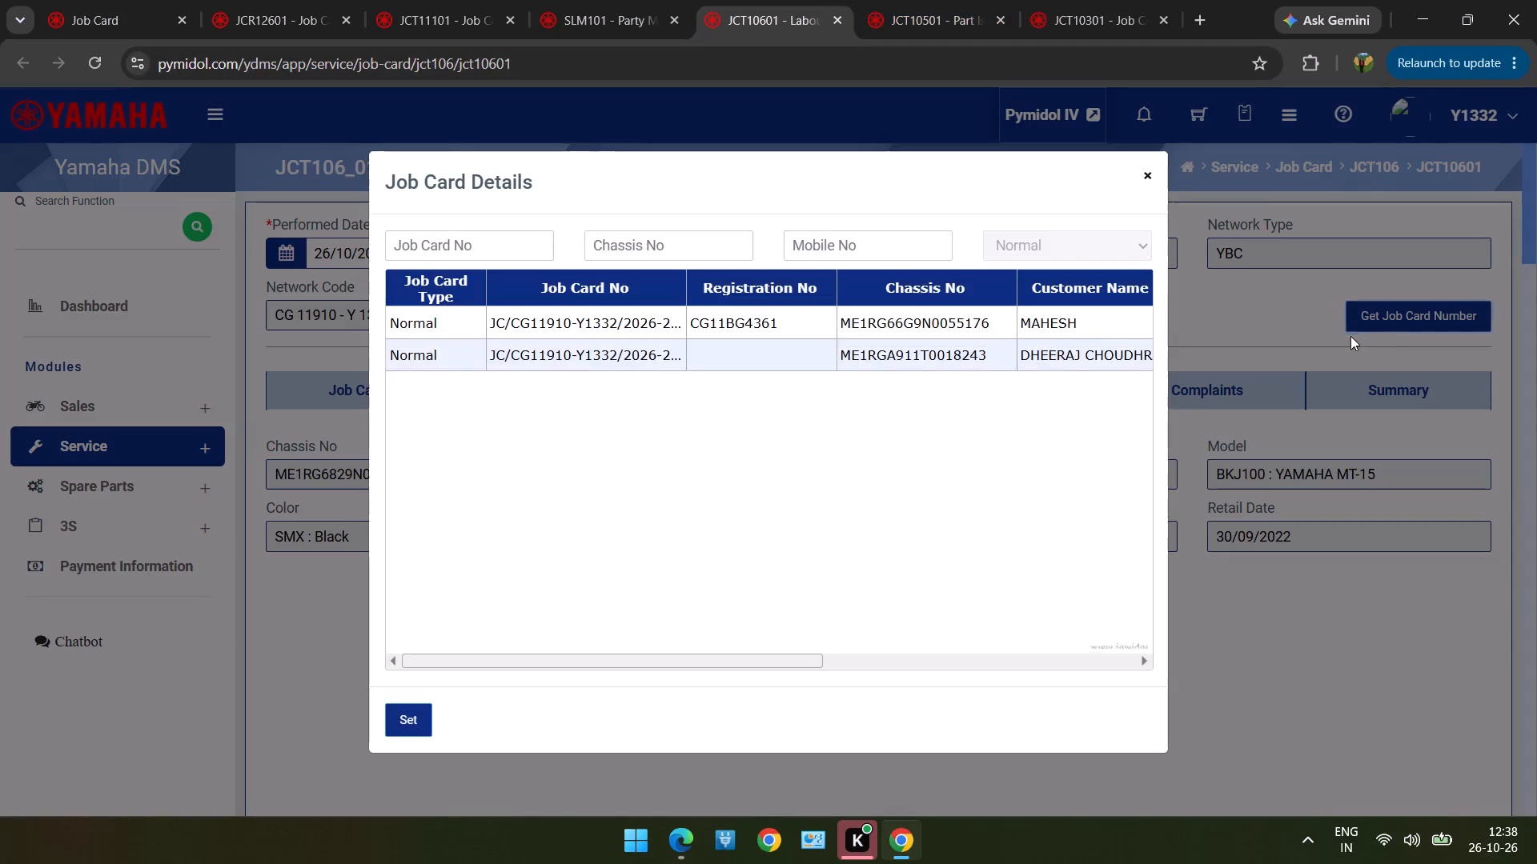
double_click(980, 318)
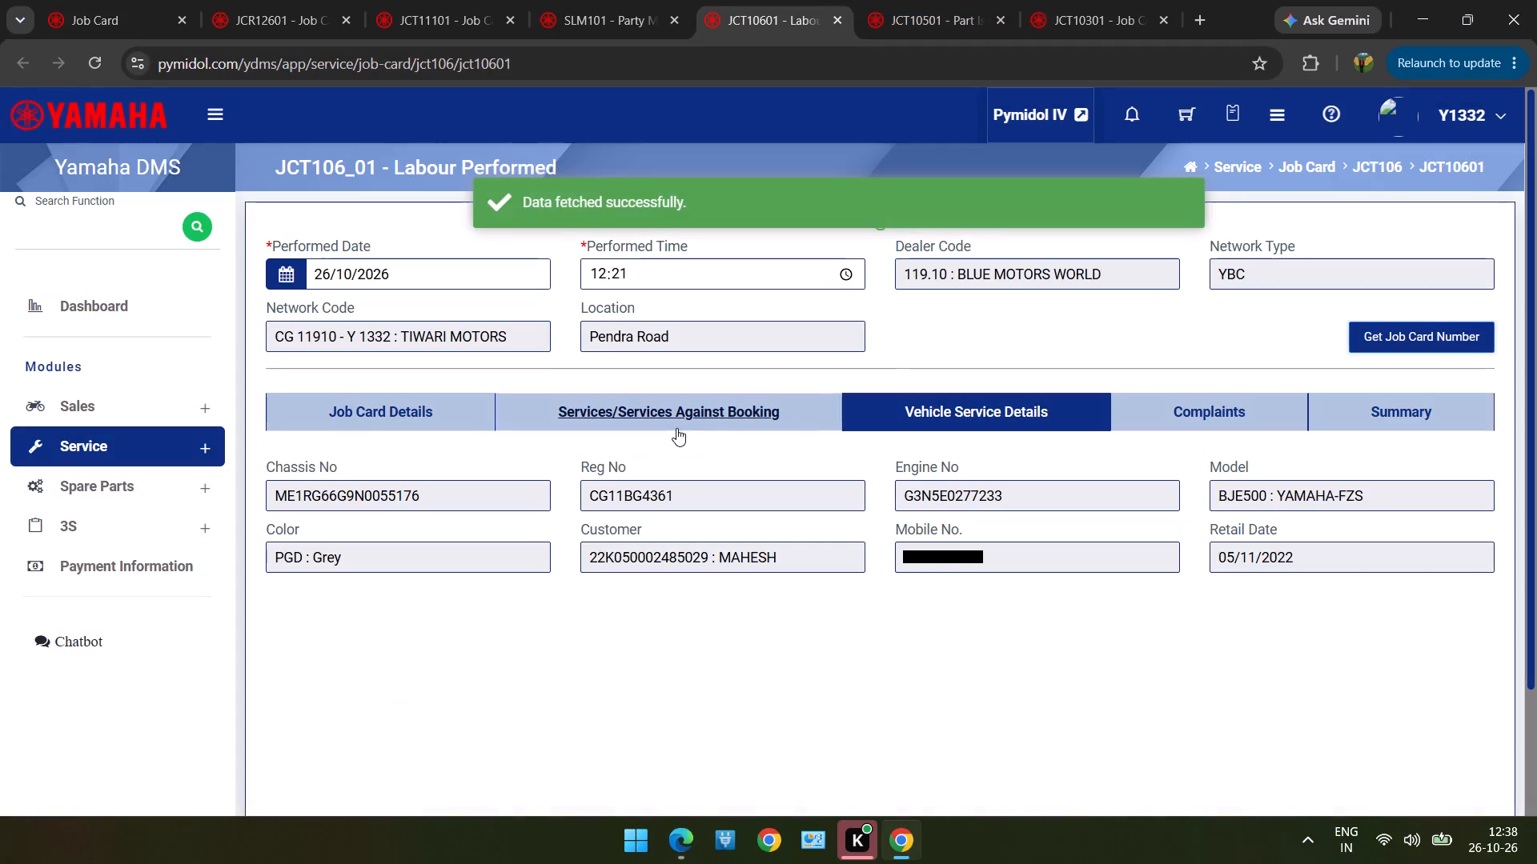
Insert a labour line under Services with code 001, Paid Service Including Washing, and set its Issue Type to FOC.
left_click(676, 428)
scroll(548, 540, "down", 2)
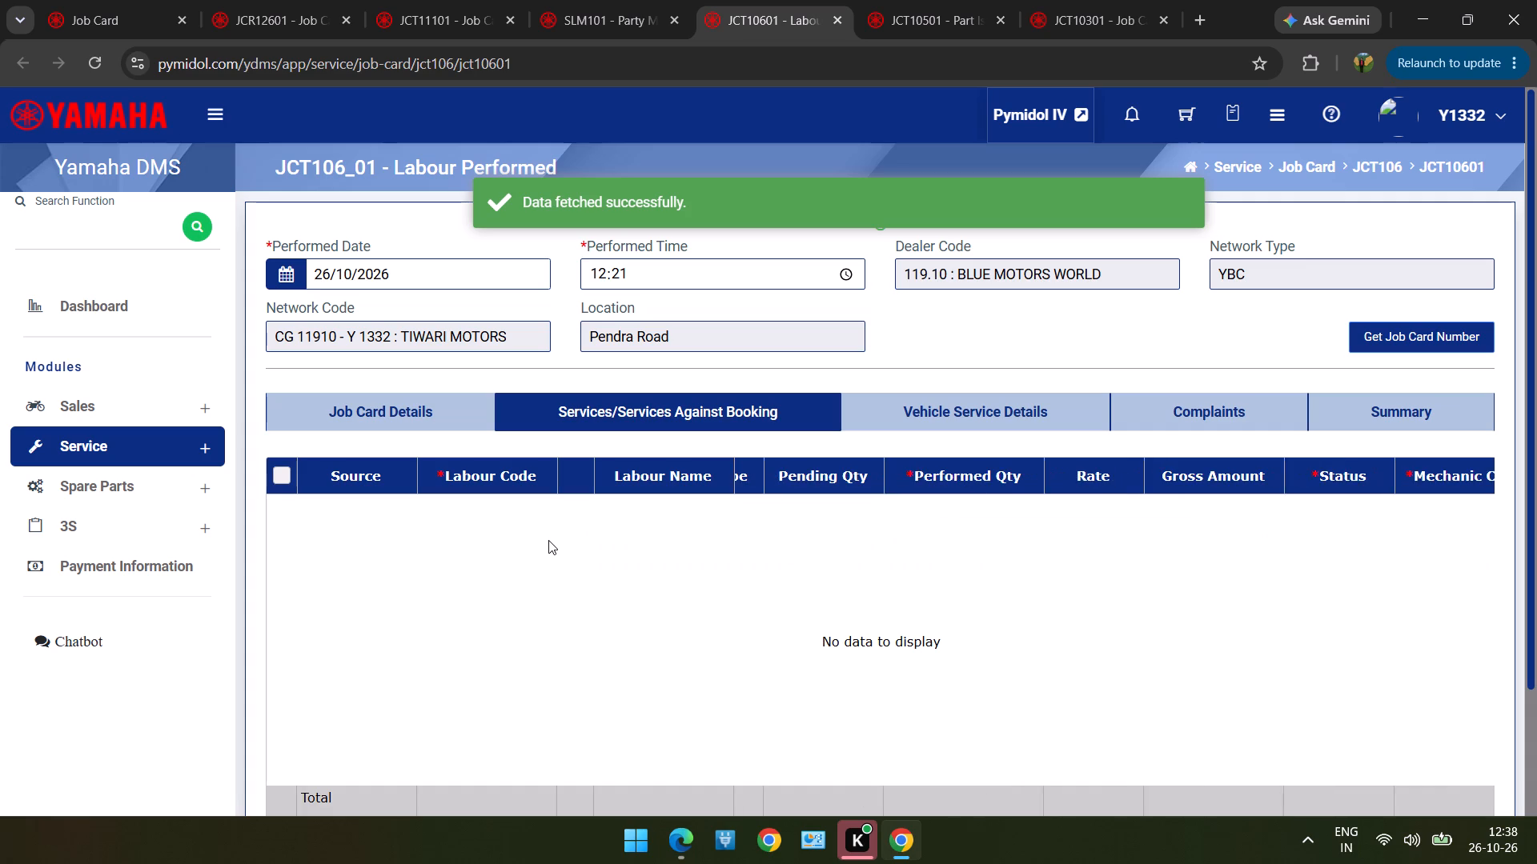
scroll(548, 540, "up", 10)
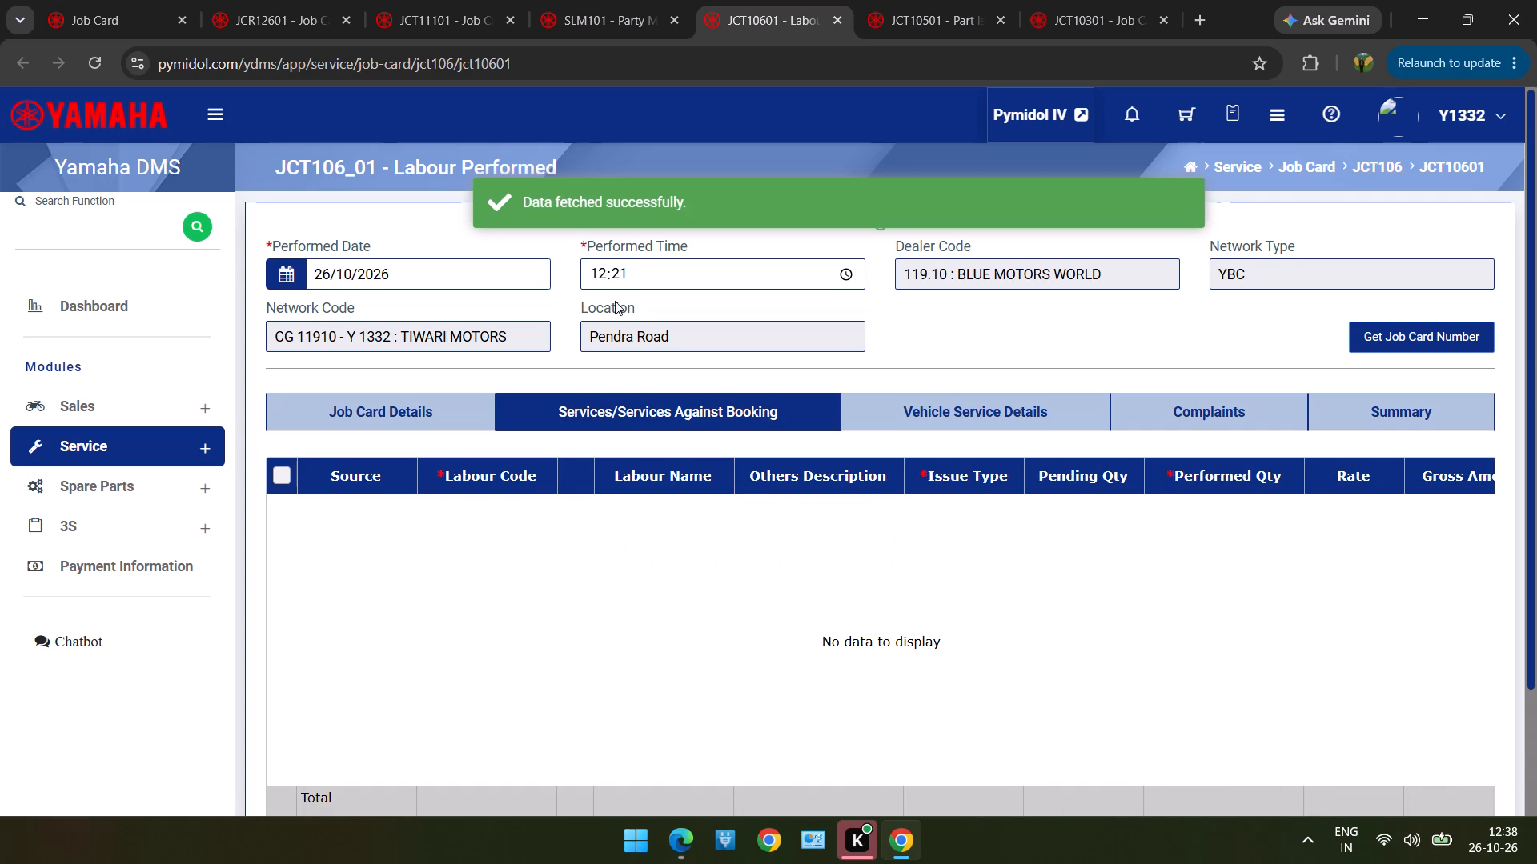
scroll(615, 301, "down", 2)
left_click(290, 714)
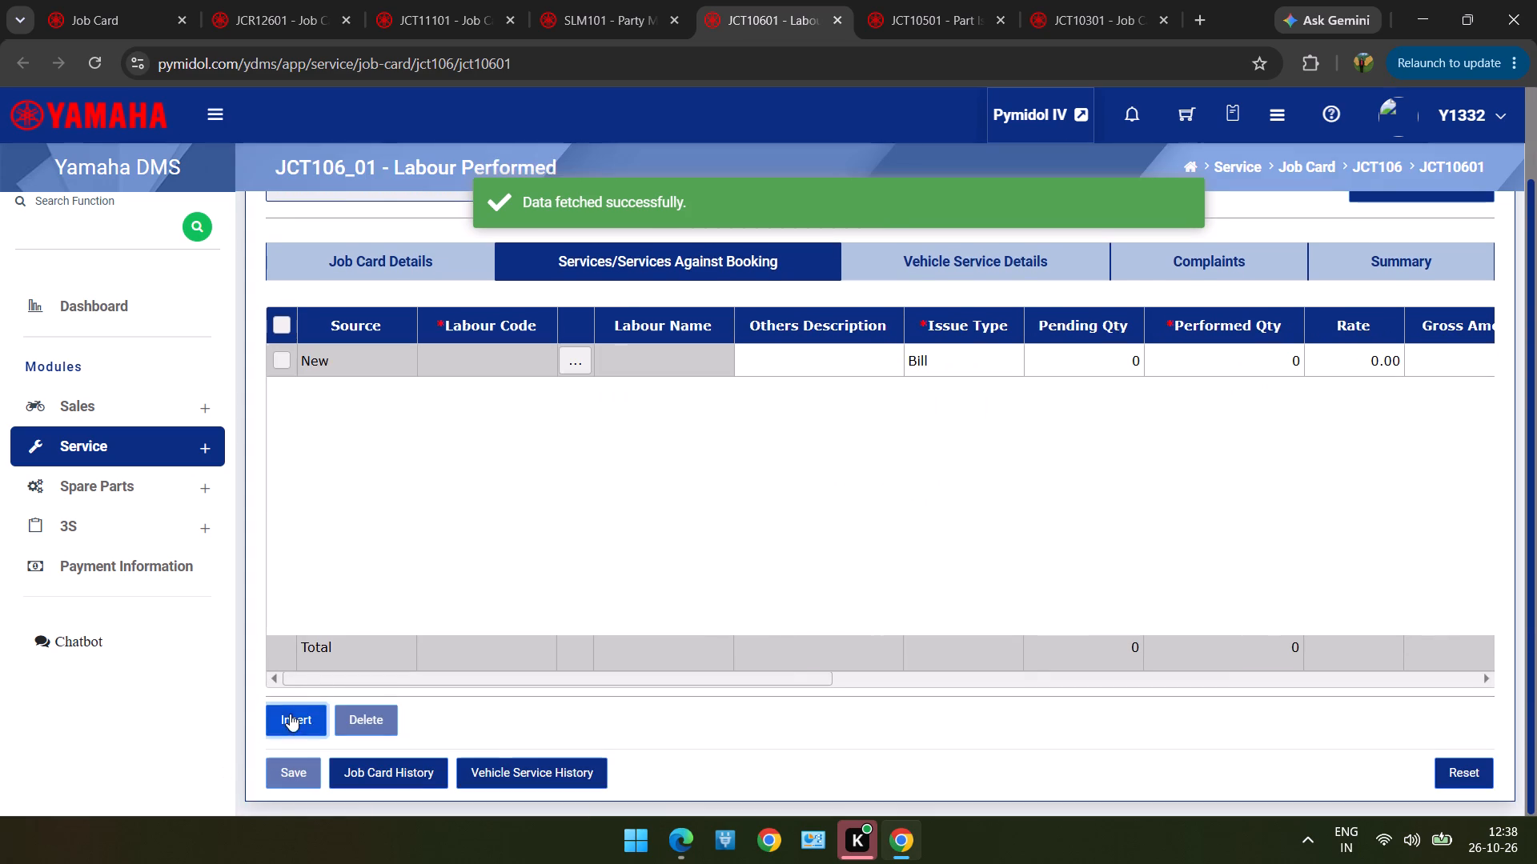
left_click(572, 366)
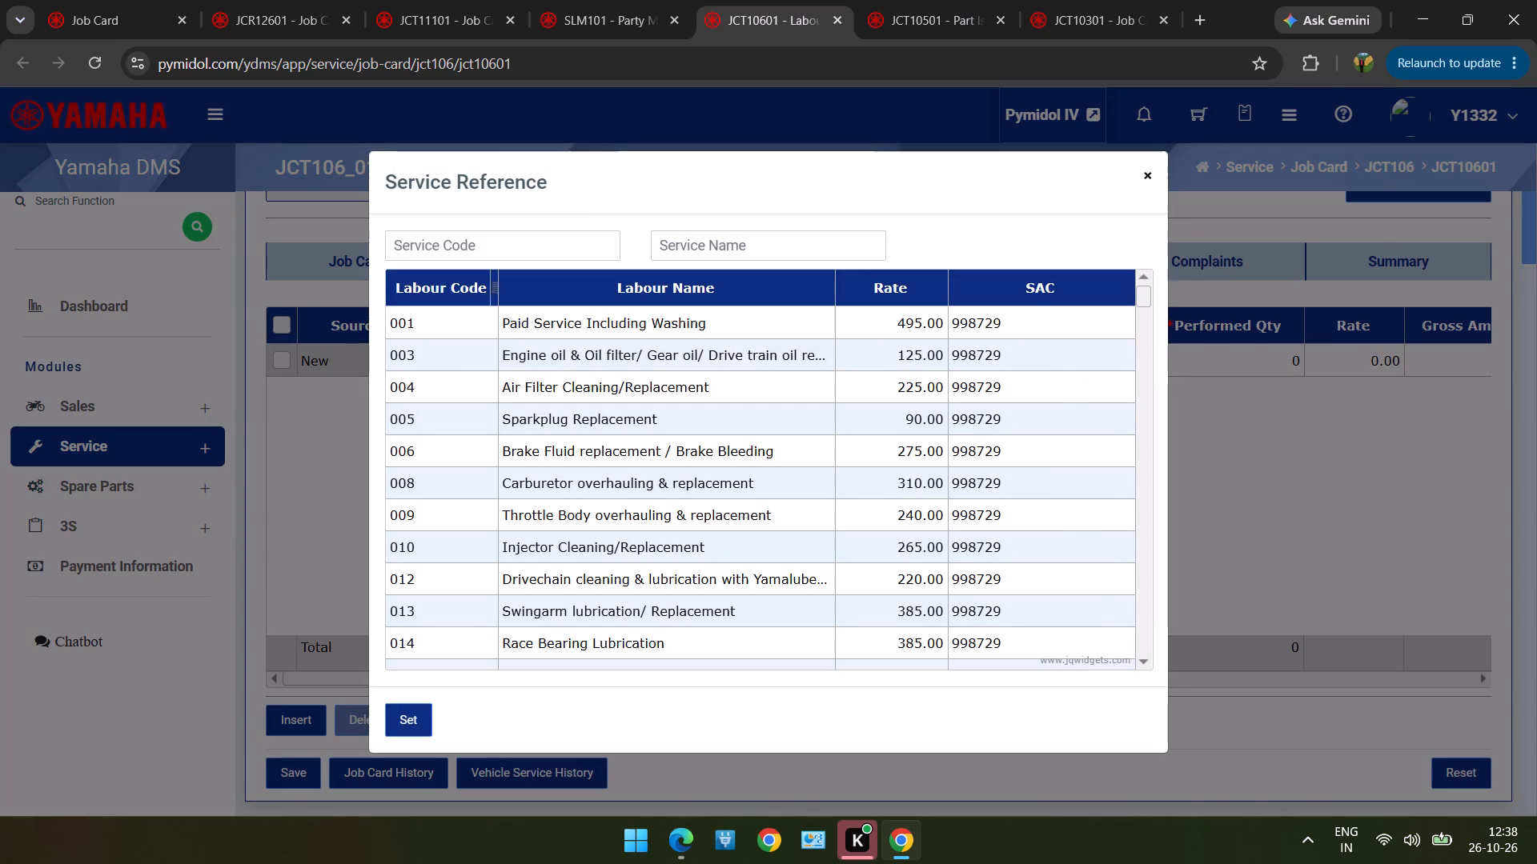
left_click(676, 259)
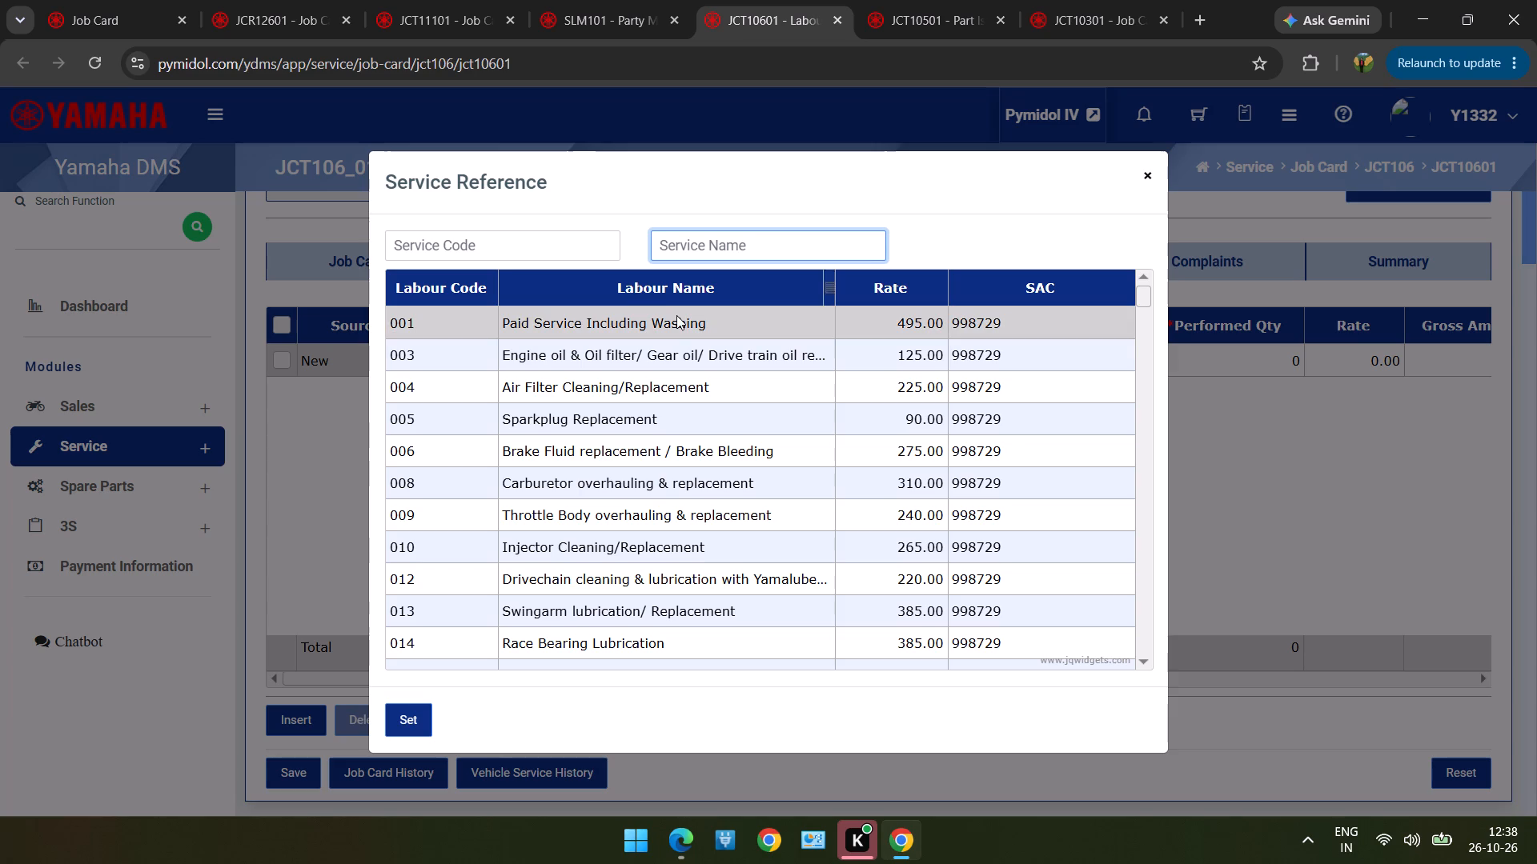
double_click(676, 317)
double_click(904, 353)
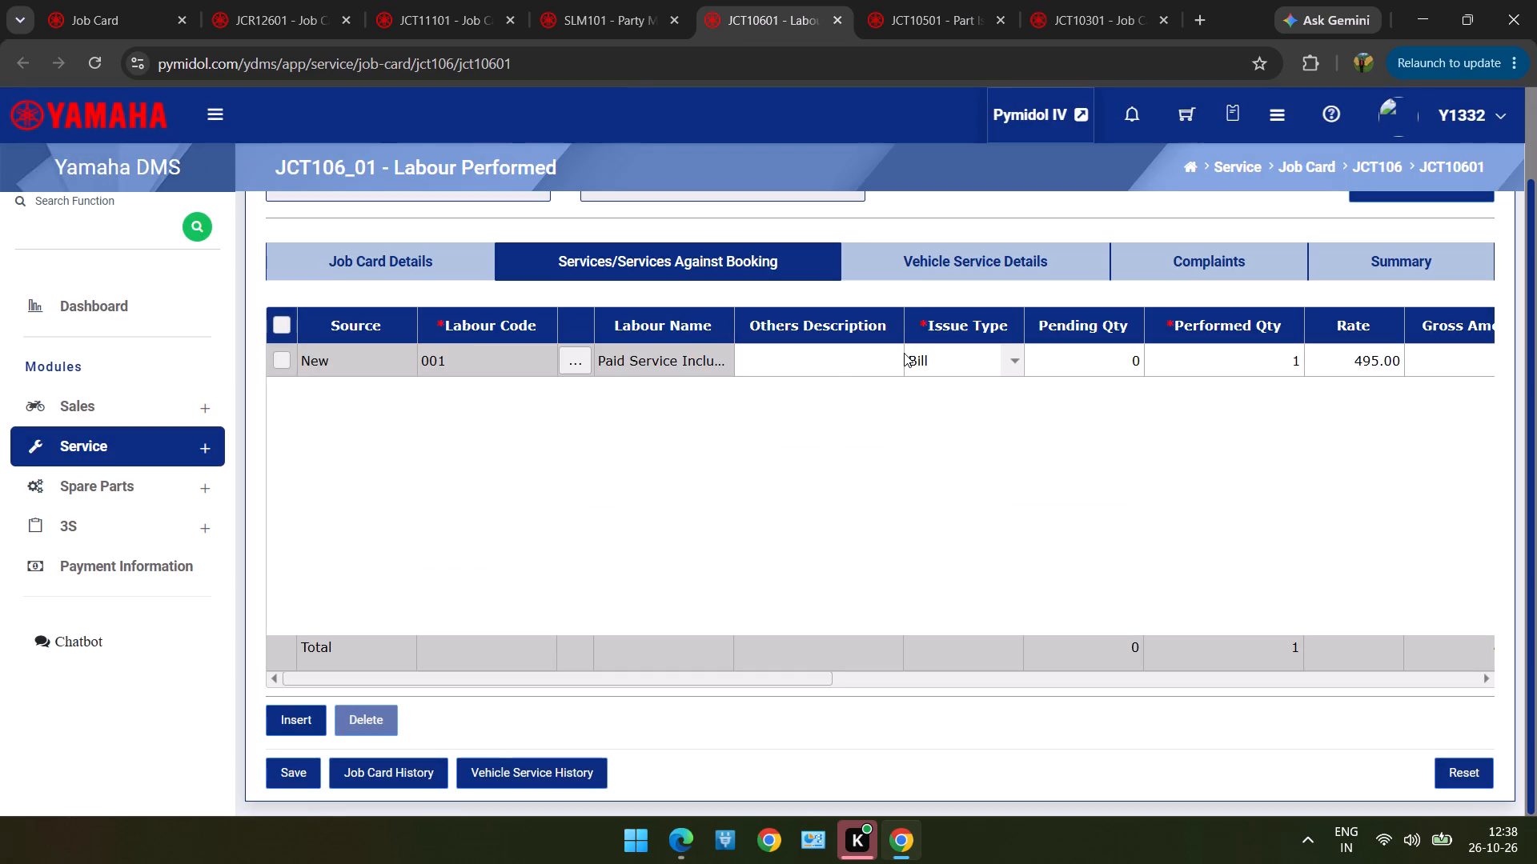
double_click(919, 362)
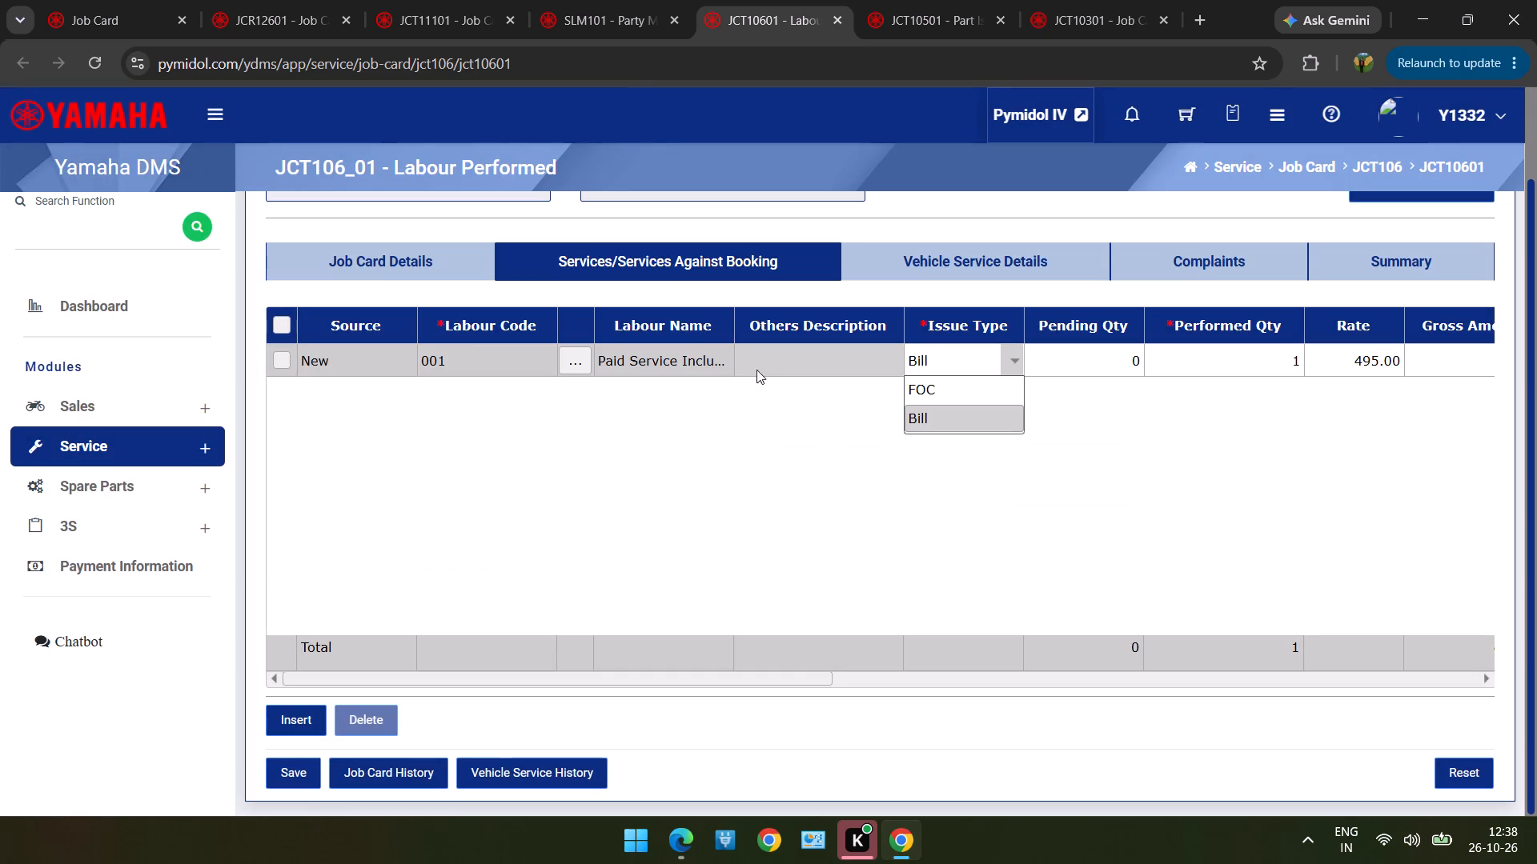
double_click(994, 394)
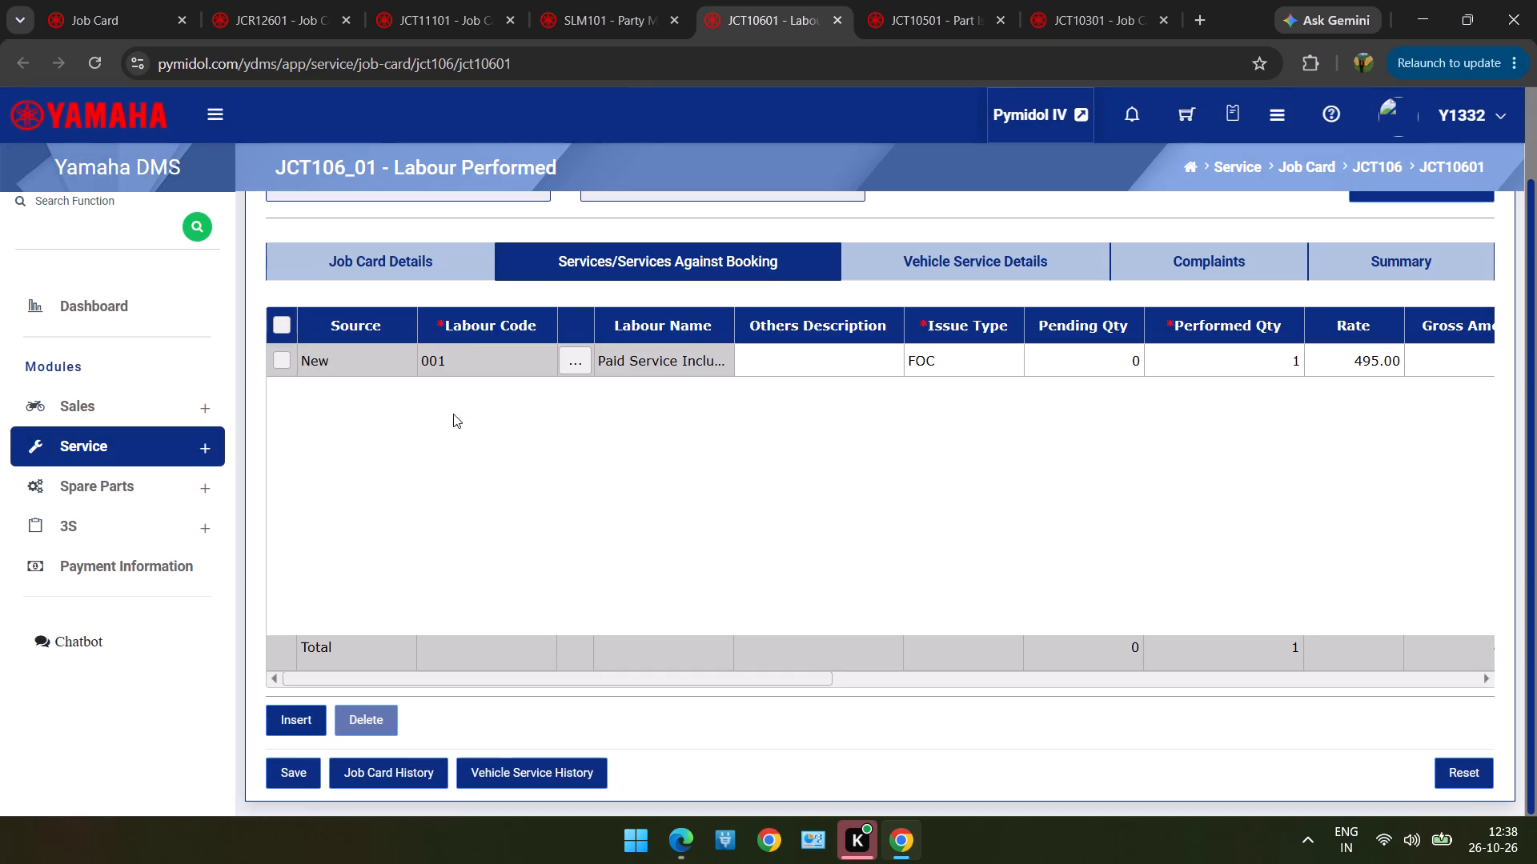
Select the new labour line and try to save the labour performed entry.
left_click(282, 332)
scroll(282, 332, "down", 1)
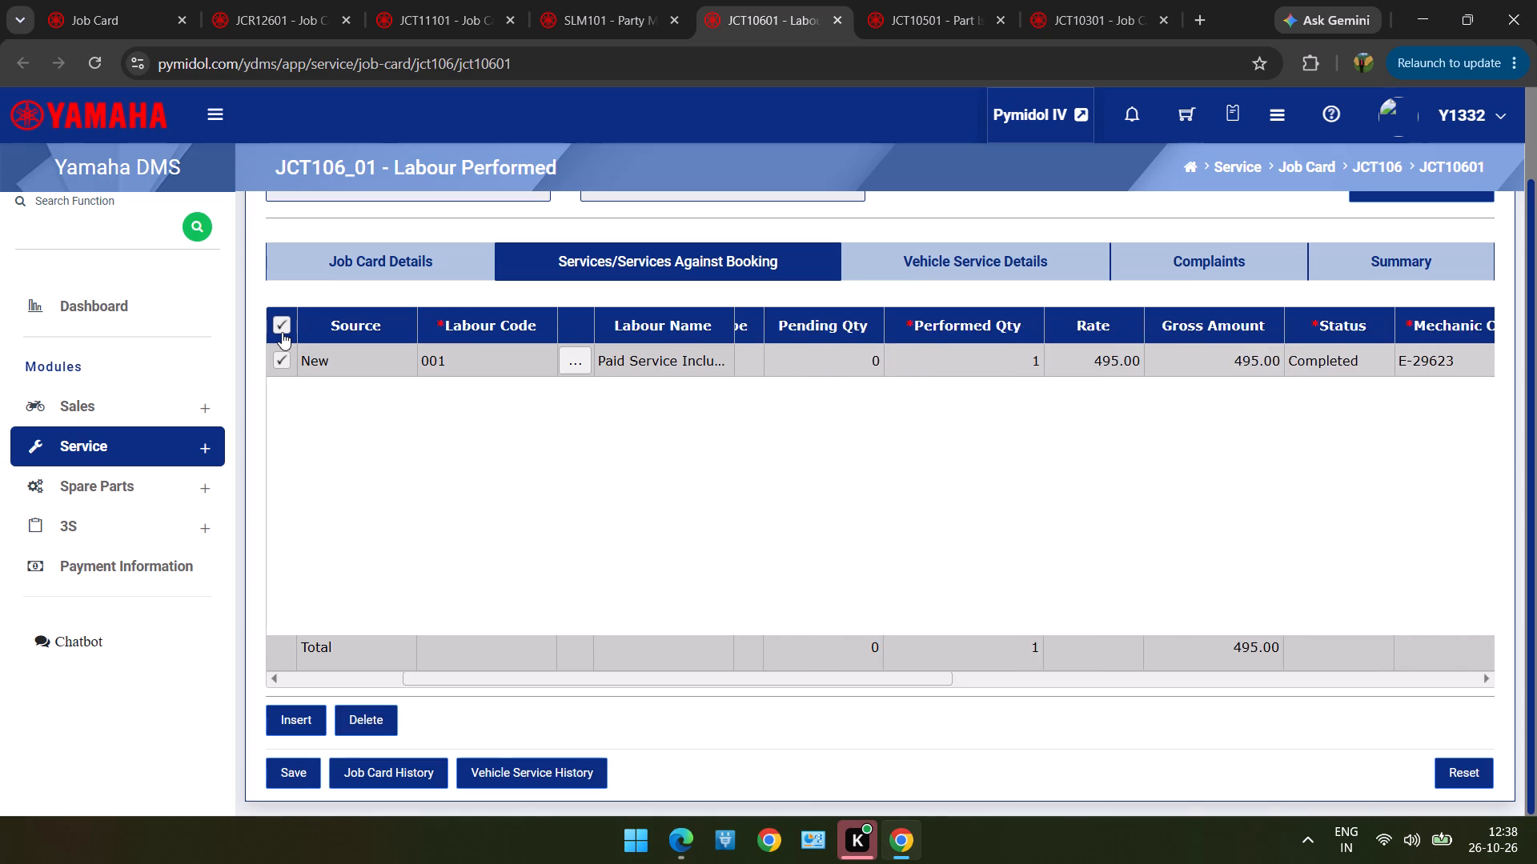
scroll(282, 332, "up", 4)
scroll(282, 332, "down", 1)
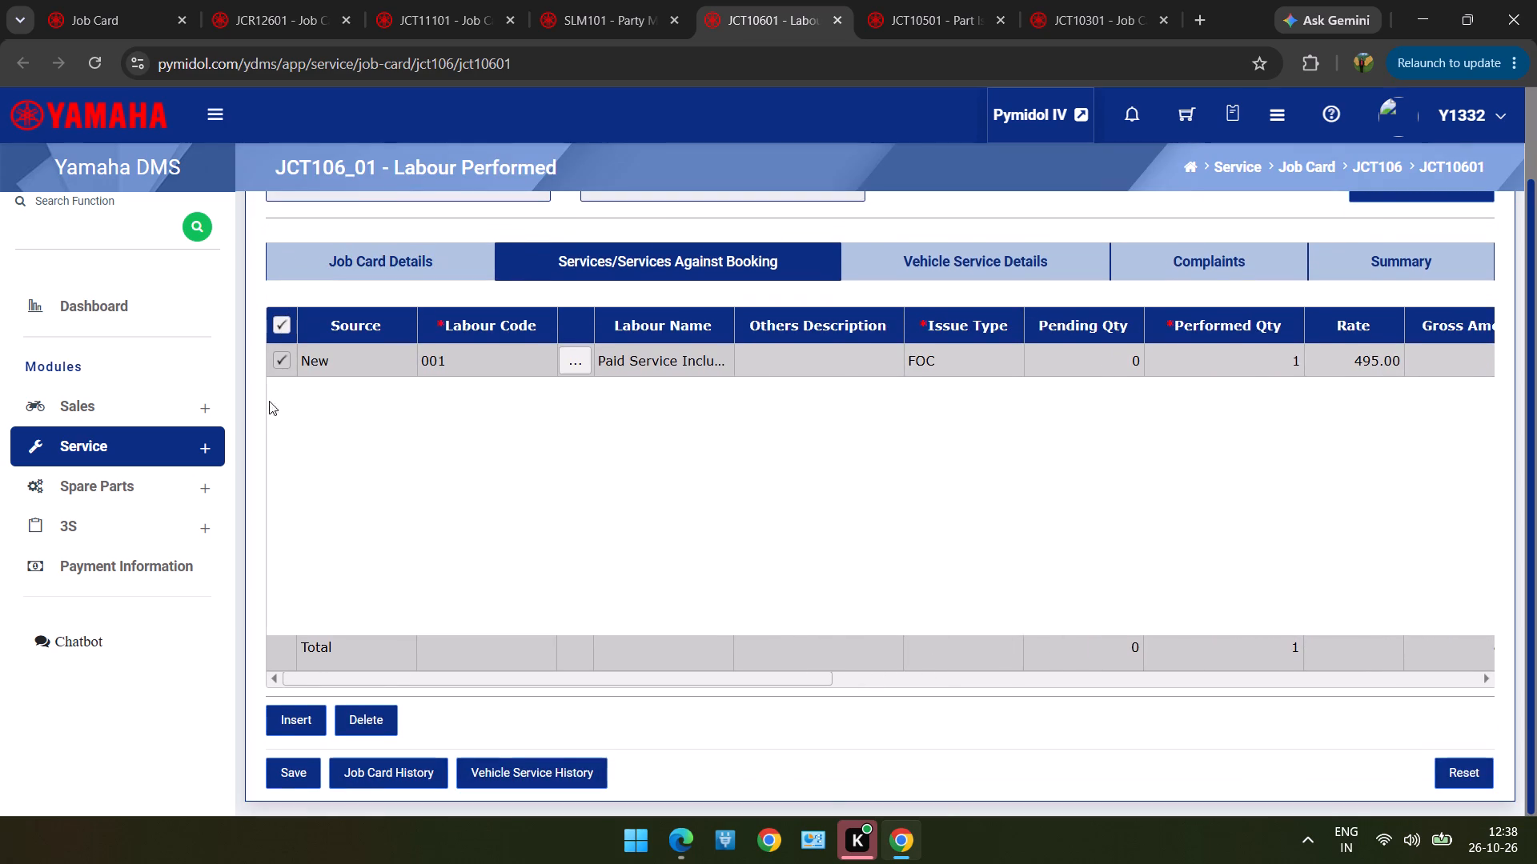
left_click(287, 767)
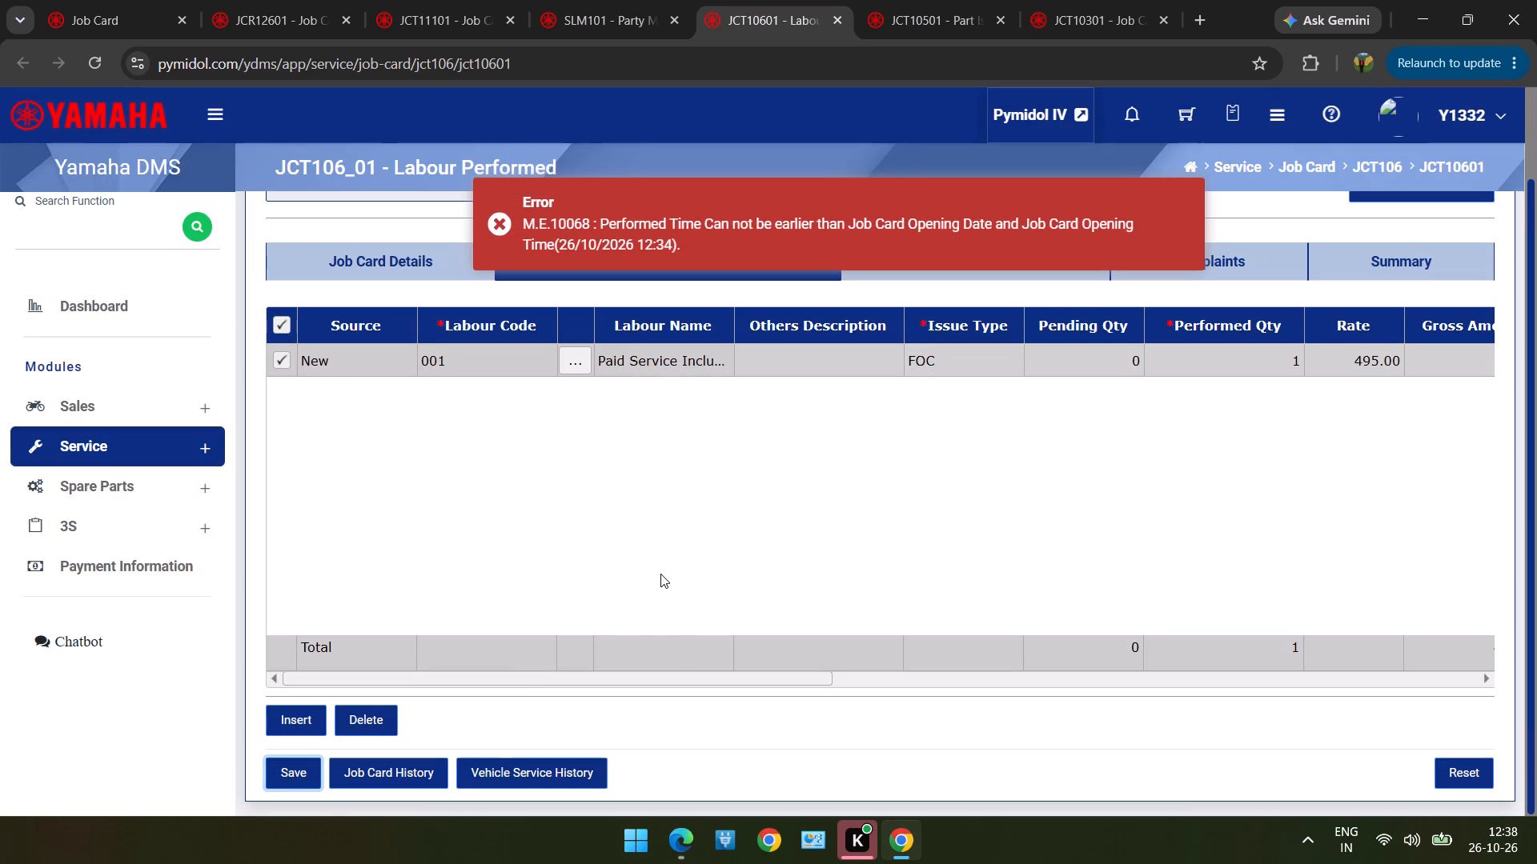
Set the Performed Time to 12:38 and save the labour performed entry.
scroll(731, 290, "down", 1)
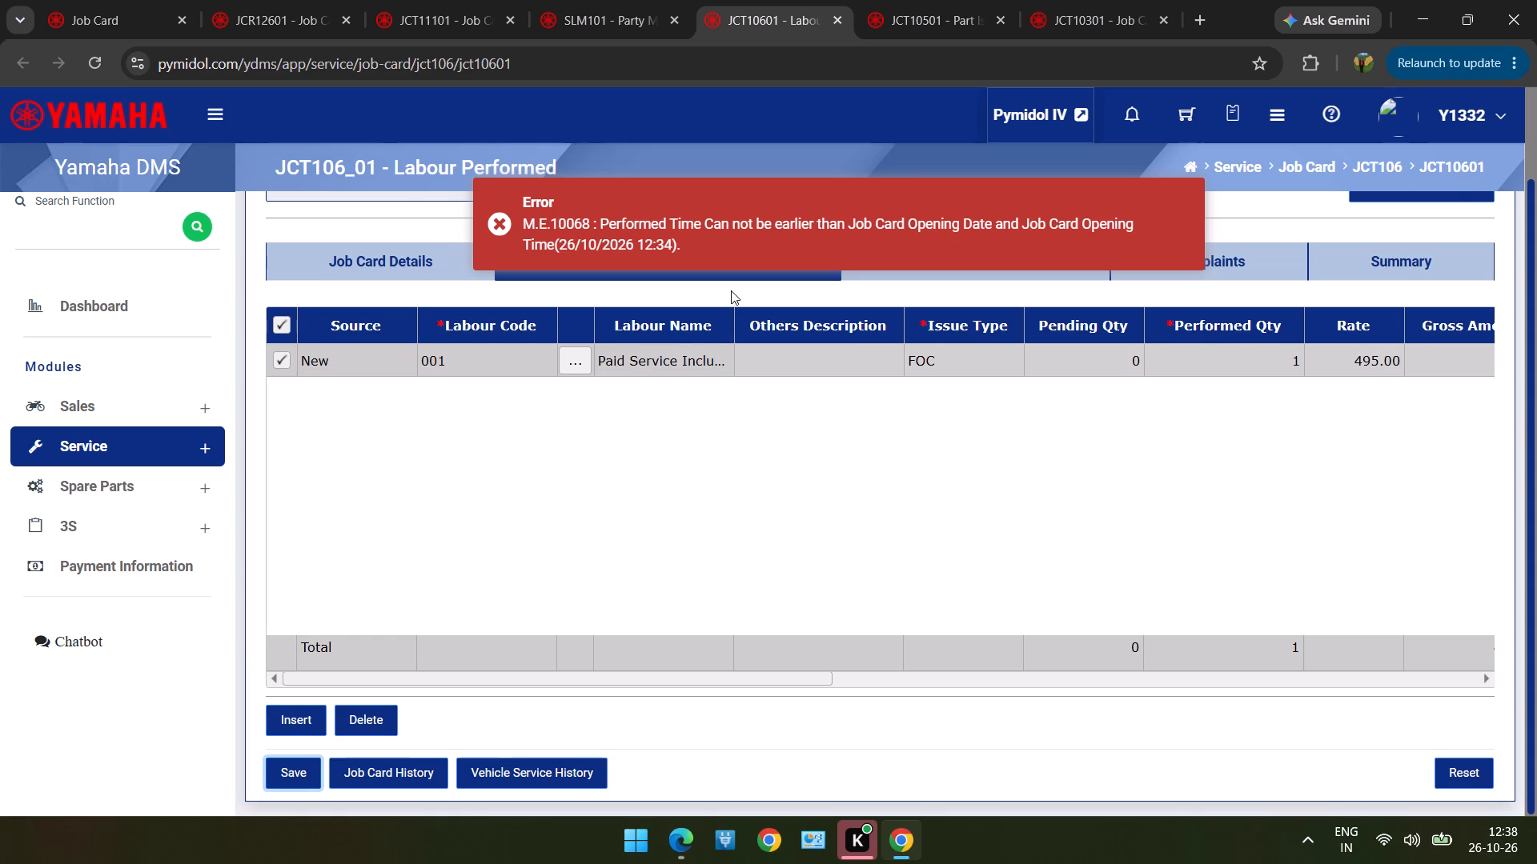
scroll(731, 290, "up", 4)
left_click(600, 272)
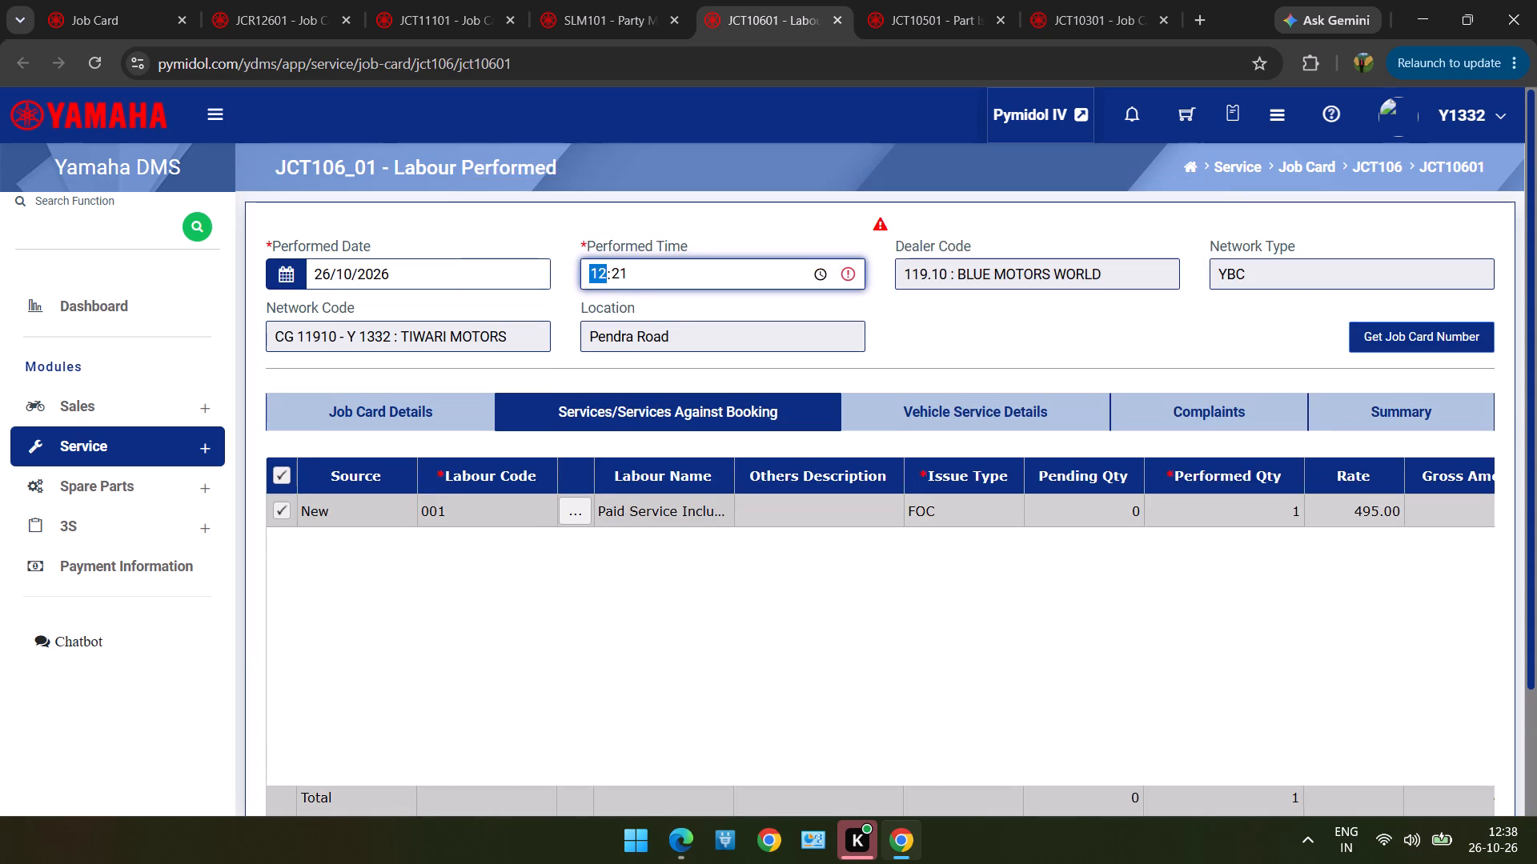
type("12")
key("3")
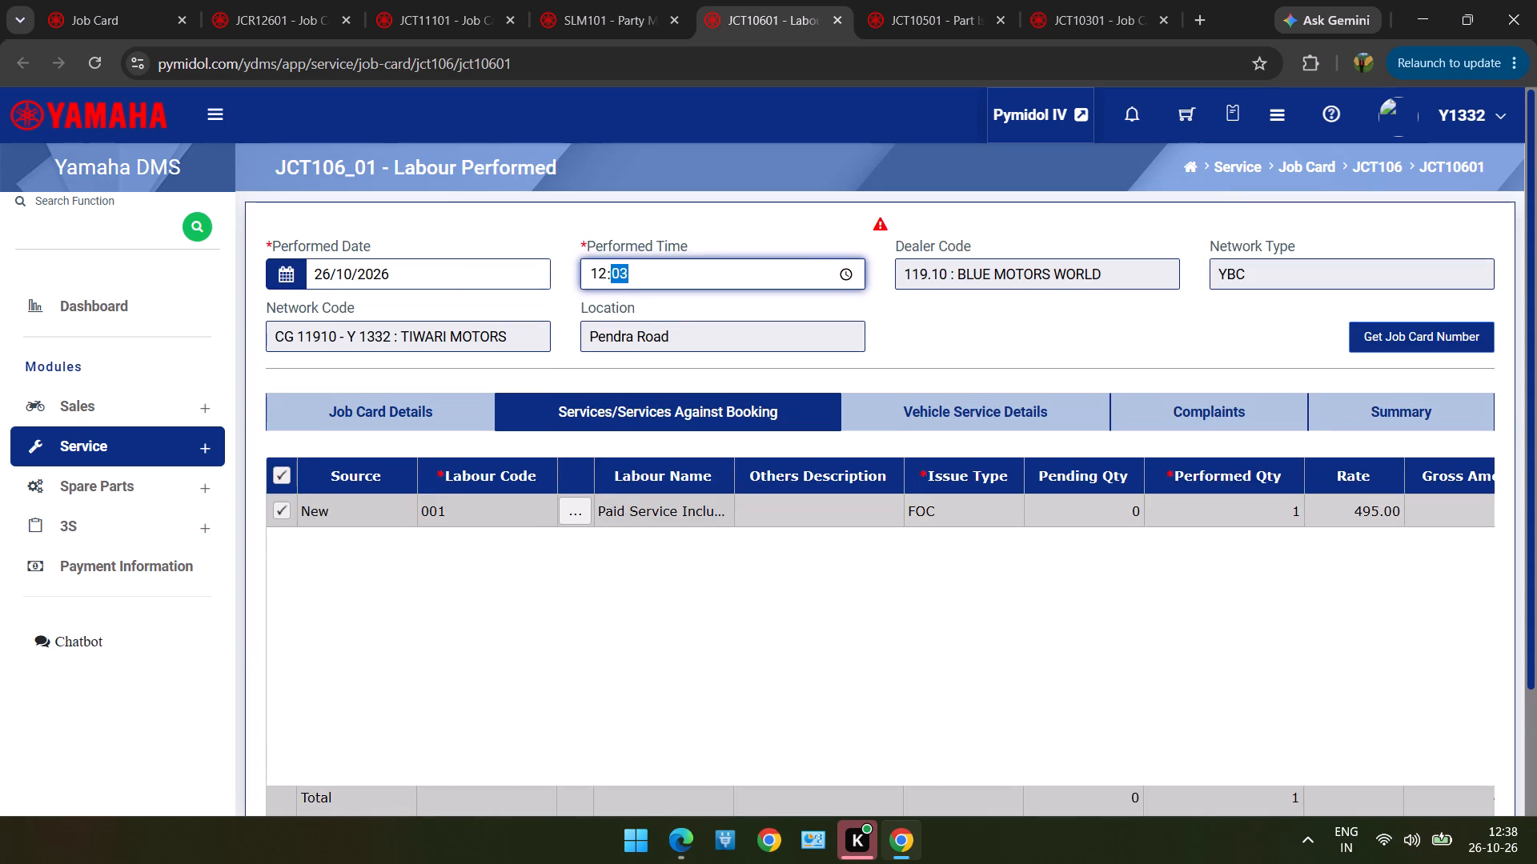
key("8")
scroll(600, 272, "down", 4)
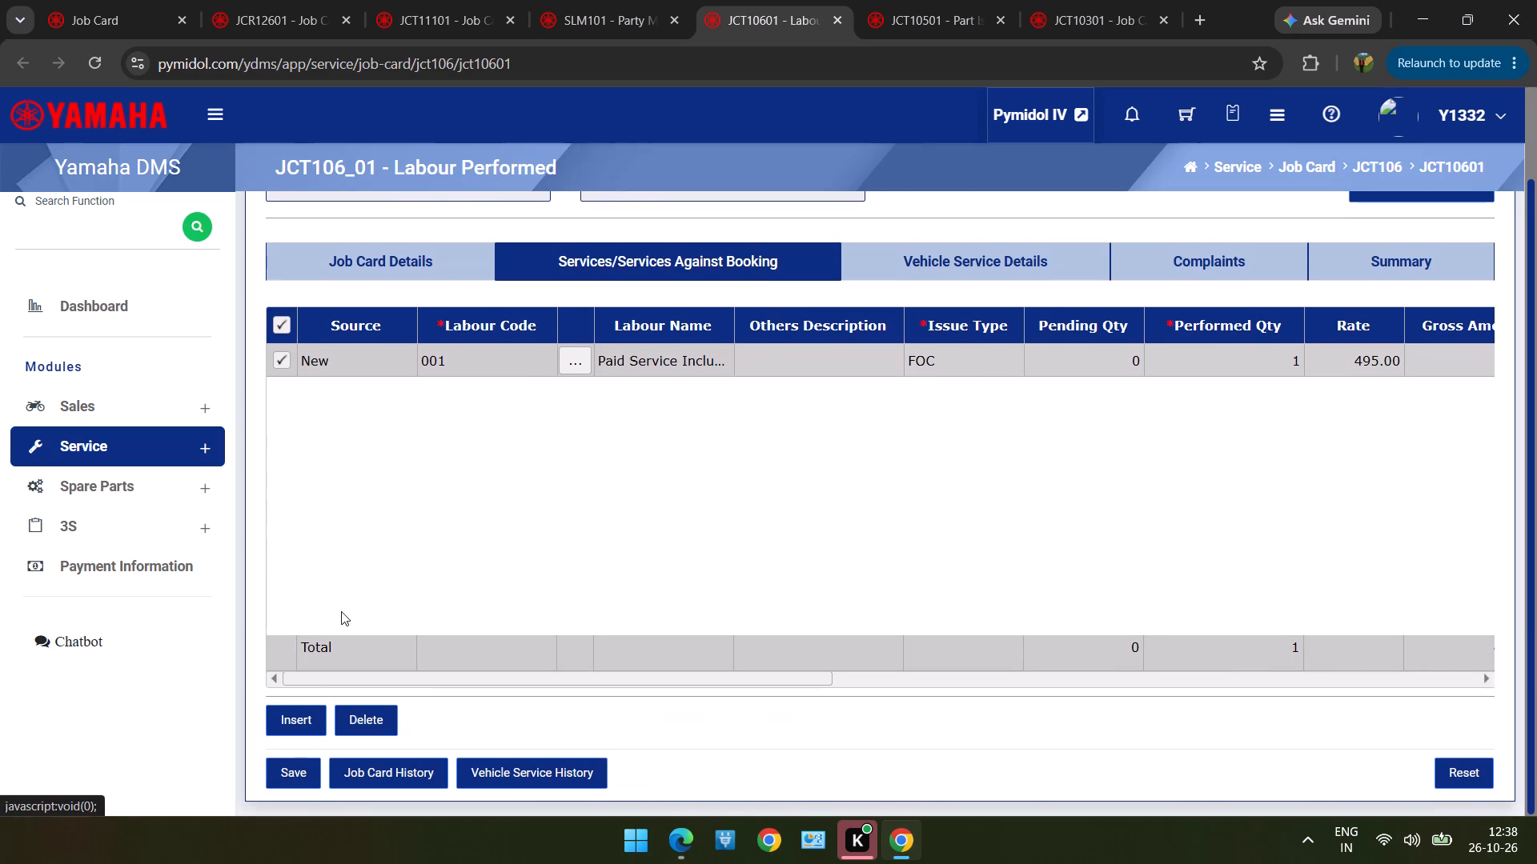
left_click(289, 773)
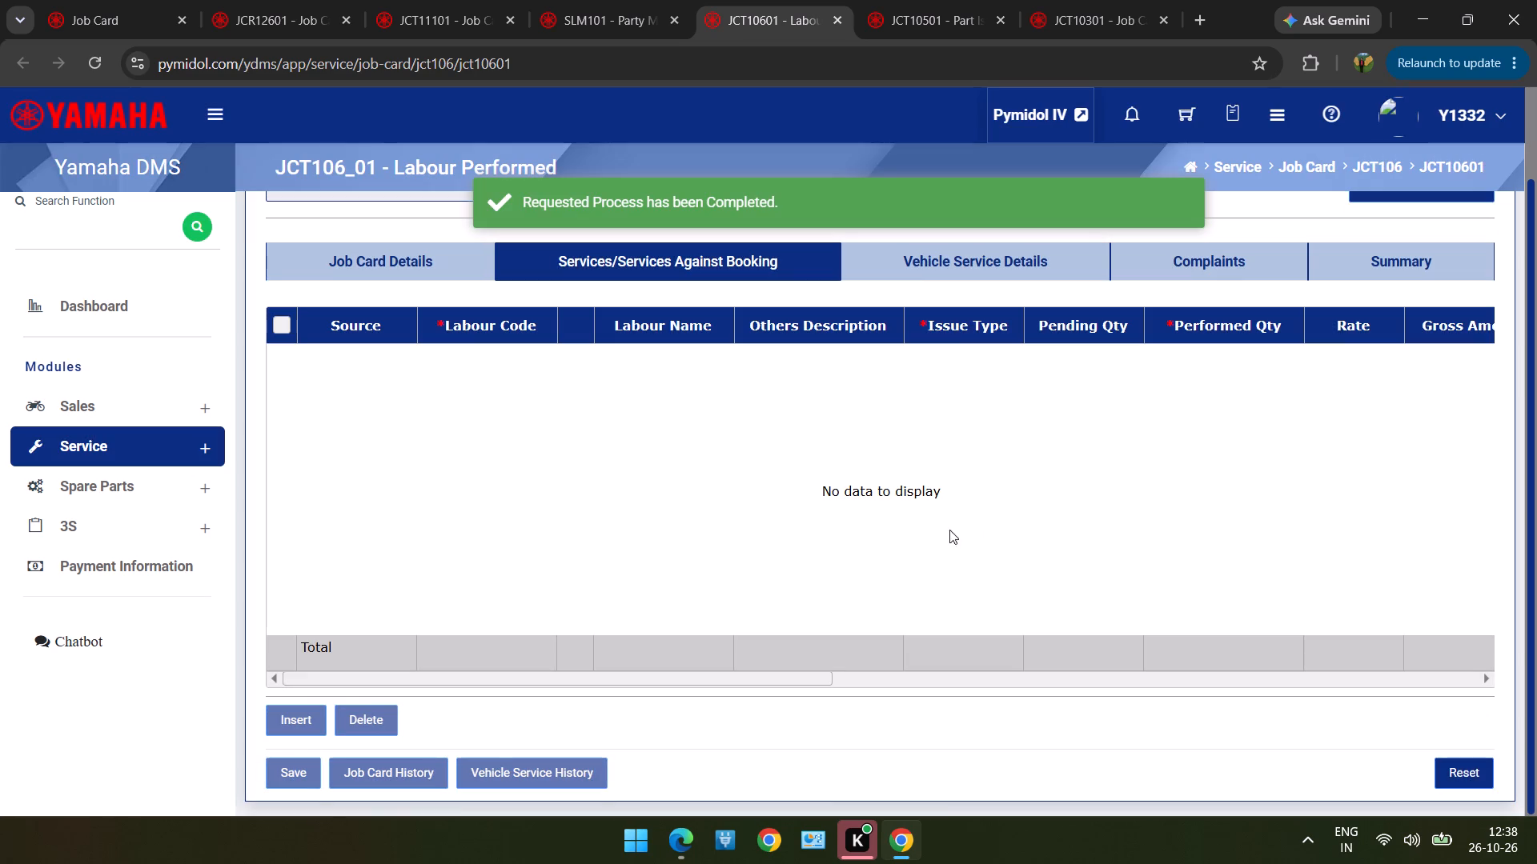
scroll(763, 730, "down", 2)
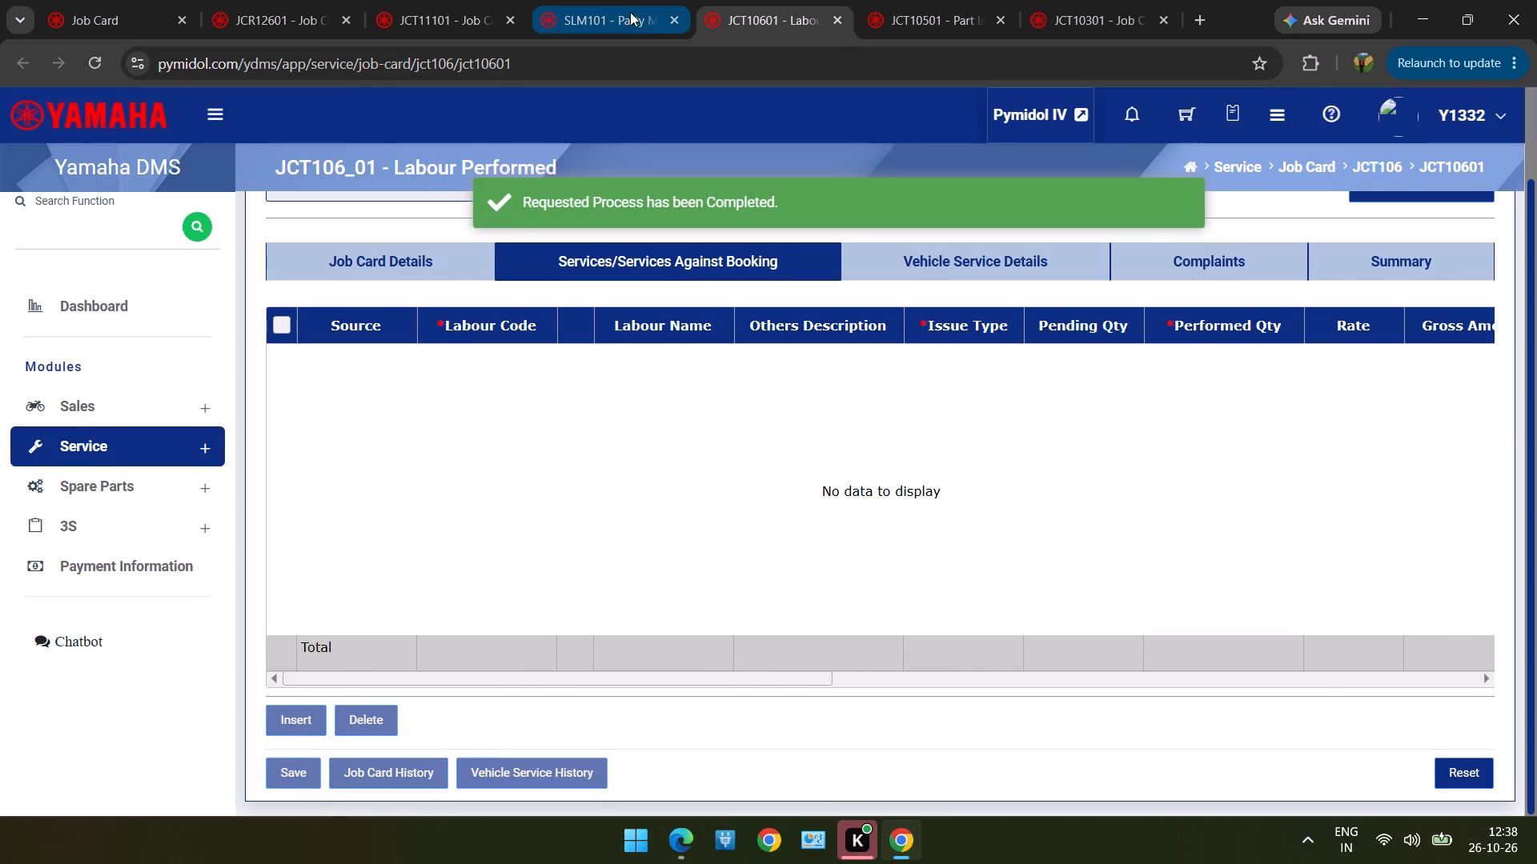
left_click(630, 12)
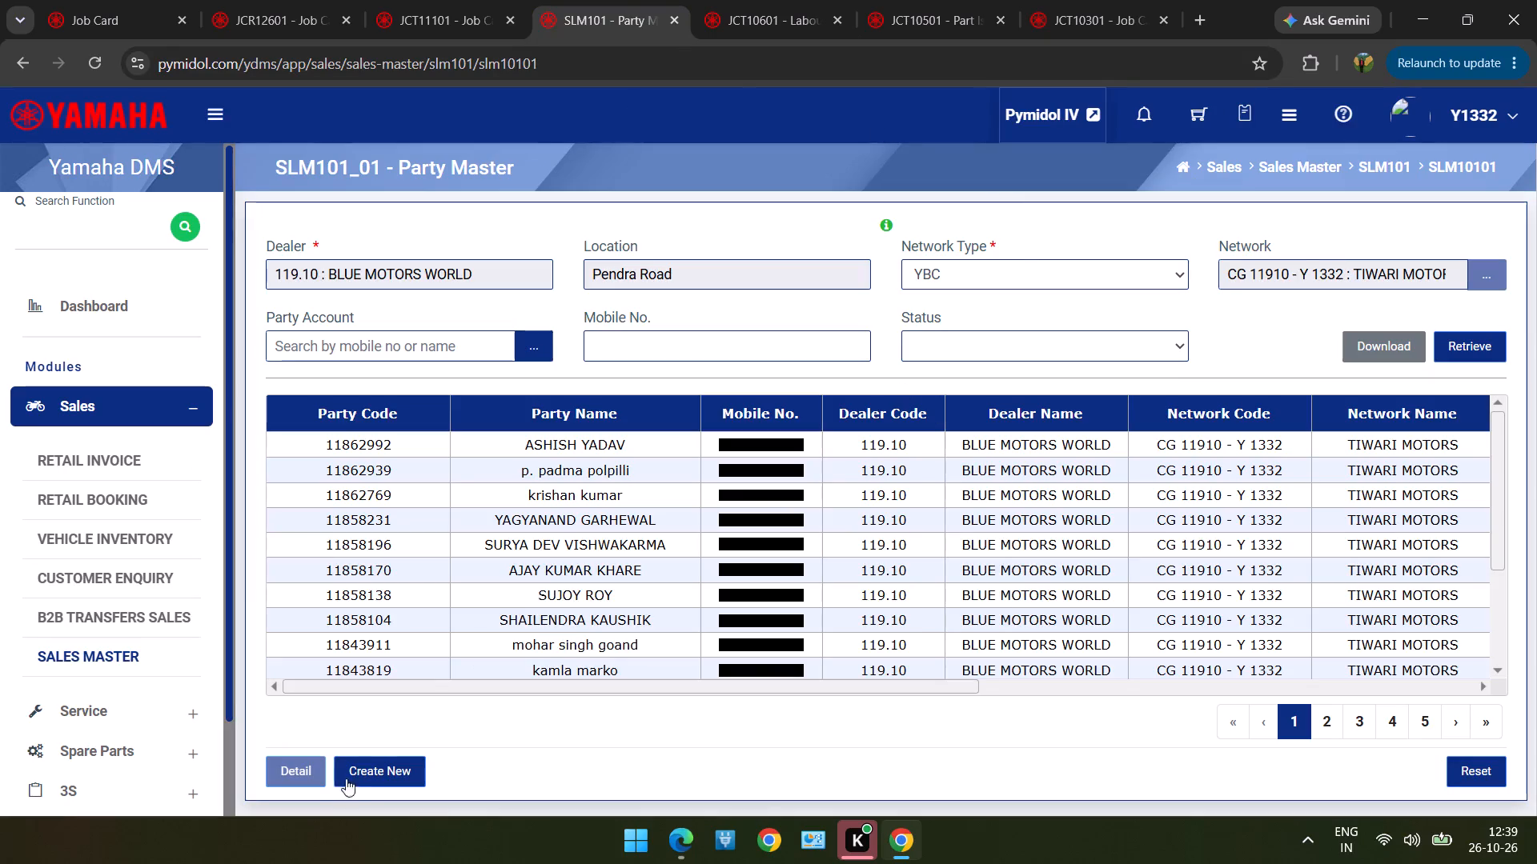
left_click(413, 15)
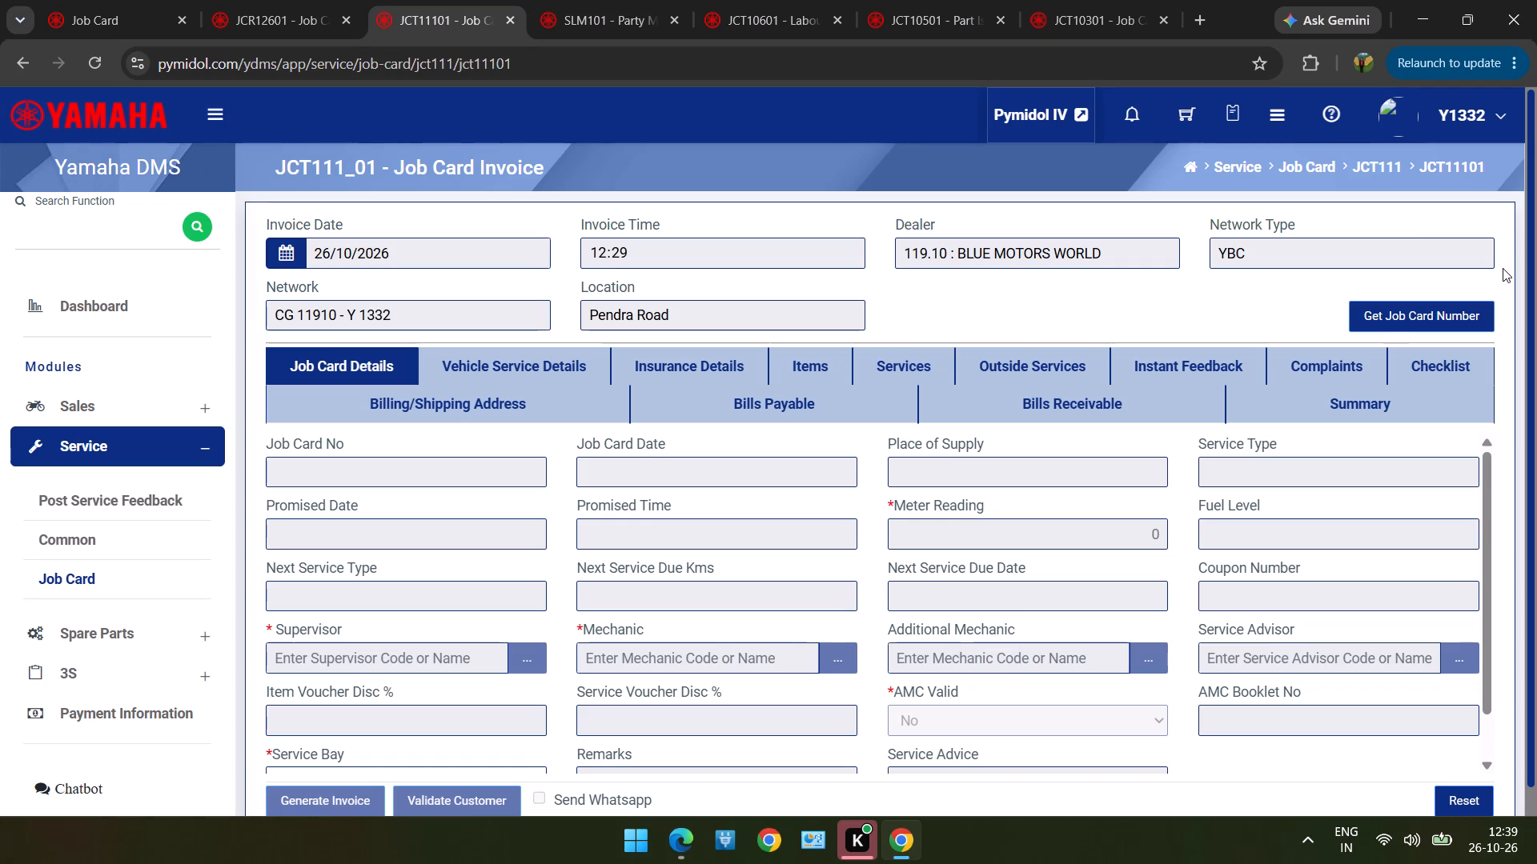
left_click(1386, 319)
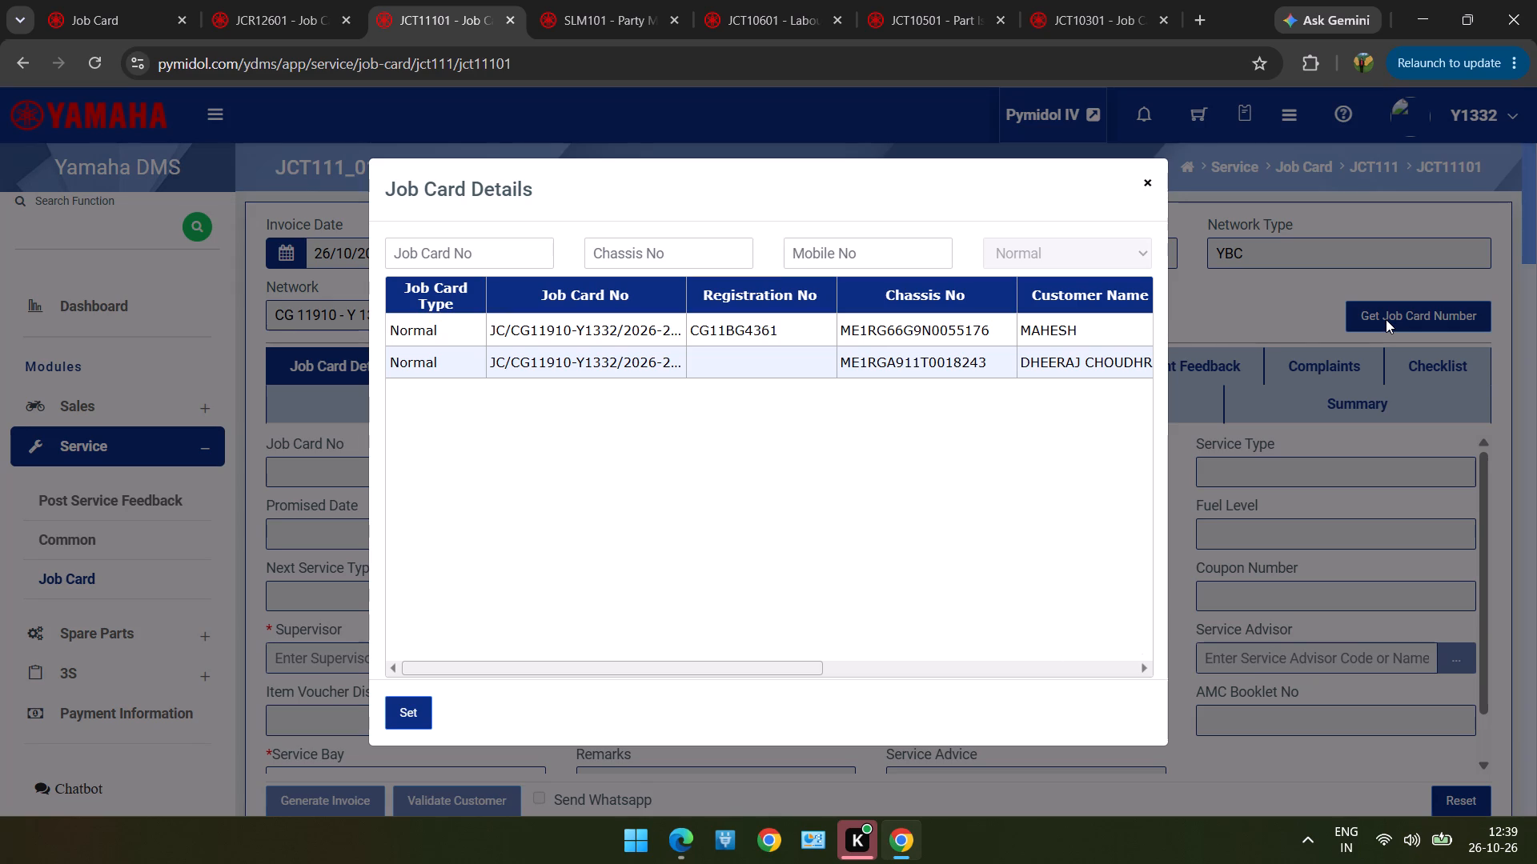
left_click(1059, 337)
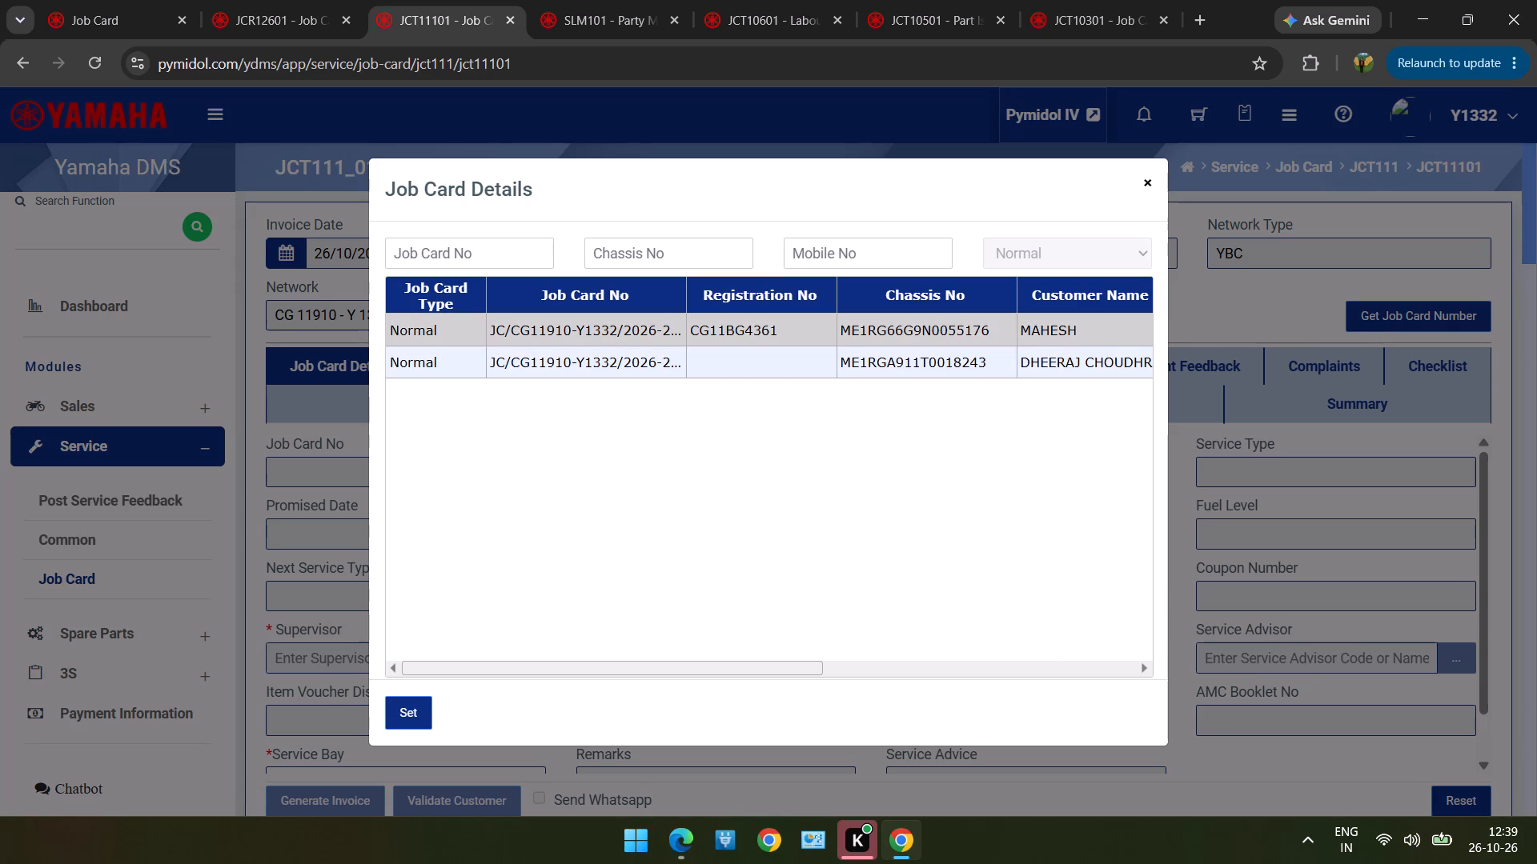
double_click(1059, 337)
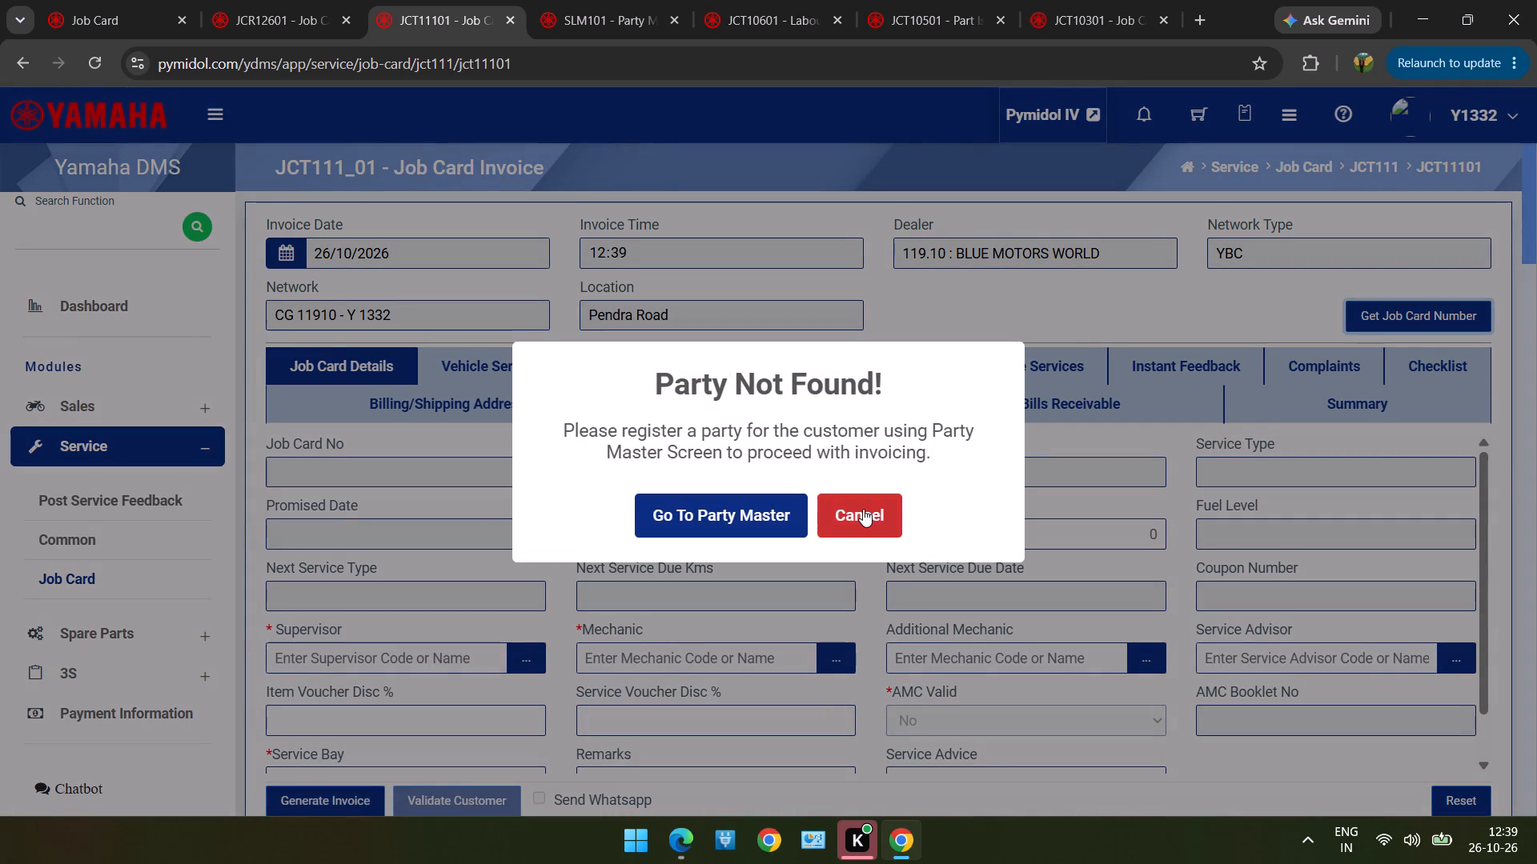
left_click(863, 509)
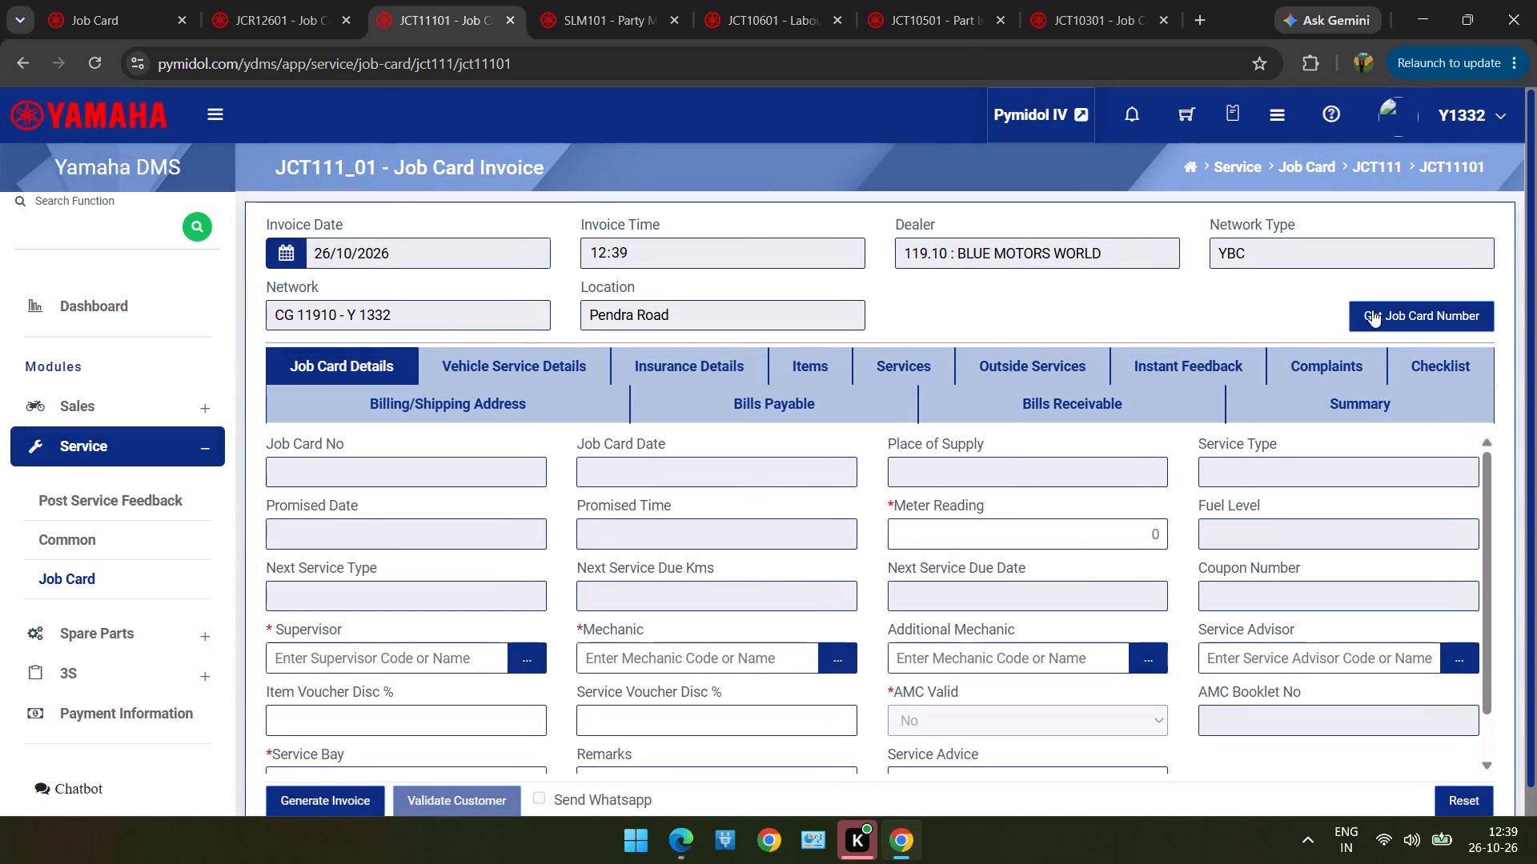
Check the customer's details in the invoice job card list, and start a new Party Master record with the customer's name as Party Name.
left_click(1372, 310)
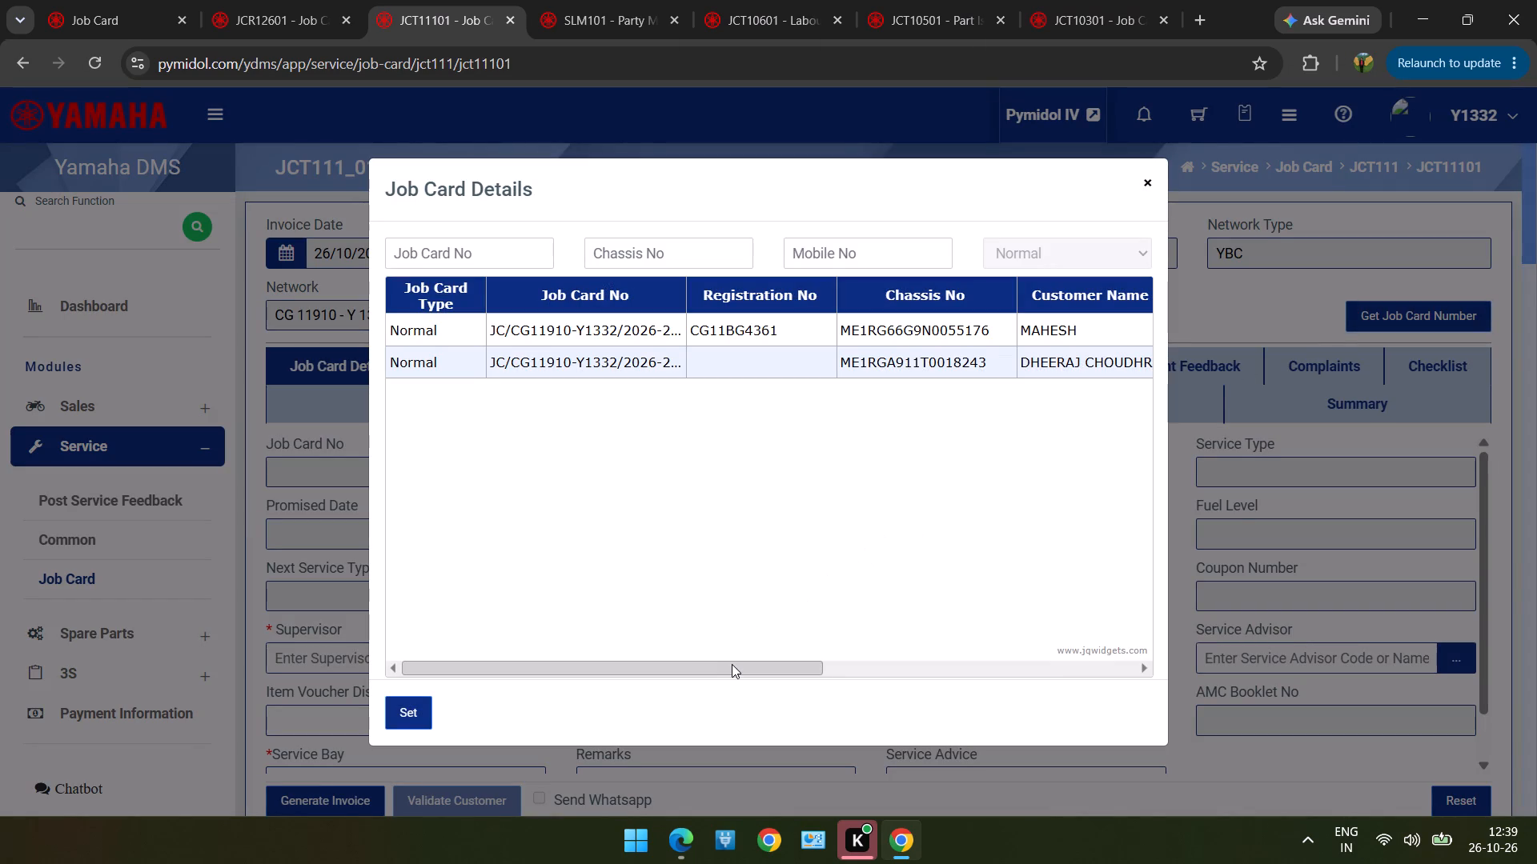
scroll(711, 591, "right", 2)
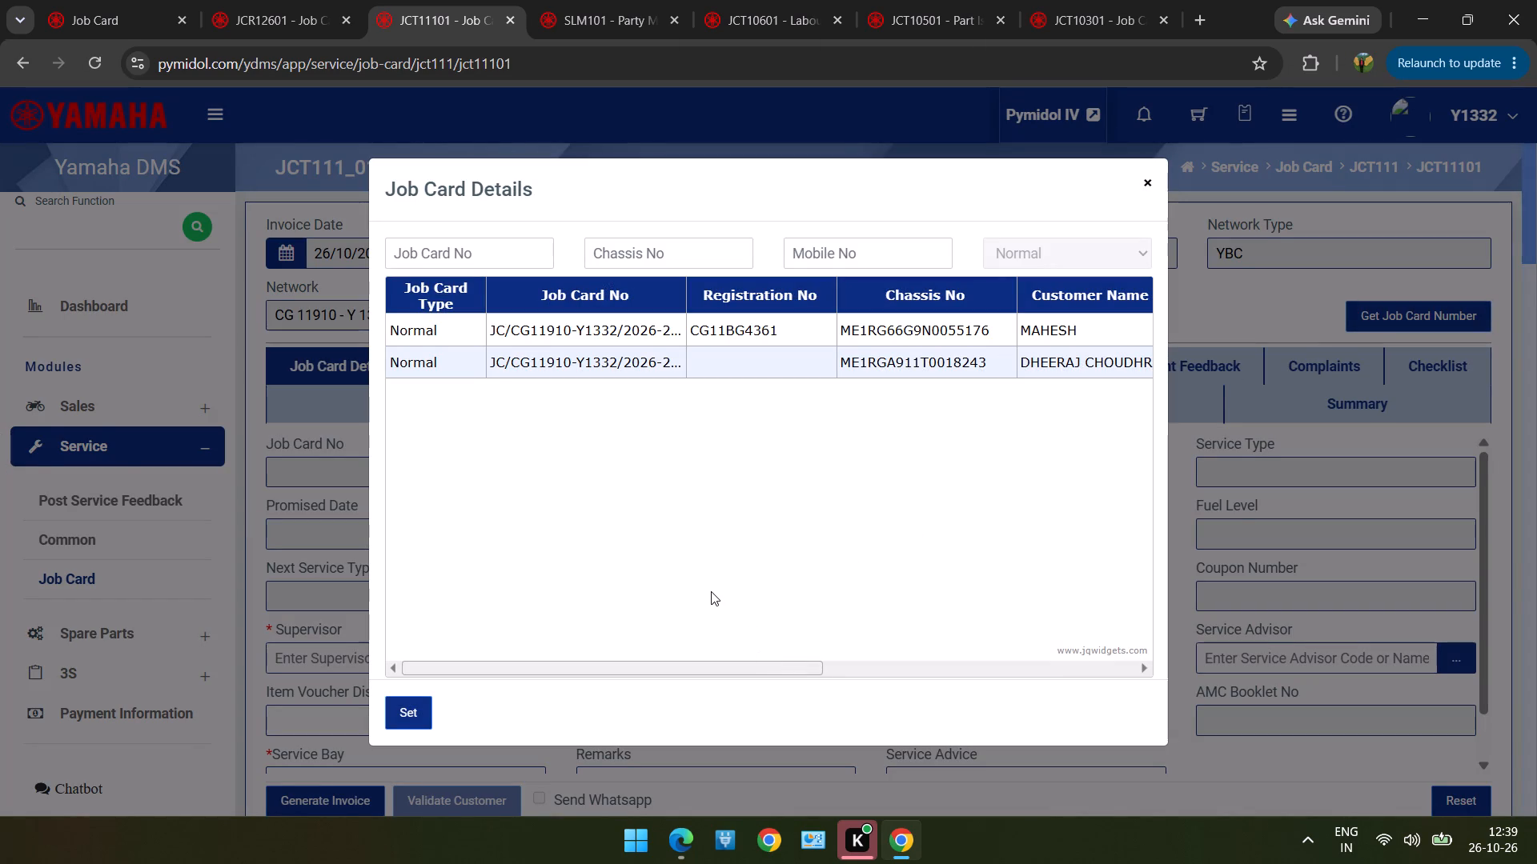
scroll(711, 591, "left", 1)
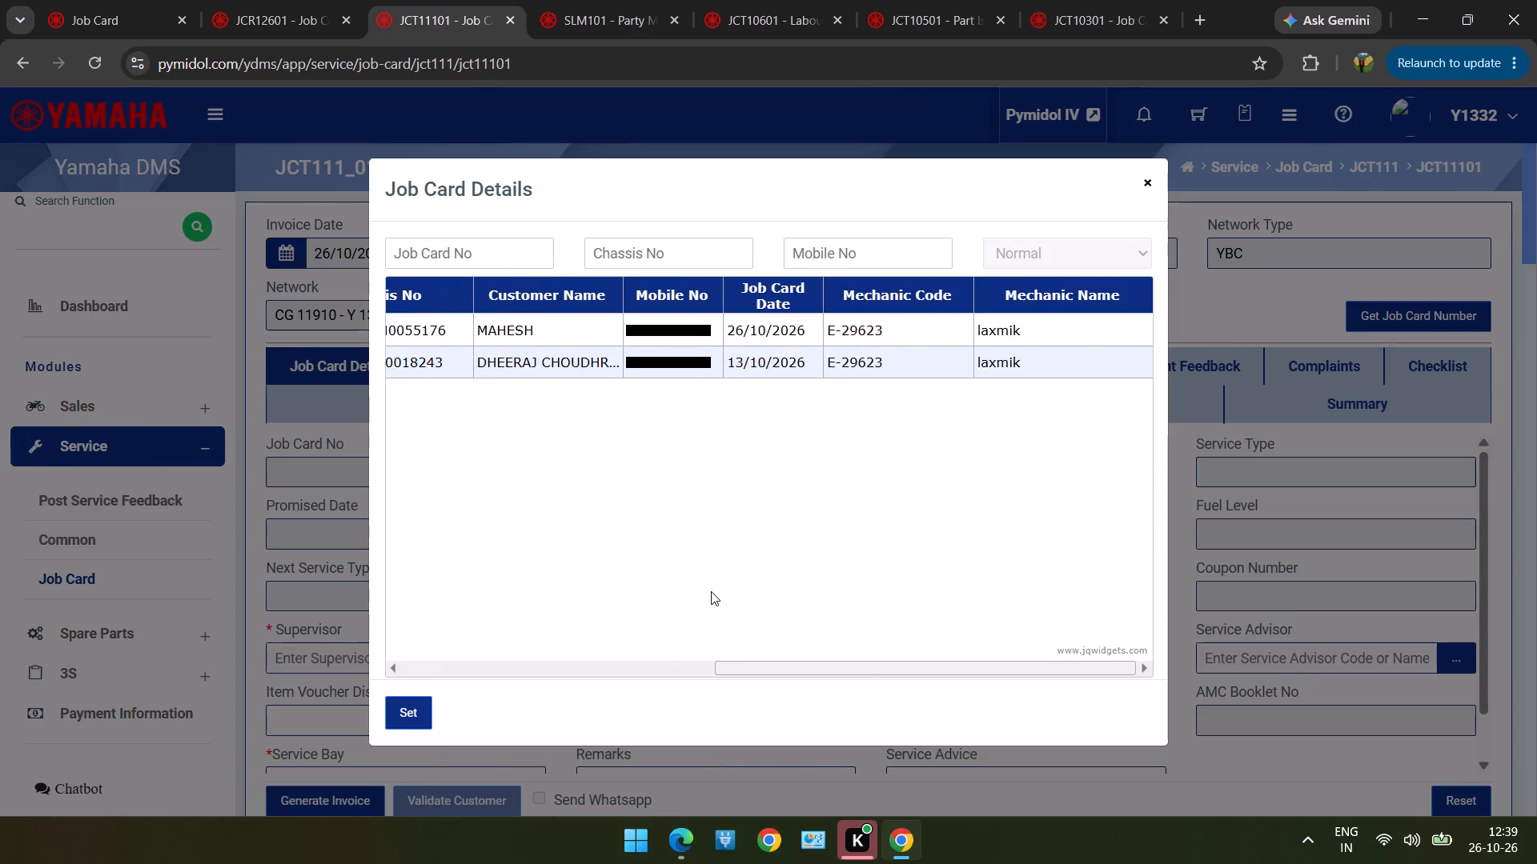
scroll(711, 591, "left", 2)
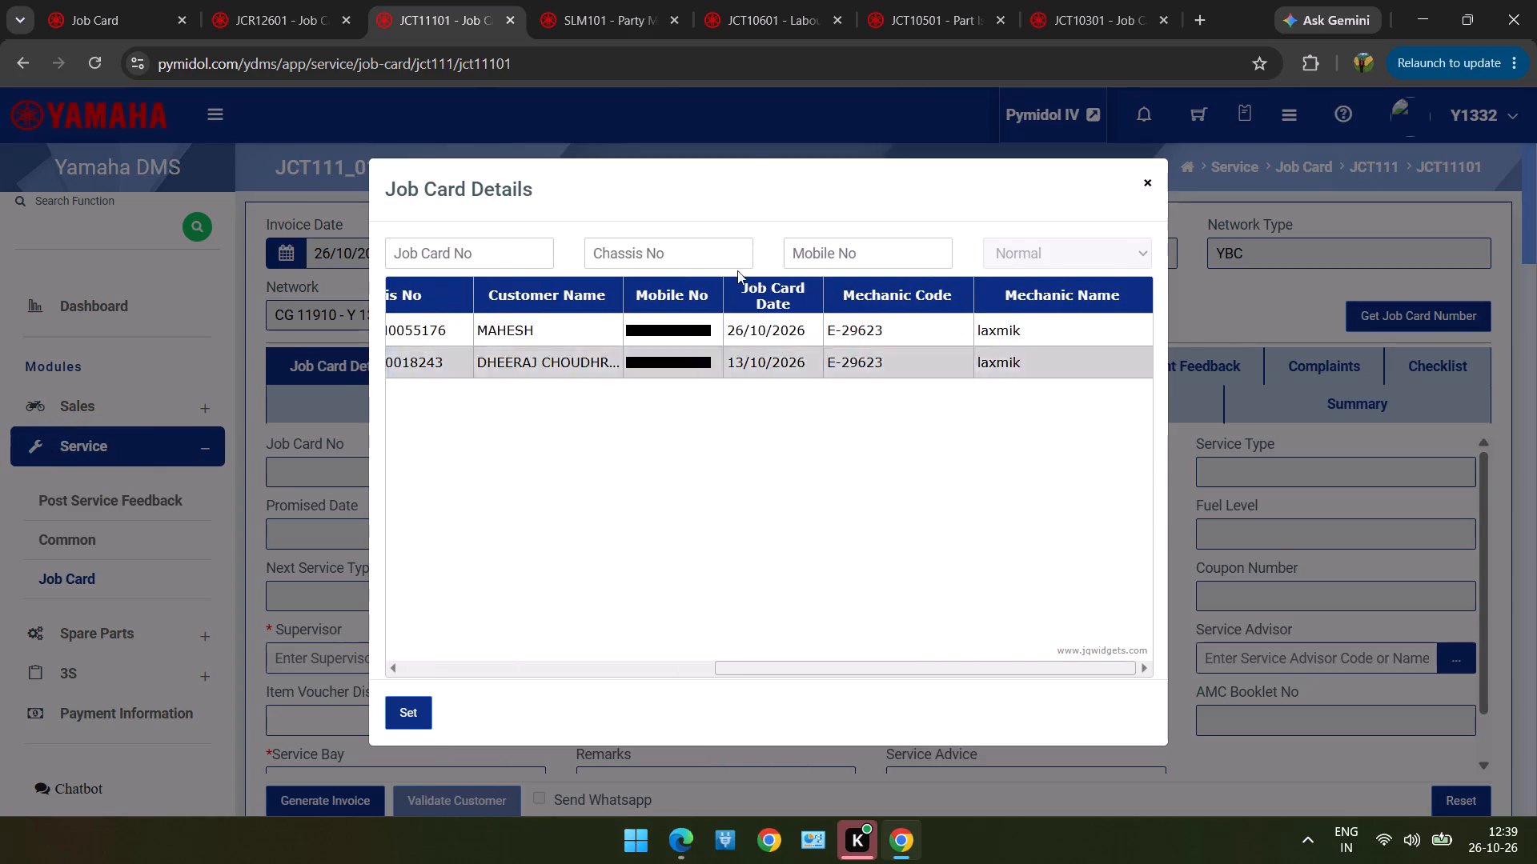
double_click(624, 23)
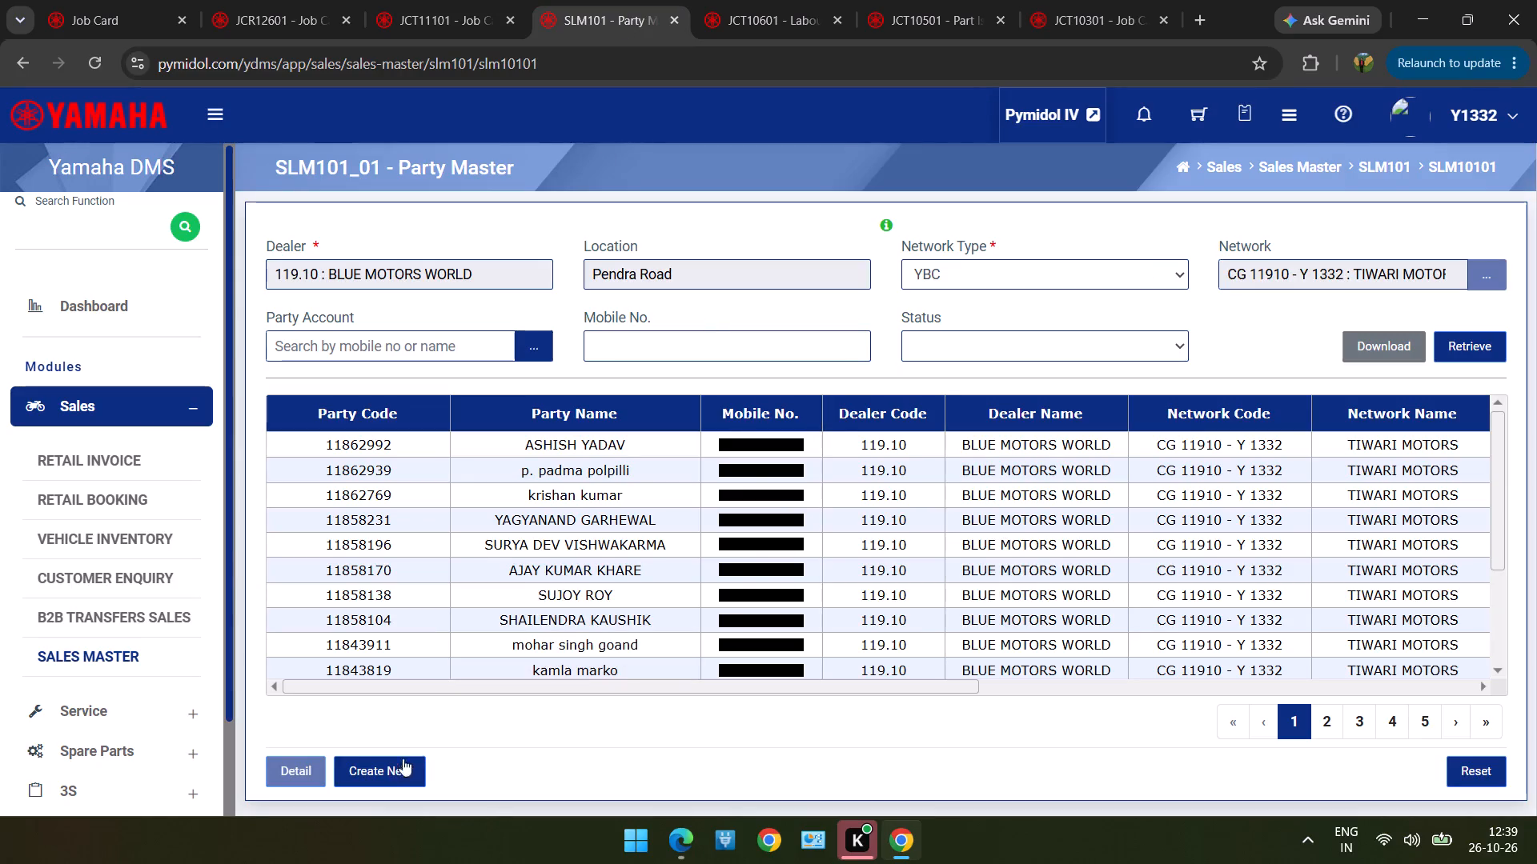
left_click(389, 776)
left_click(430, 340)
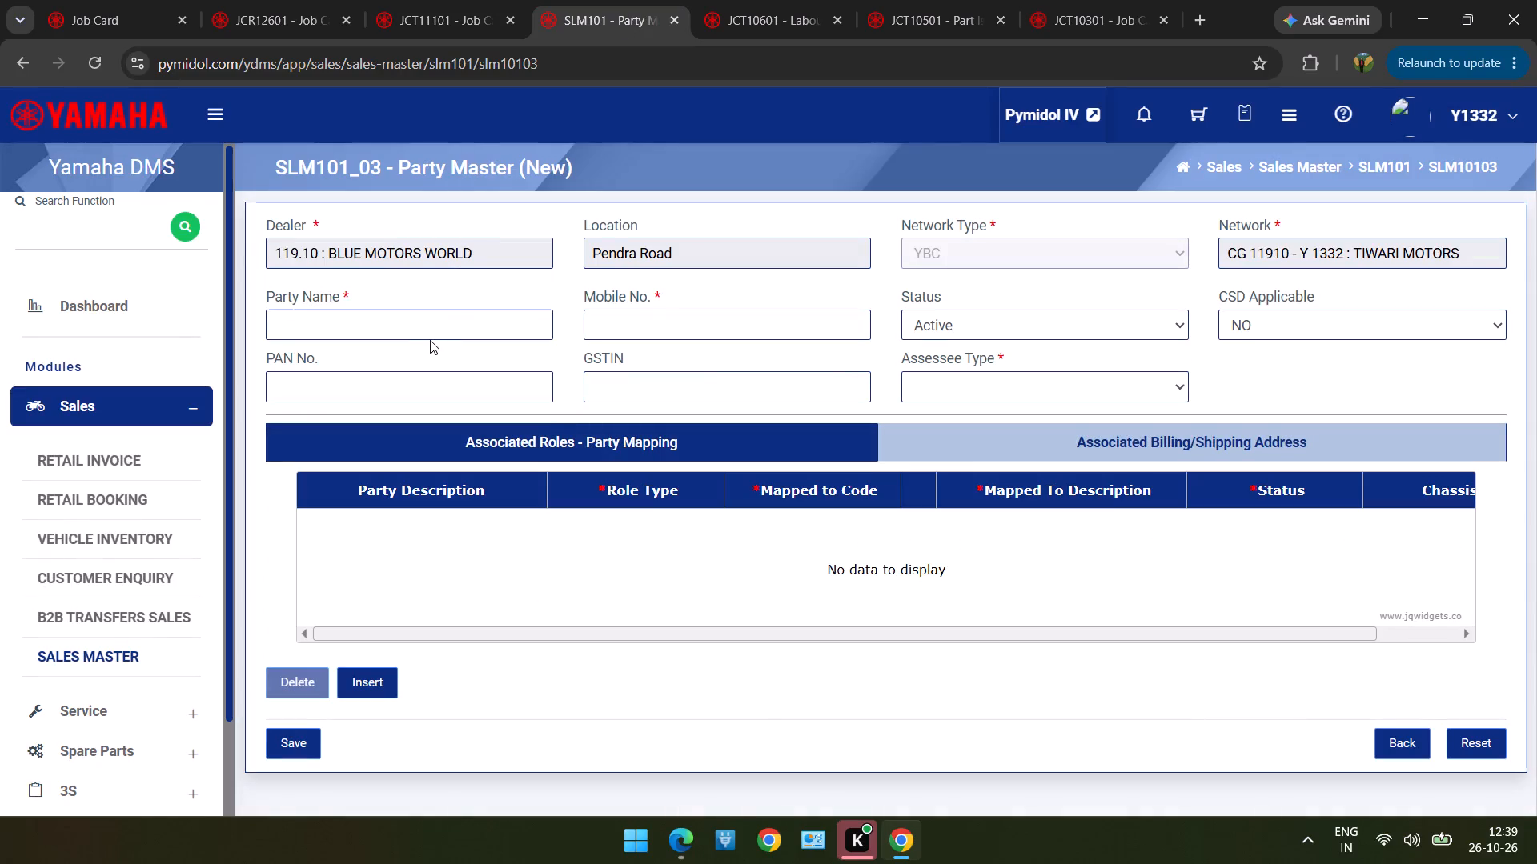
left_click(428, 324)
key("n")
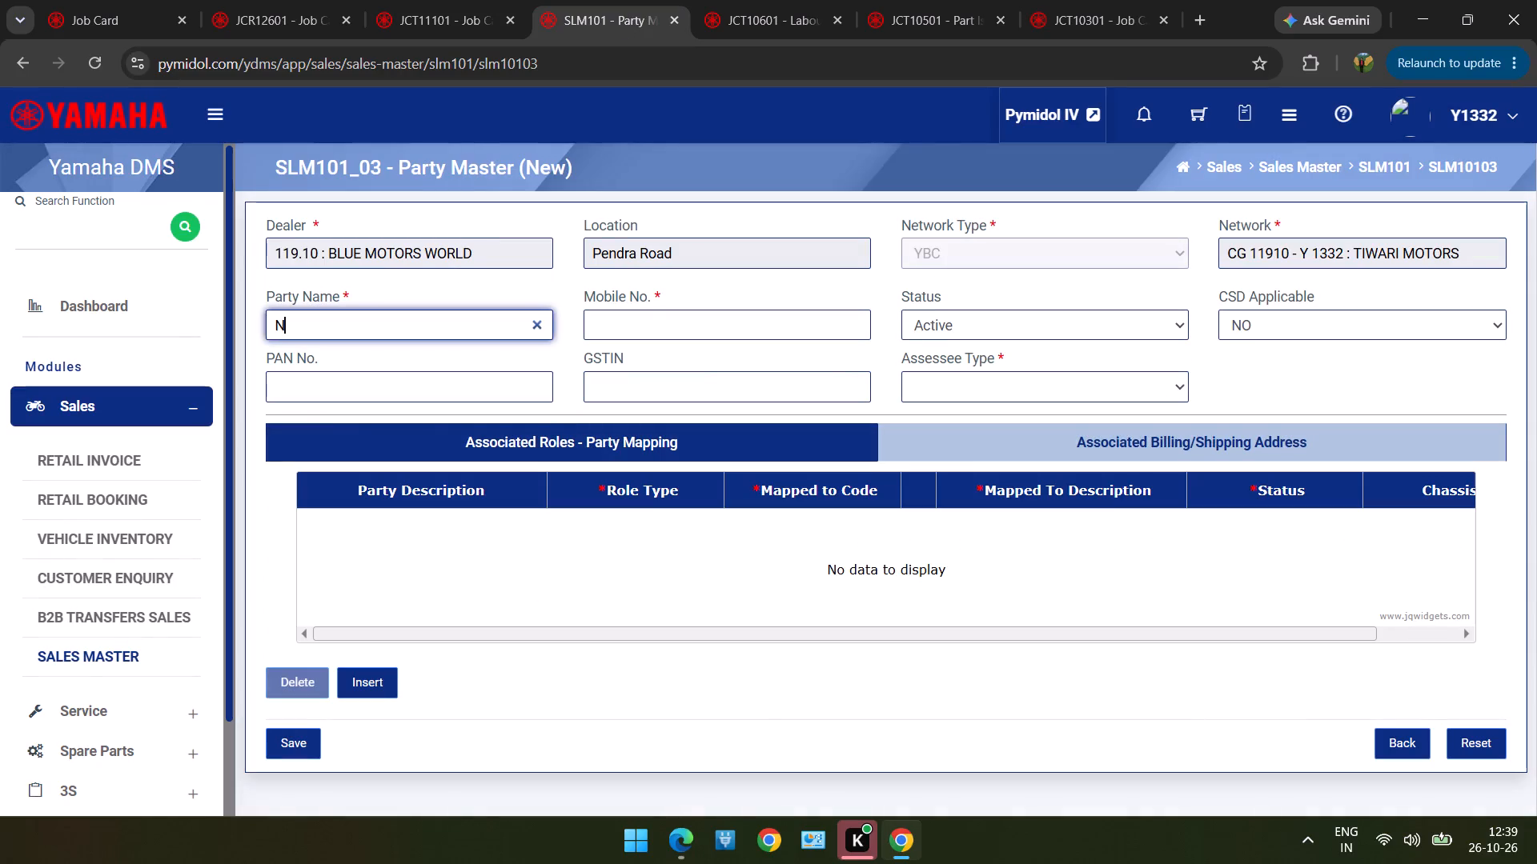
key("BackSpace")
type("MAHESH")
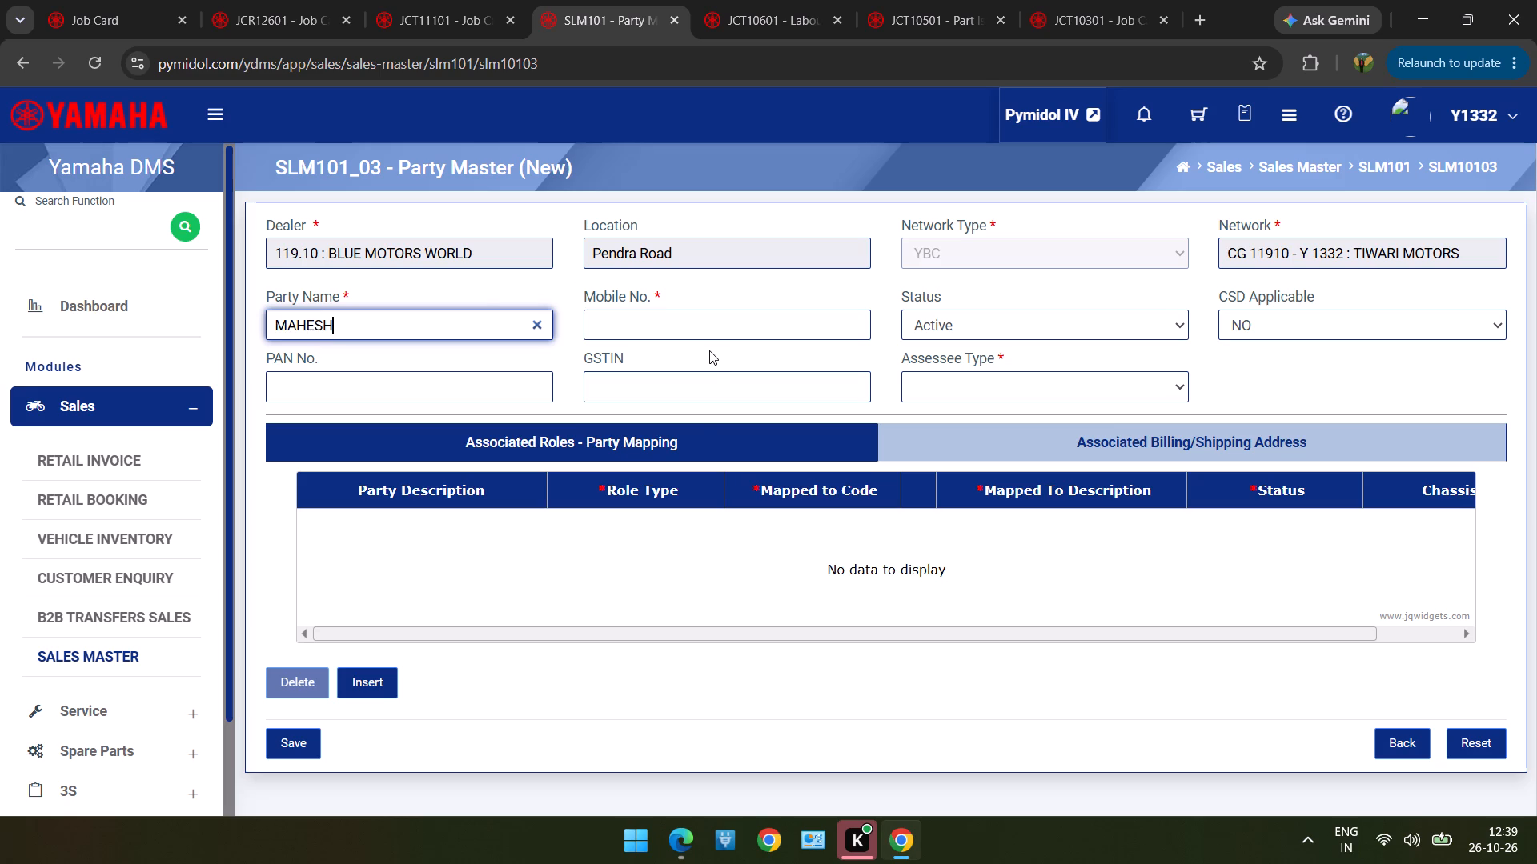
Enter the customer's mobile number from the invoice job card list as the new party's Mobile No., and copy it.
left_click(709, 331)
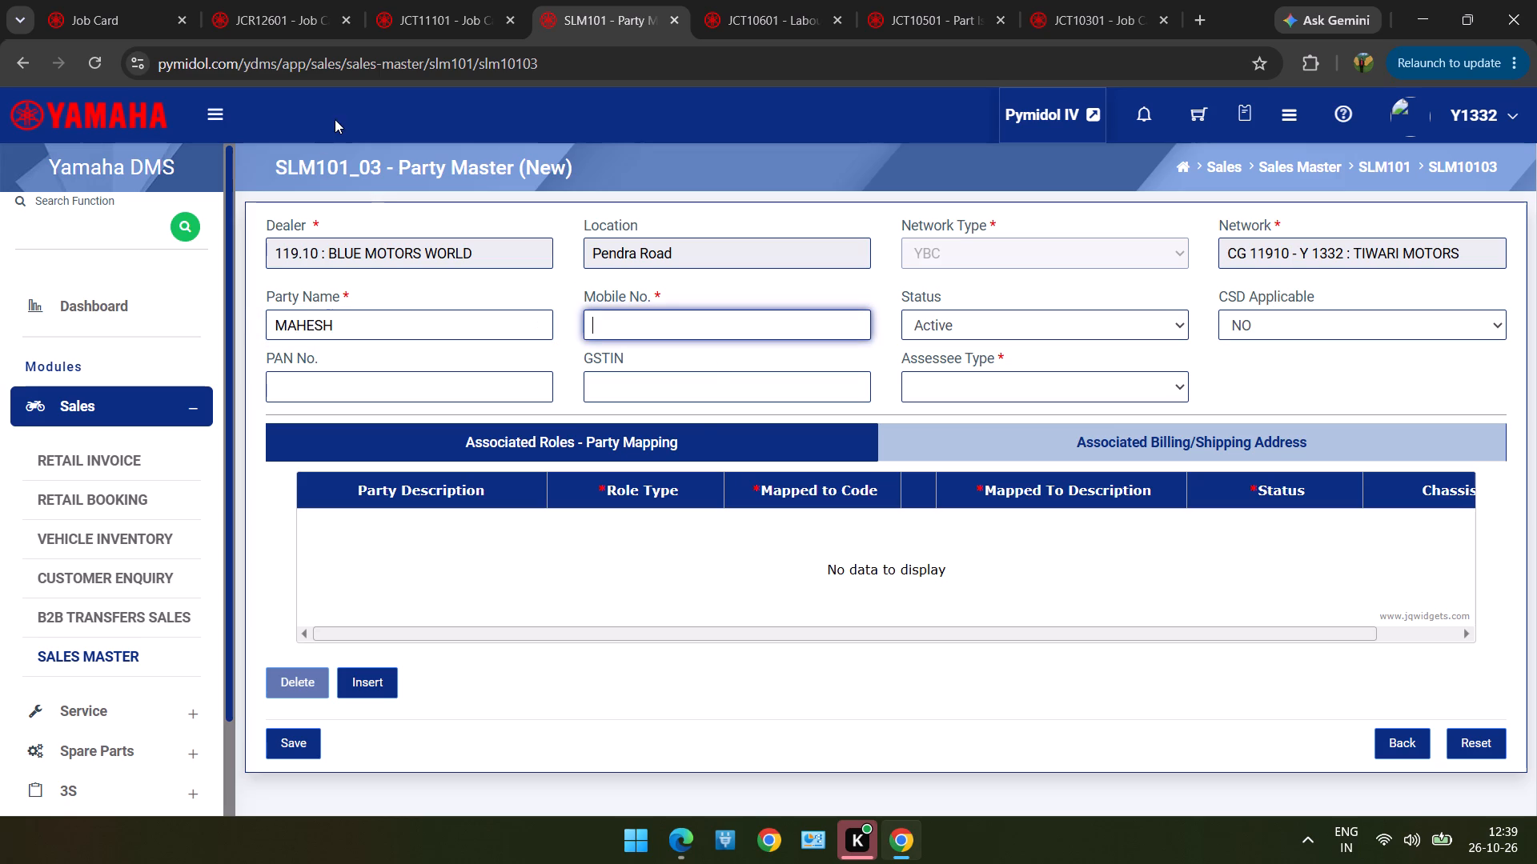
left_click(405, 25)
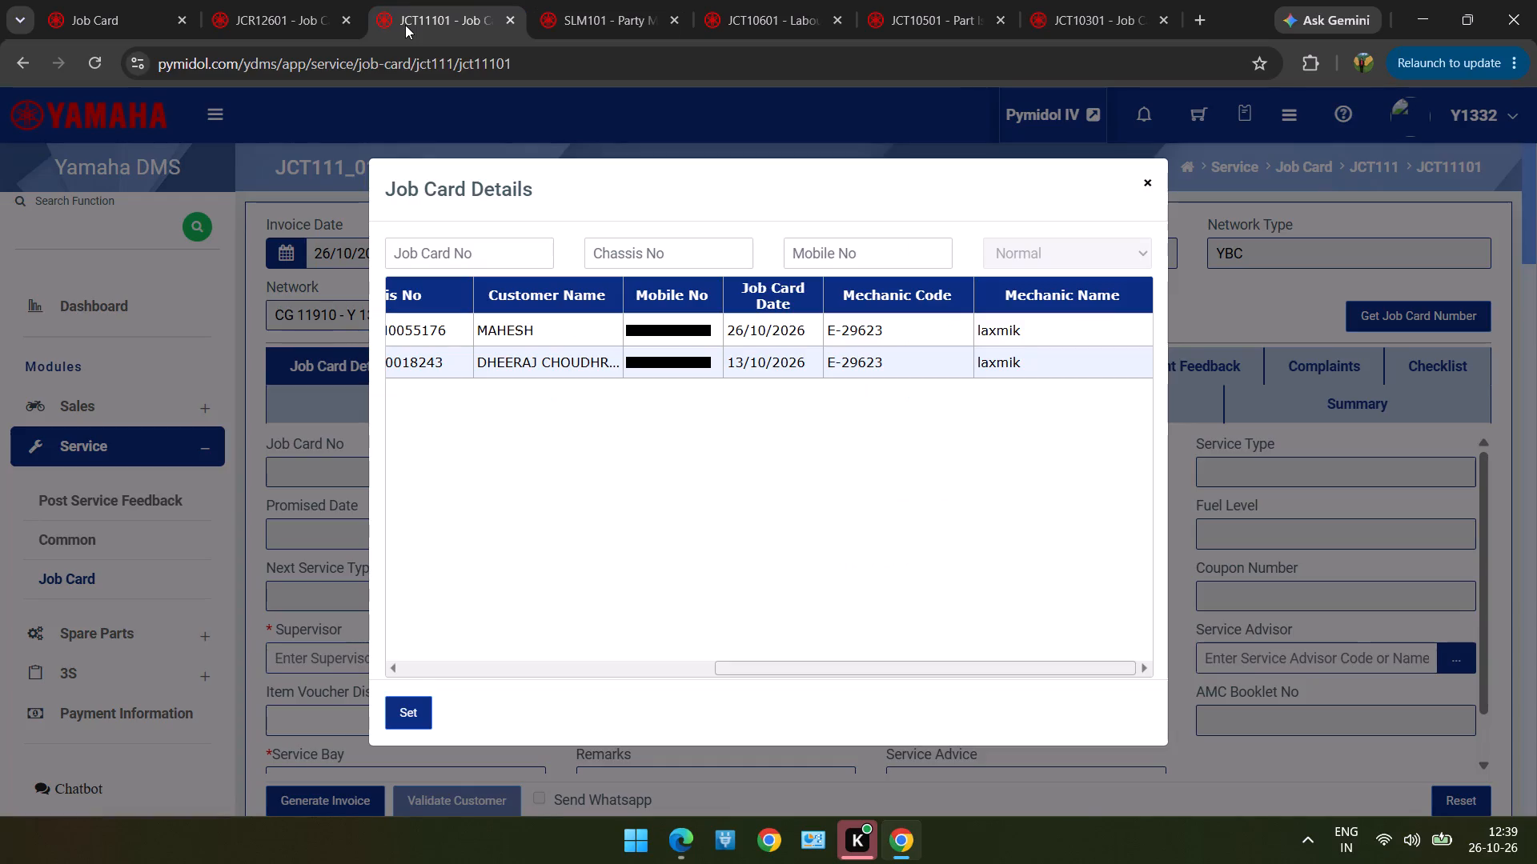
left_click(575, 14)
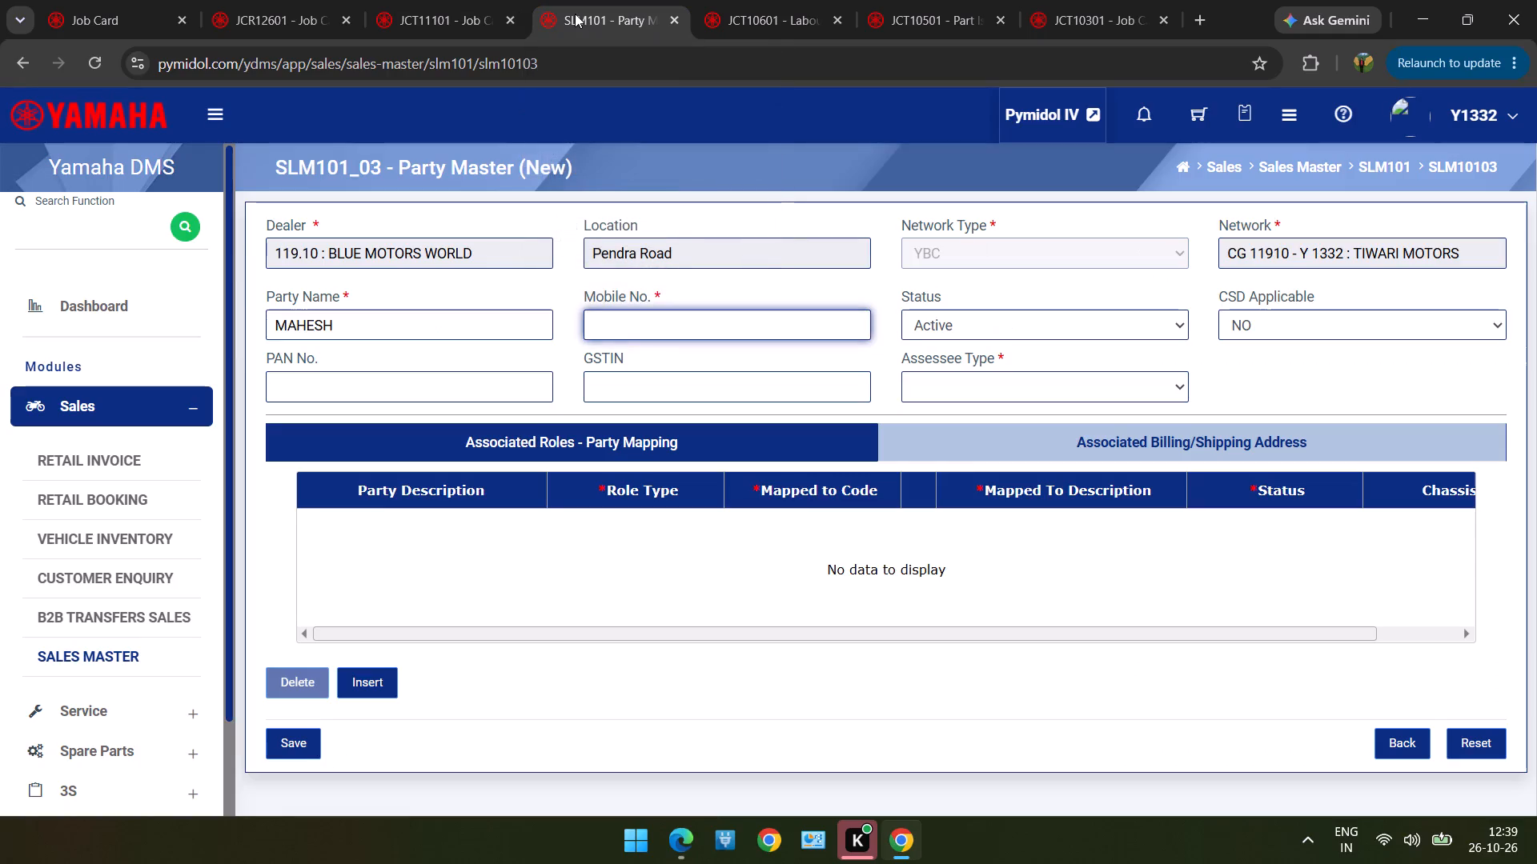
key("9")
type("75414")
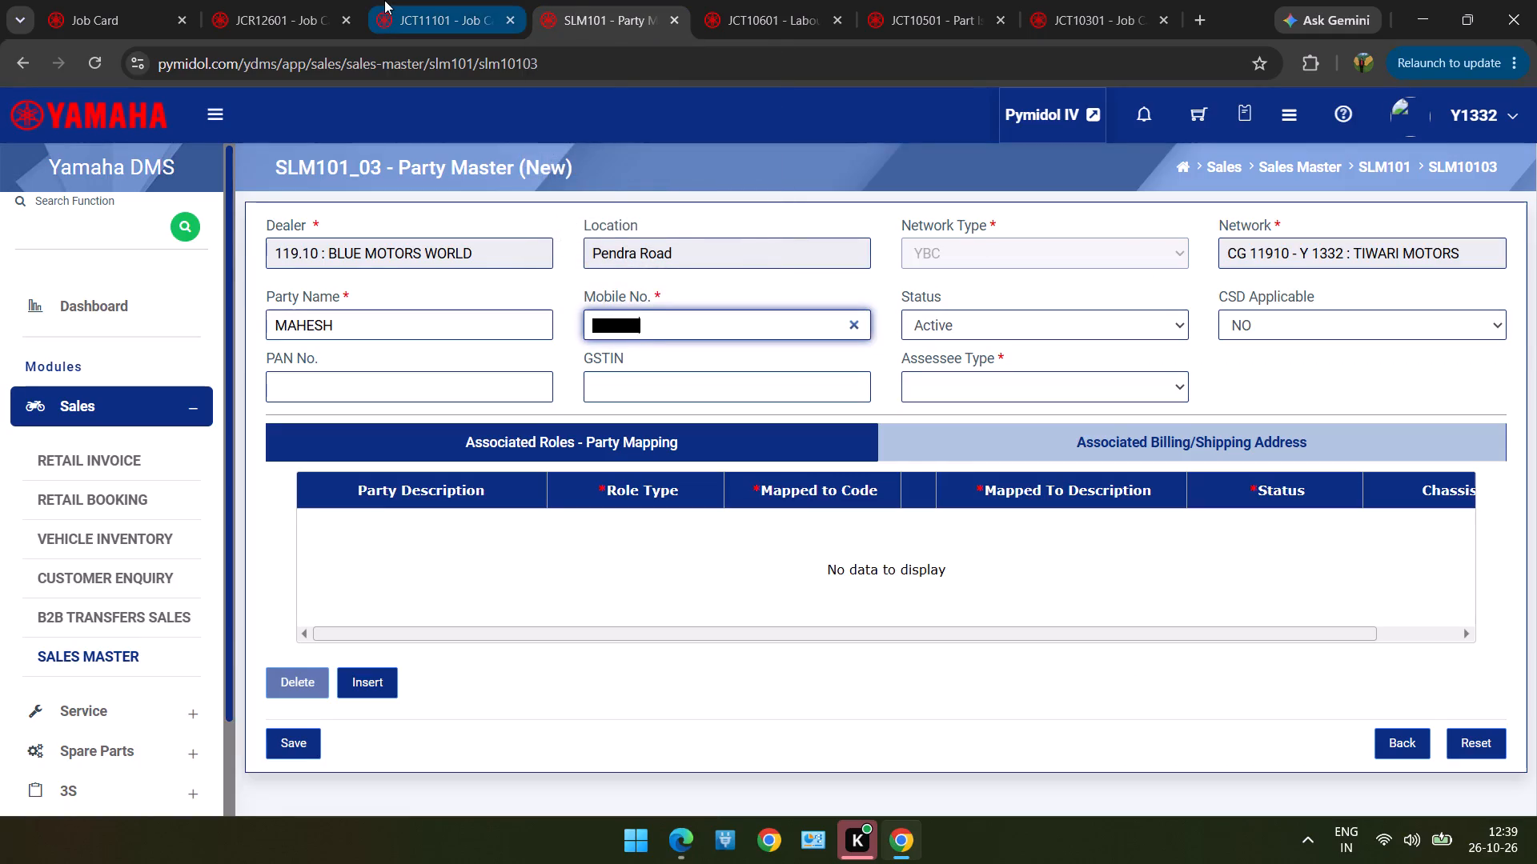
left_click(400, 2)
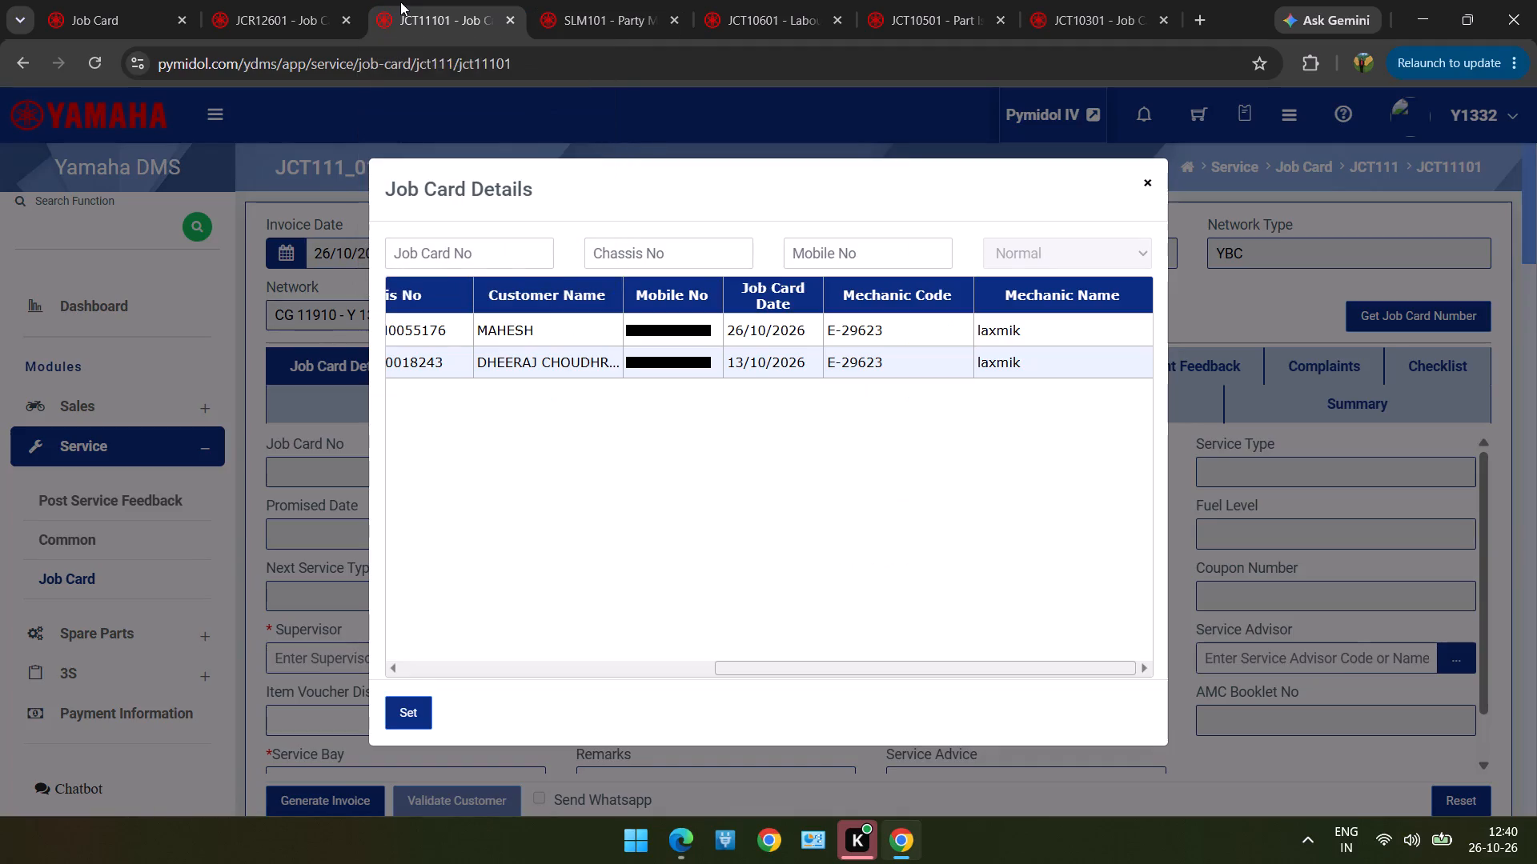
left_click(584, 1)
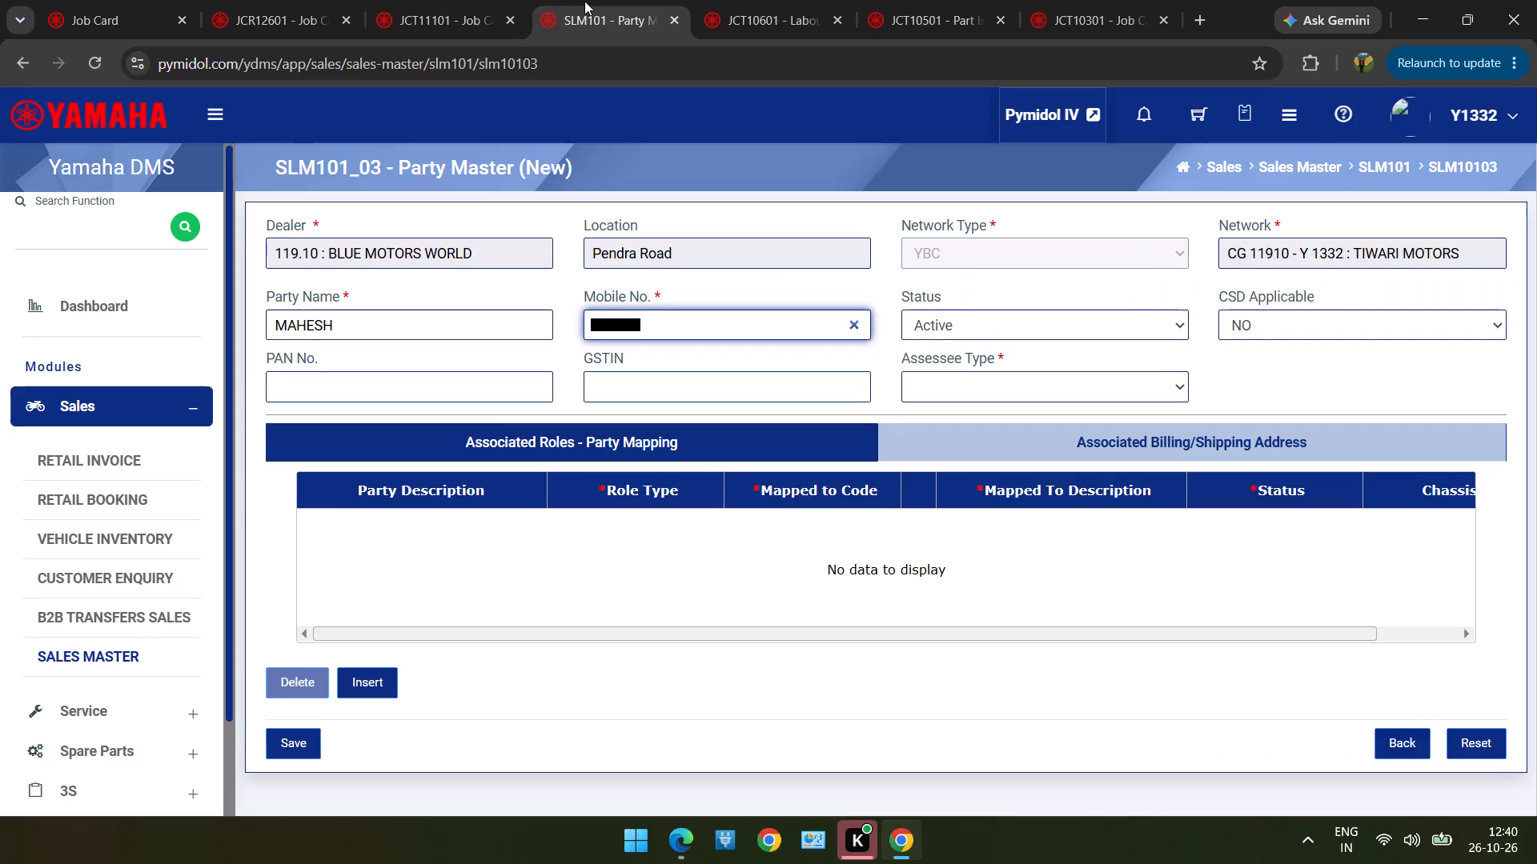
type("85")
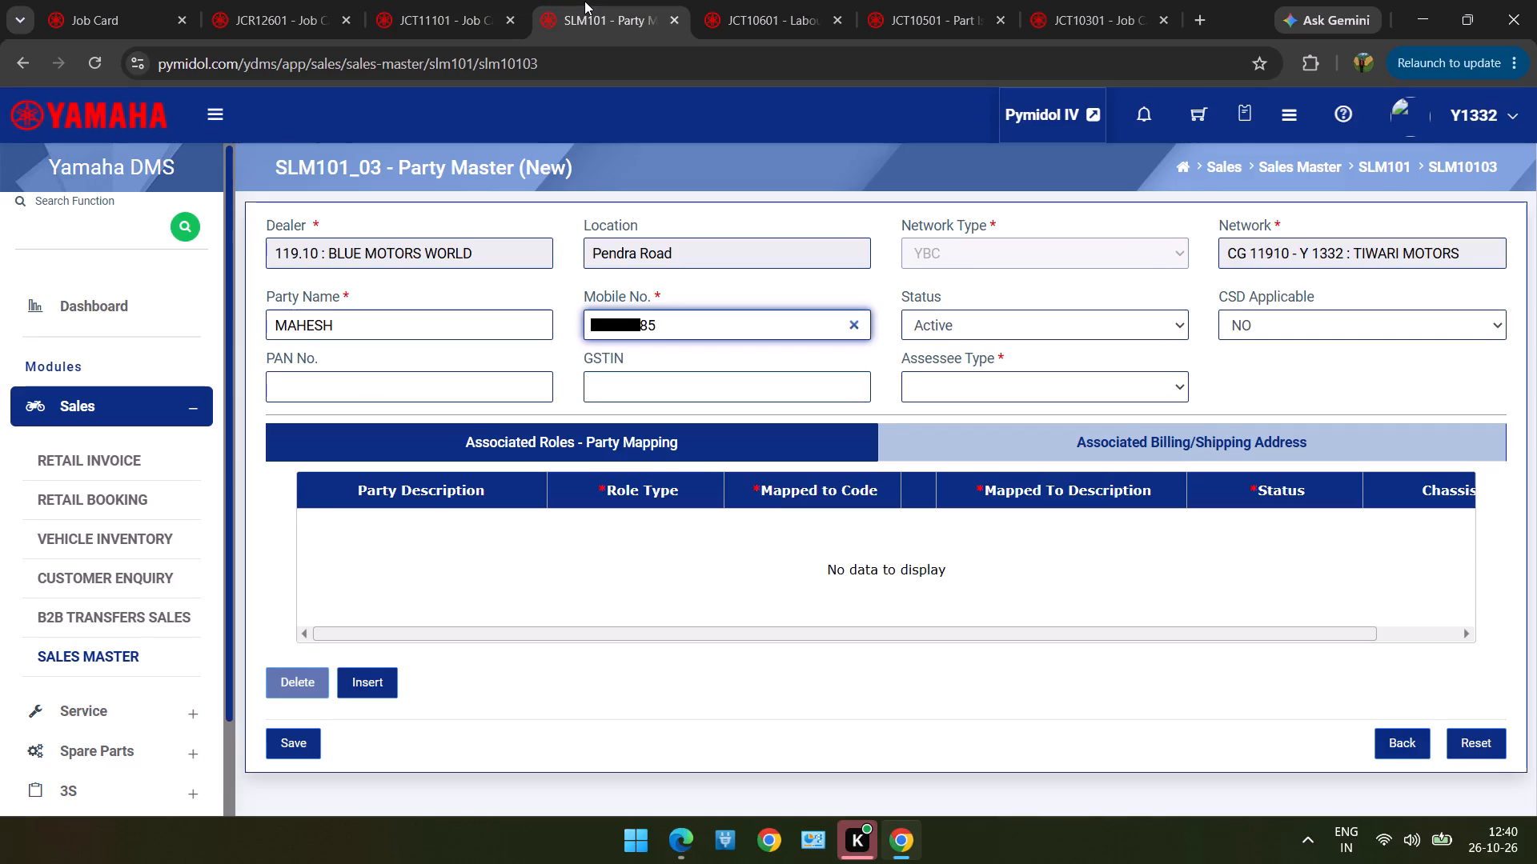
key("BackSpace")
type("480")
left_click_drag(712, 340, 712, 332)
double_click(712, 332)
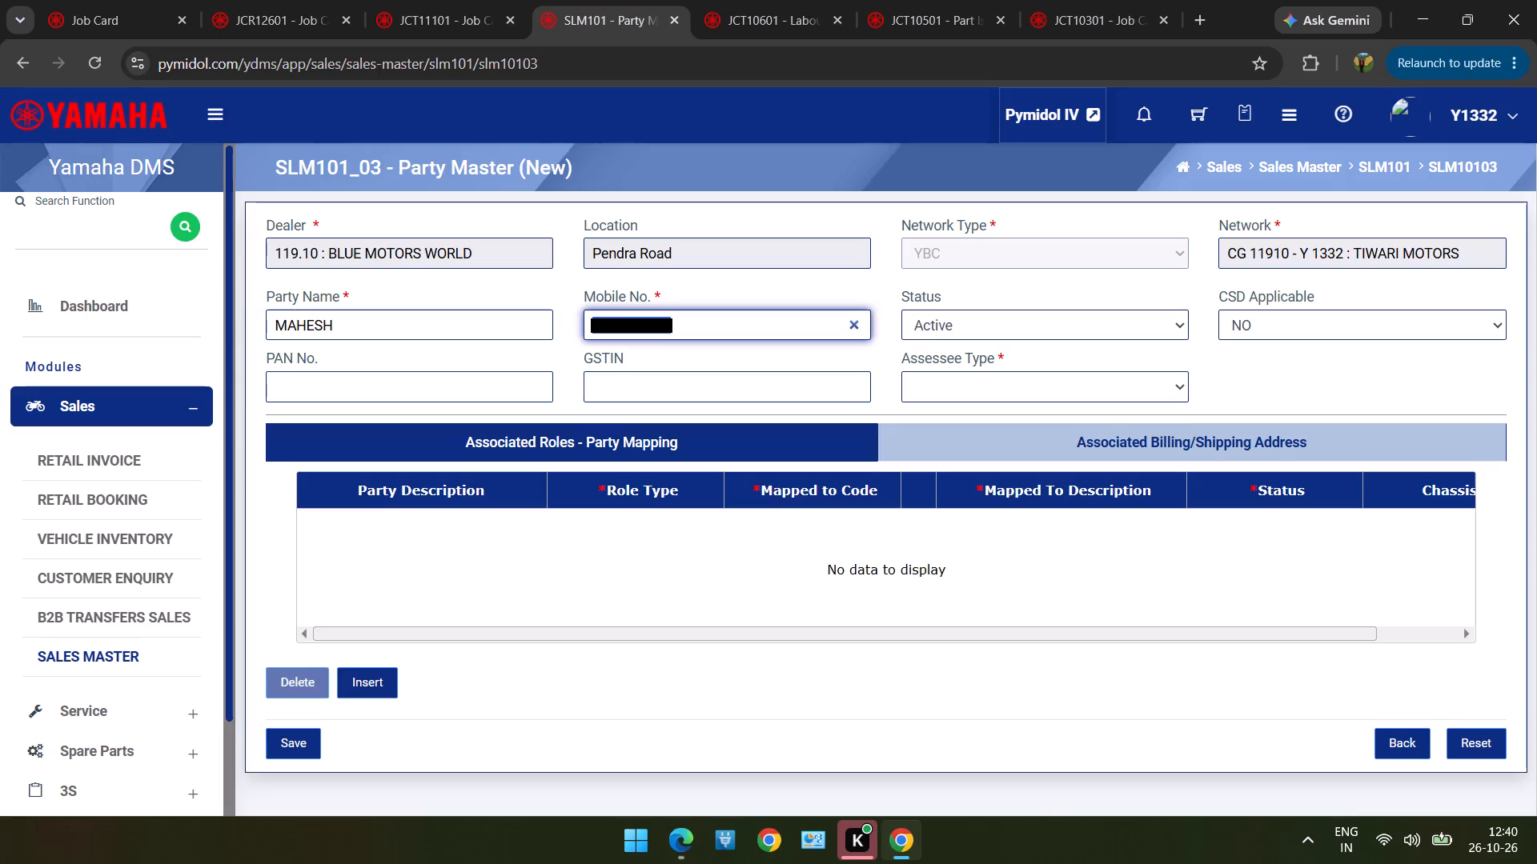
key("ctrl+c")
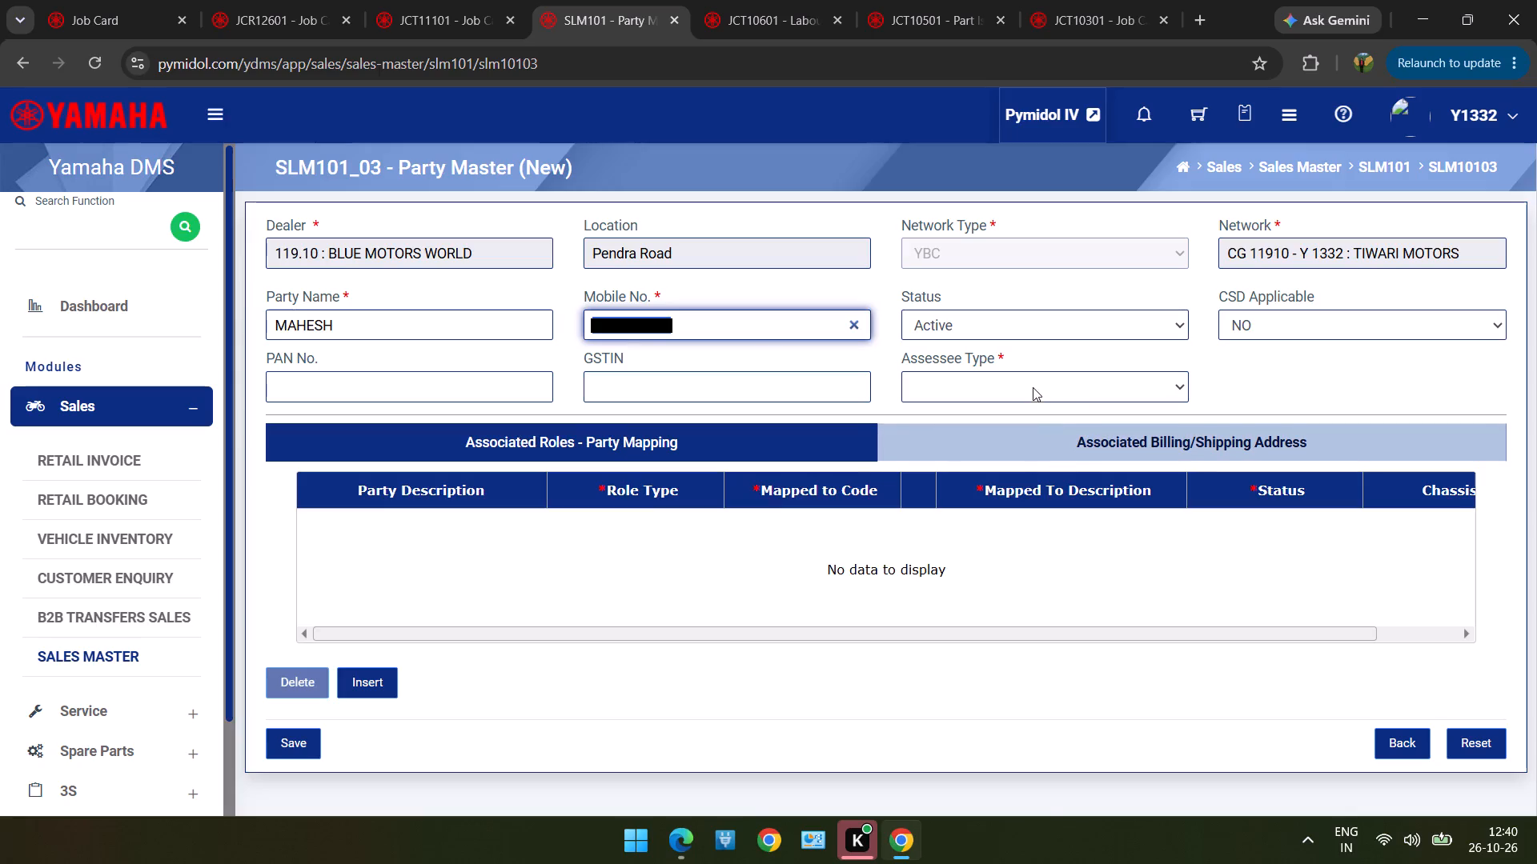
Set the new party's Assessee Type to Unregistered.
left_click(1032, 385)
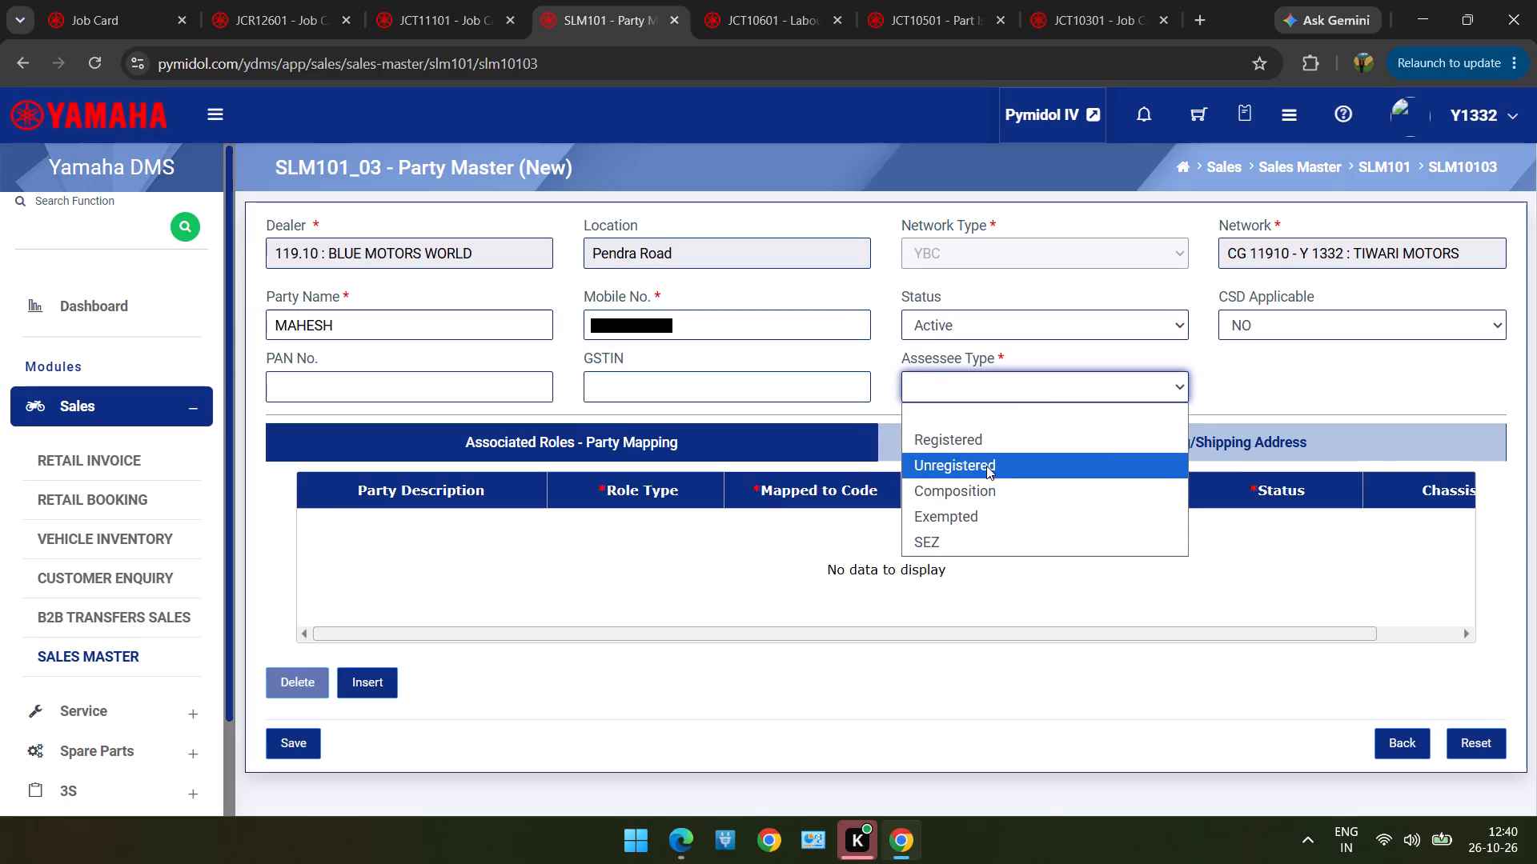
left_click(986, 466)
left_click(383, 674)
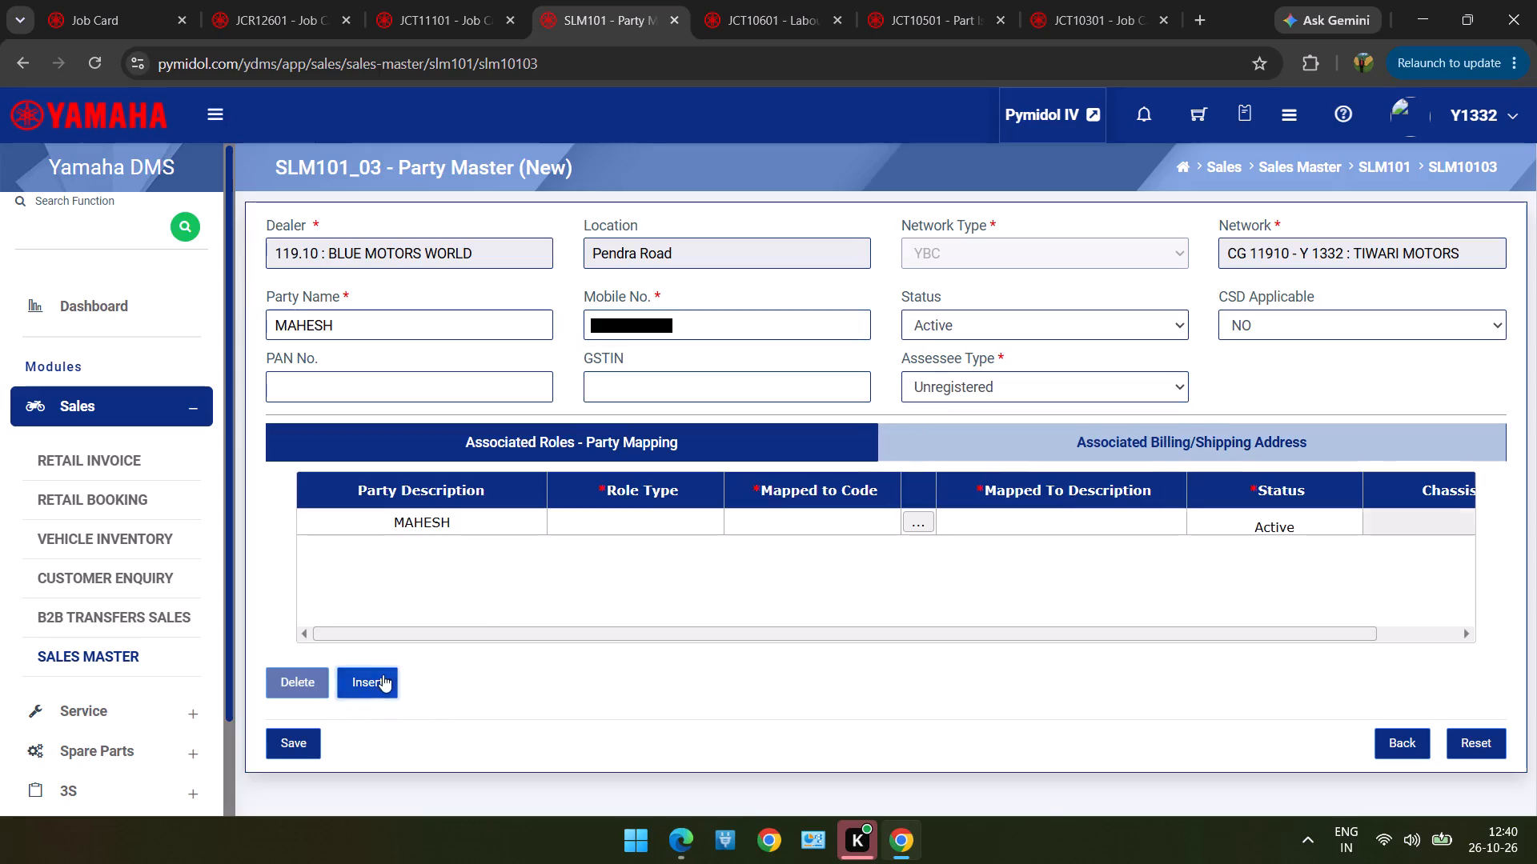
double_click(695, 522)
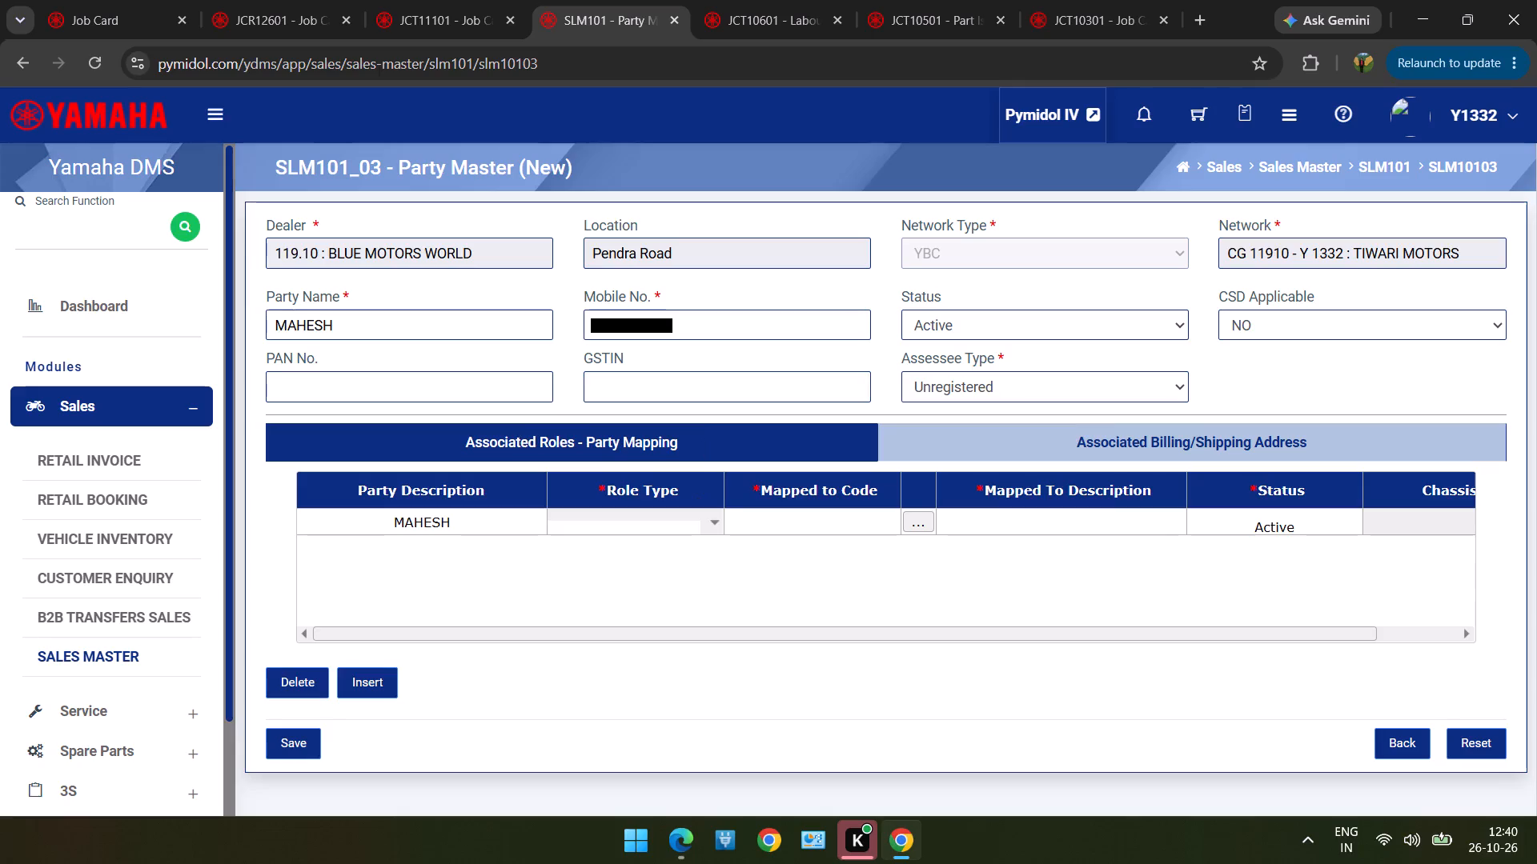
double_click(705, 530)
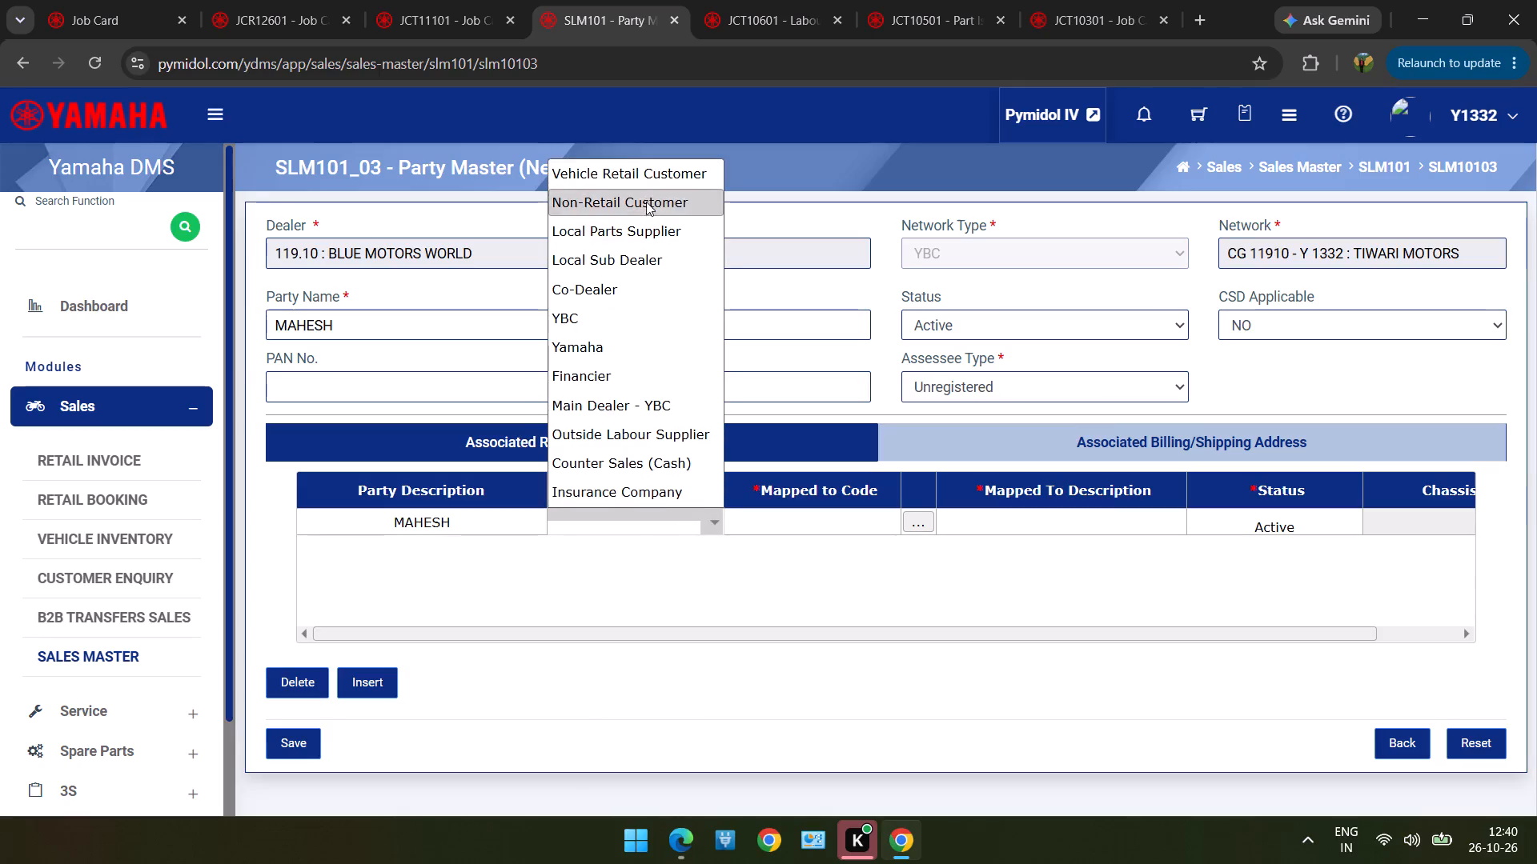
left_click(647, 178)
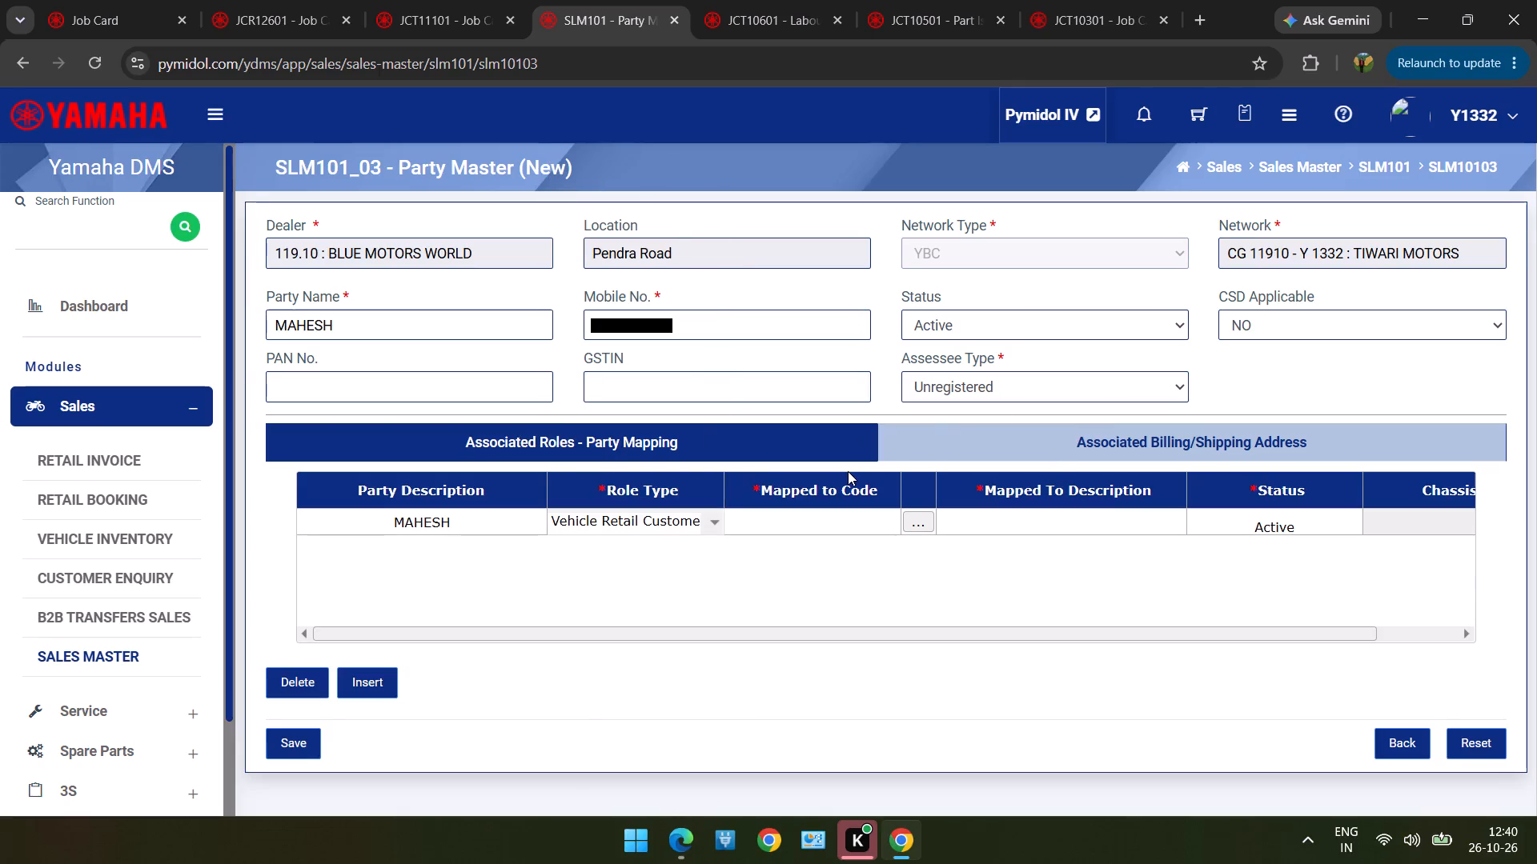
left_click(922, 518)
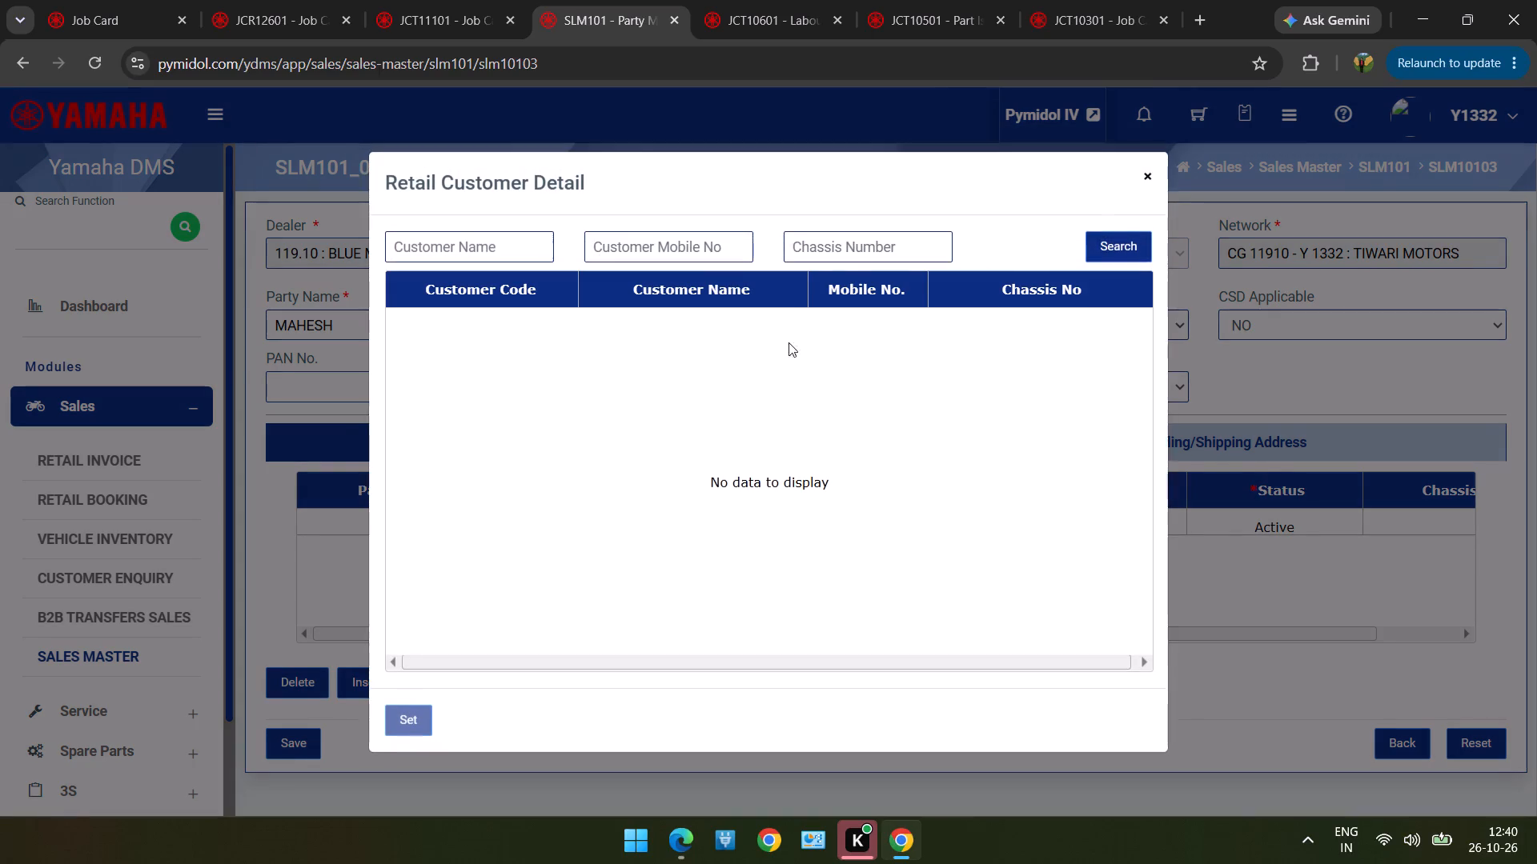
left_click(696, 255)
key("ctrl+v")
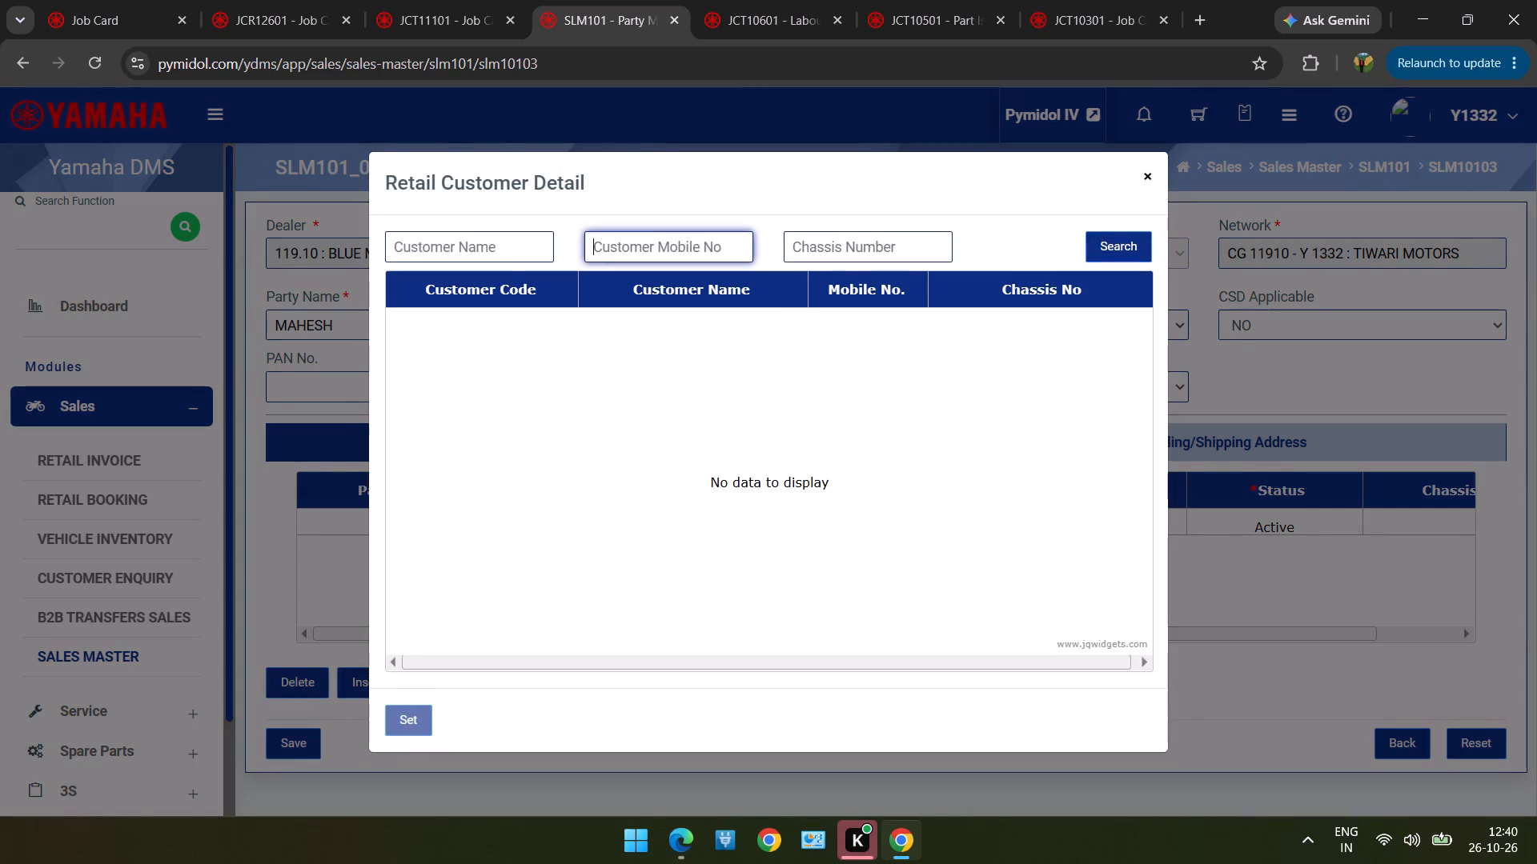
left_click(1130, 245)
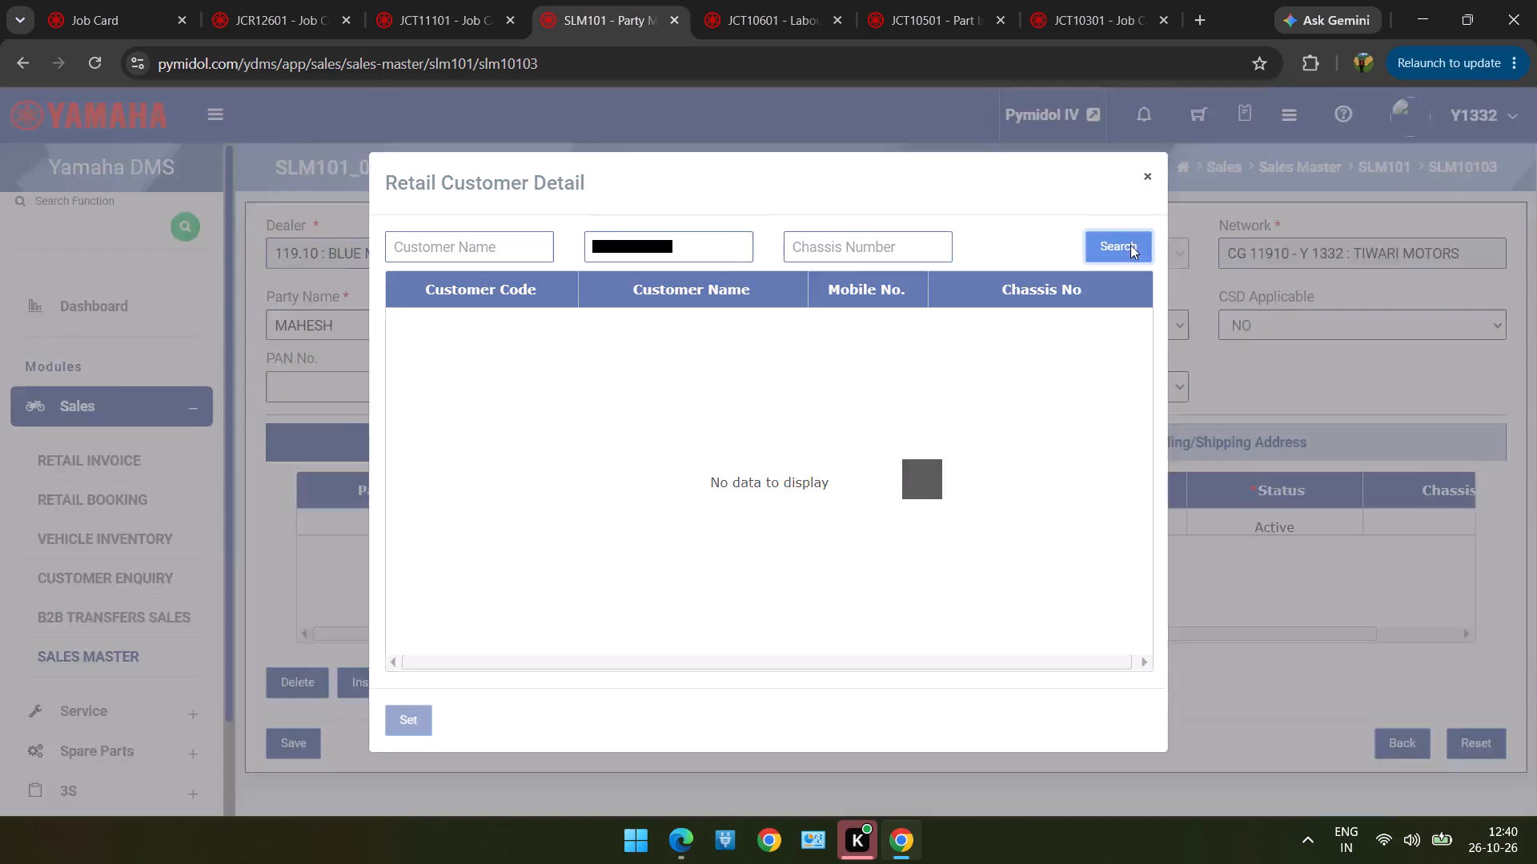
double_click(765, 326)
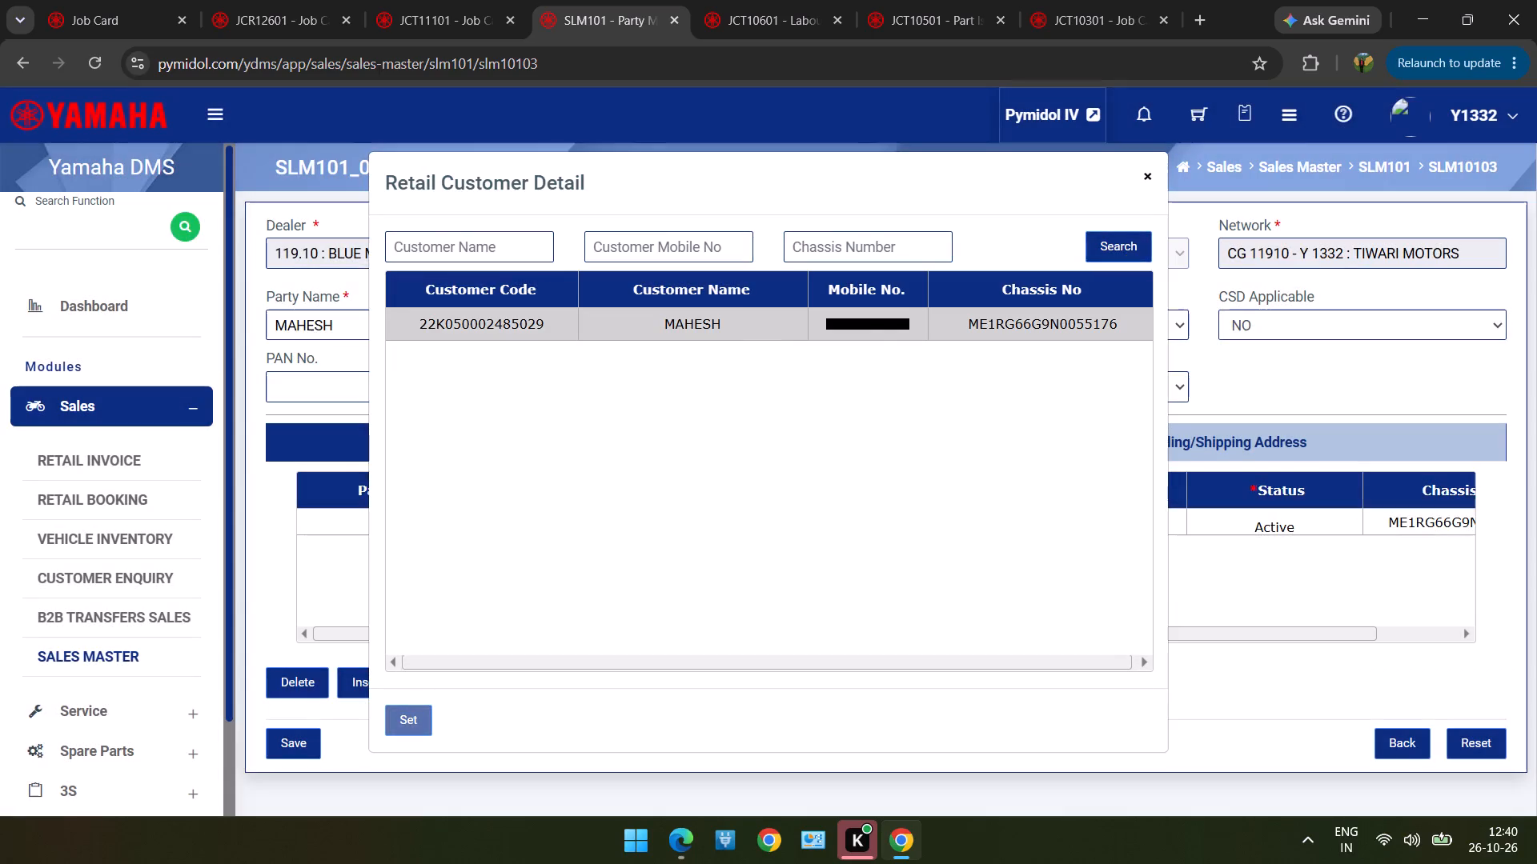
scroll(765, 326, "down", 4)
scroll(765, 326, "up", 3)
scroll(765, 326, "down", 2)
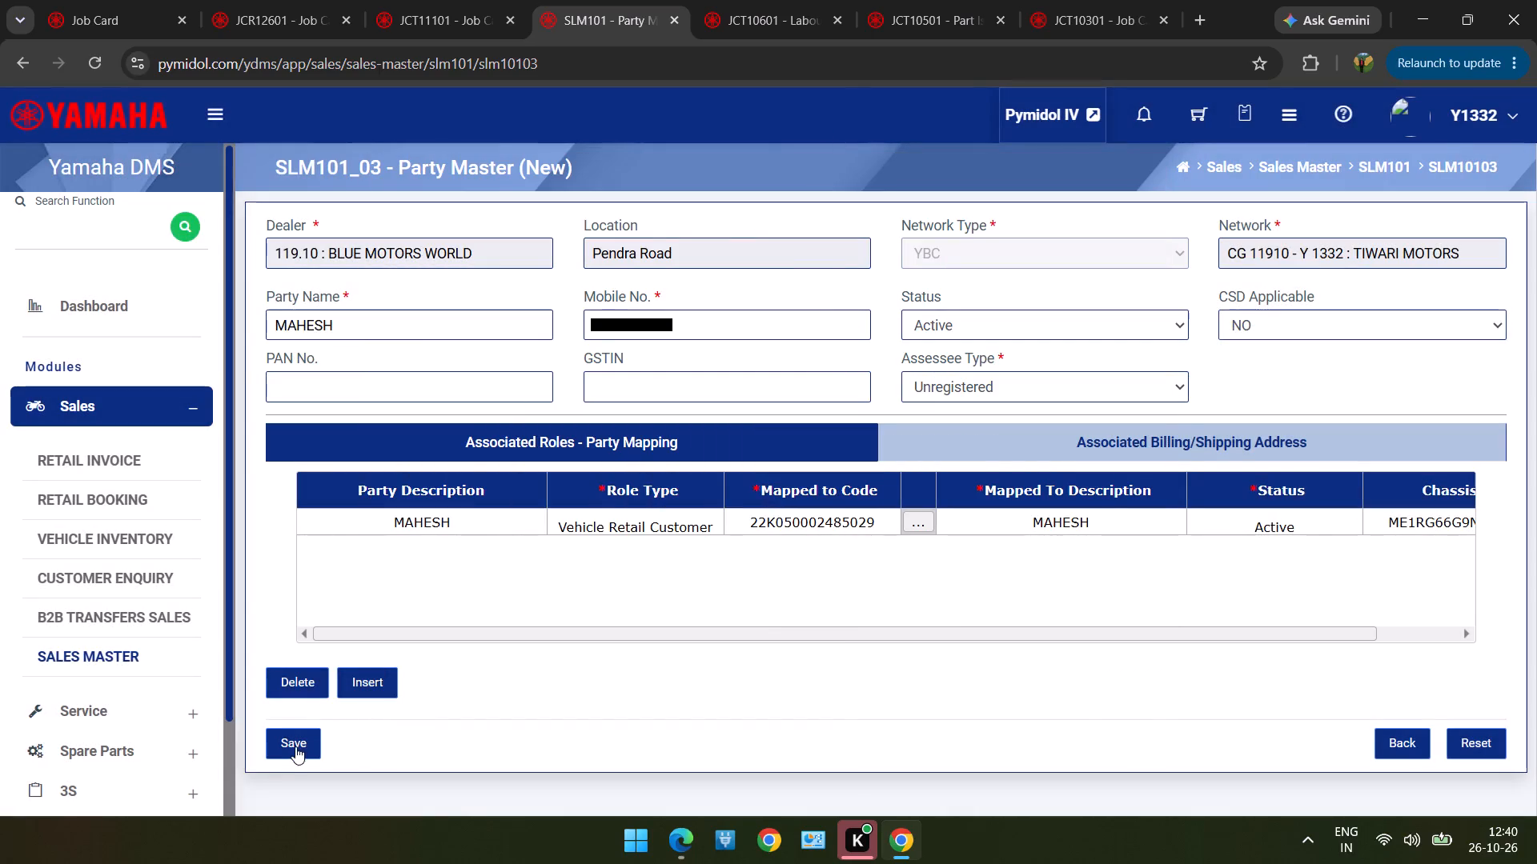
Save the new Party Master record.
left_click(288, 746)
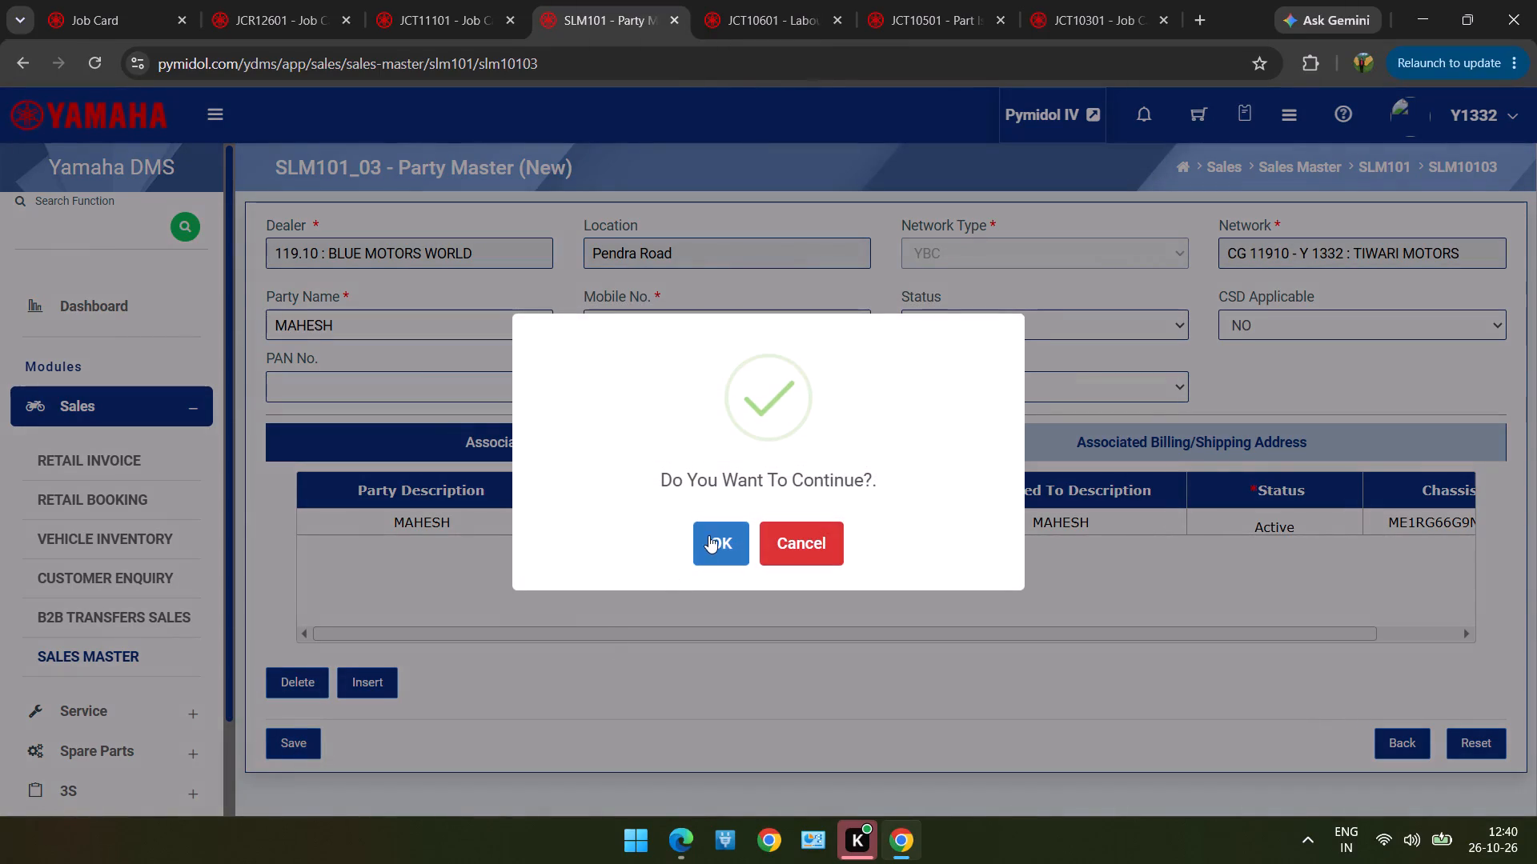
left_click(711, 541)
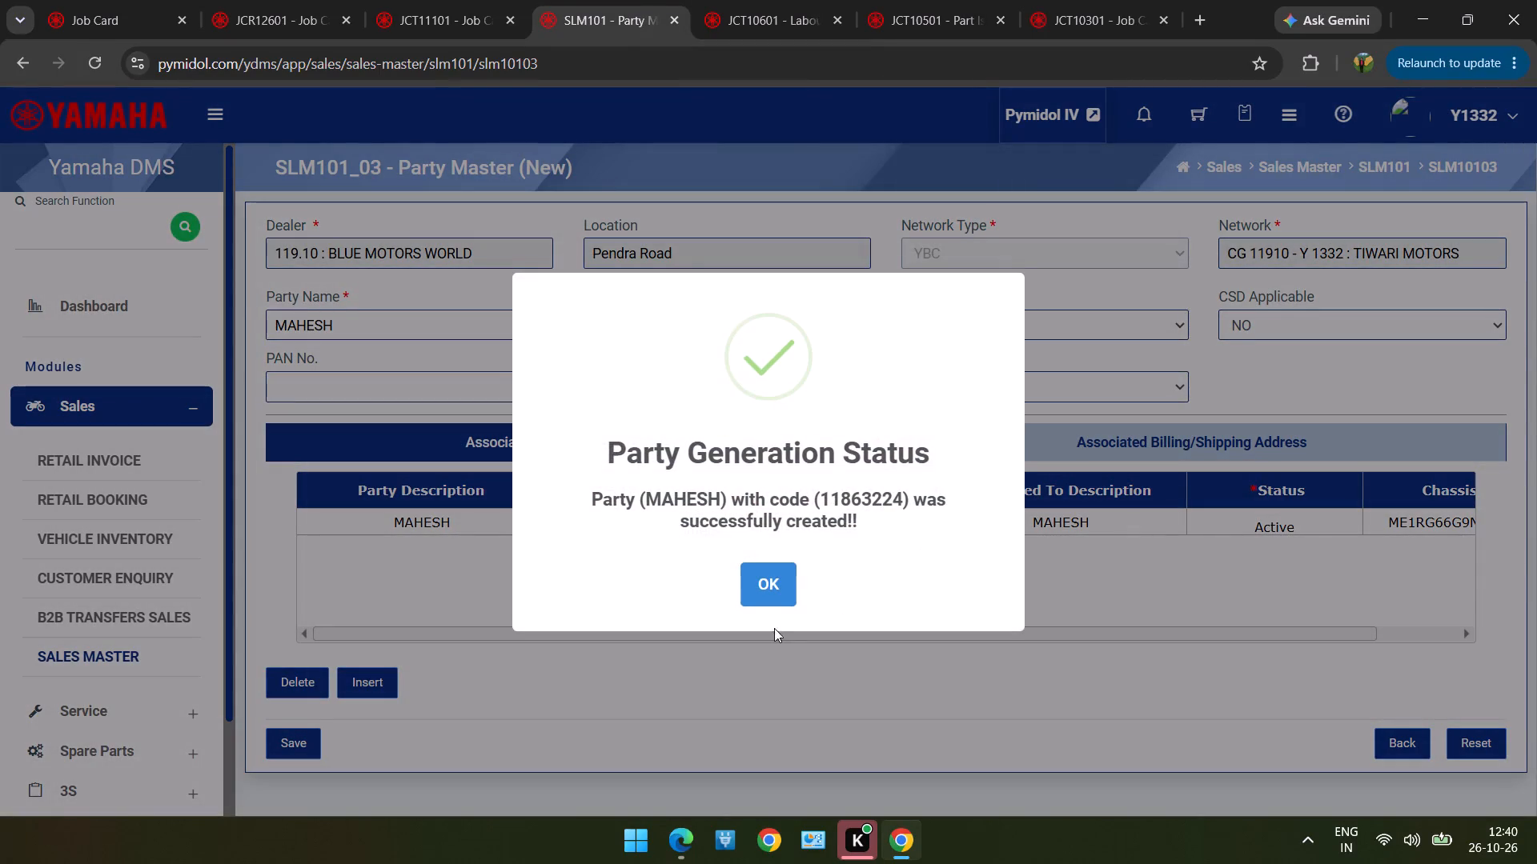
left_click(755, 584)
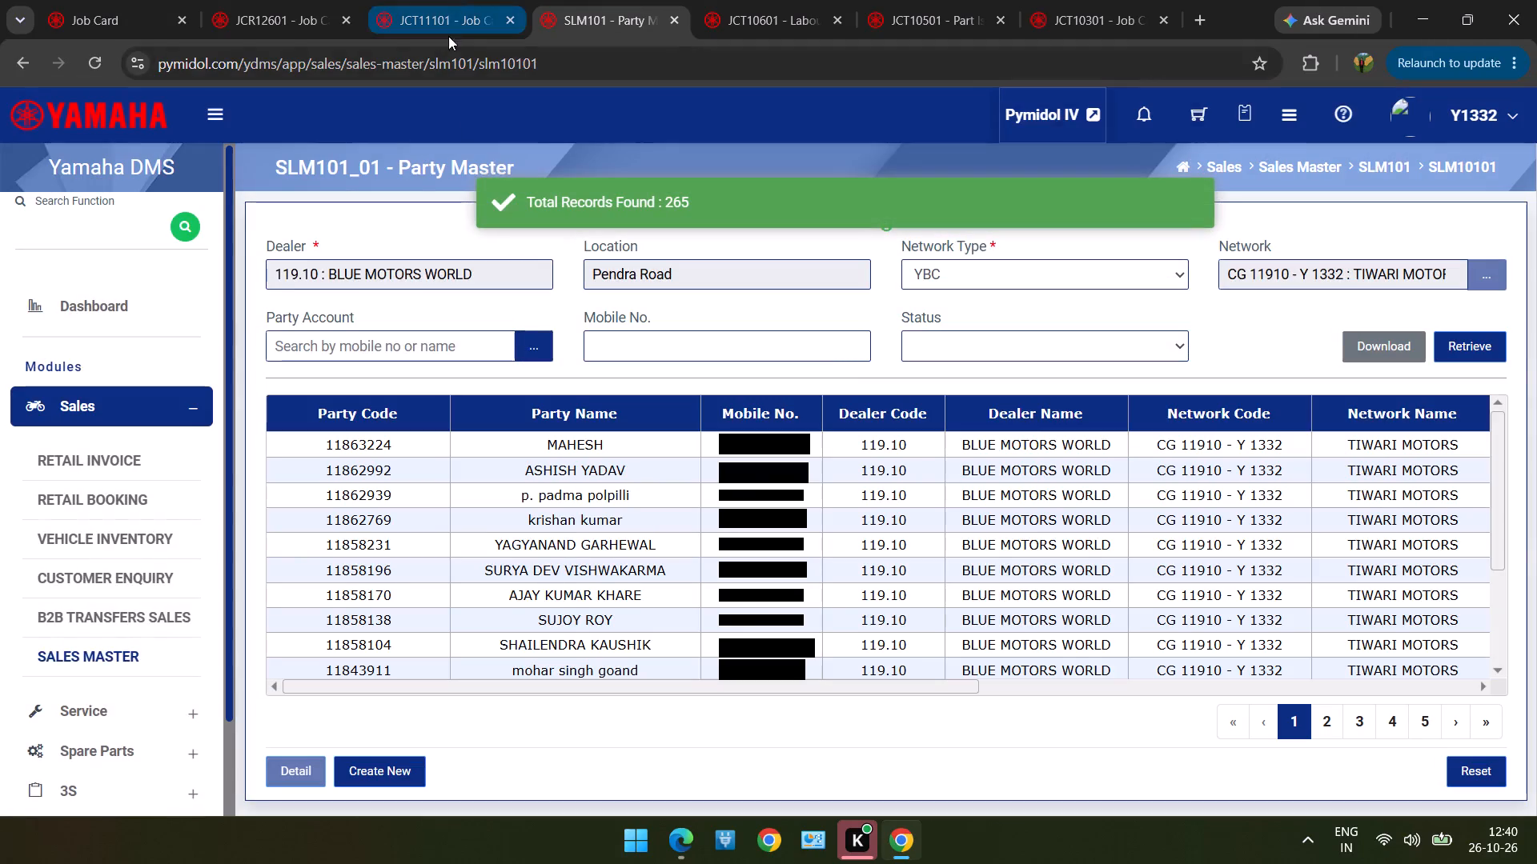
left_click_drag(443, 21, 517, 40)
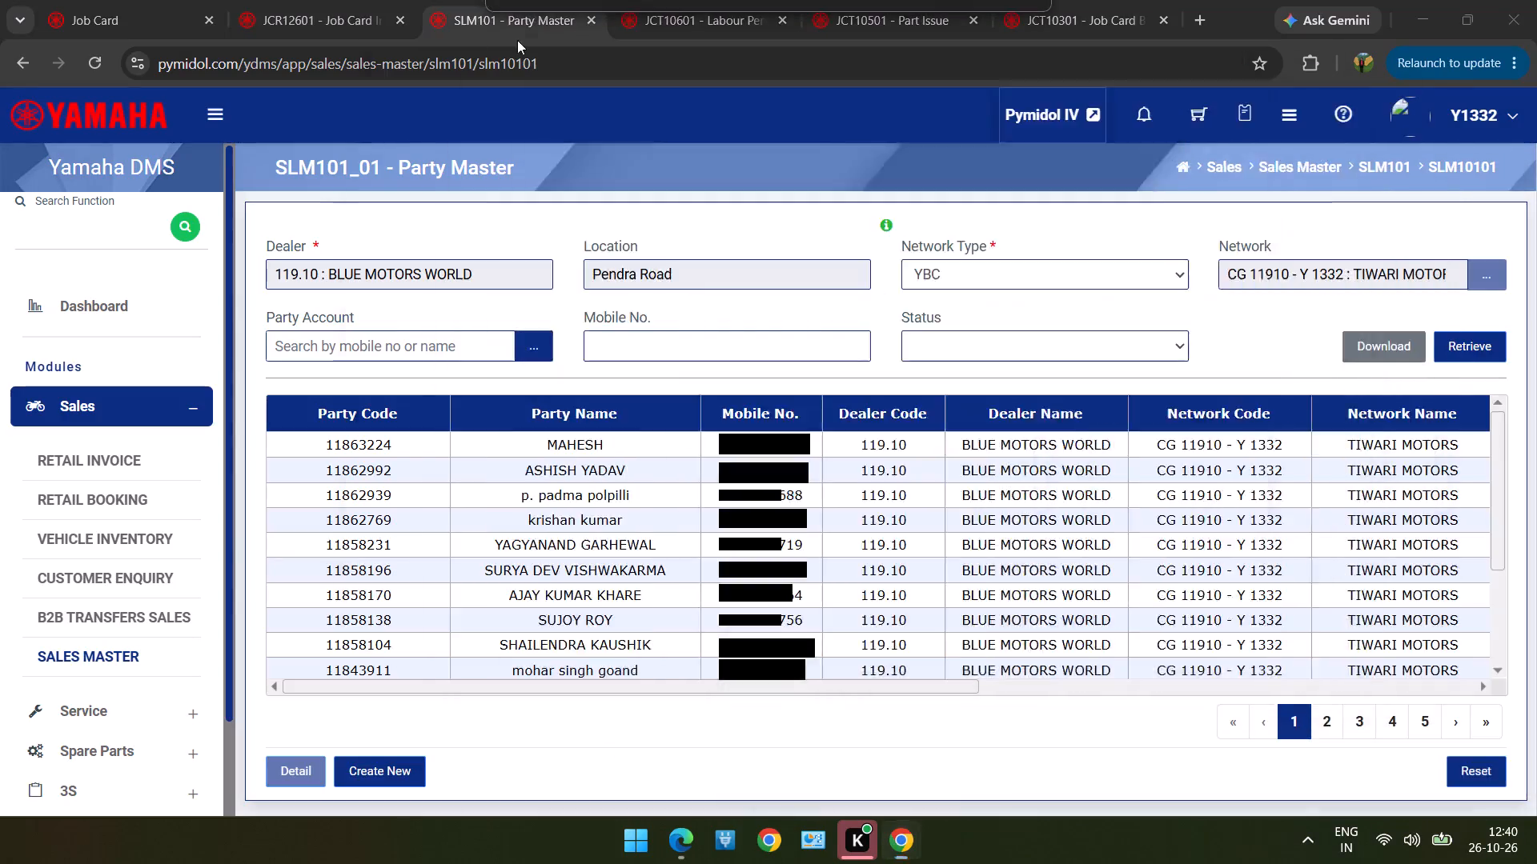
left_click_drag(517, 40, 438, 5)
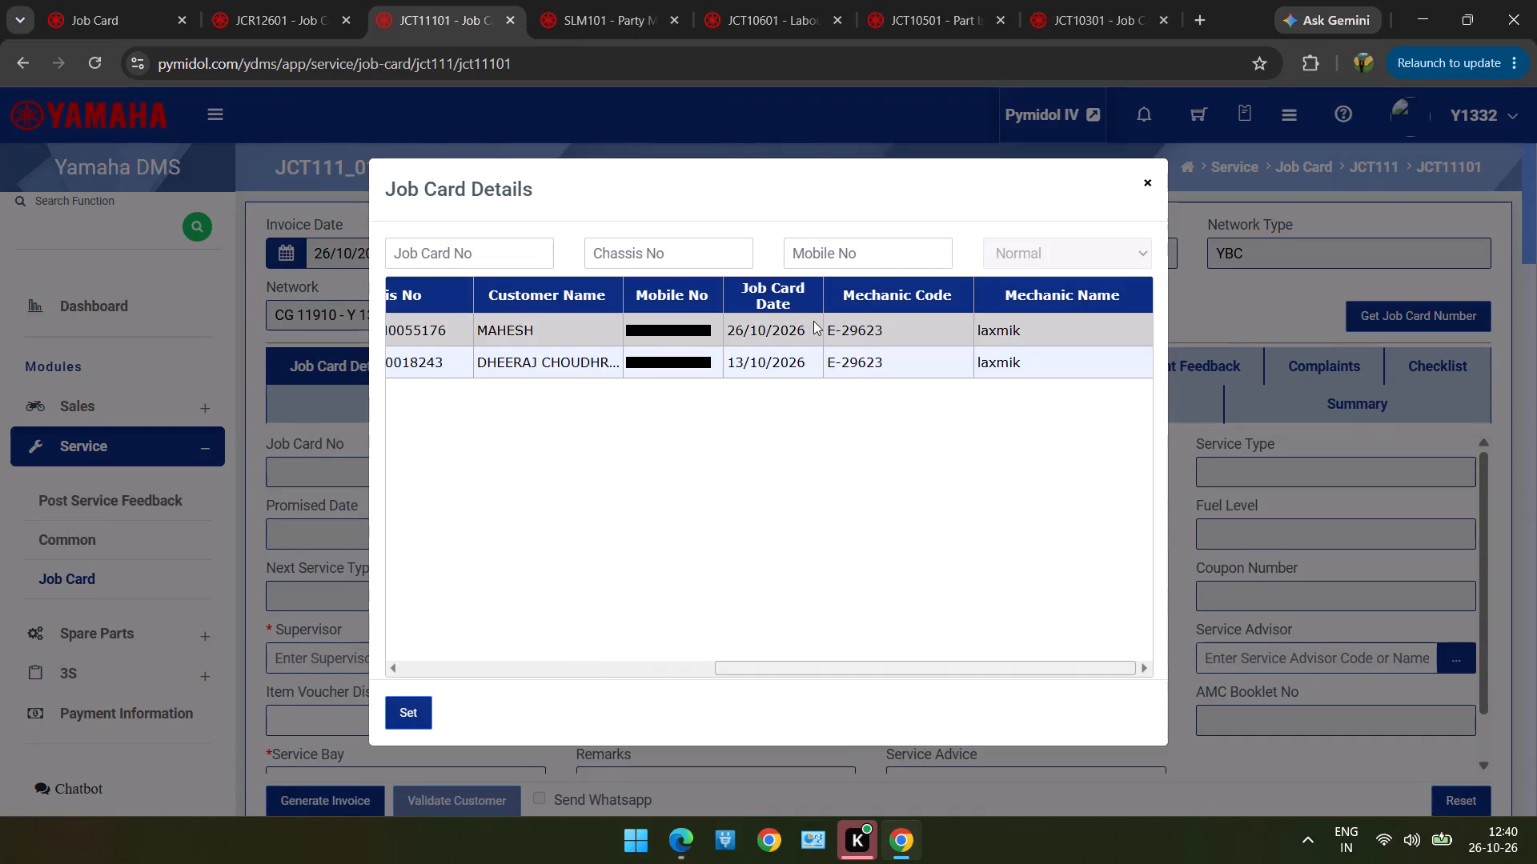
left_click(813, 321)
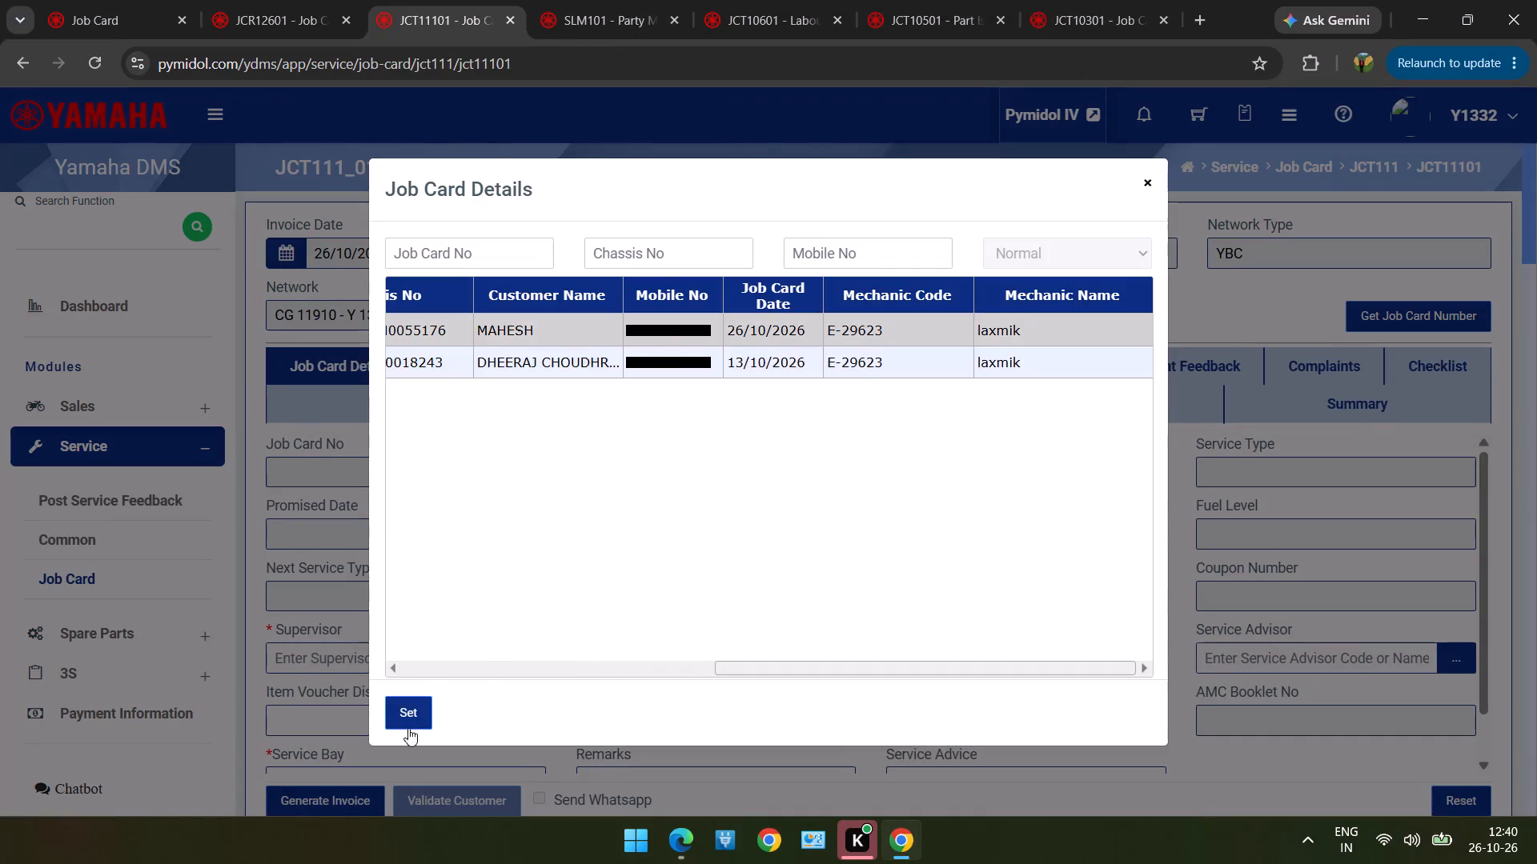
left_click(404, 713)
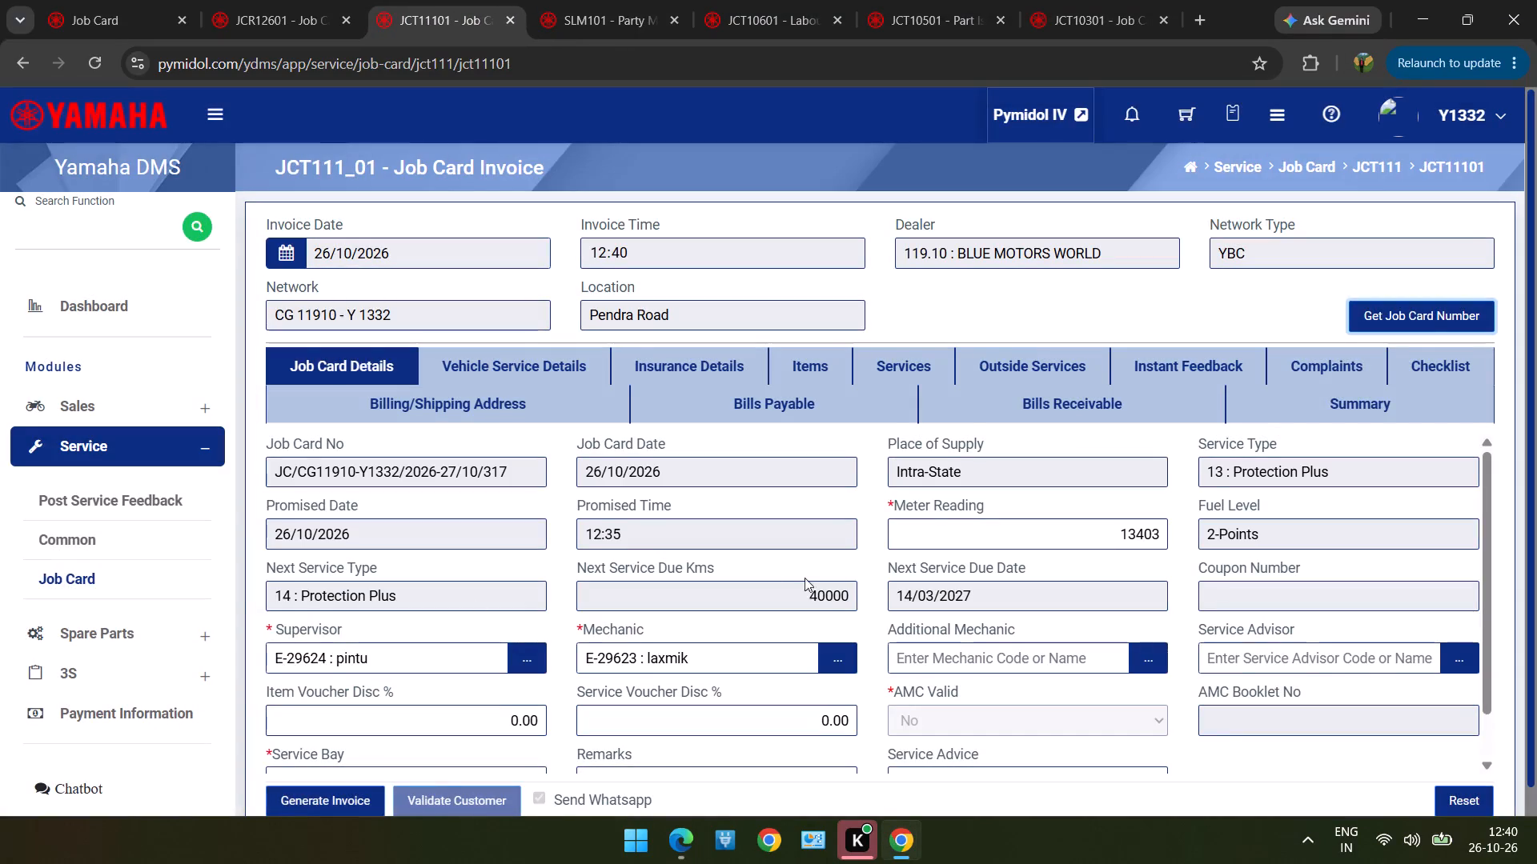
Set the invoice's Additional Mechanic to the same staff member as the main Mechanic.
left_click(1142, 656)
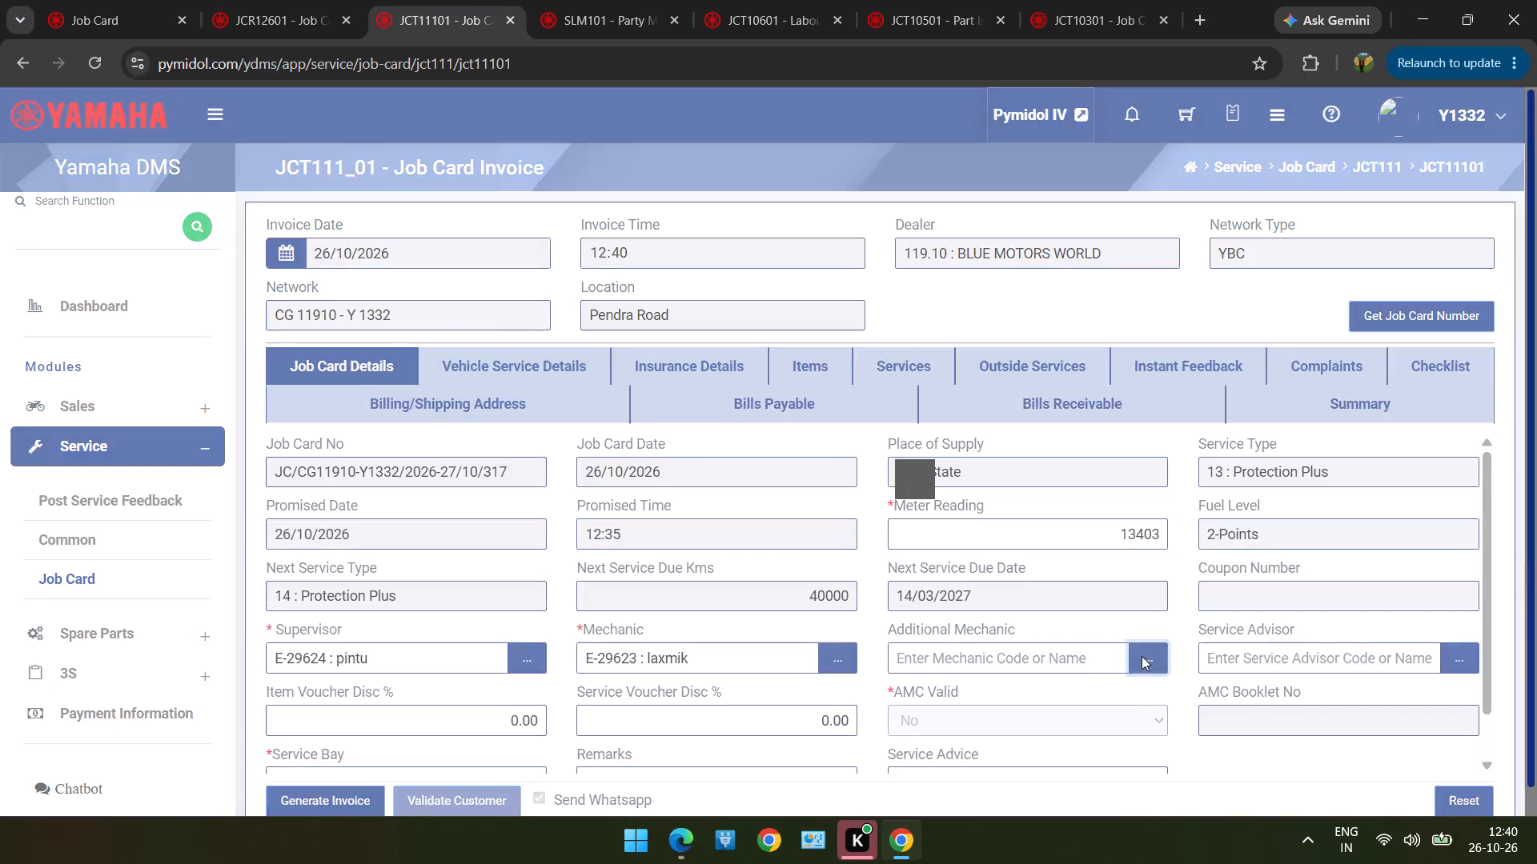
double_click(716, 338)
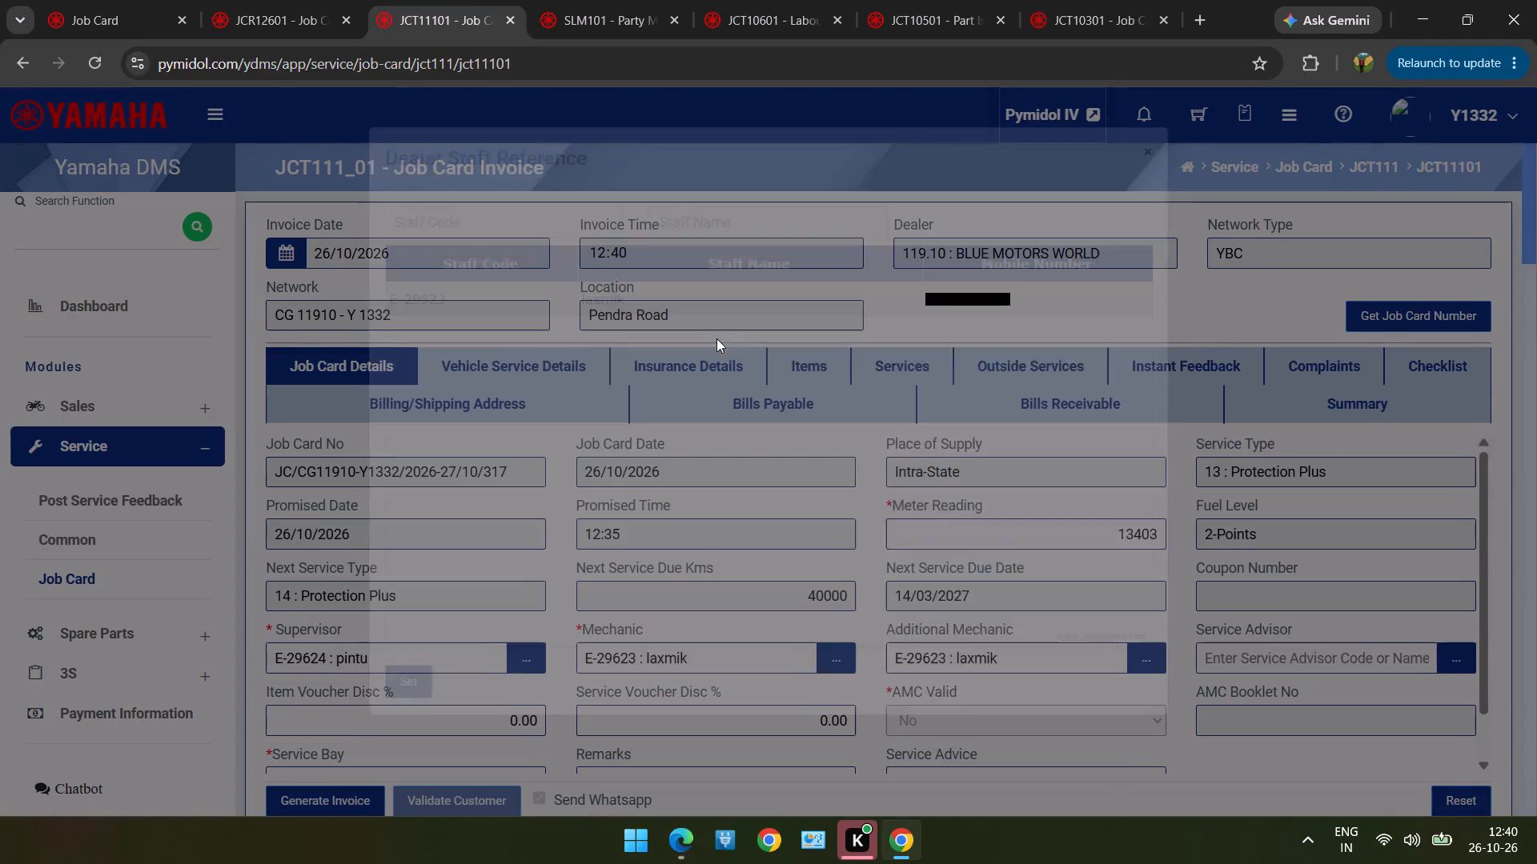
In the invoice's Instant Feedback, answer Delivery on time with Yes, and Washing quality, Staff Behavior and Repair Quality with Ok.
left_click(1180, 372)
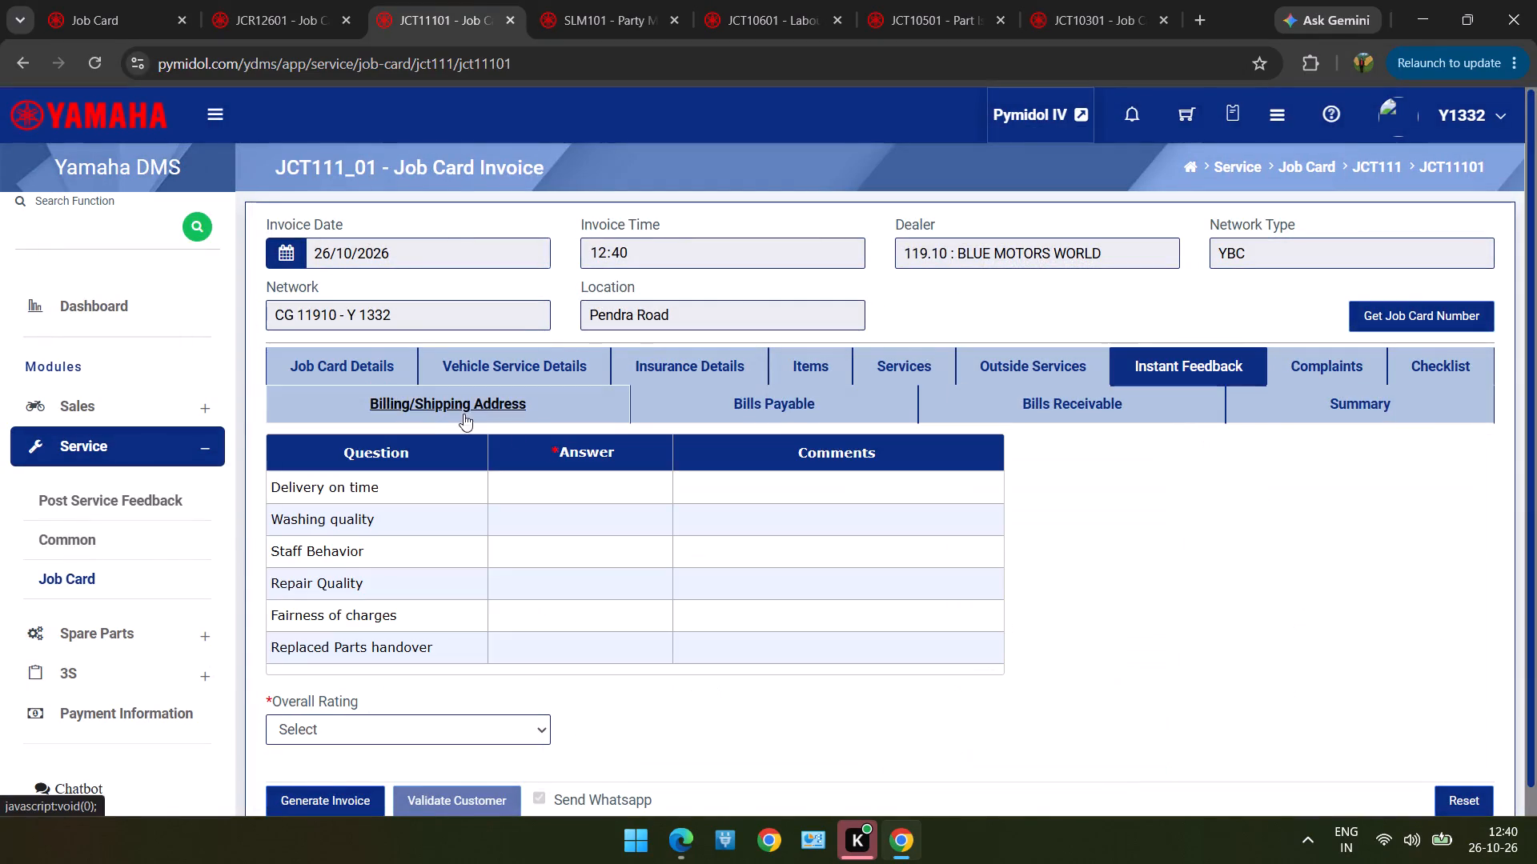
double_click(593, 489)
double_click(587, 513)
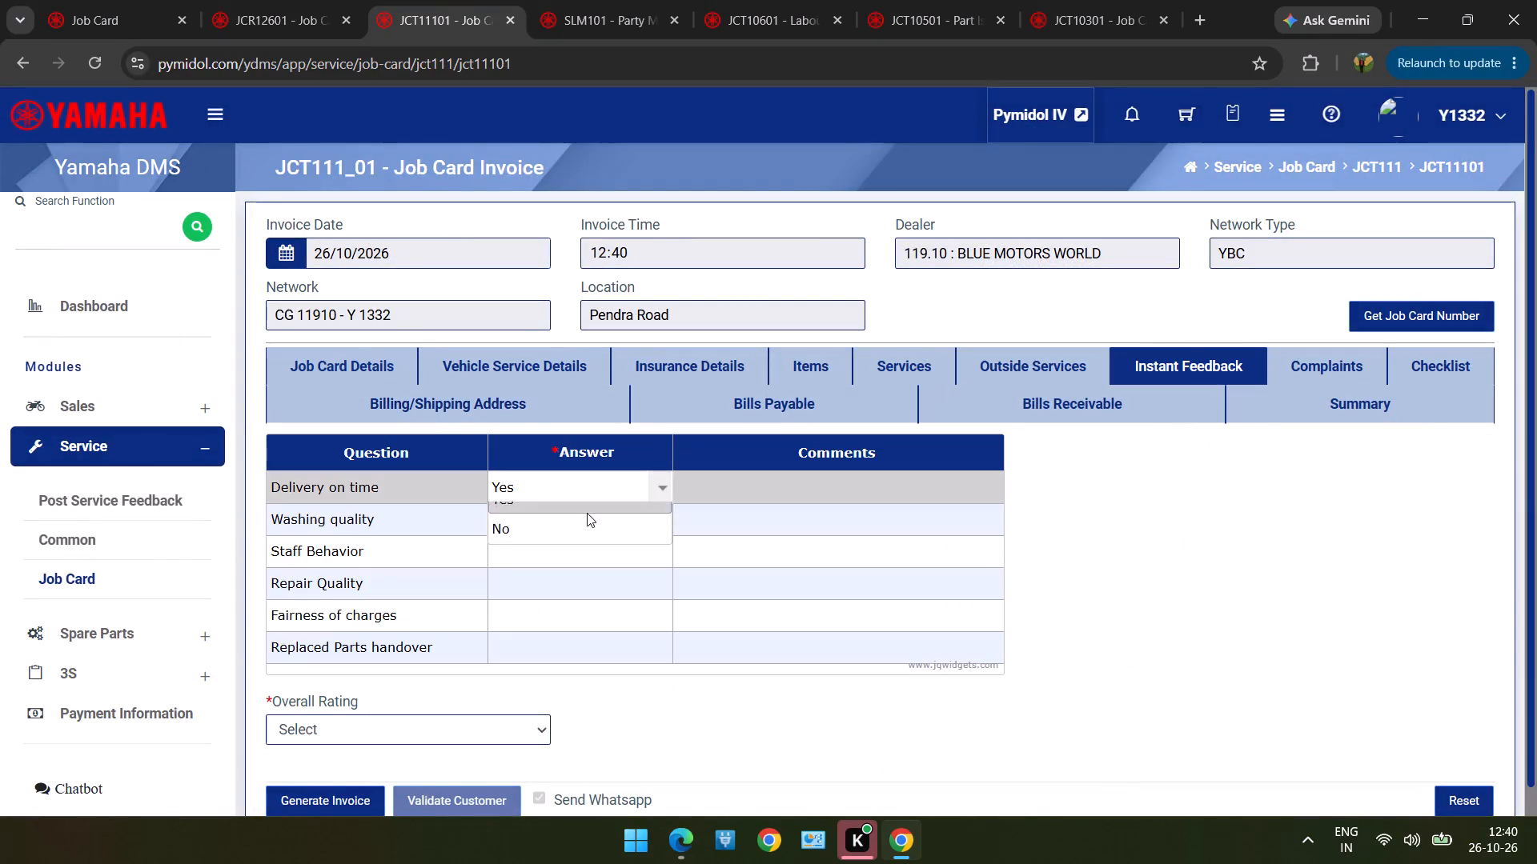
left_click(584, 526)
left_click_drag(584, 526, 580, 542)
left_click(580, 542)
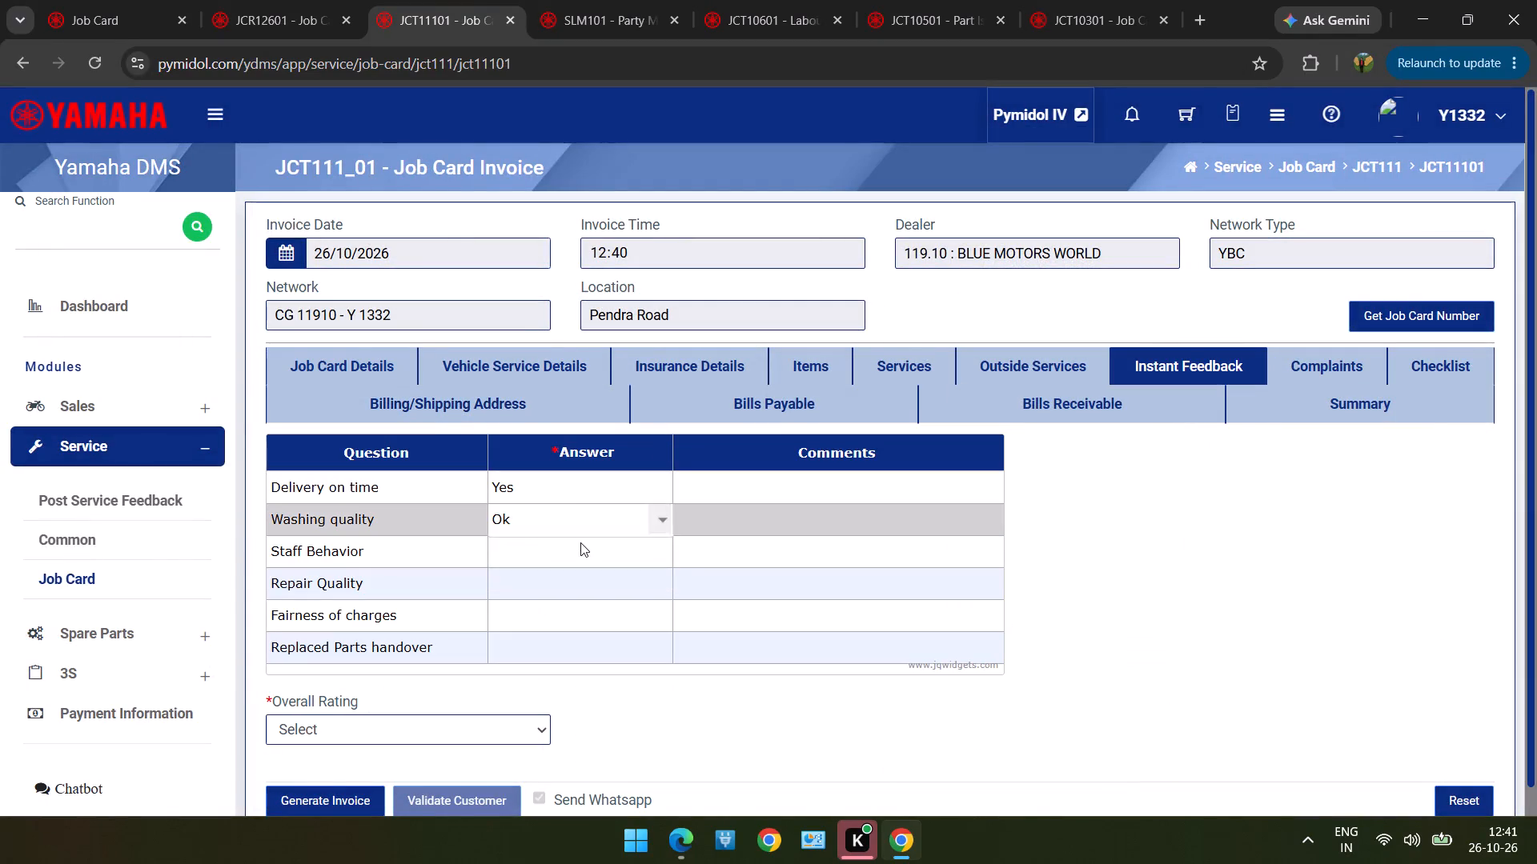
left_click(568, 545)
left_click_drag(568, 545, 557, 583)
left_click_drag(557, 583, 540, 584)
left_click(540, 584)
left_click_drag(540, 584, 529, 612)
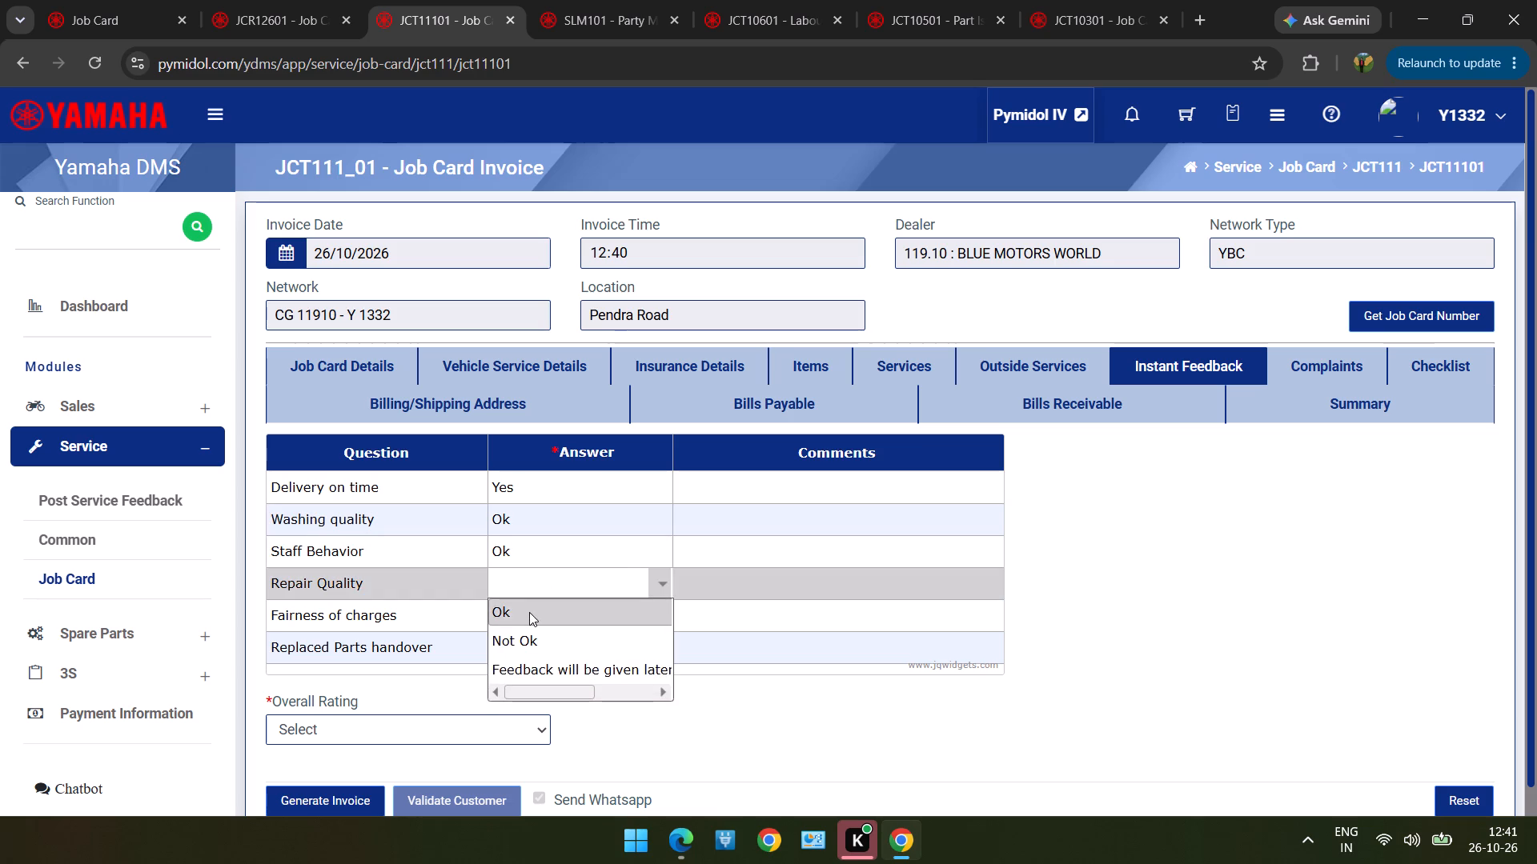
left_click(529, 612)
Answer the Fairness of charges feedback question with Ok and Replaced Parts handover with Yes.
double_click(529, 629)
left_click_drag(526, 639, 520, 662)
double_click(520, 662)
left_click(514, 690)
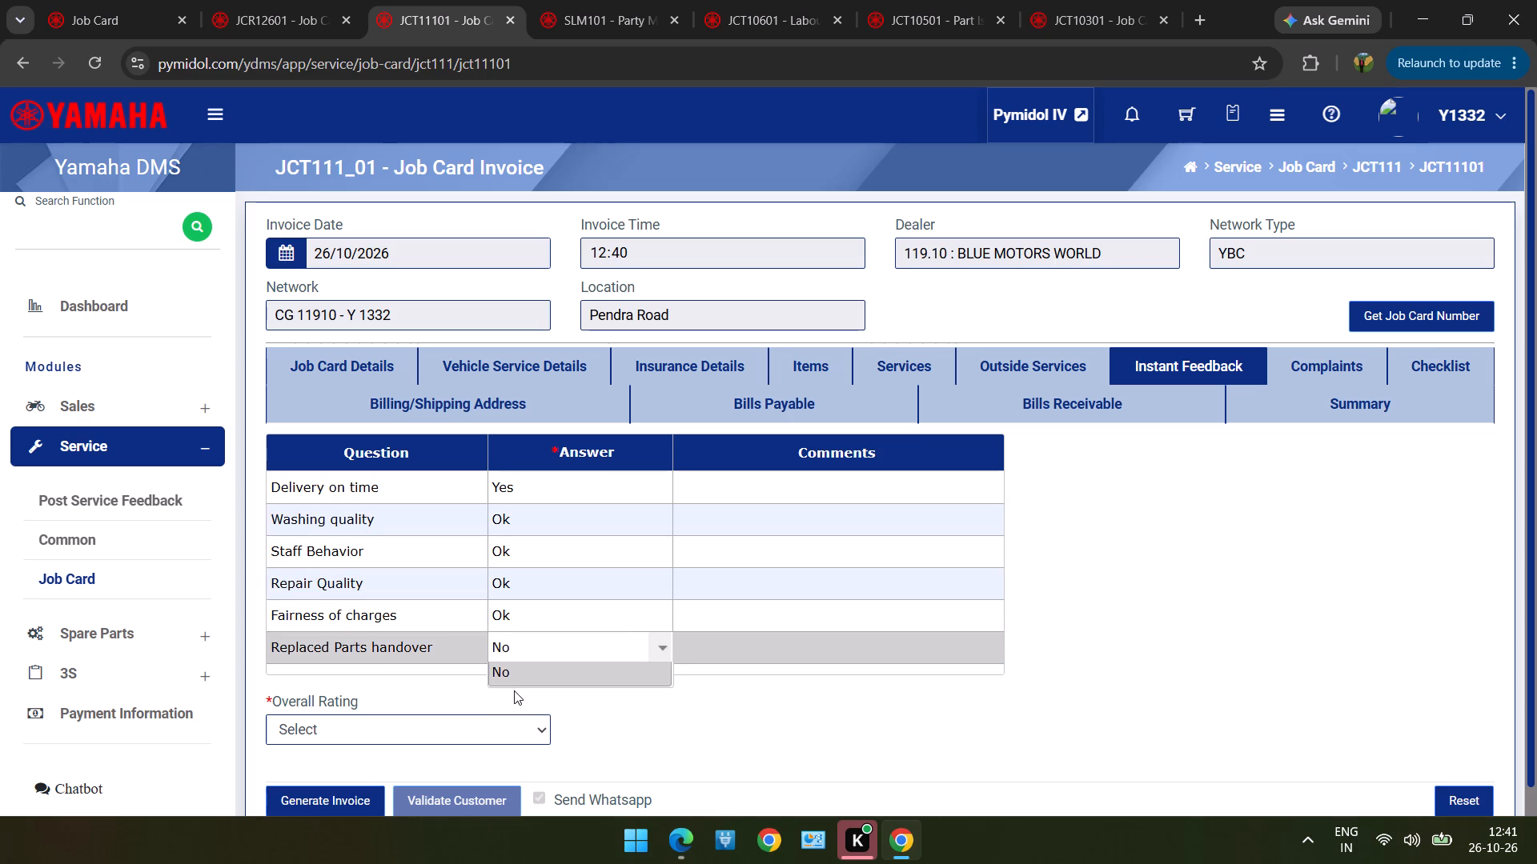
left_click_drag(514, 651, 514, 668)
left_click(514, 668)
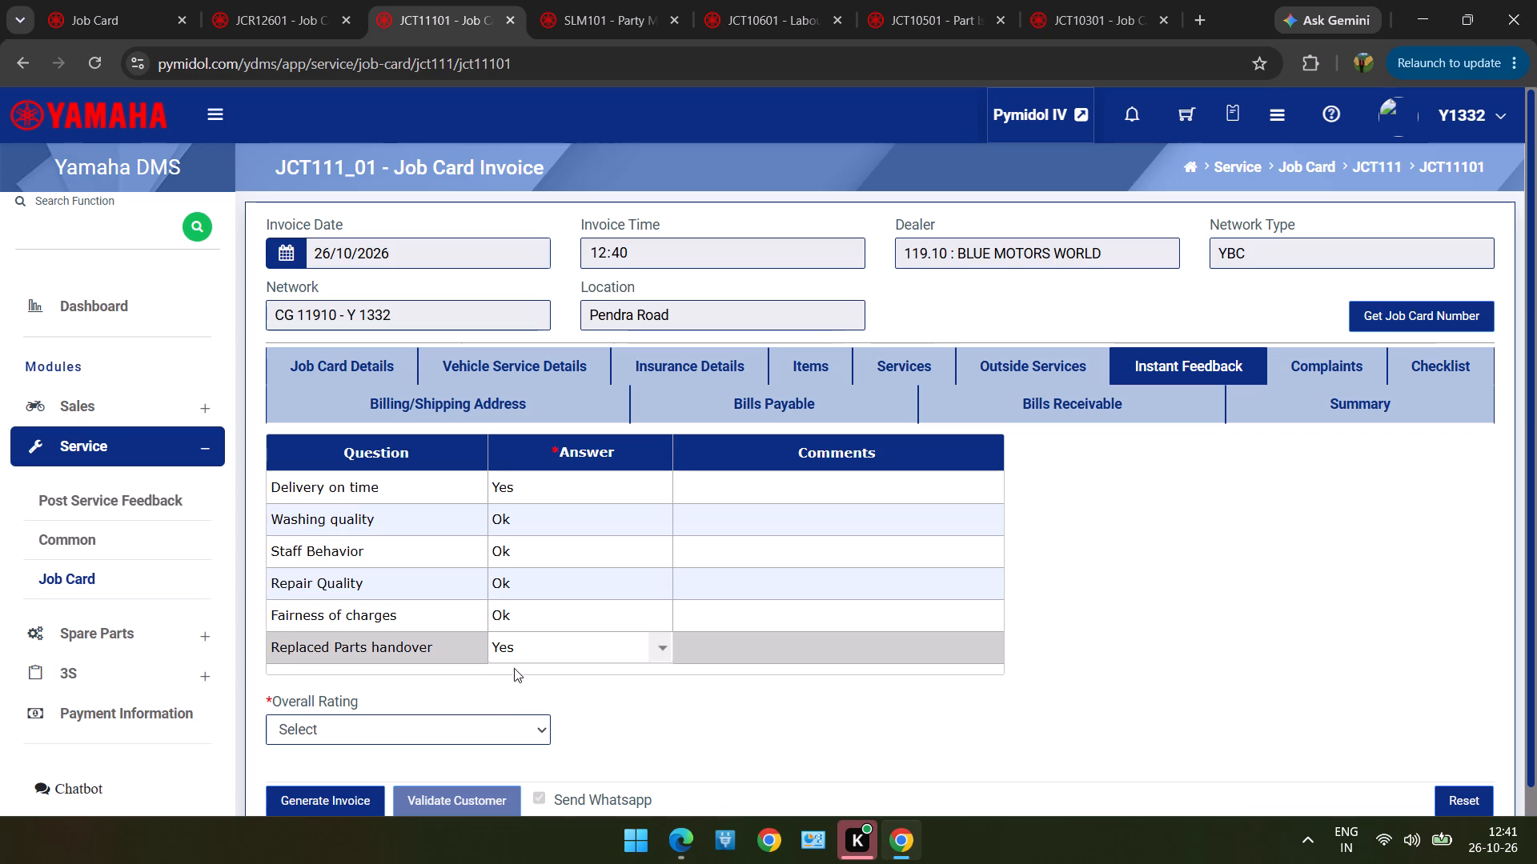
Set the feedback's Overall Rating to Excellent (5).
left_click(484, 737)
left_click(484, 737)
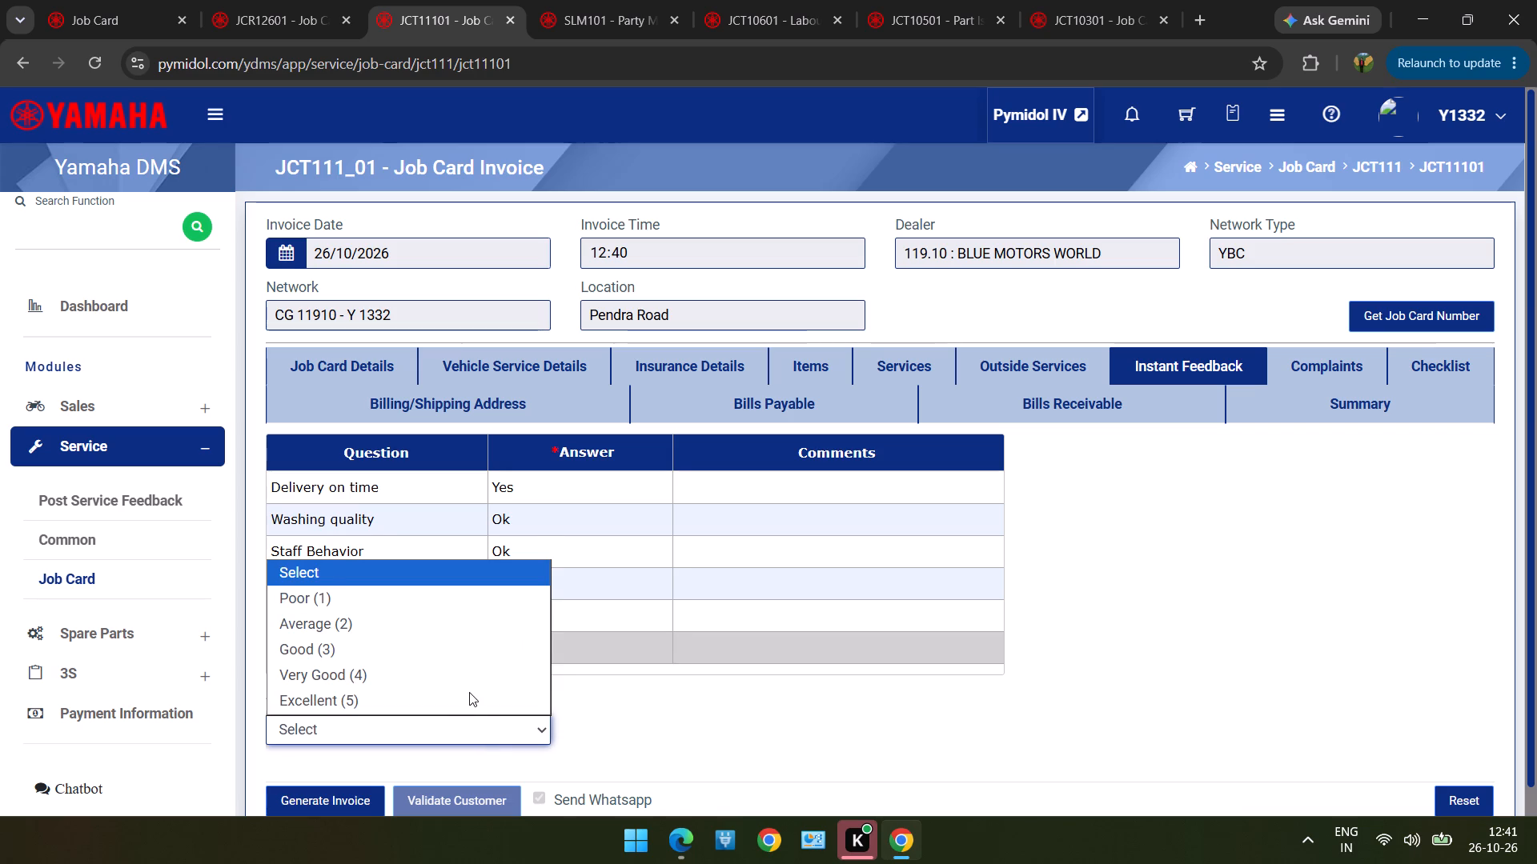
left_click(469, 692)
left_click(469, 692)
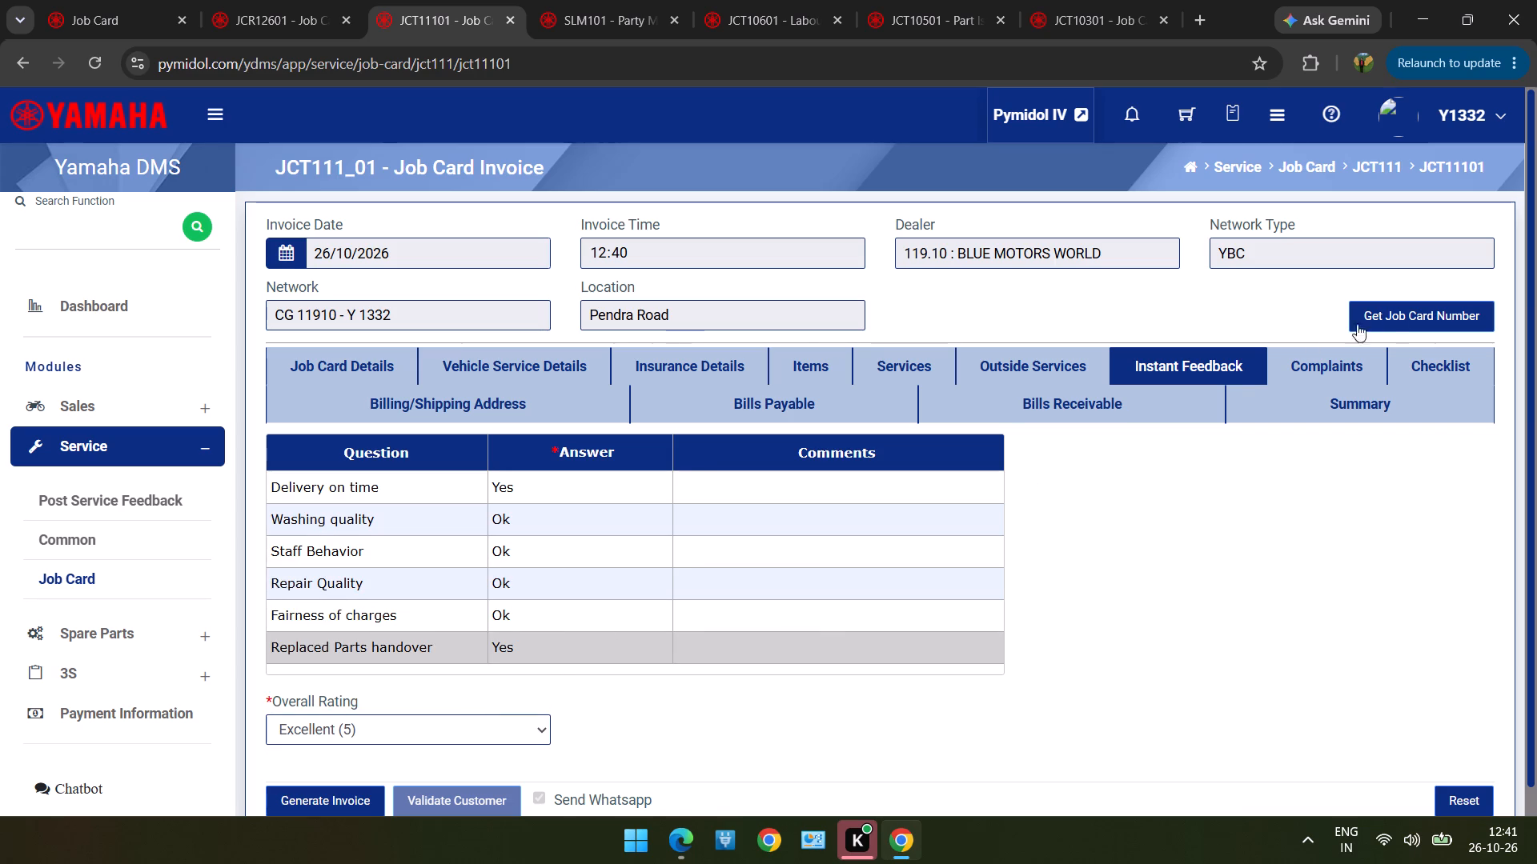
Mark the GENERAL SERVICE complaint as resolved with Yes.
left_click(1322, 354)
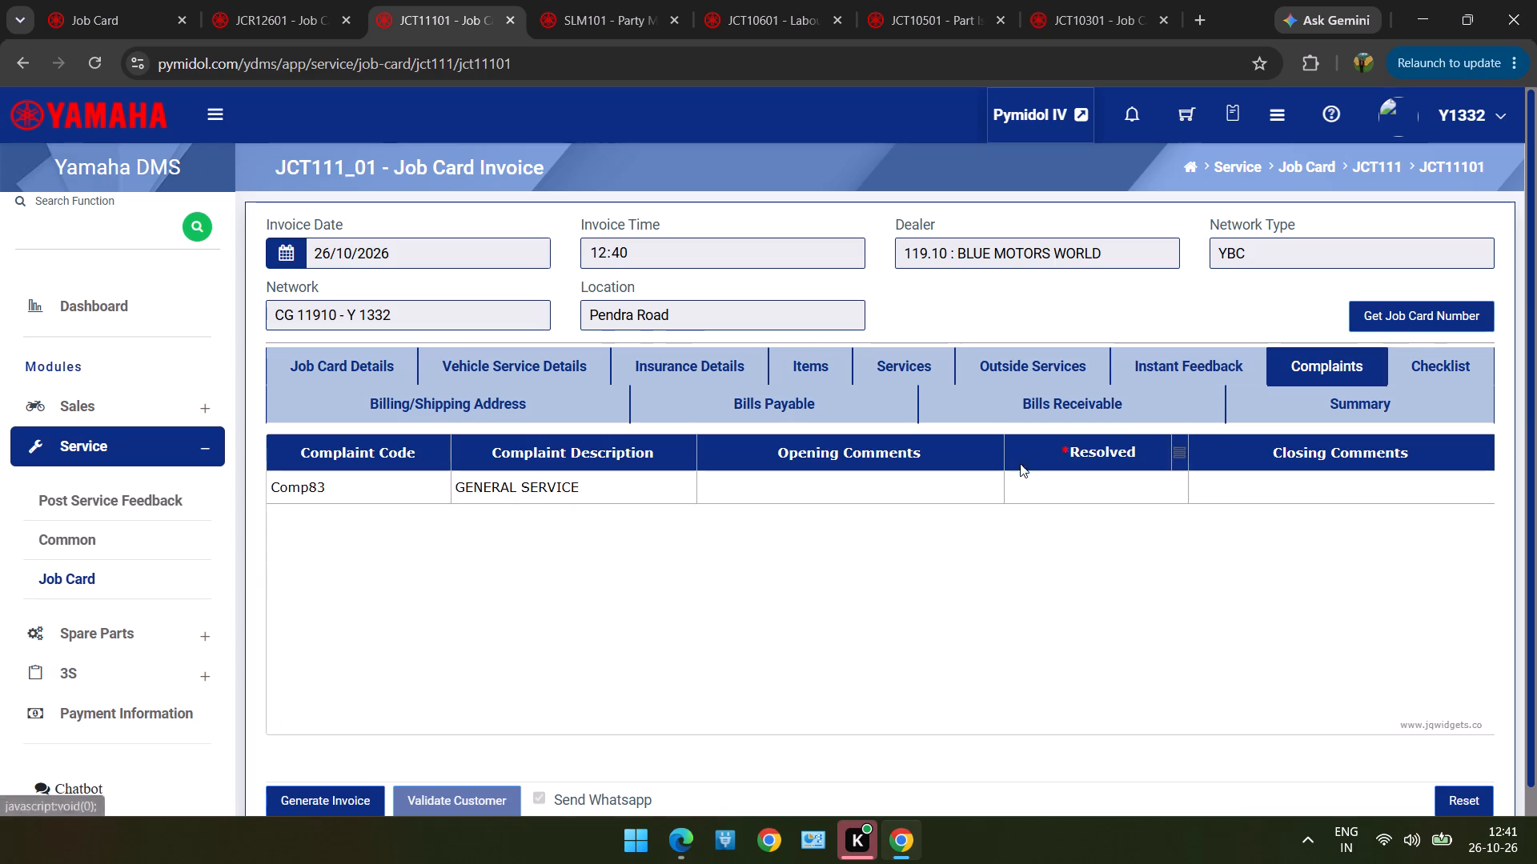
left_click(1054, 486)
left_click(1054, 486)
left_click(1048, 512)
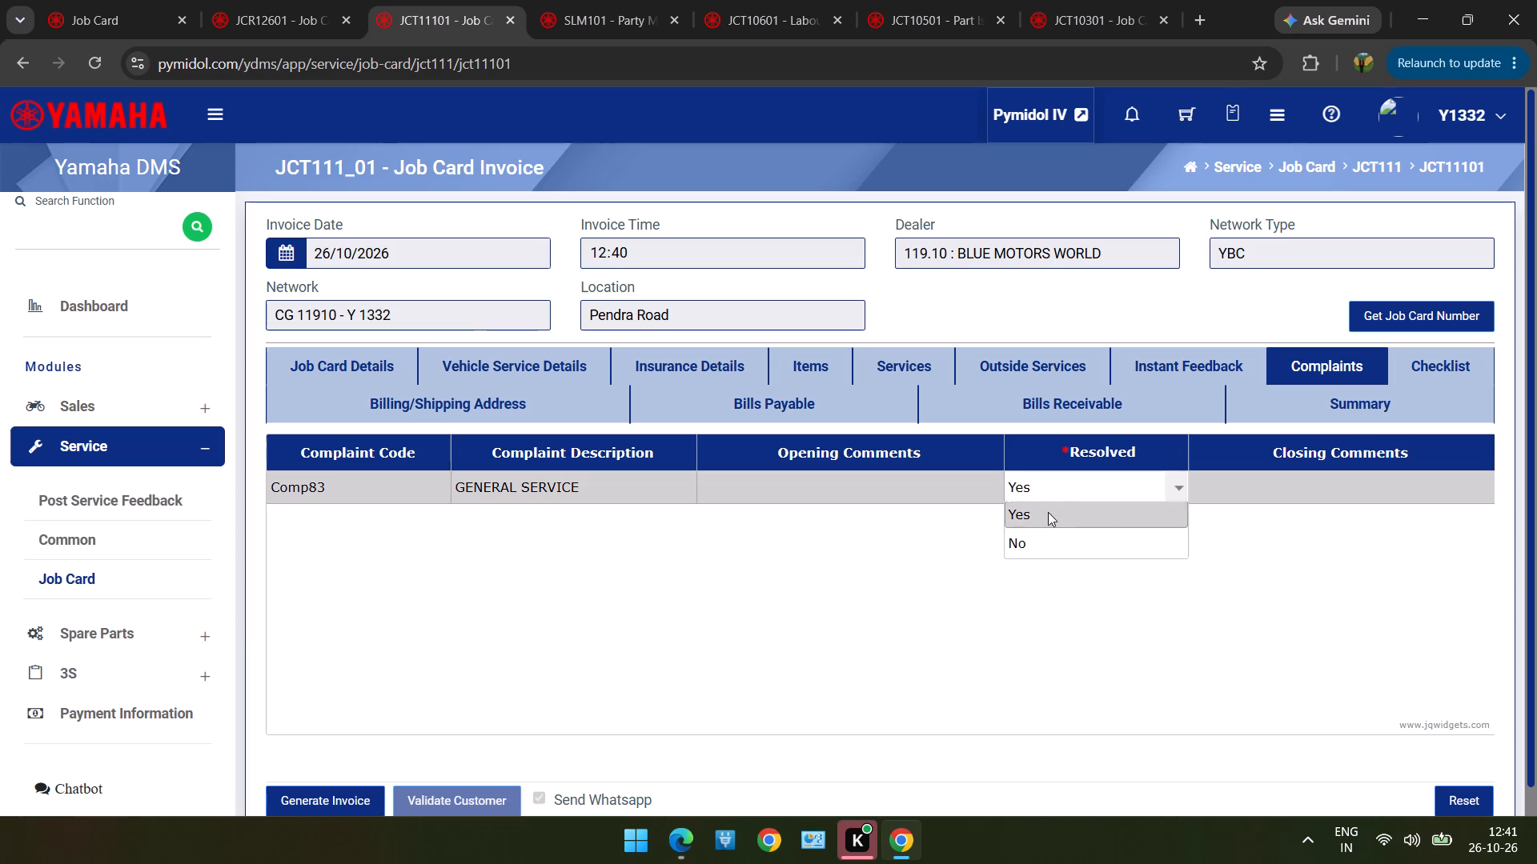
In the invoice summary, set the Division Code to 2355 : SERVICE.
left_click(1274, 394)
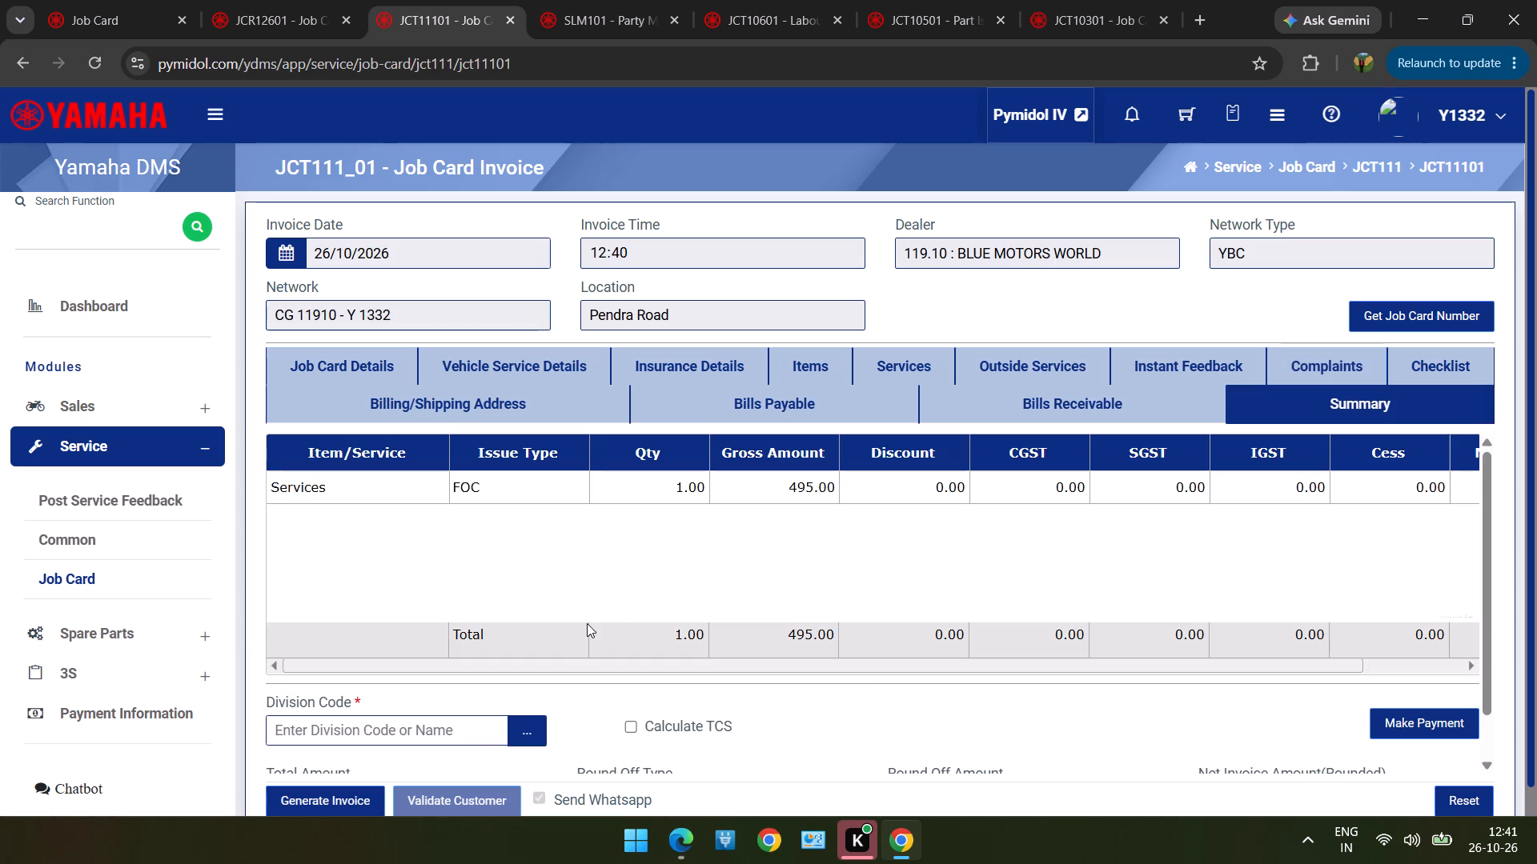
left_click(520, 741)
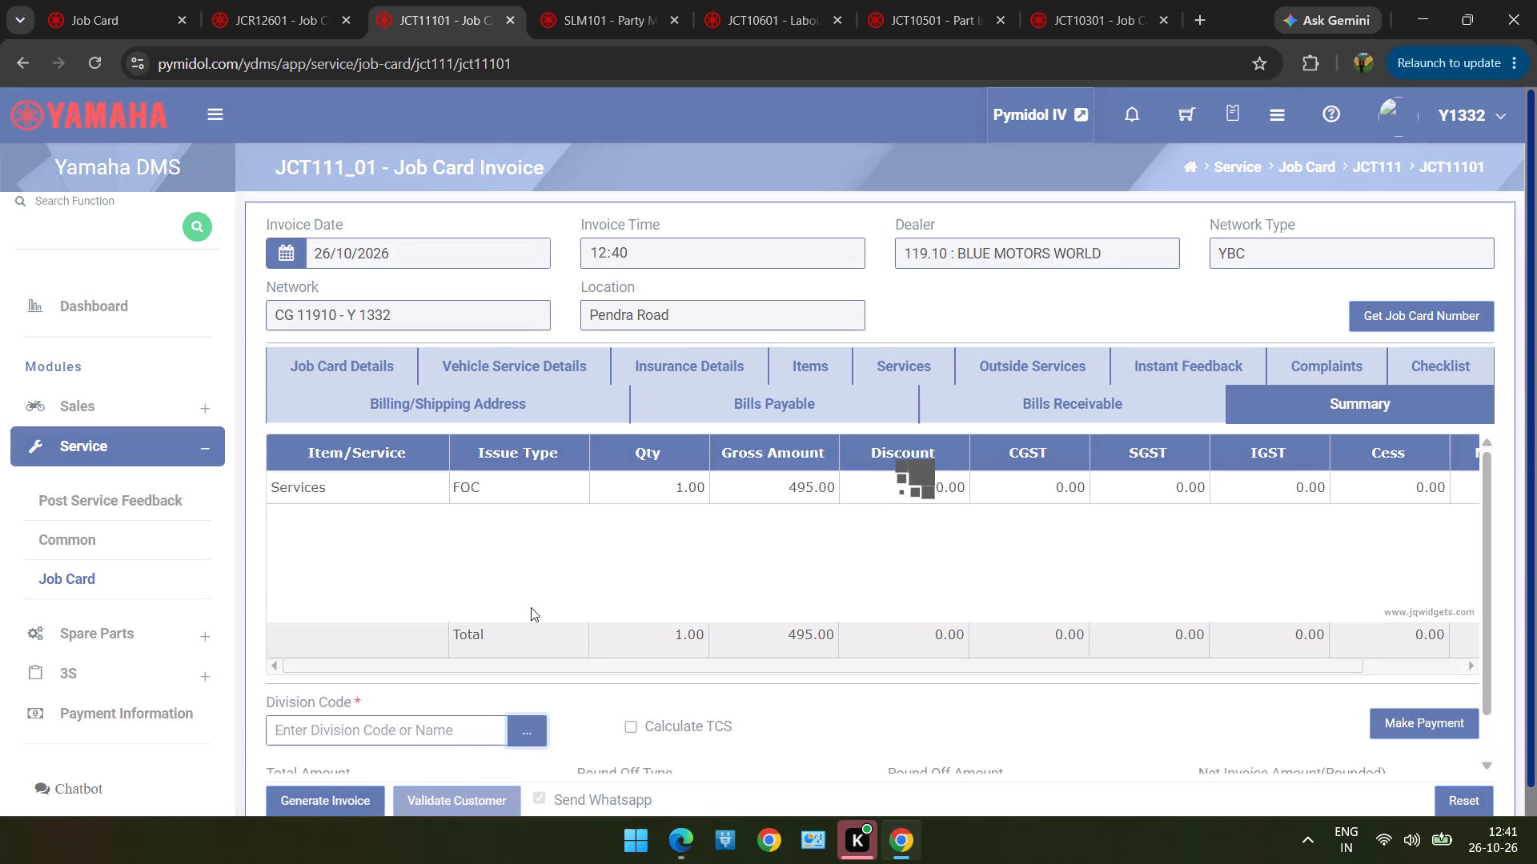
double_click(616, 374)
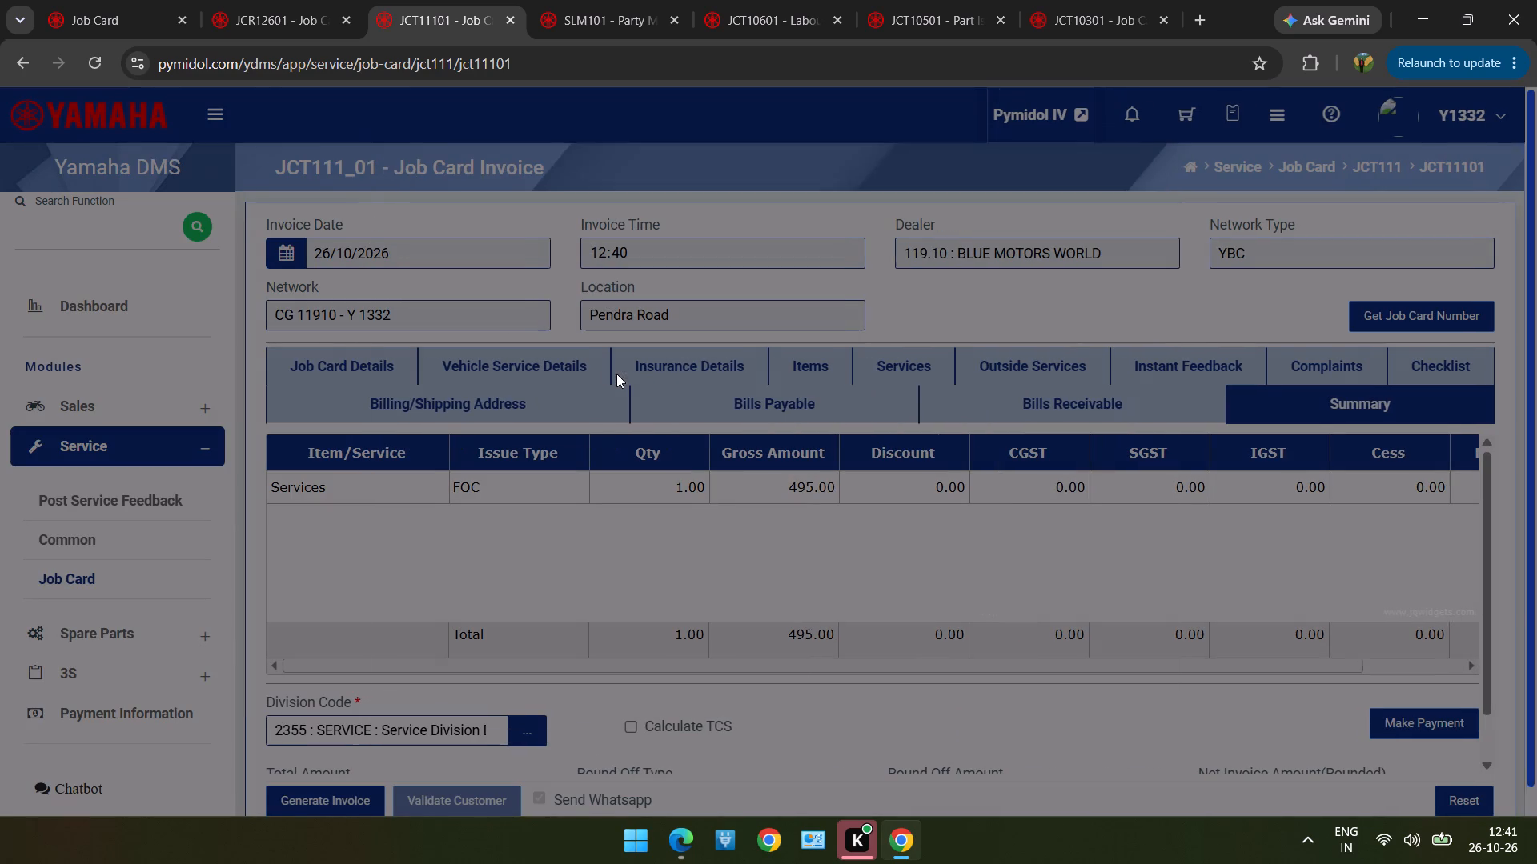
Generate the job card invoice, confirm it, and return to the blank Job Card Invoice form without printing.
scroll(636, 418, "down", 2)
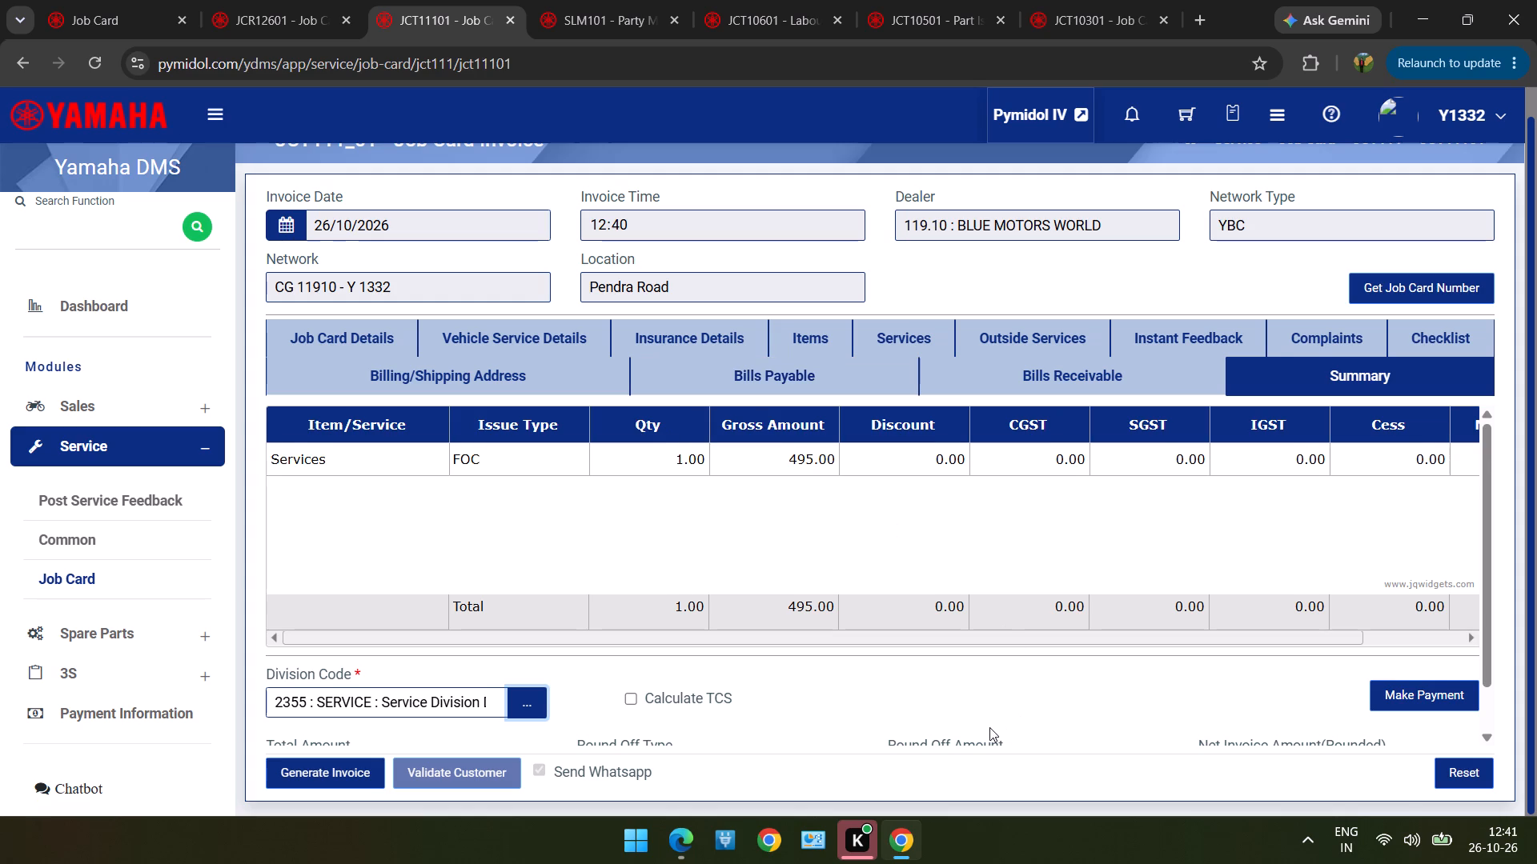
scroll(989, 727, "down", 1)
left_click(323, 769)
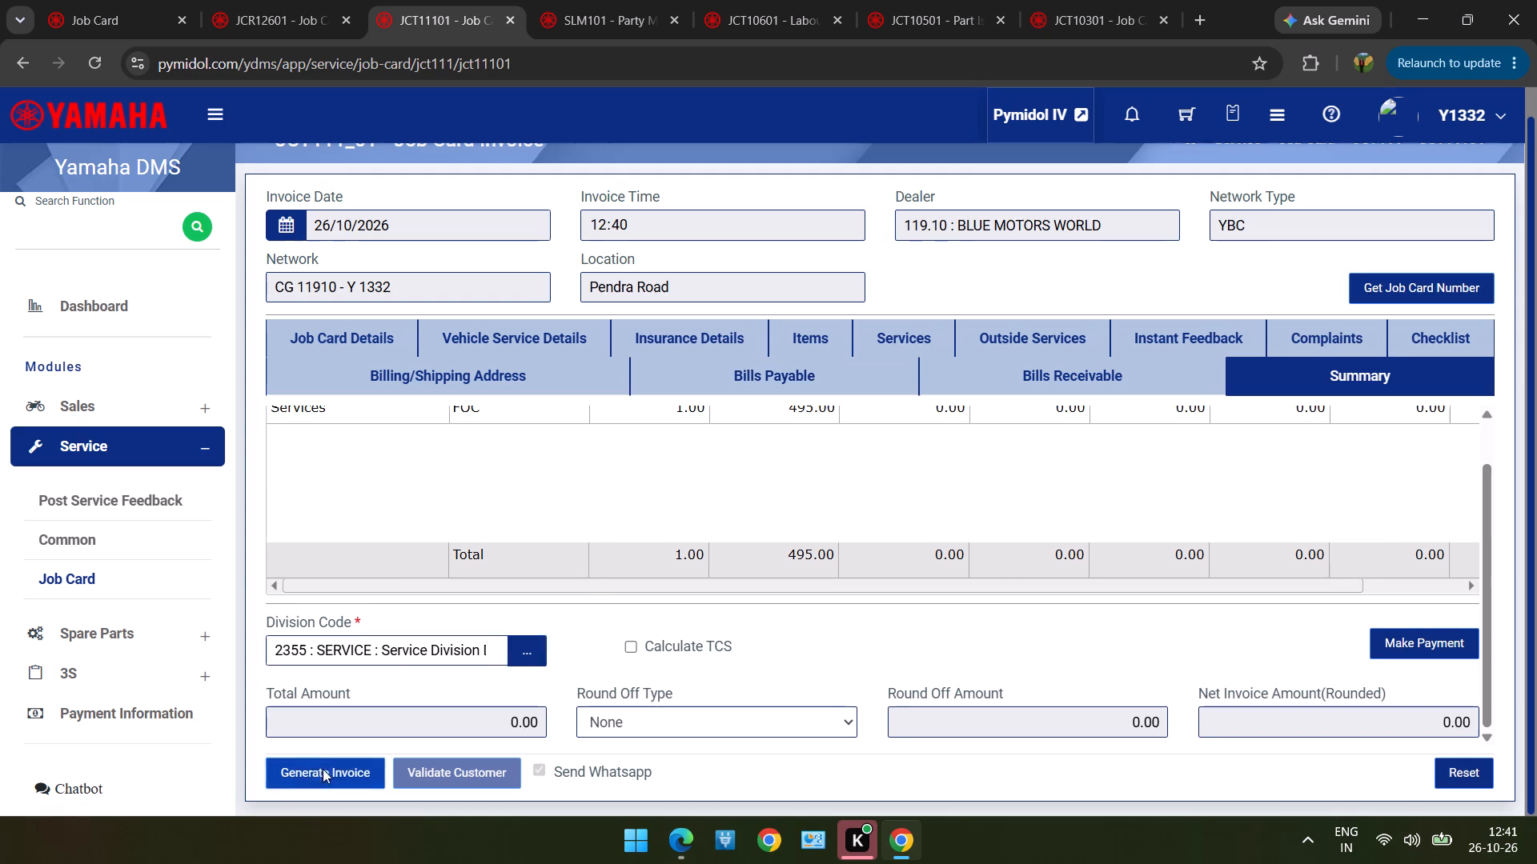
left_click(675, 592)
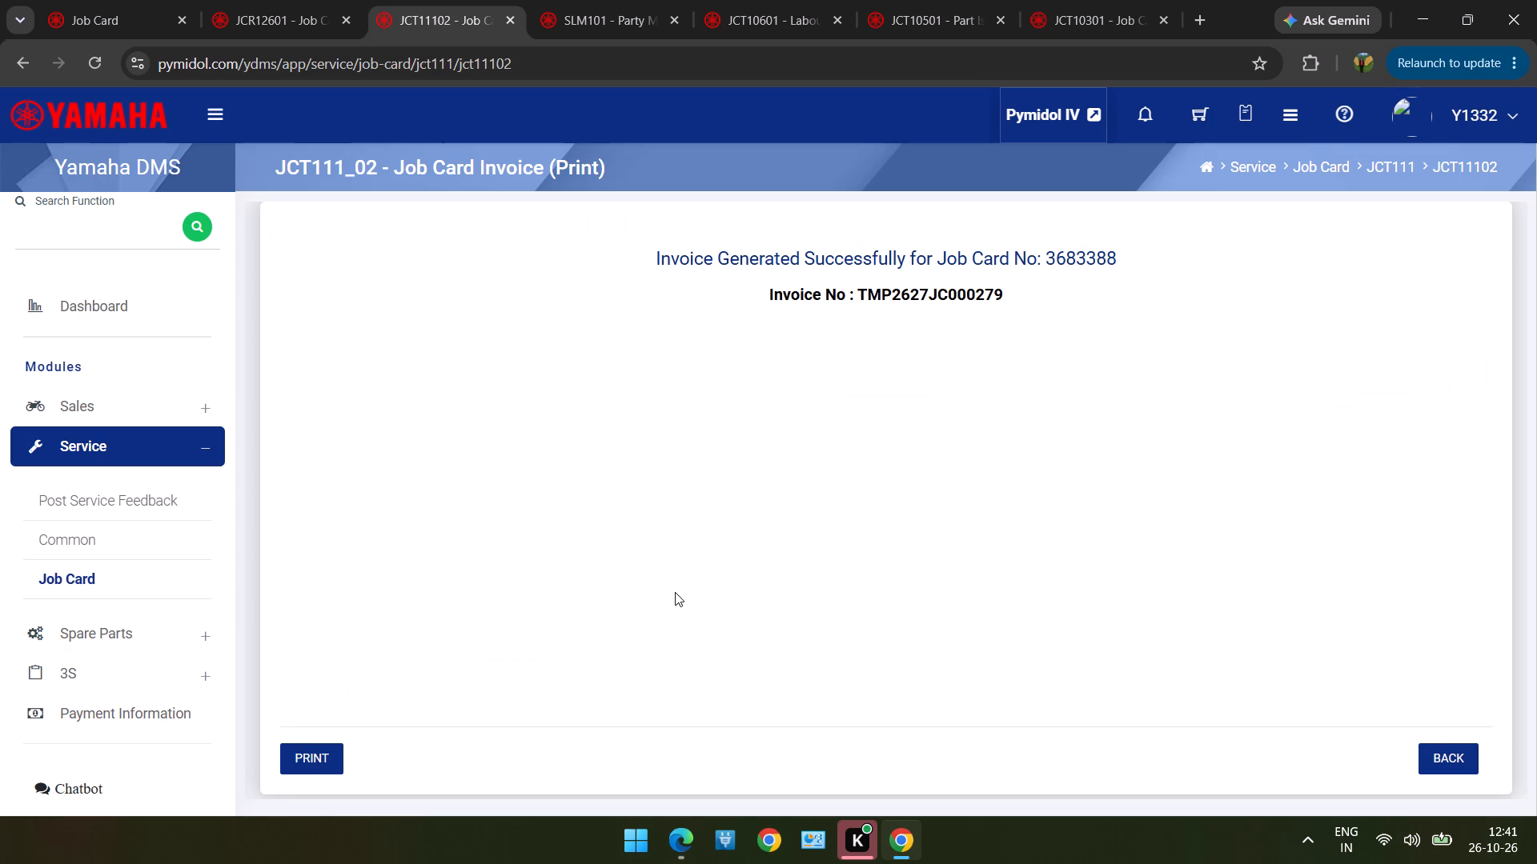
left_click(1448, 754)
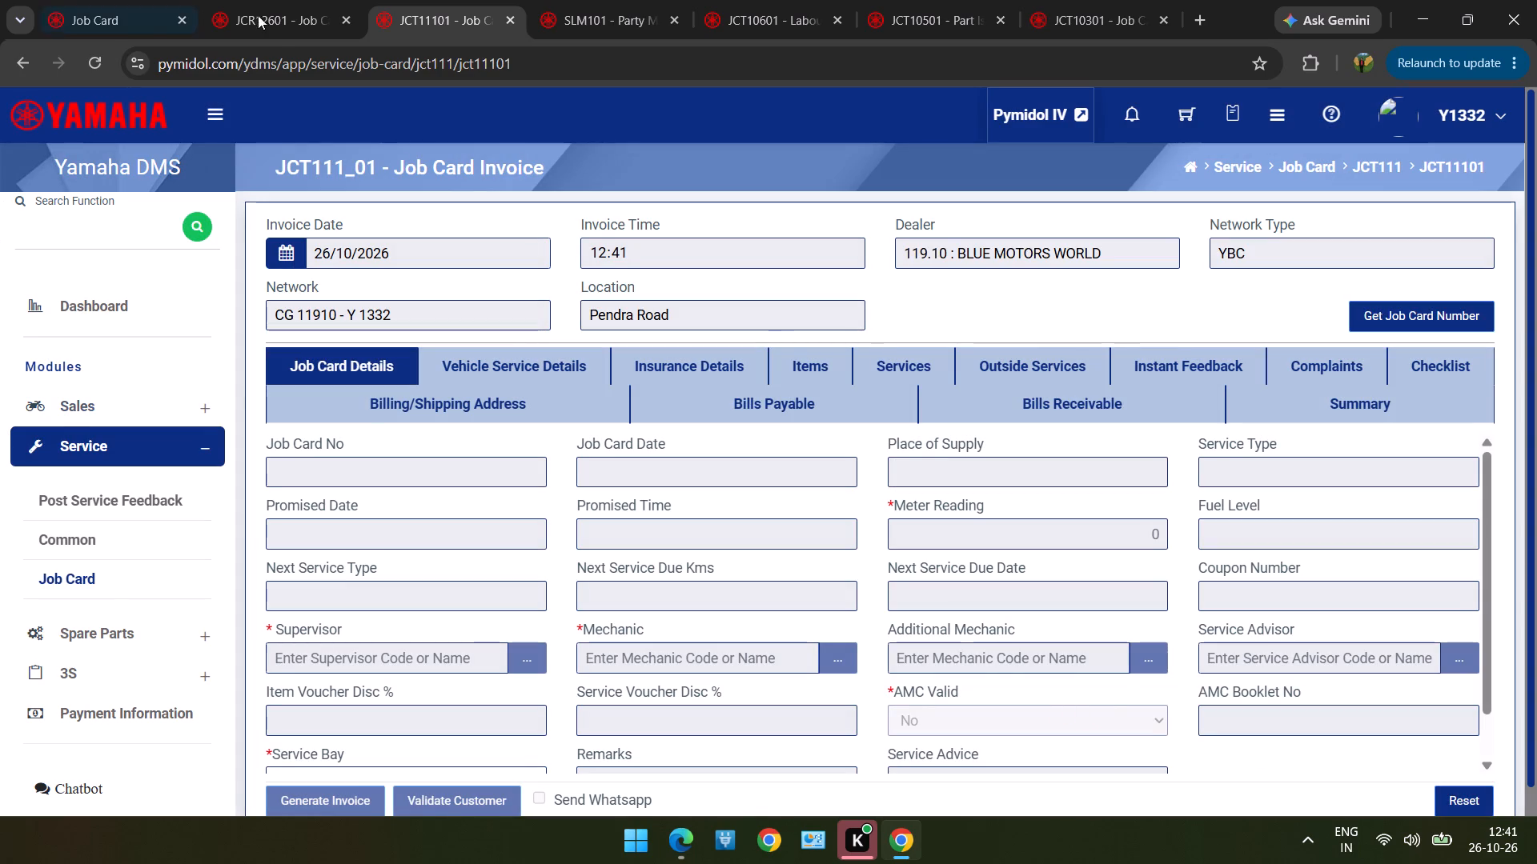
Go to the Job Card Invoice Report page.
left_click(275, 29)
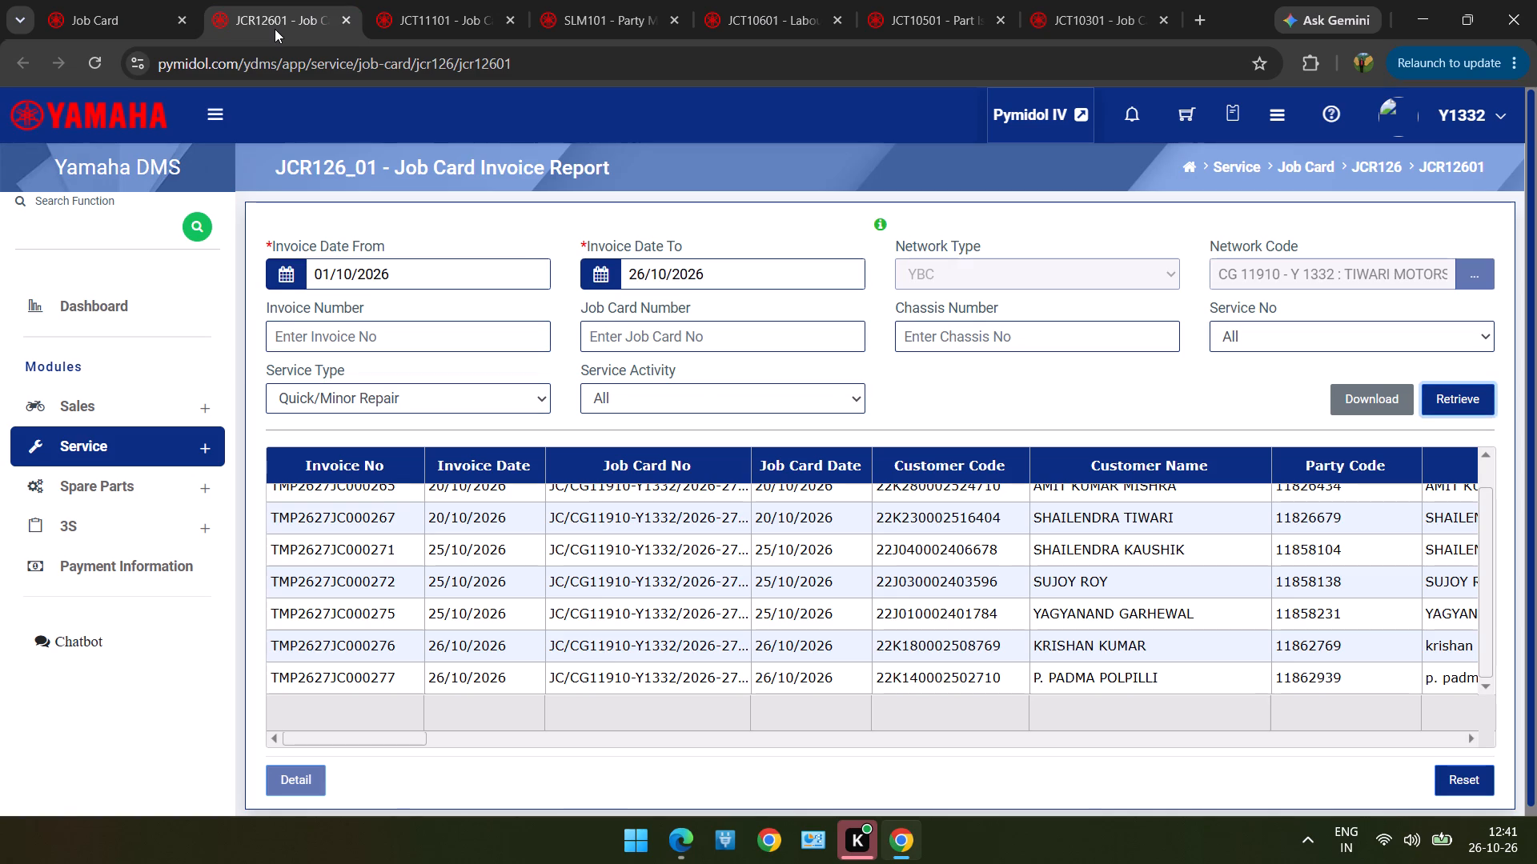